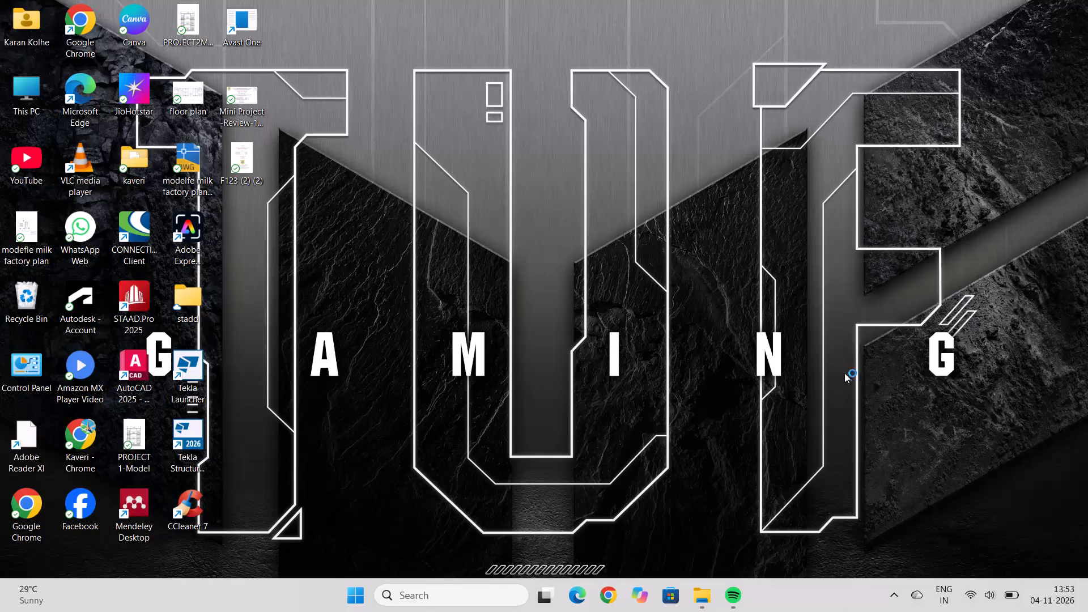
left_click(858, 207)
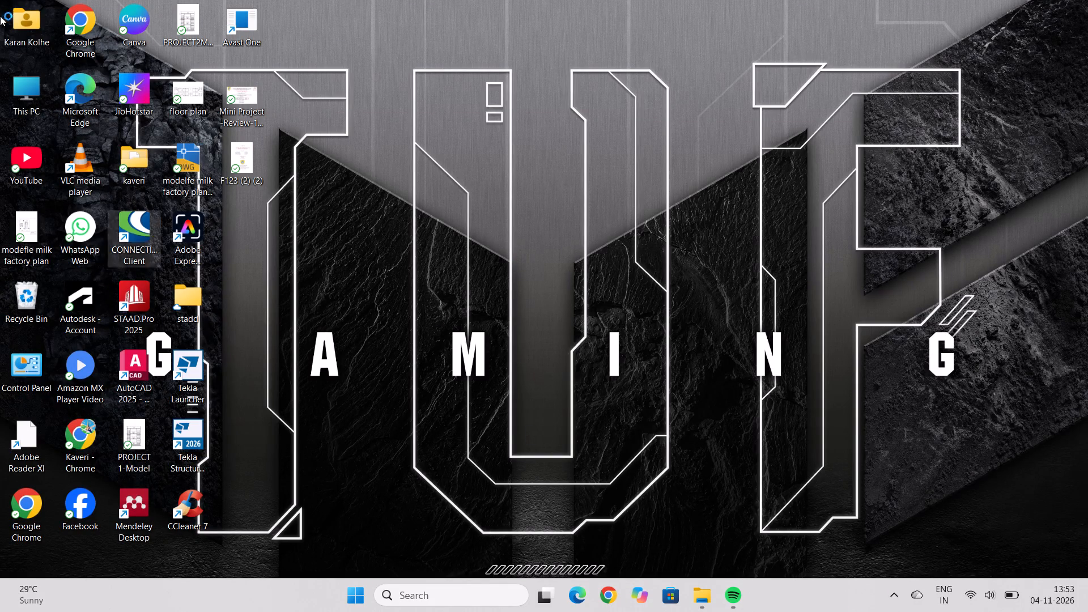
double_click(19, 103)
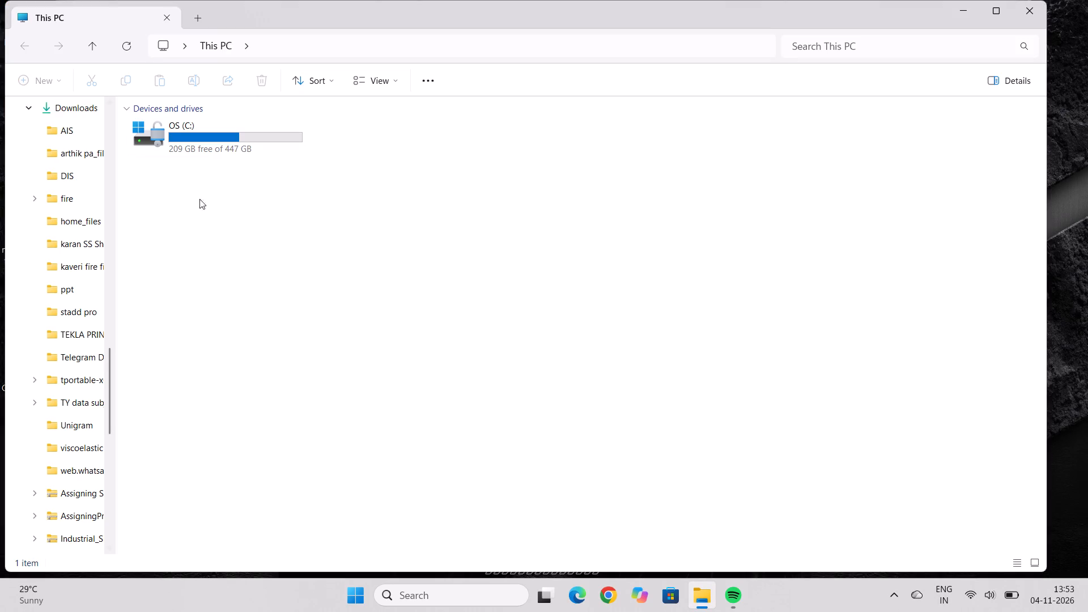
scroll(49, 198, "up", 14)
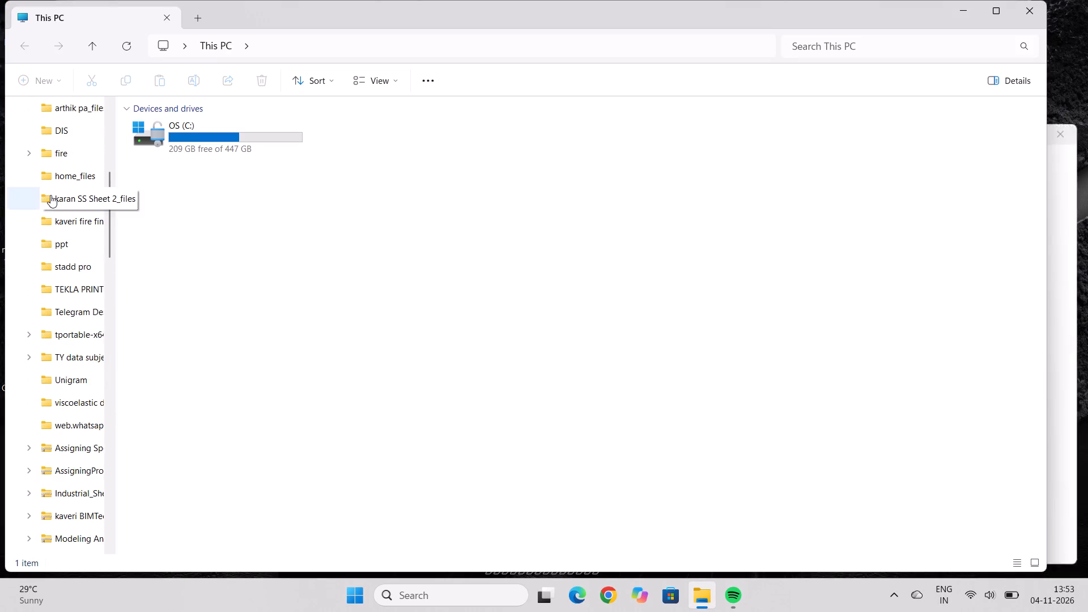
scroll(50, 195, "up", 9)
left_click(56, 206)
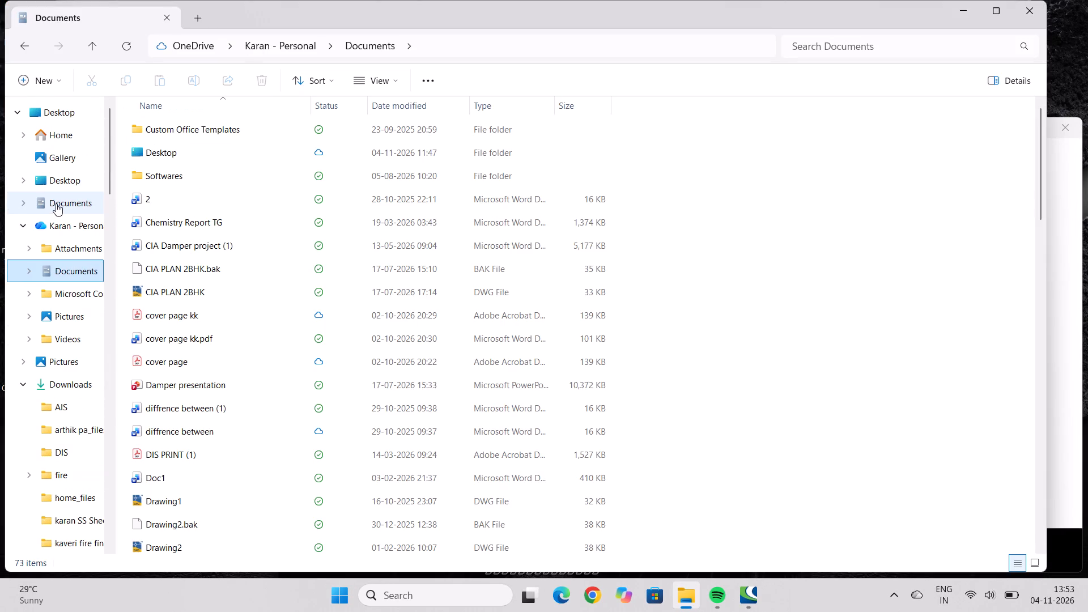
left_click(61, 180)
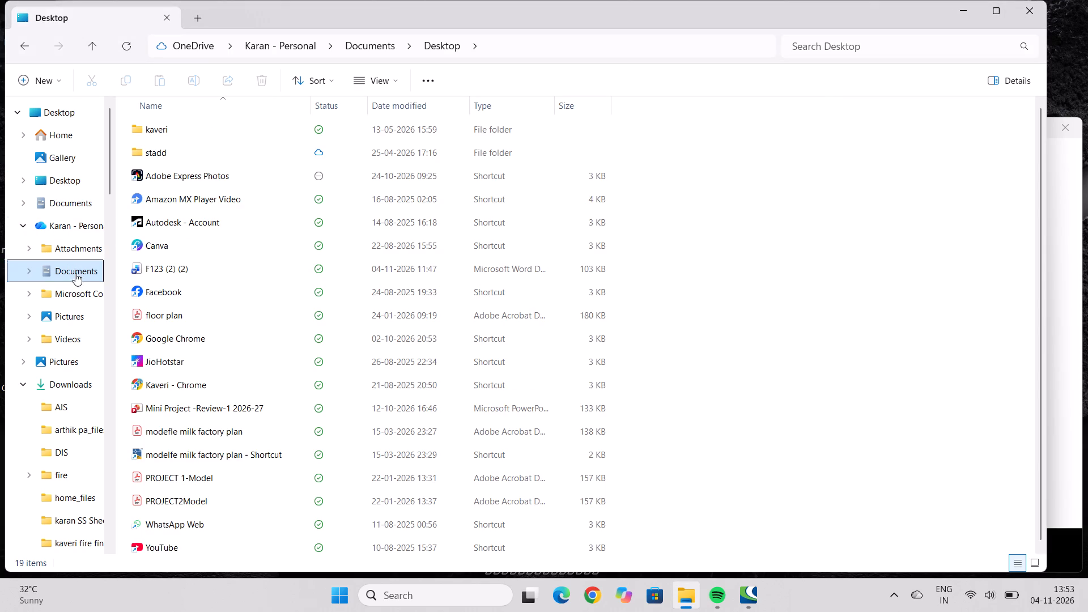
left_click(74, 112)
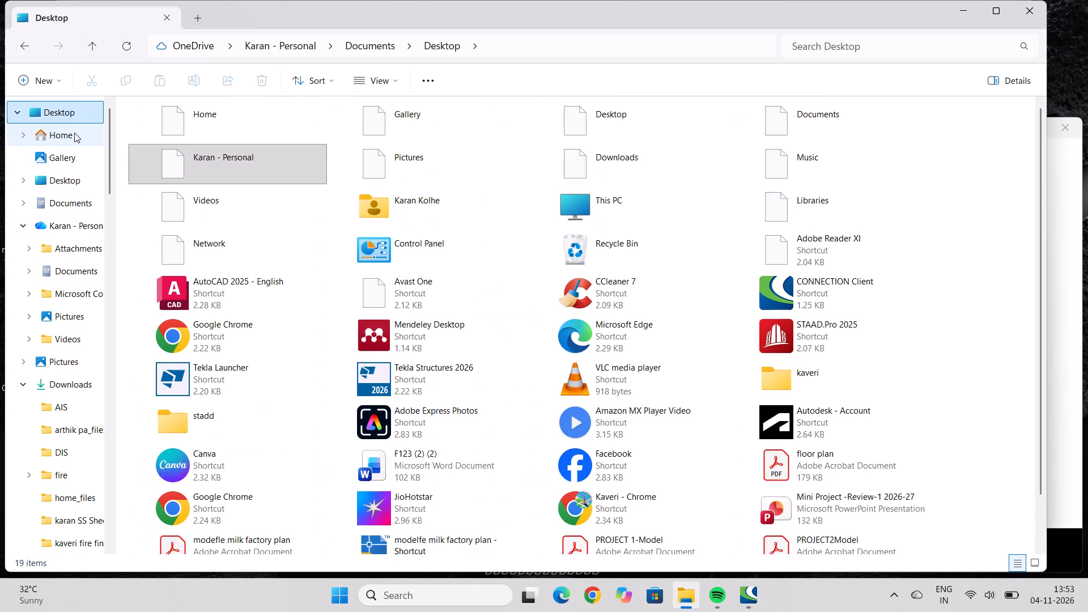
left_click(73, 143)
left_click(72, 150)
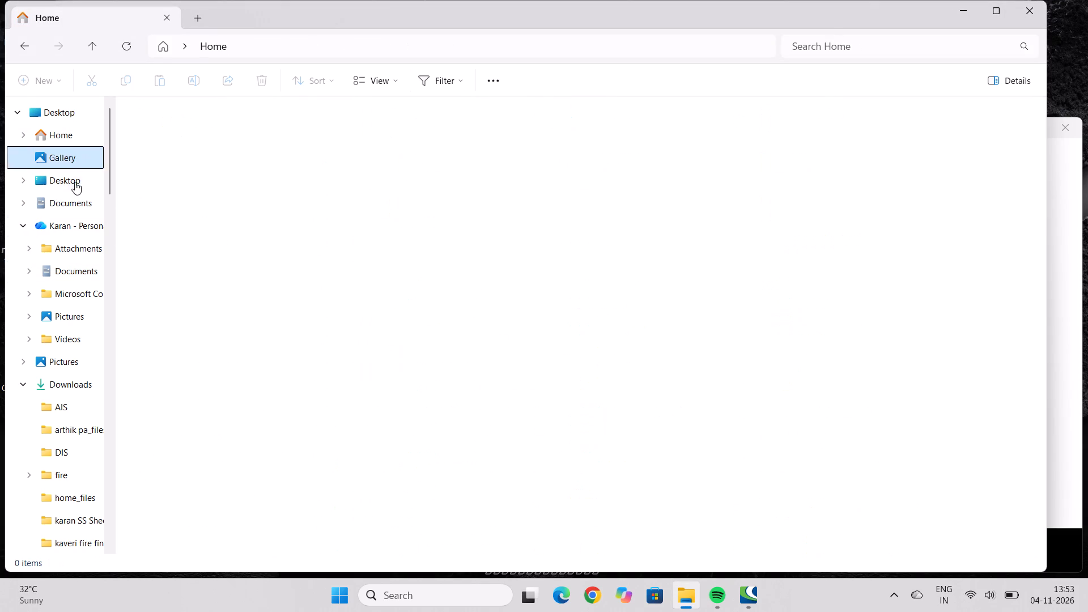
left_click(75, 188)
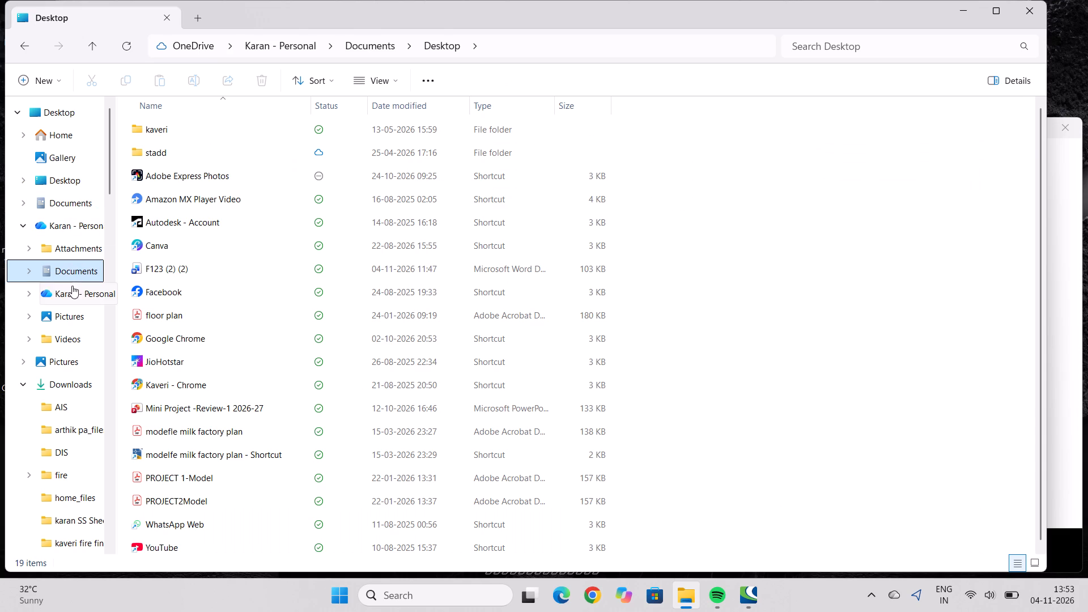
left_click(65, 388)
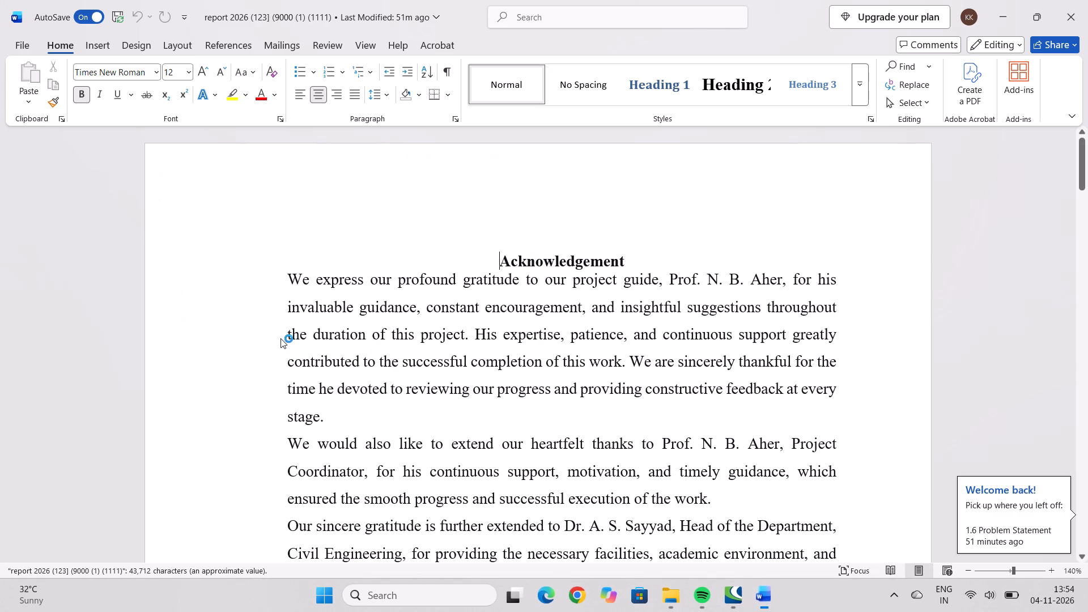
Review the report's front matter, from the Acknowledgement, Contents and Abstract through the roman-numbered pages to the start of the introduction.
scroll(317, 237, "down", 7)
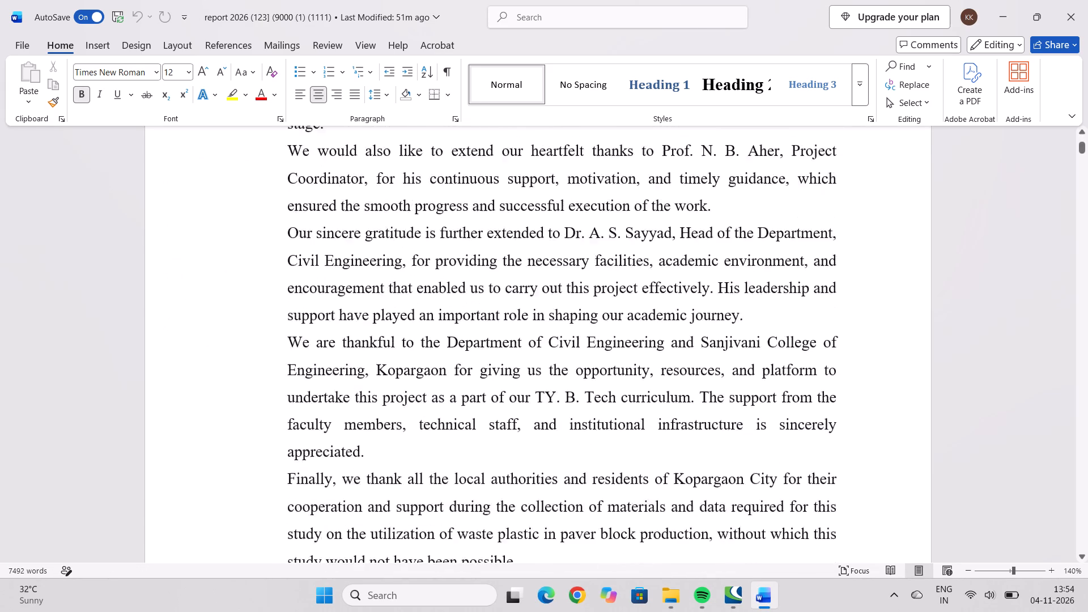
scroll(318, 235, "down", 18)
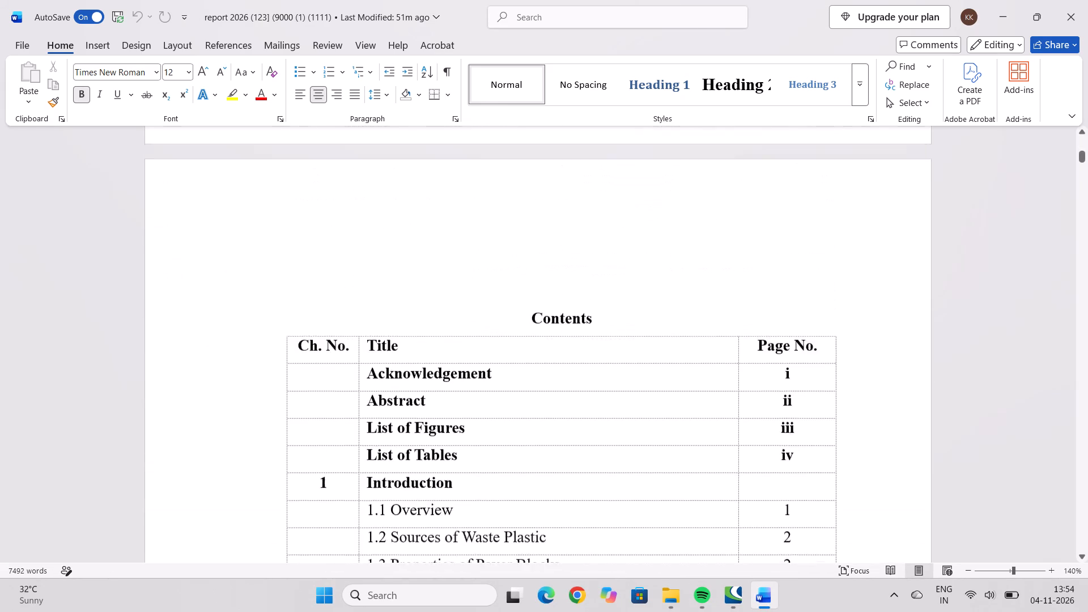
scroll(325, 234, "down", 19)
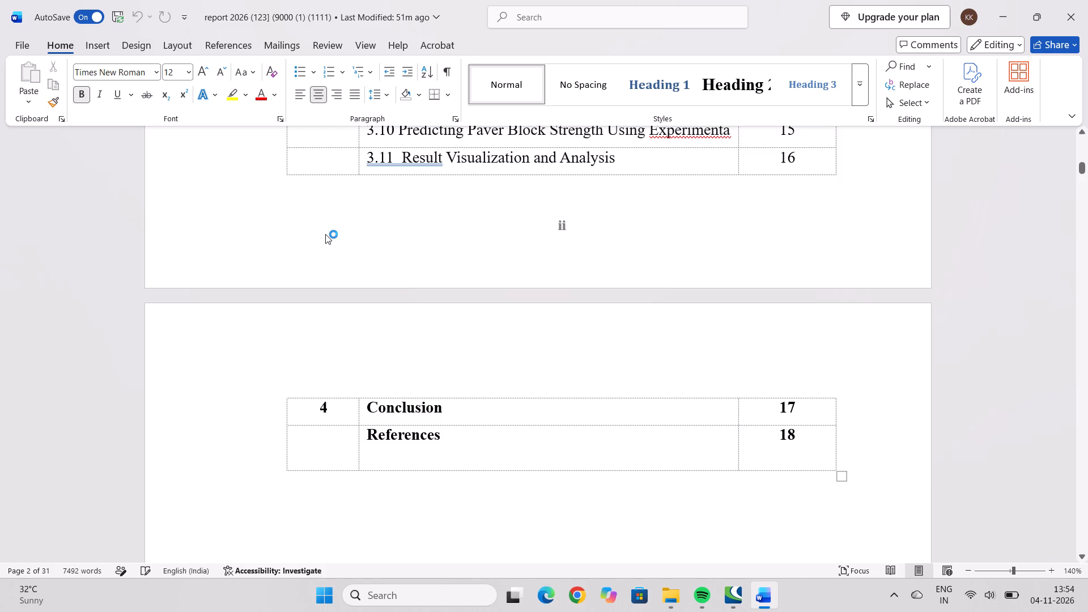
scroll(386, 351, "down", 12)
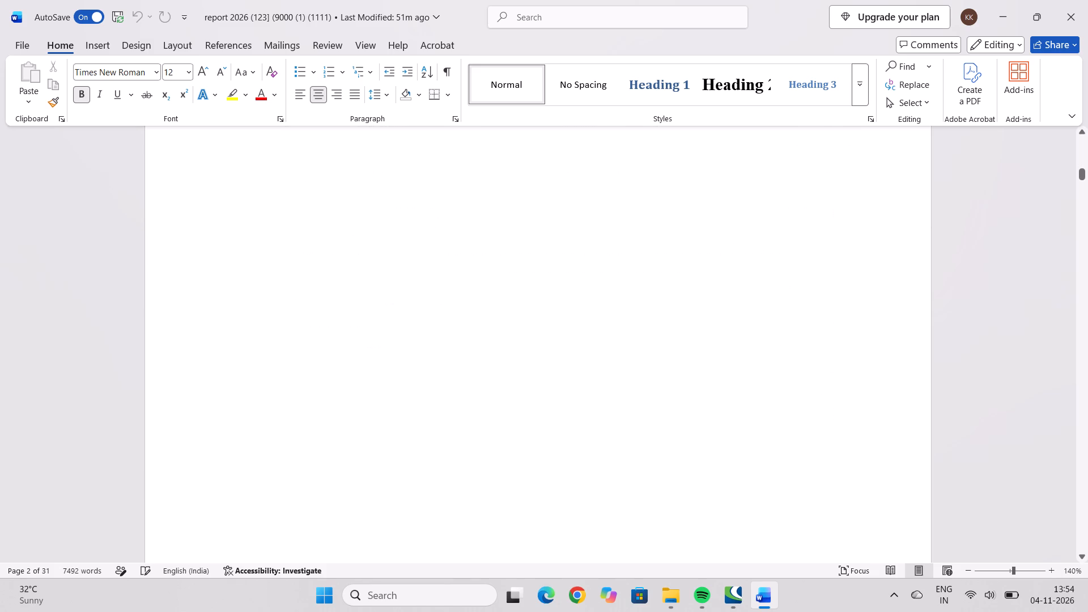
scroll(373, 380, "down", 20)
scroll(373, 380, "down", 9)
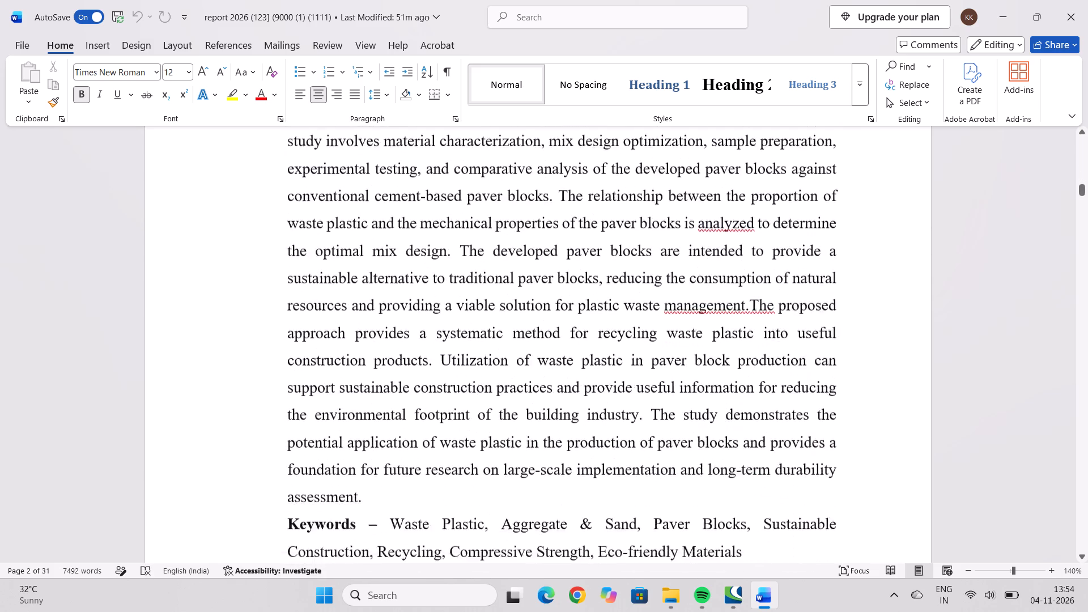
scroll(372, 381, "down", 19)
scroll(372, 381, "down", 3)
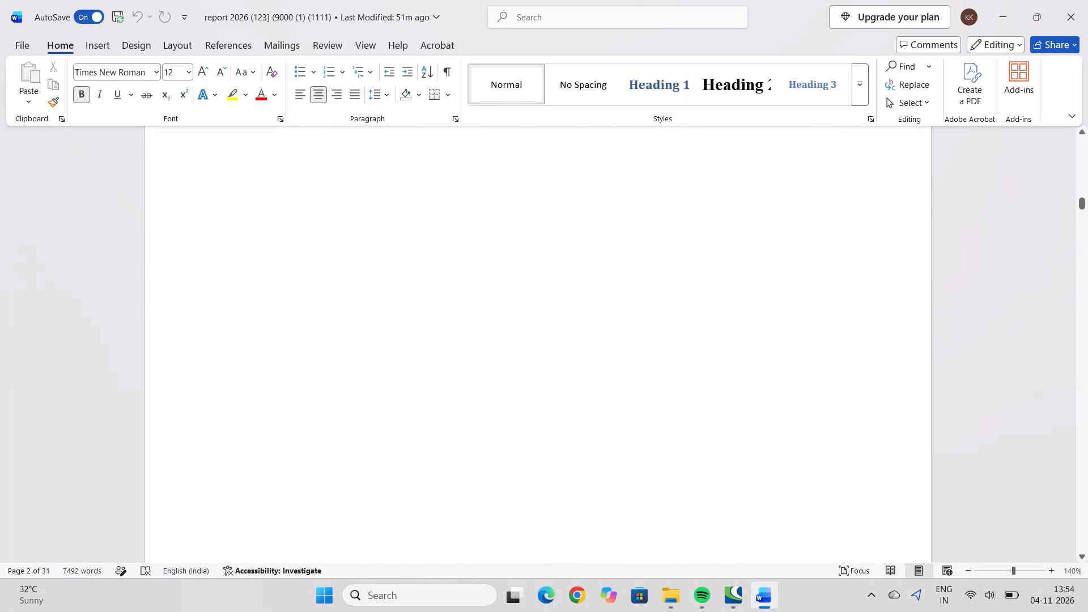
scroll(372, 381, "down", 20)
scroll(372, 381, "down", 11)
scroll(373, 381, "down", 20)
scroll(373, 381, "down", 2)
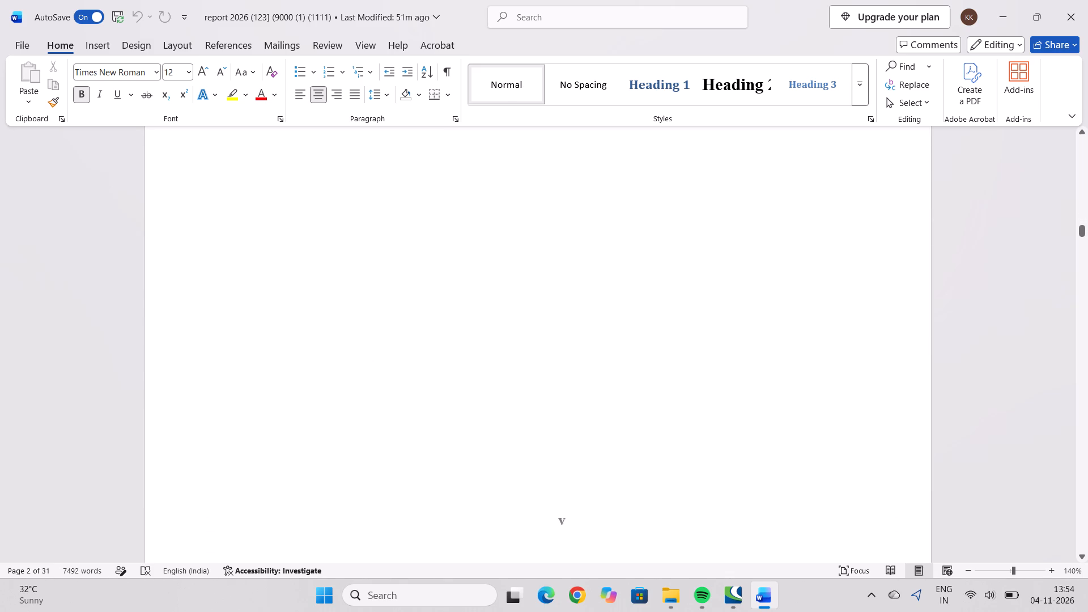
scroll(373, 381, "down", 12)
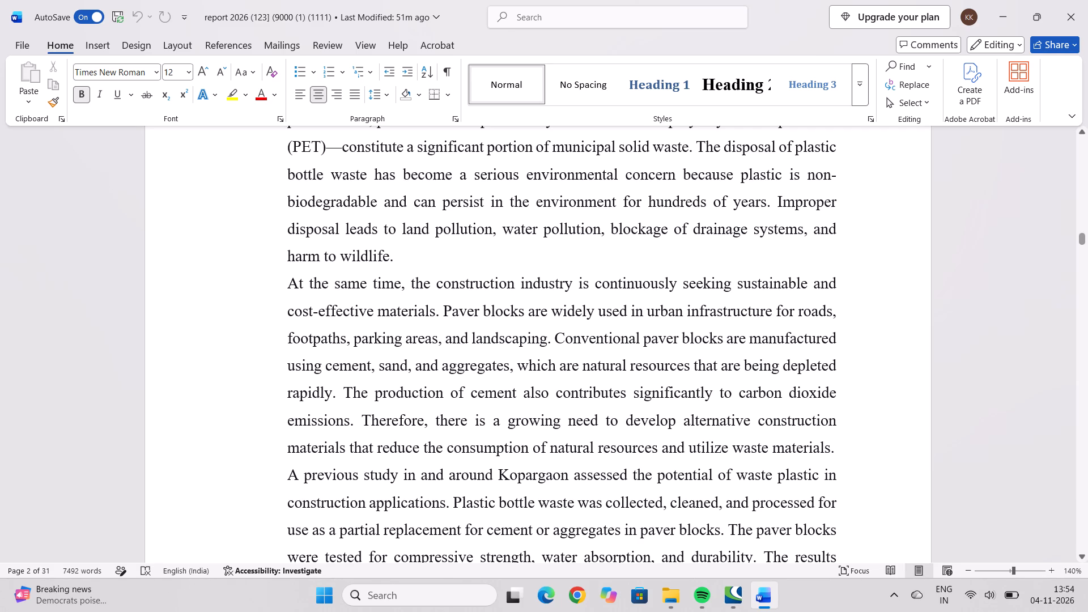
Review the introduction chapter of the report, from the overview and plastic waste sources through section 1.7 Objectives.
scroll(338, 288, "down", 11)
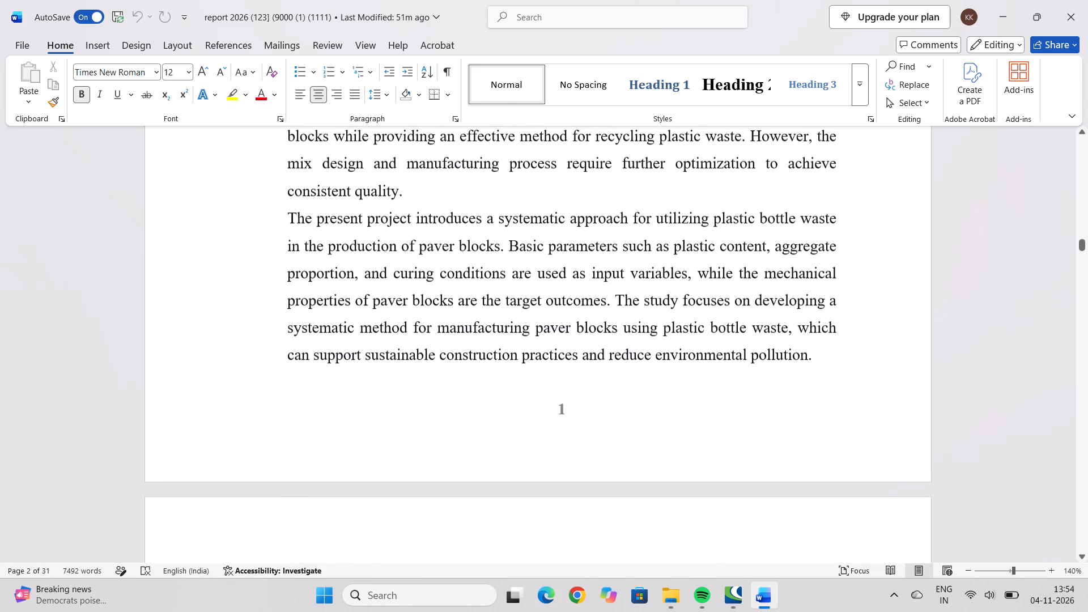
scroll(348, 297, "down", 11)
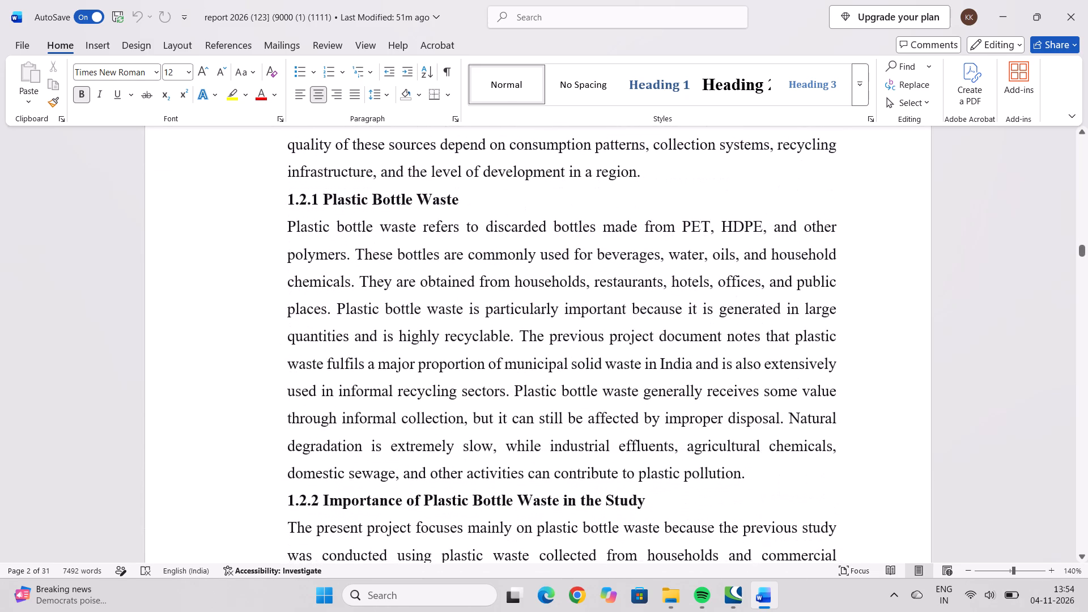
scroll(349, 298, "down", 18)
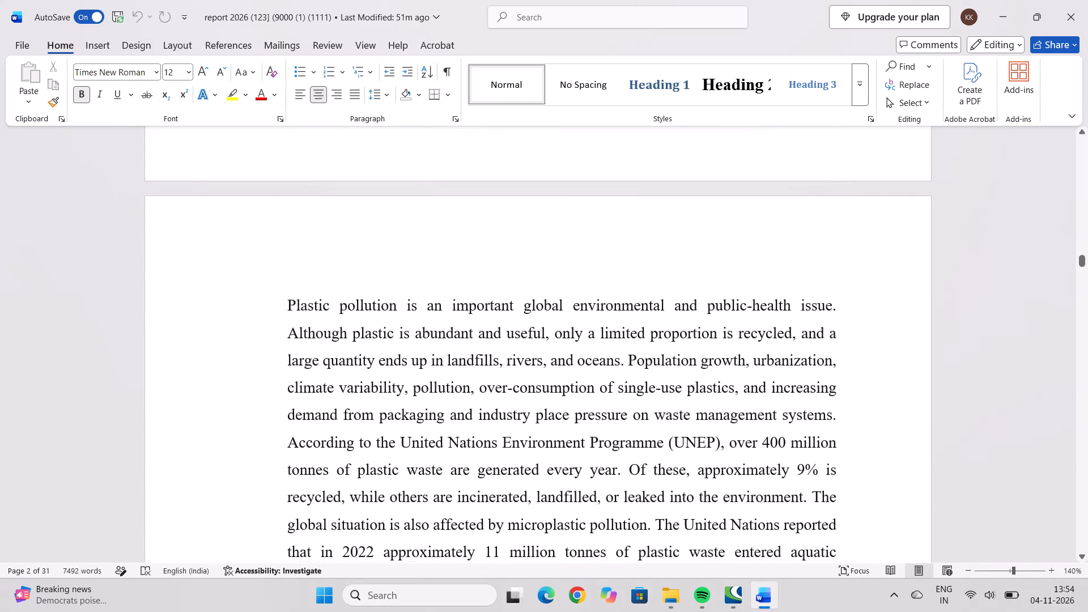
scroll(350, 299, "down", 17)
scroll(350, 299, "down", 5)
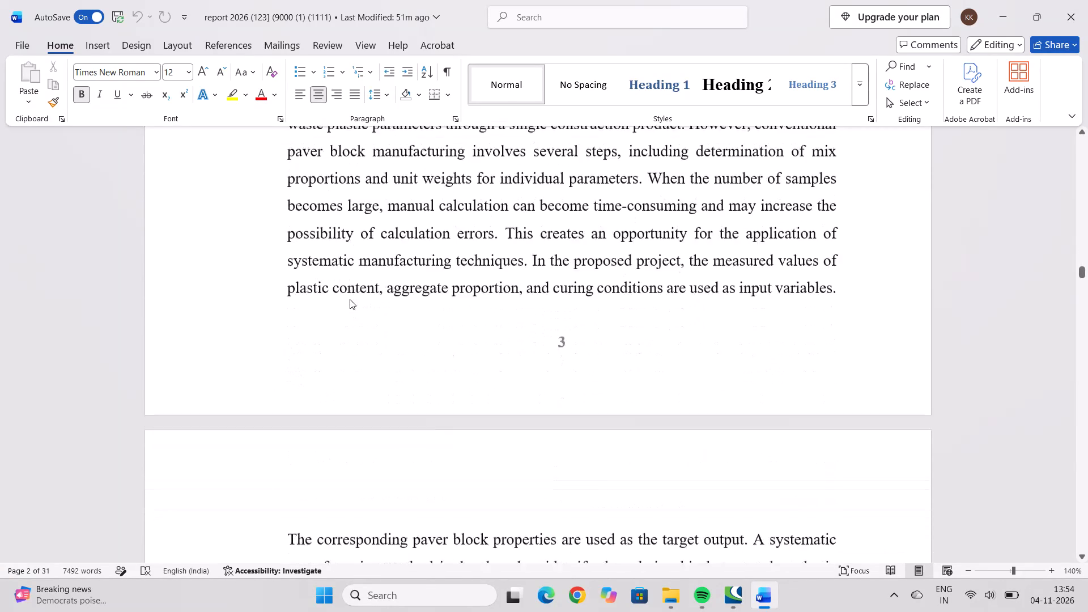
scroll(350, 299, "down", 15)
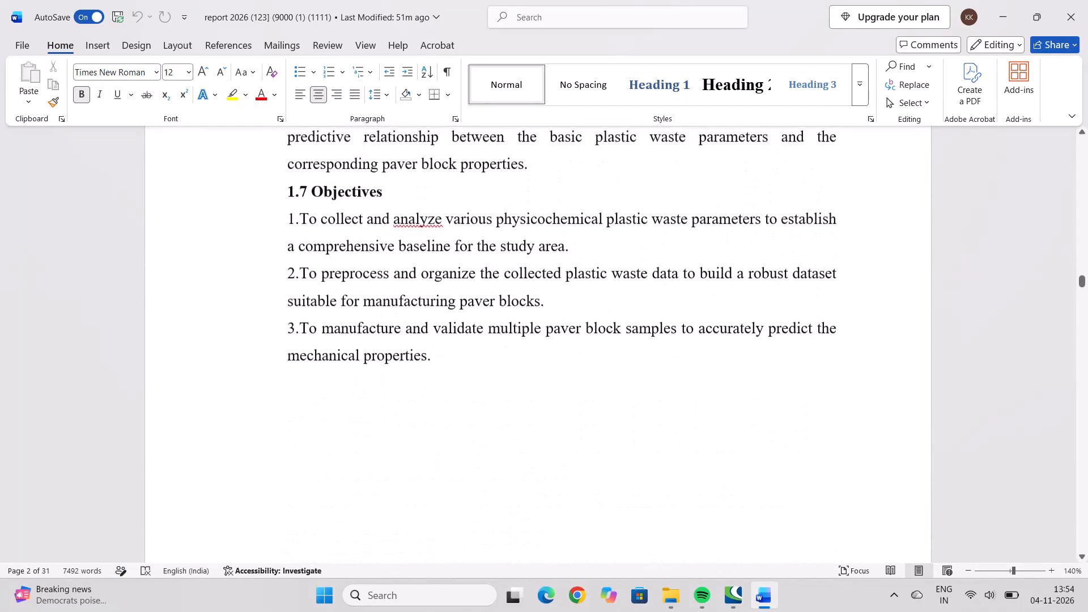
scroll(350, 299, "down", 11)
scroll(350, 299, "up", 3)
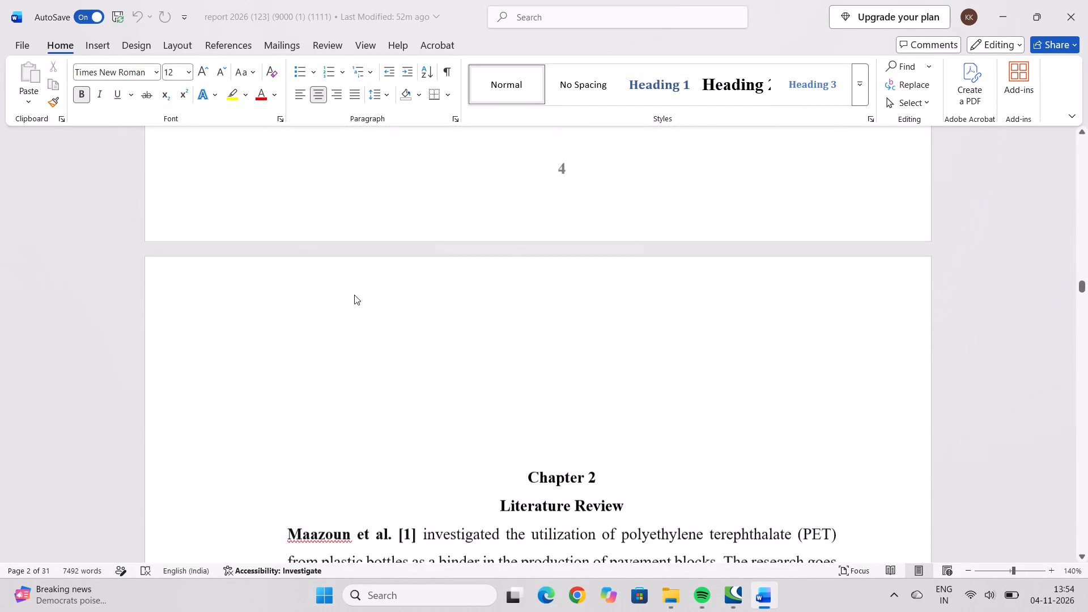
scroll(354, 295, "up", 9)
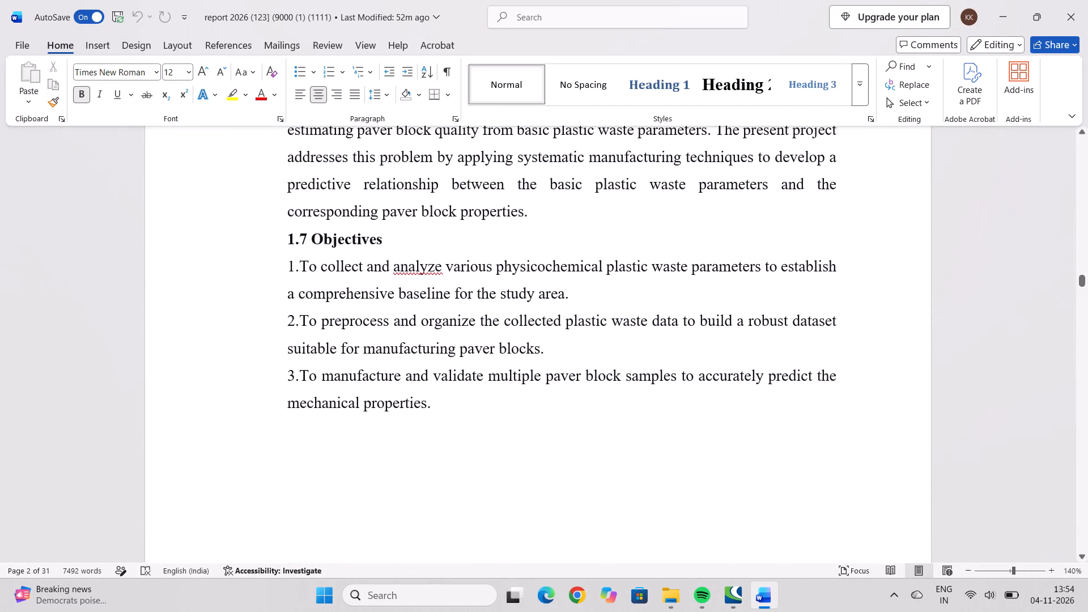
Review the literature review's study summaries after section 1.7, following the bracketed reference numbers down to Johari [5] on page 7.
scroll(354, 295, "down", 9)
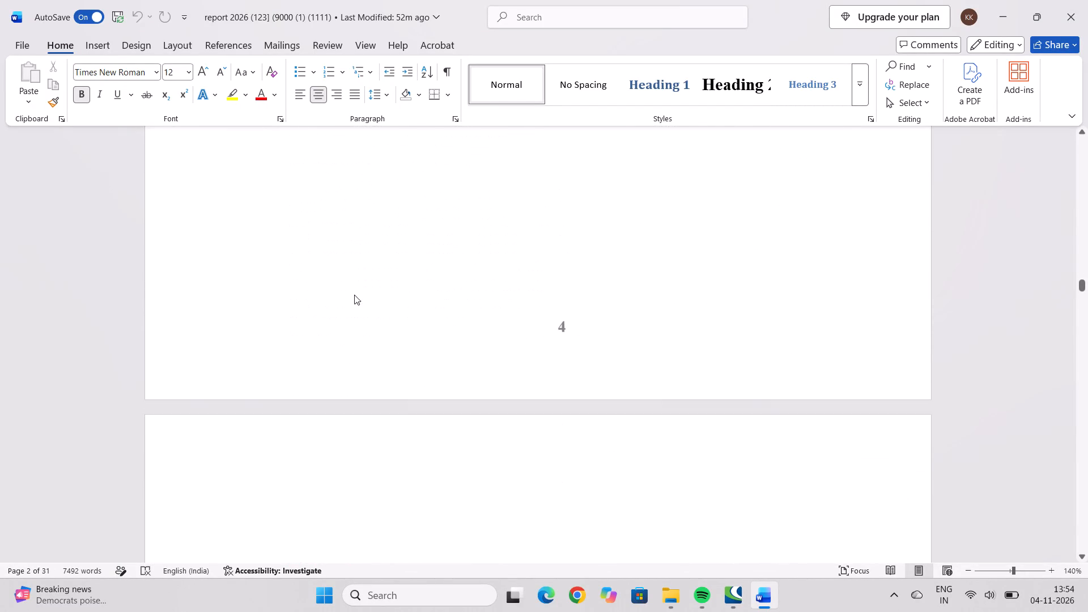
scroll(354, 295, "down", 11)
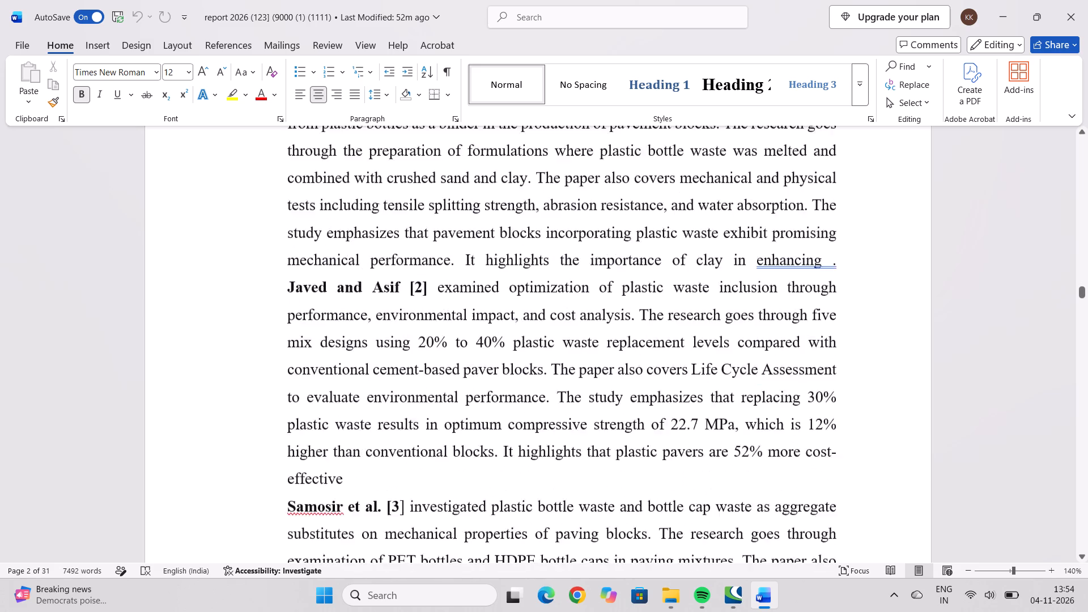
scroll(354, 295, "down", 20)
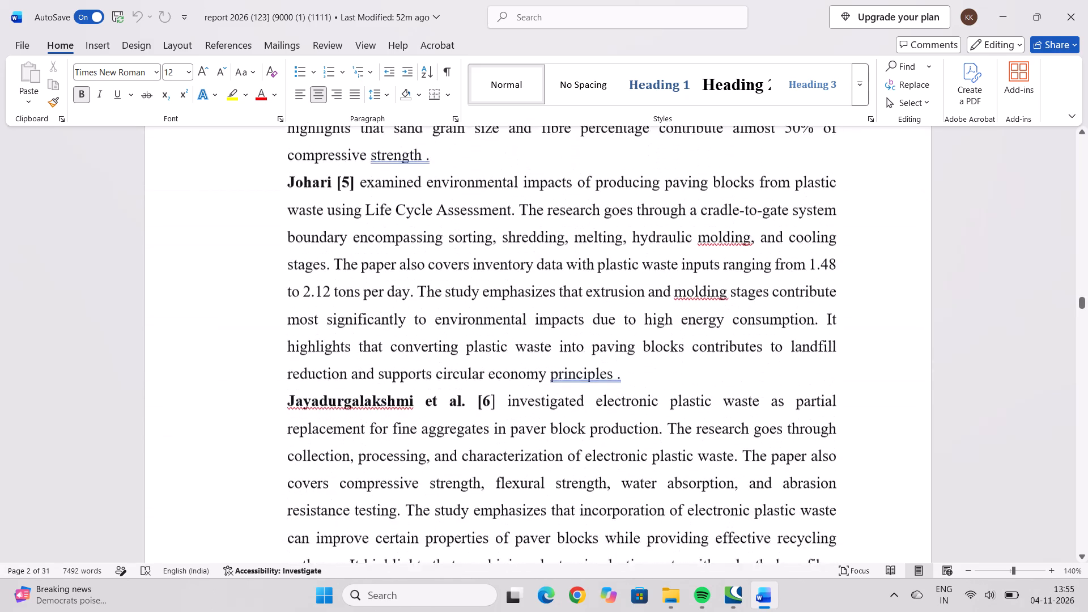
scroll(354, 295, "down", 17)
scroll(354, 295, "down", 16)
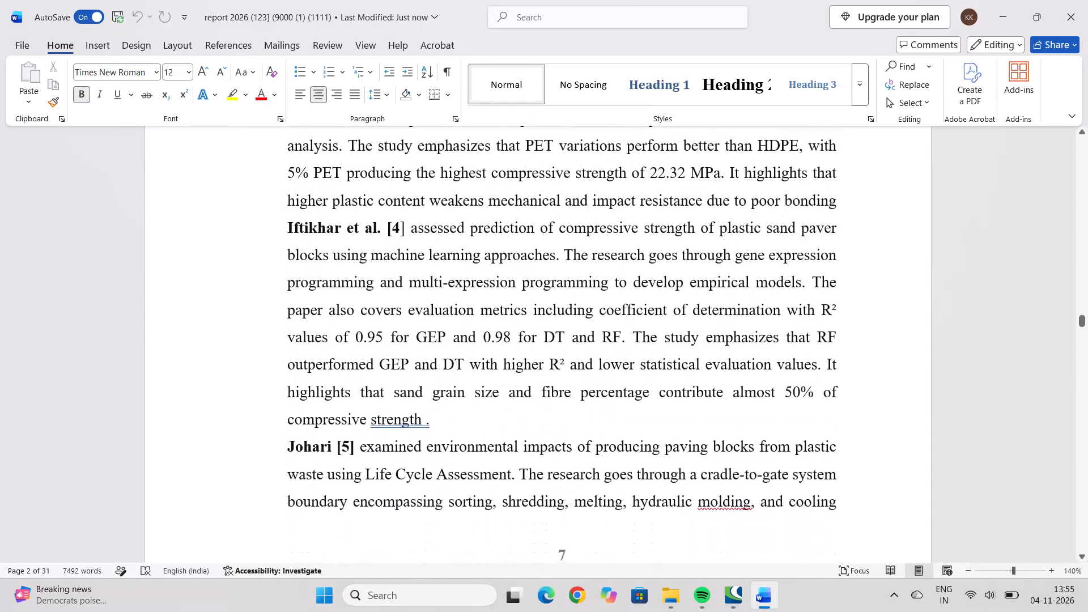
scroll(354, 295, "down", 16)
Recheck the study summaries from Samosir et al. [3] through Yadav et al. [15] and on to the entries that follow.
scroll(354, 295, "up", 12)
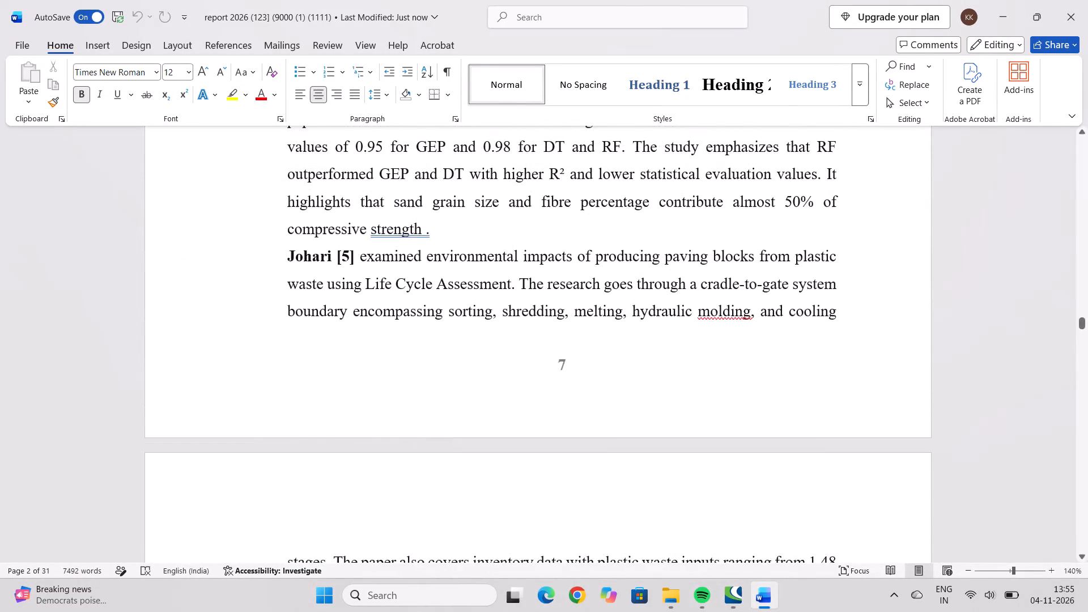
scroll(354, 295, "up", 7)
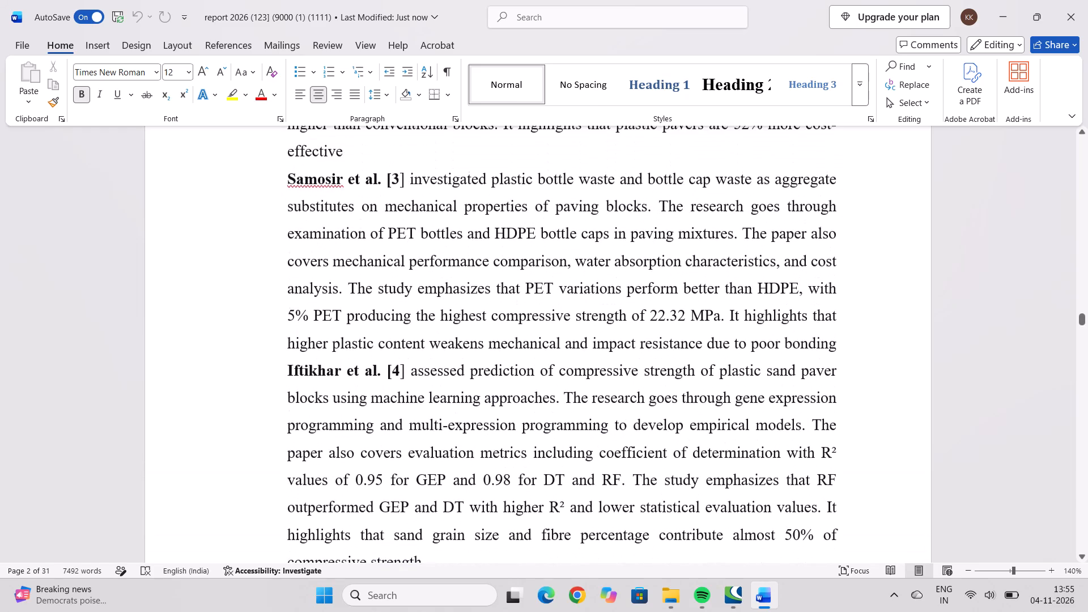
scroll(354, 295, "down", 12)
scroll(354, 295, "down", 9)
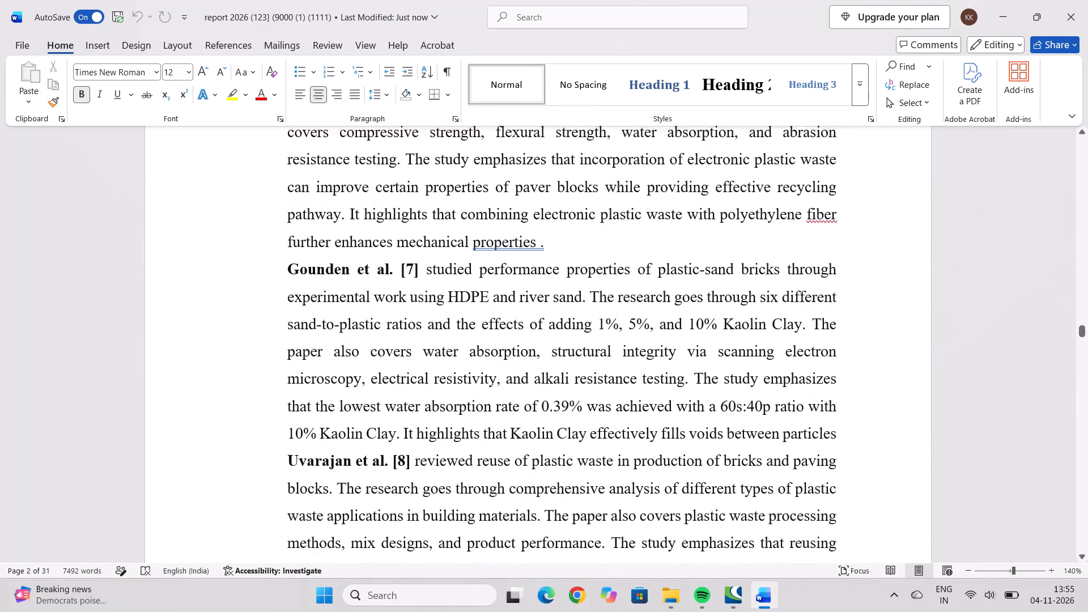
scroll(355, 295, "down", 17)
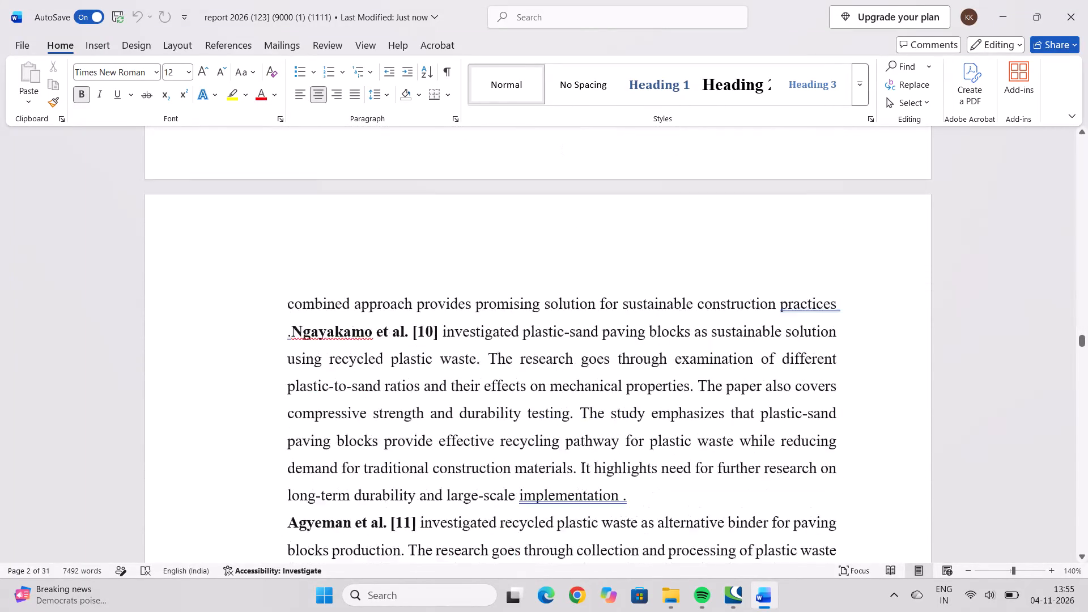
scroll(355, 295, "down", 13)
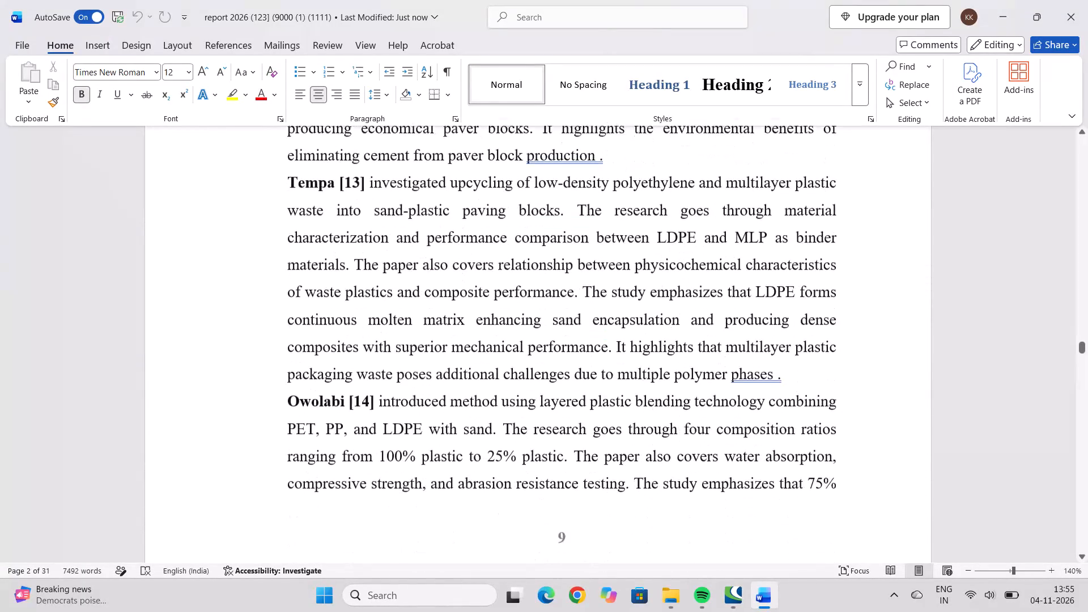
scroll(355, 295, "down", 20)
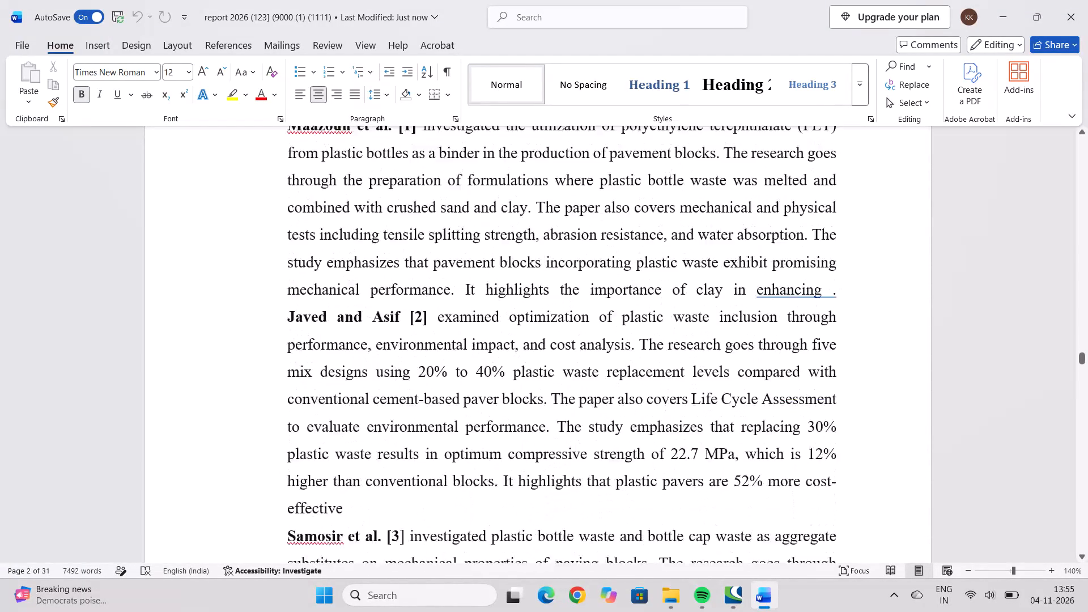
Check where the numbering restarts at Maazoun et al. [1], and read the repeated summaries through Yadav et al. [15] on page 13.
scroll(355, 295, "up", 7)
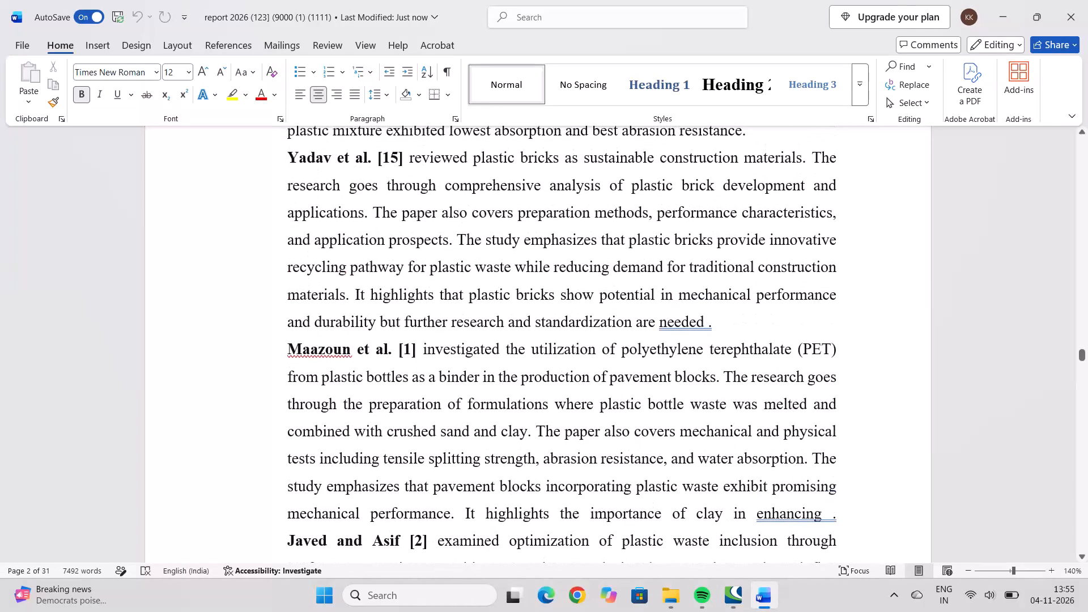
scroll(355, 295, "down", 9)
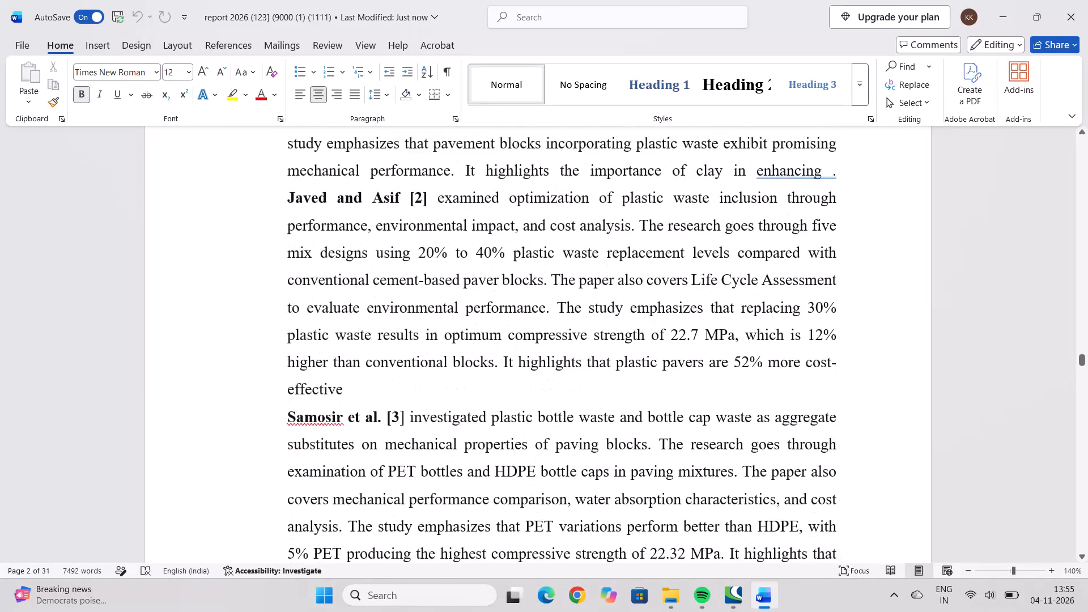
scroll(355, 295, "down", 19)
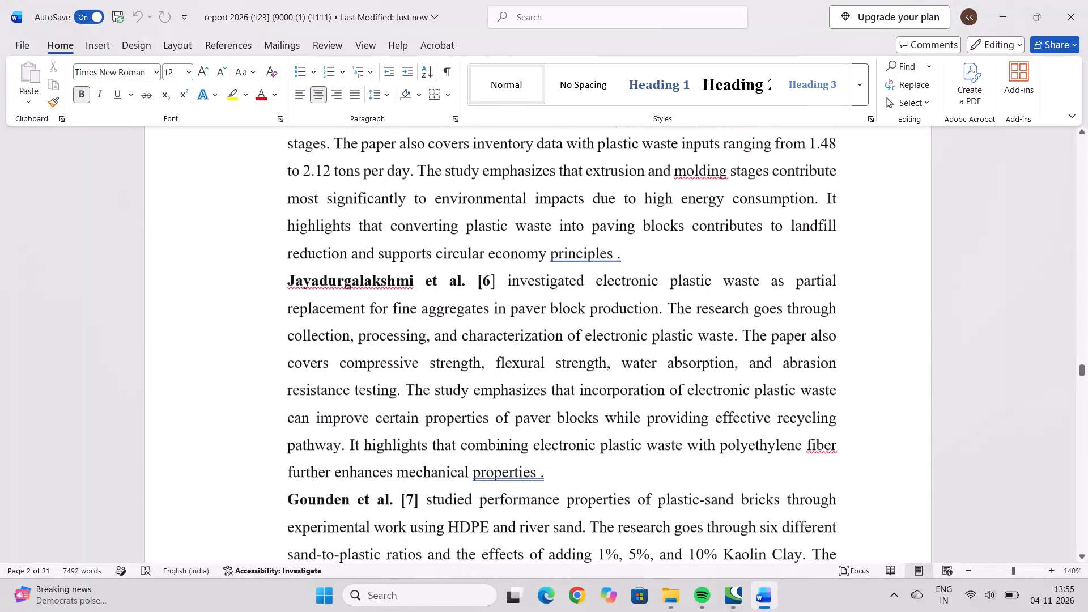
scroll(355, 295, "down", 19)
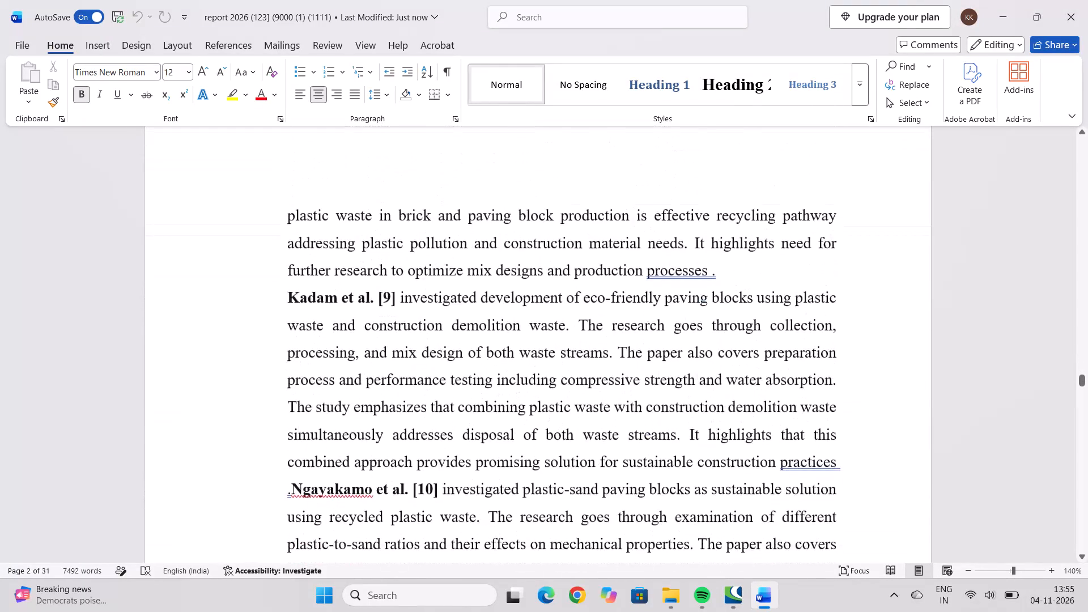
scroll(355, 295, "down", 18)
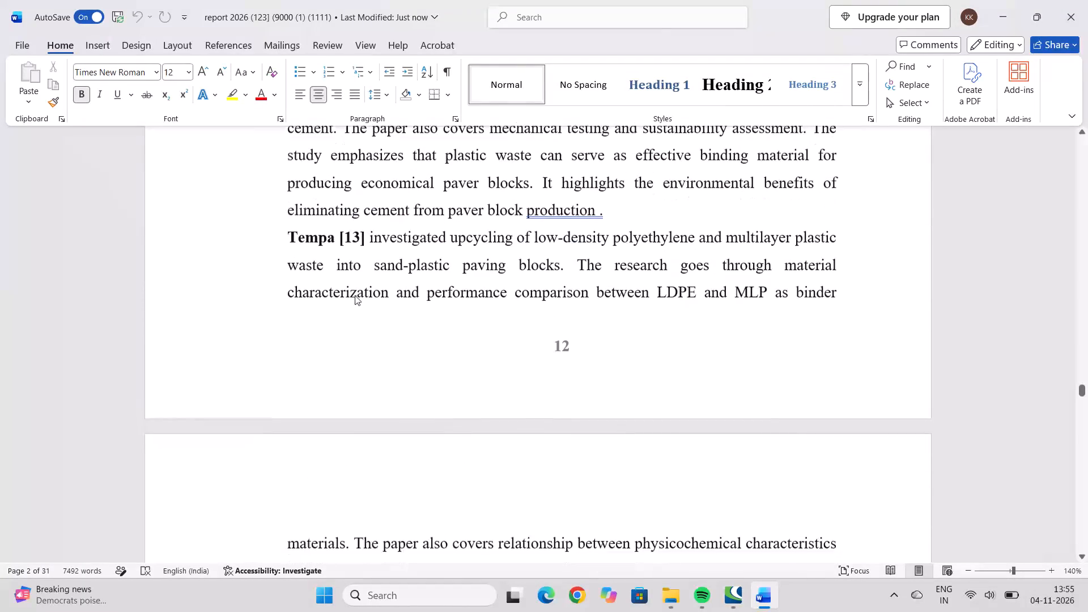
scroll(355, 295, "down", 8)
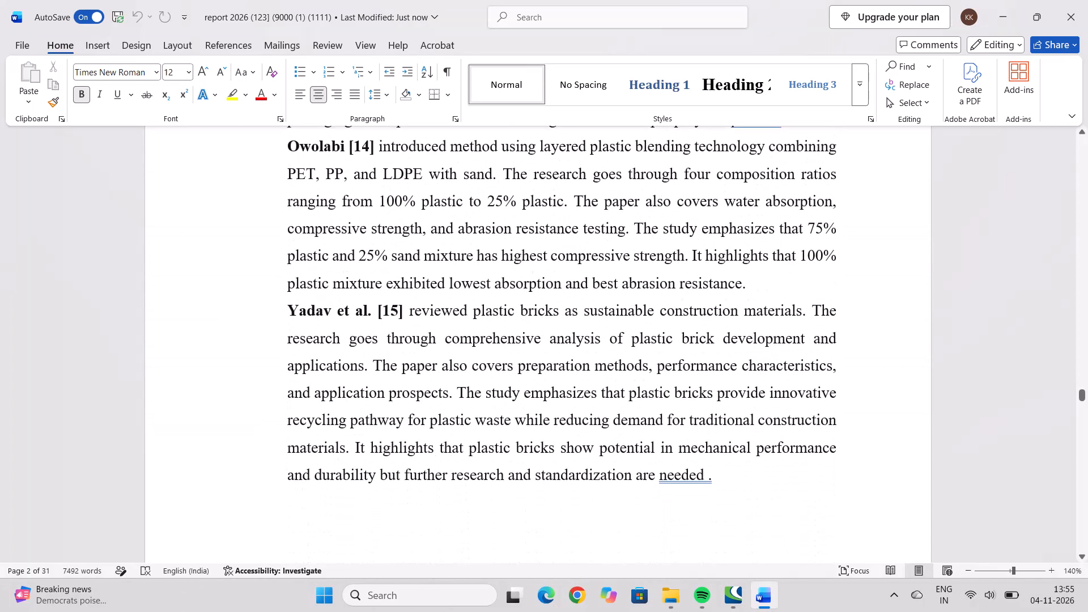
Delete the repeated literature summaries, from the restarted Maazoun et al. [1] on page 10 through the blank lines after the final Yadav et al. [15].
scroll(355, 295, "up", 20)
scroll(355, 295, "up", 1)
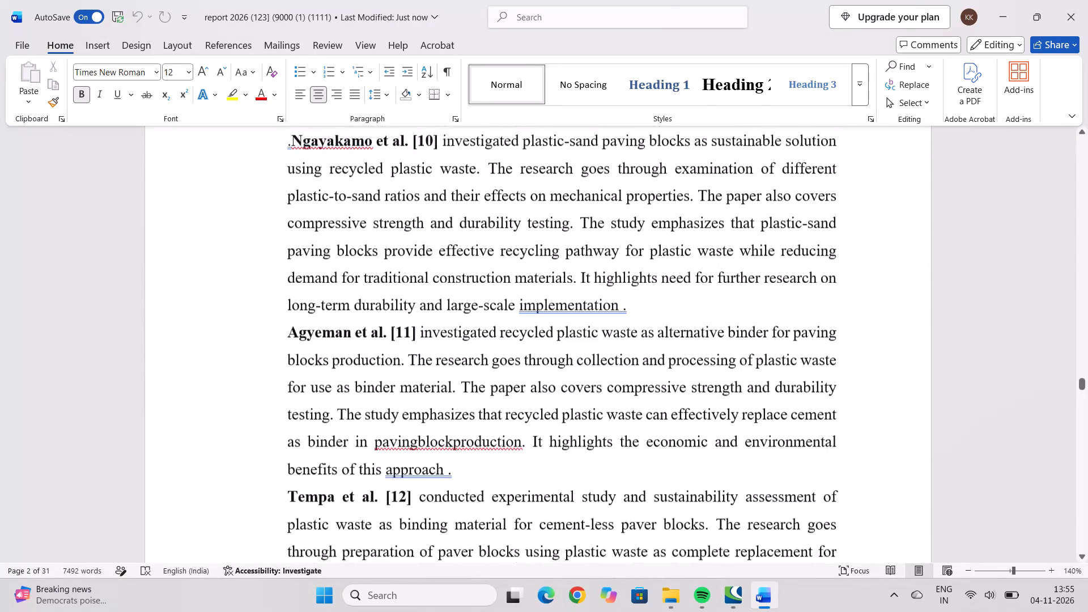
scroll(355, 295, "up", 18)
scroll(355, 295, "up", 4)
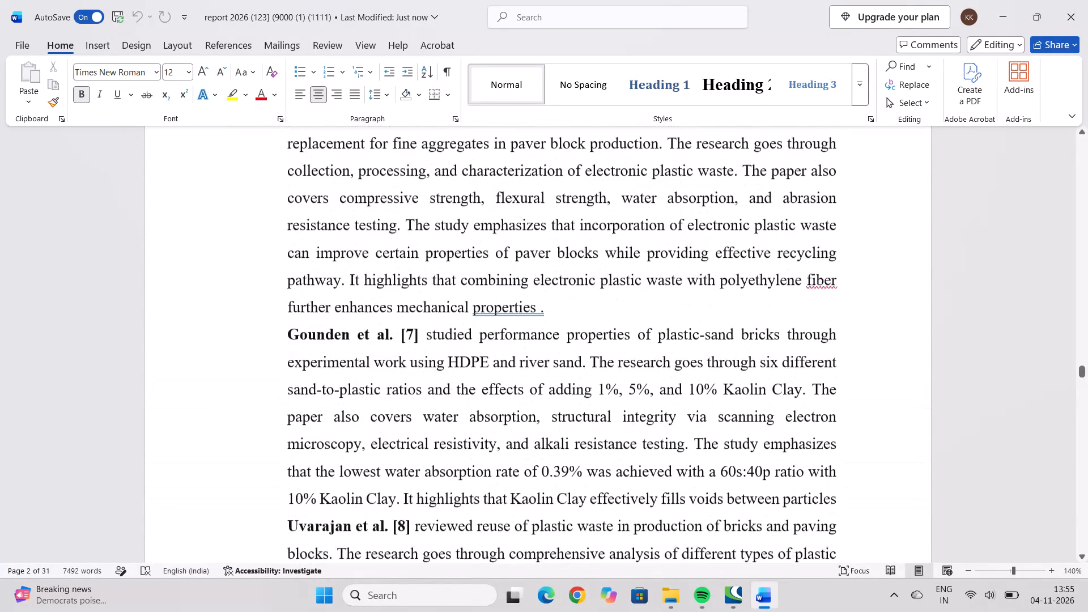
scroll(355, 295, "up", 17)
scroll(355, 295, "up", 10)
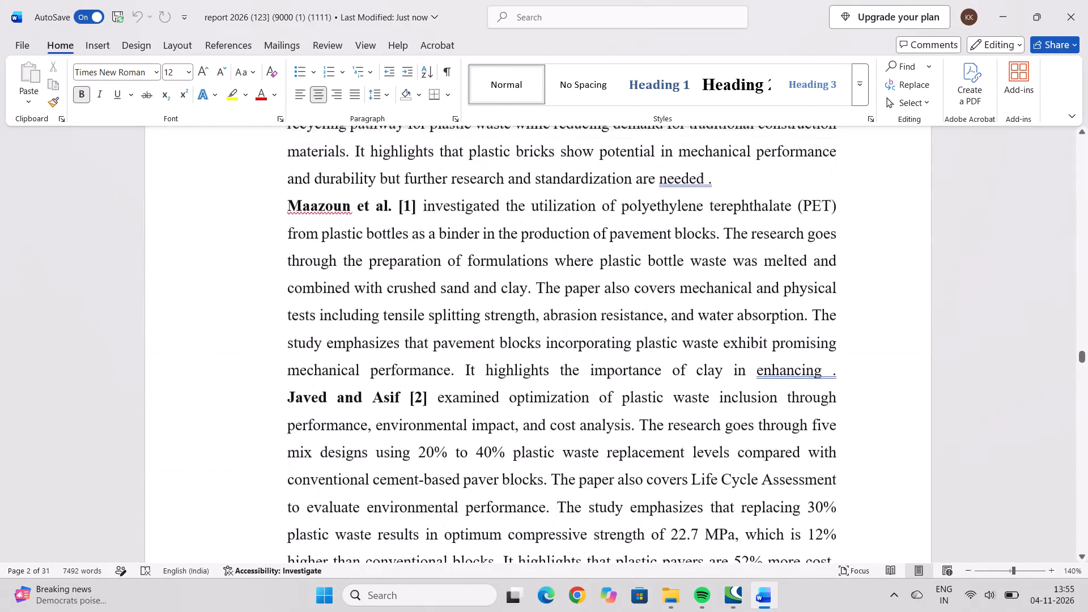
scroll(355, 295, "up", 3)
left_click_drag(284, 344, 338, 389)
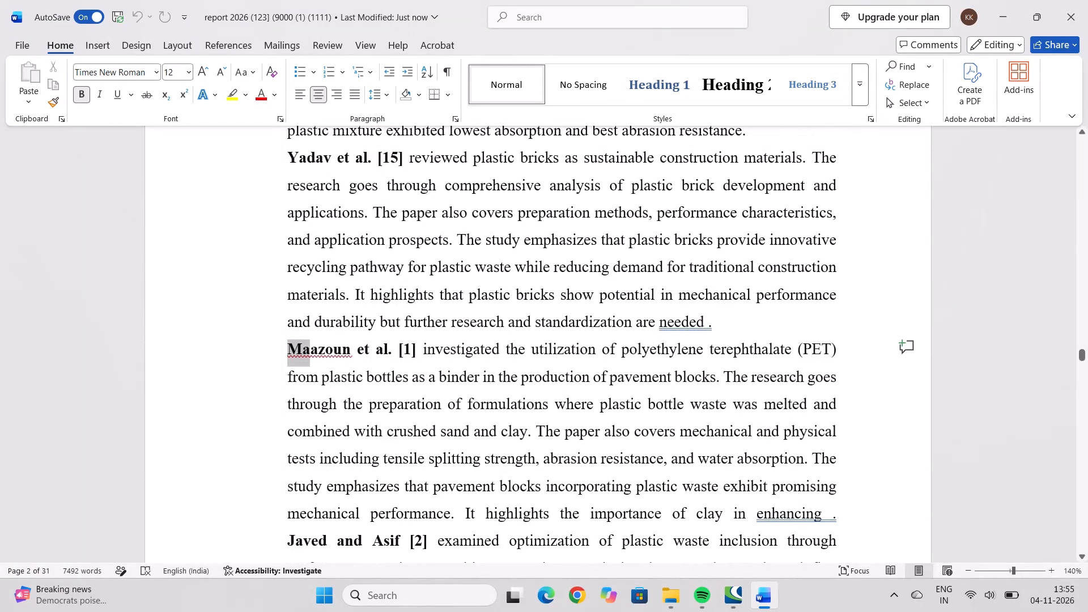
left_click_drag(338, 389, 367, 468)
scroll(359, 460, "down", 12)
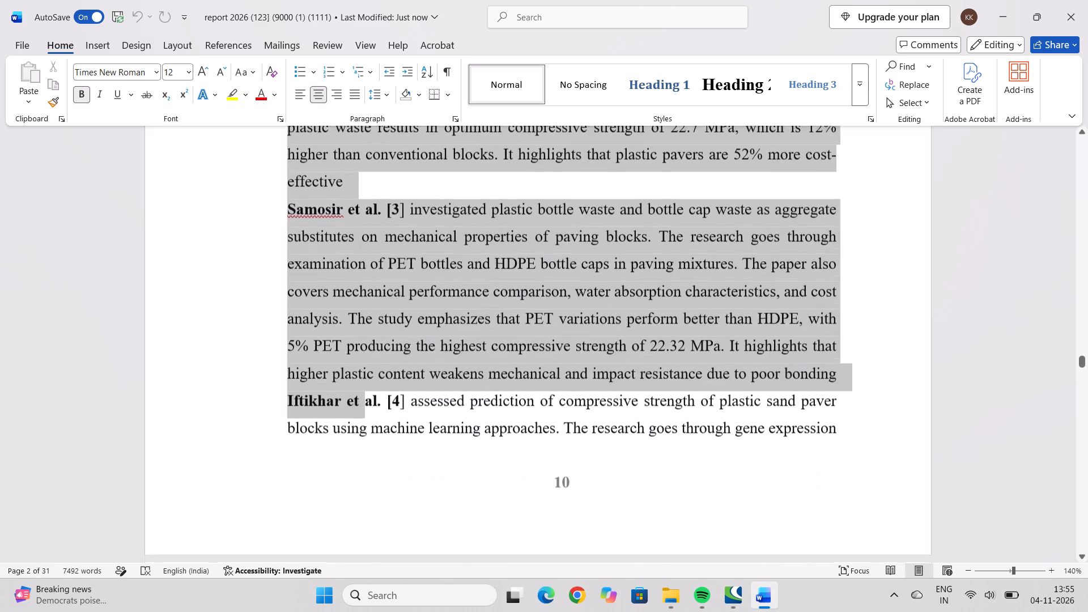
left_click_drag(367, 468, 394, 485)
scroll(368, 468, "down", 10)
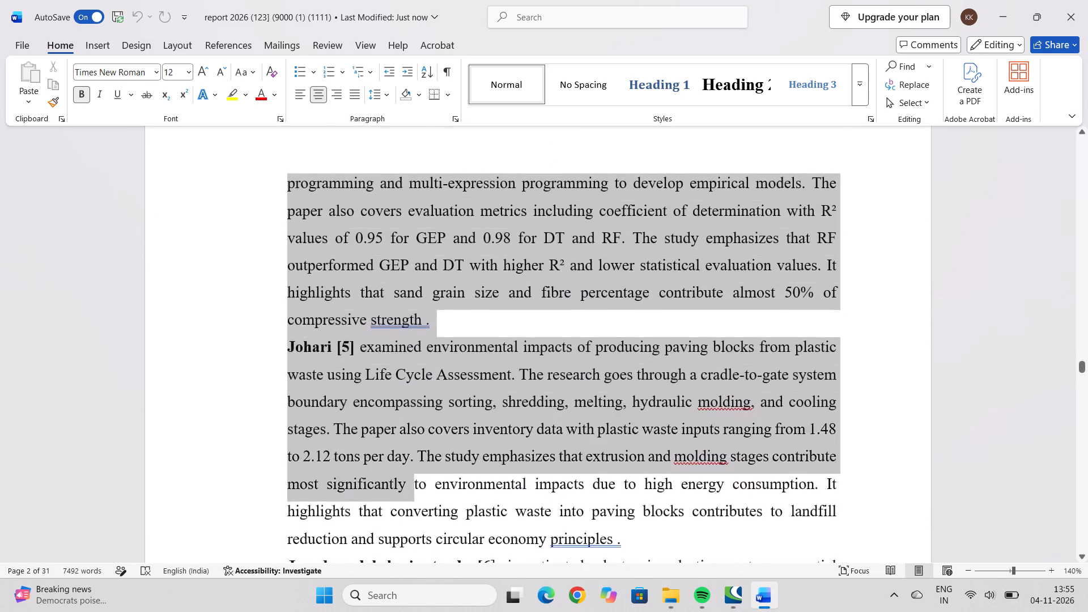
left_click_drag(394, 485, 396, 485)
scroll(394, 485, "down", 18)
scroll(396, 485, "down", 18)
scroll(396, 485, "down", 16)
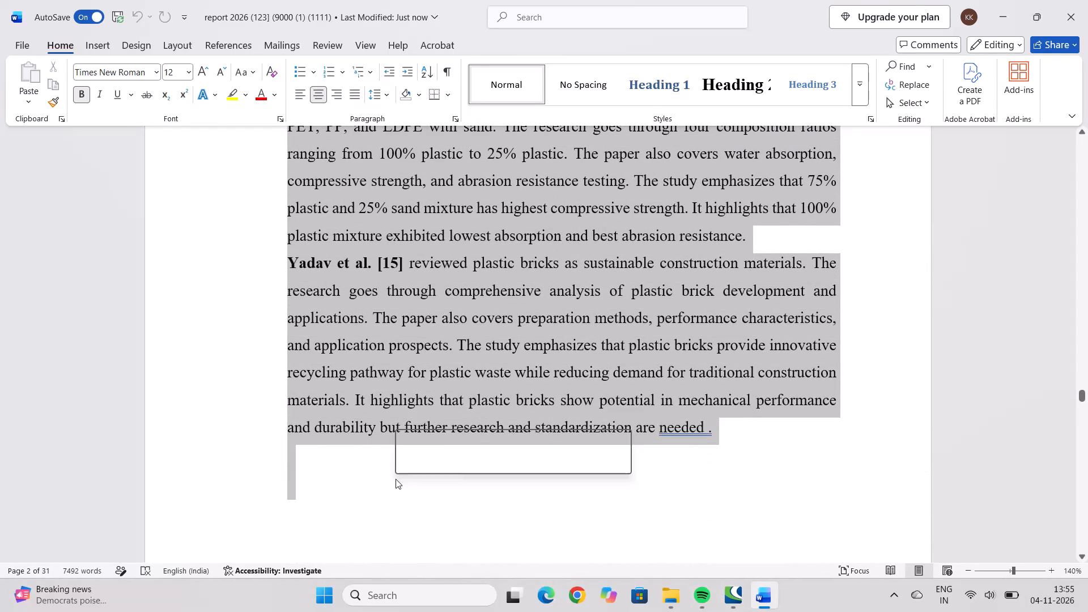
key("BackSpace")
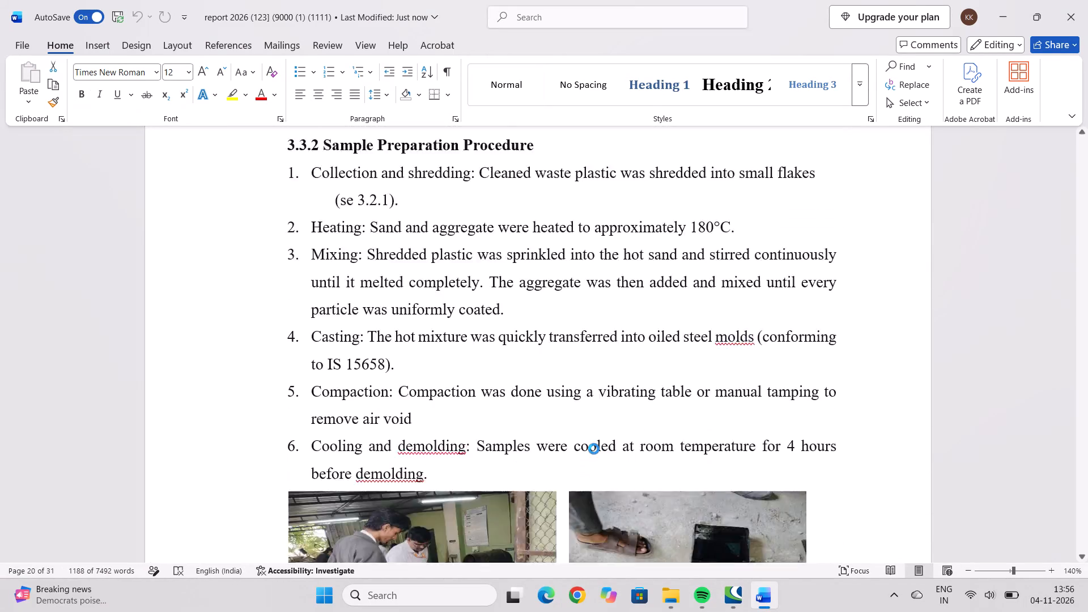
Examine the transition from the last literature entry, Yadav et al. [15], to the start of Chapter 3 Methodology.
scroll(539, 424, "down", 4)
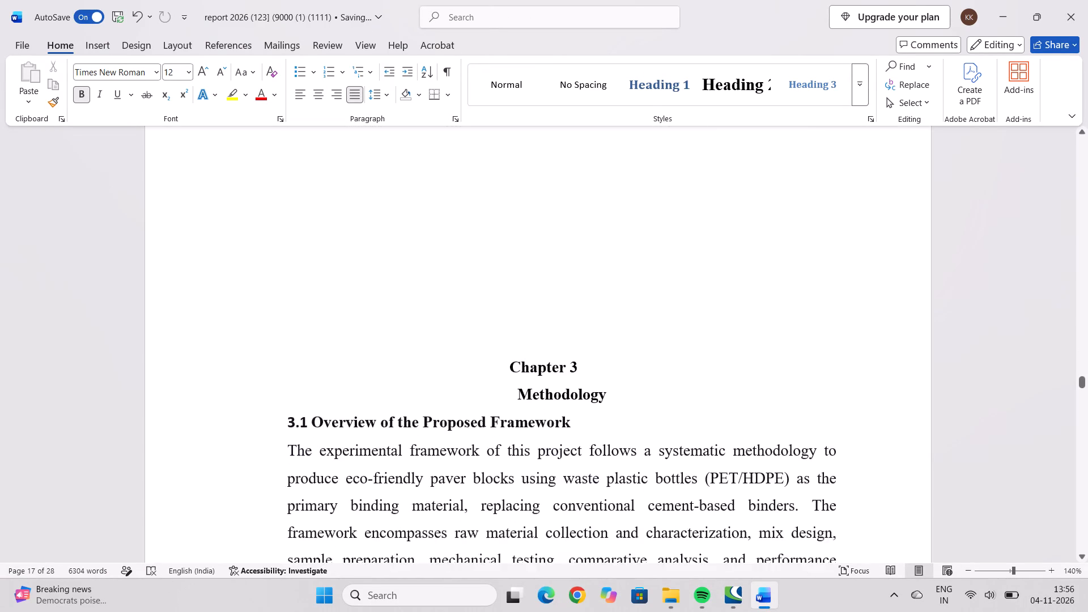
scroll(535, 423, "down", 2)
scroll(535, 423, "up", 11)
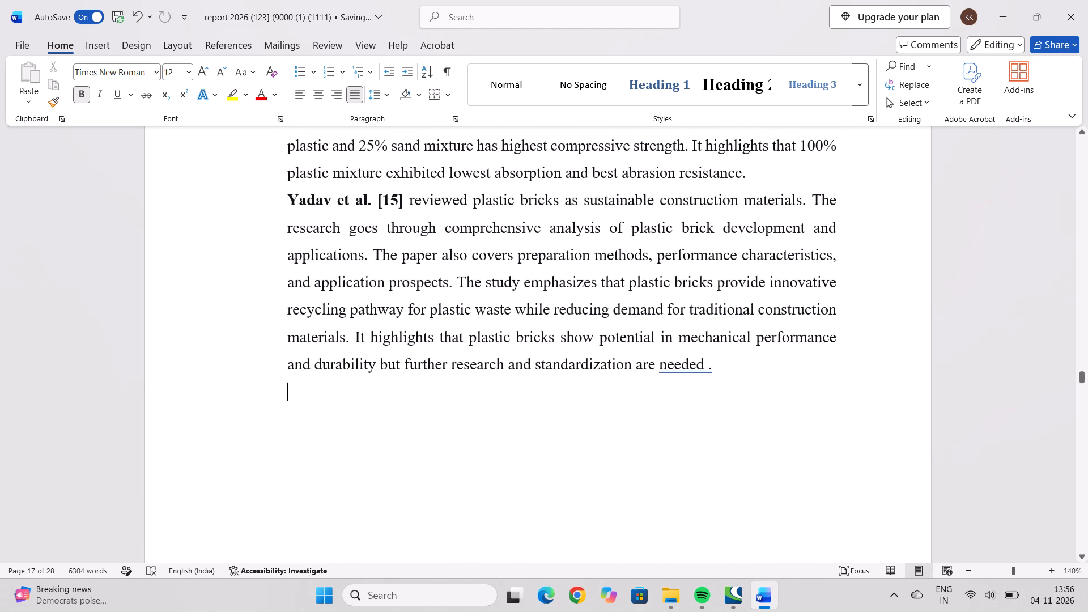
scroll(535, 423, "down", 13)
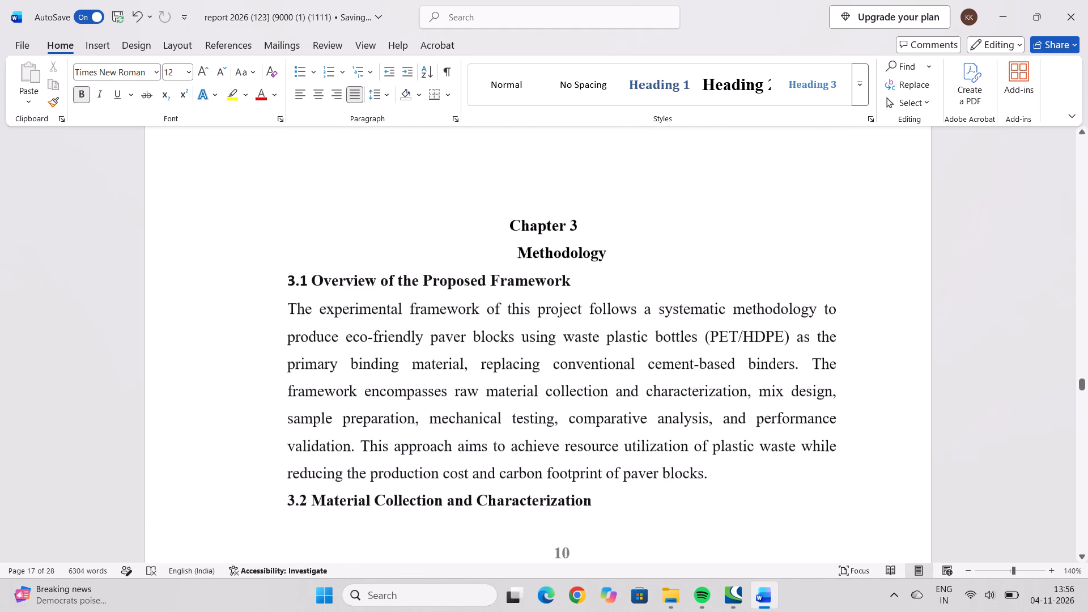
scroll(535, 423, "down", 4)
scroll(535, 423, "up", 8)
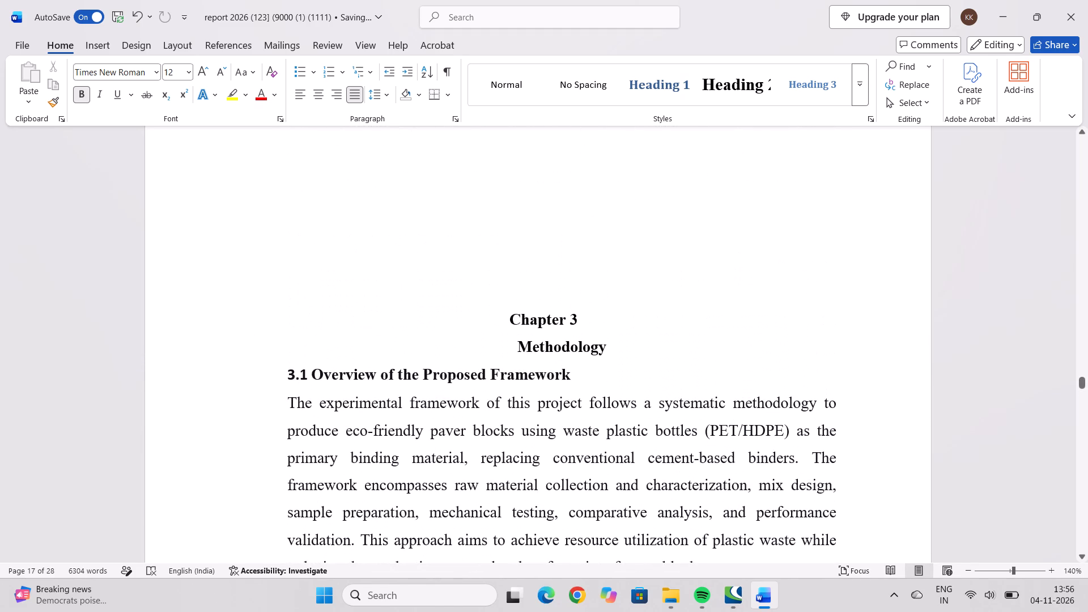
scroll(460, 331, "up", 2)
scroll(460, 331, "down", 2)
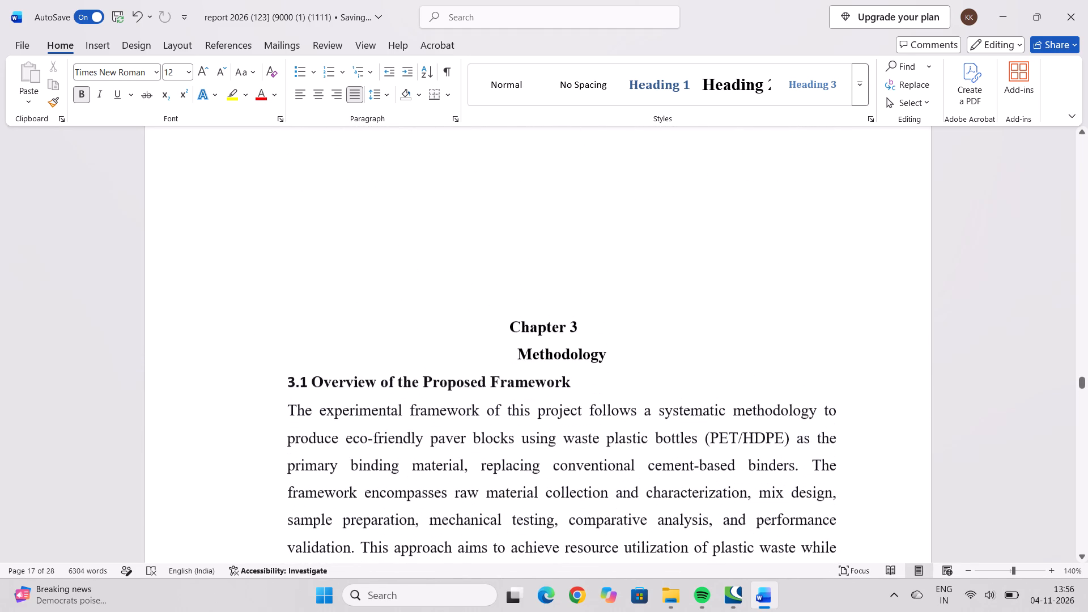
Review the remaining literature summaries around Ngayakamo et al. [10] through Yadav et al. [15], continuing to the Chapter 3 heading.
scroll(460, 331, "up", 14)
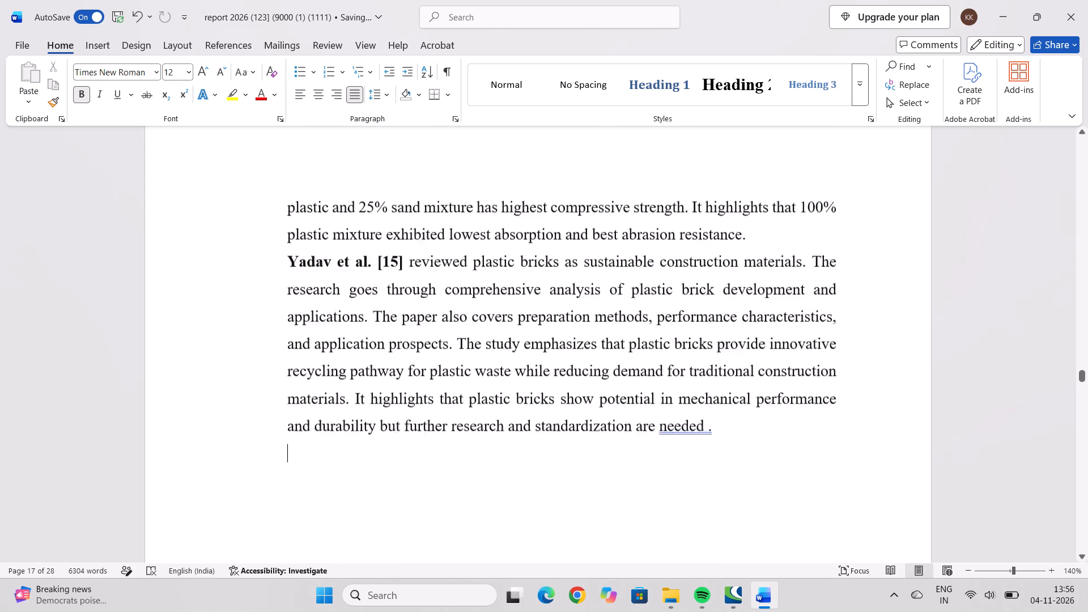
scroll(460, 331, "up", 18)
scroll(460, 331, "up", 4)
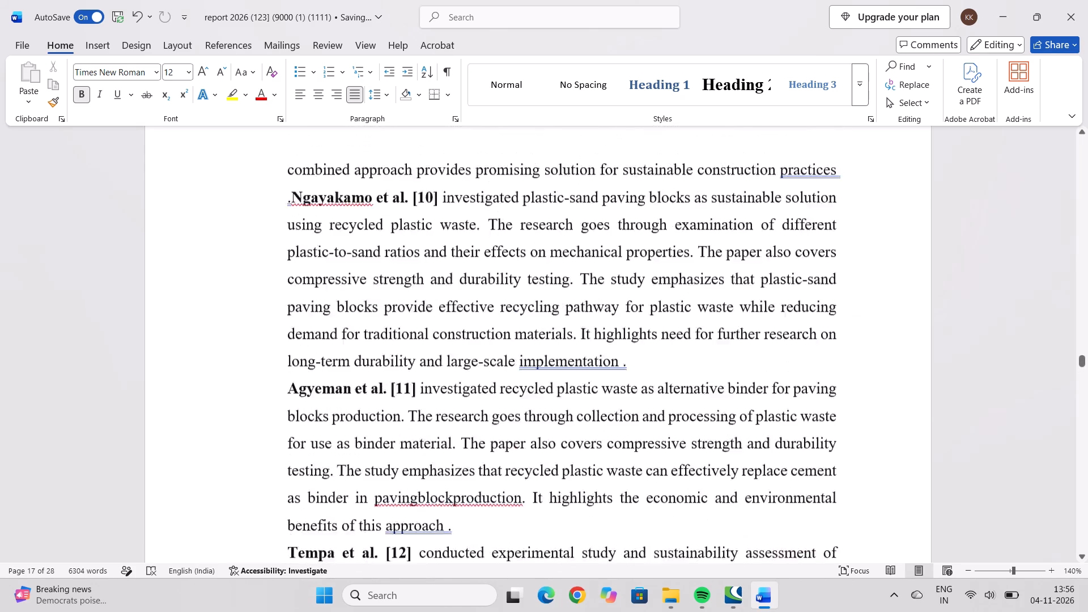
scroll(460, 331, "up", 6)
scroll(460, 331, "down", 6)
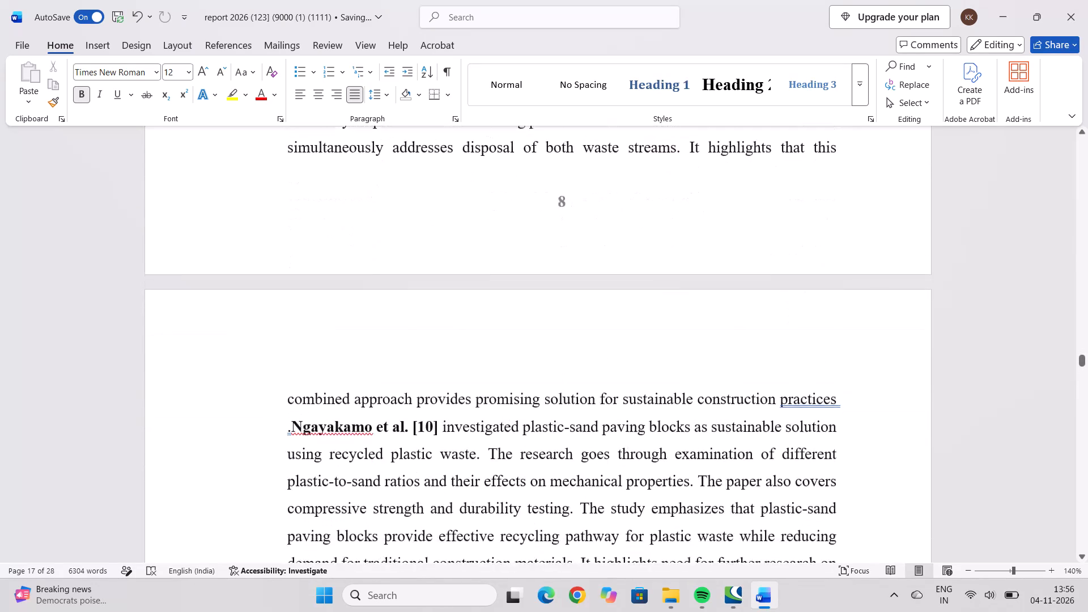
scroll(460, 331, "down", 14)
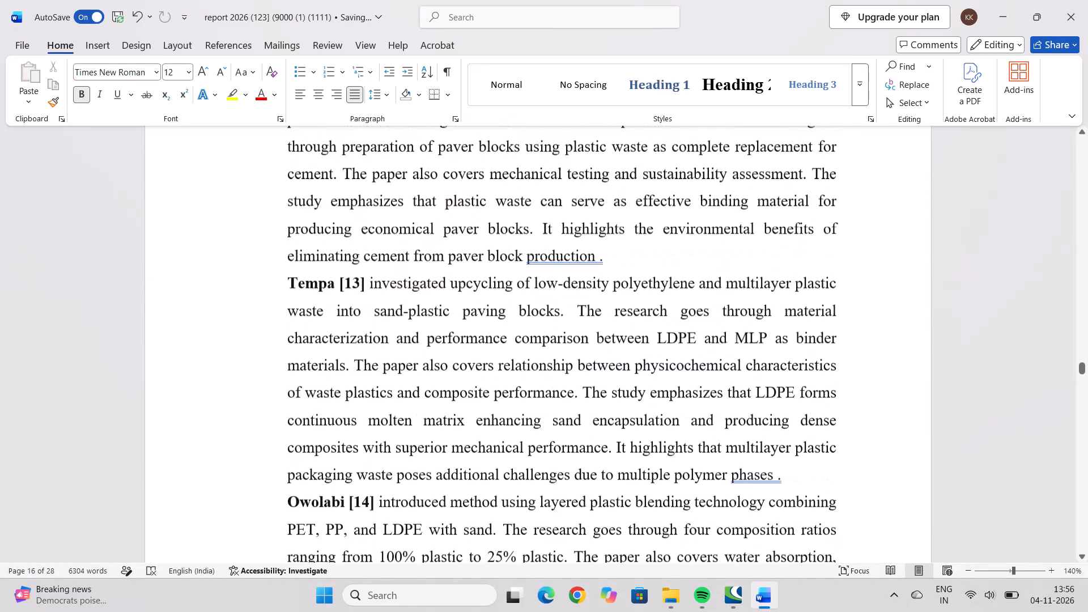
scroll(460, 331, "down", 12)
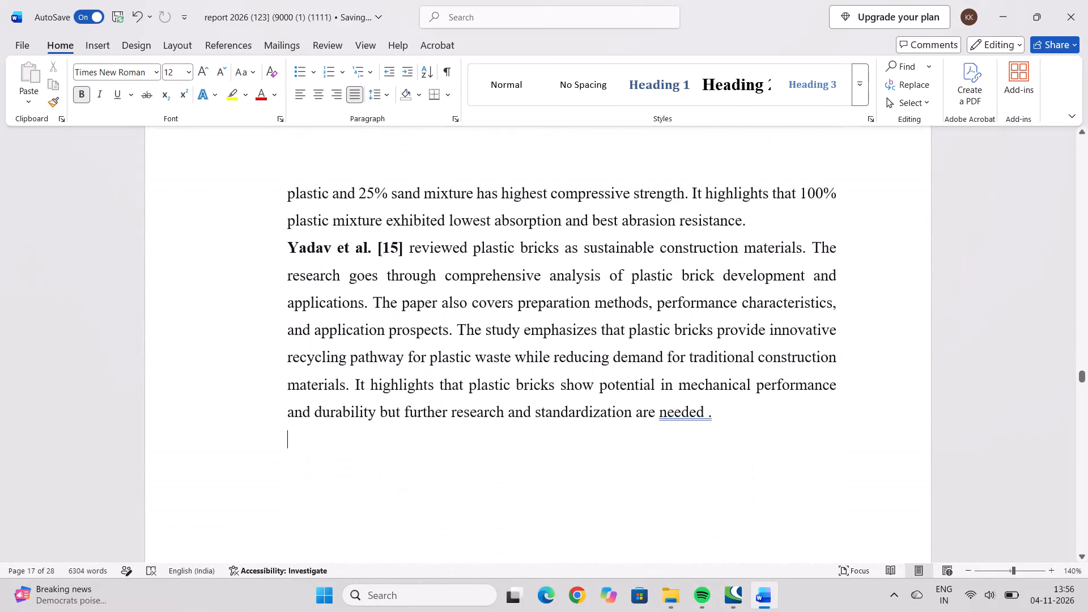
scroll(460, 331, "down", 9)
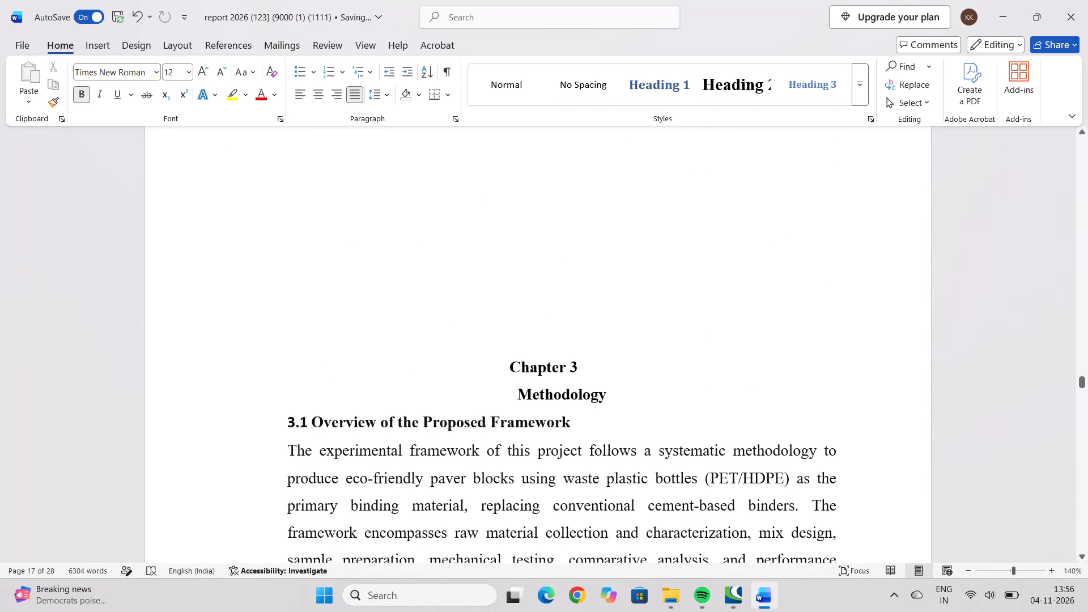
Insert a blank line below the heading "3.2 Material Collection and Characterization" in Chapter 3.
scroll(611, 381, "down", 6)
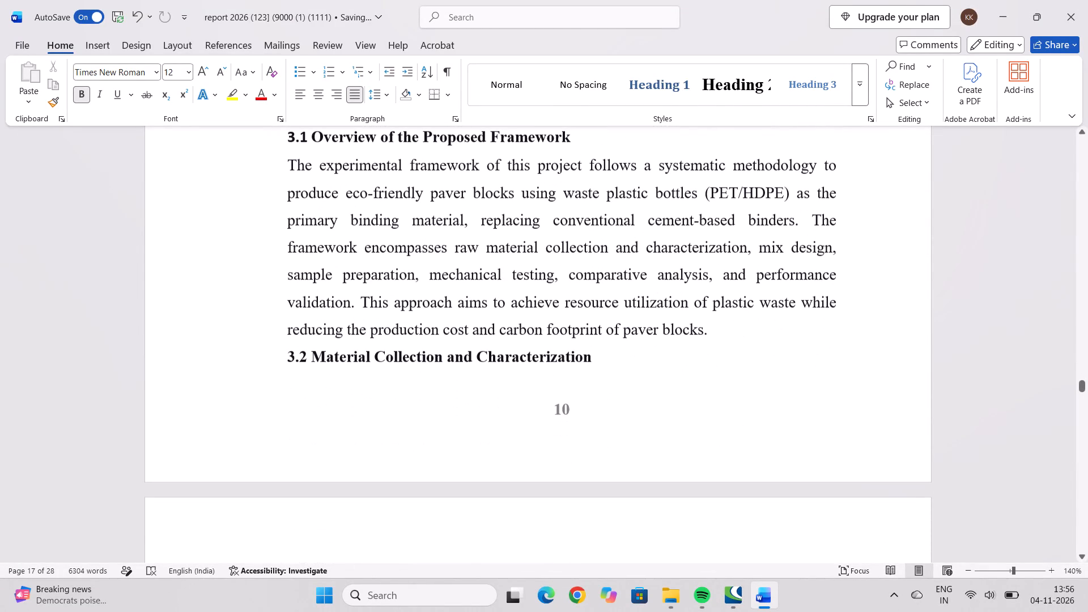
left_click(617, 363)
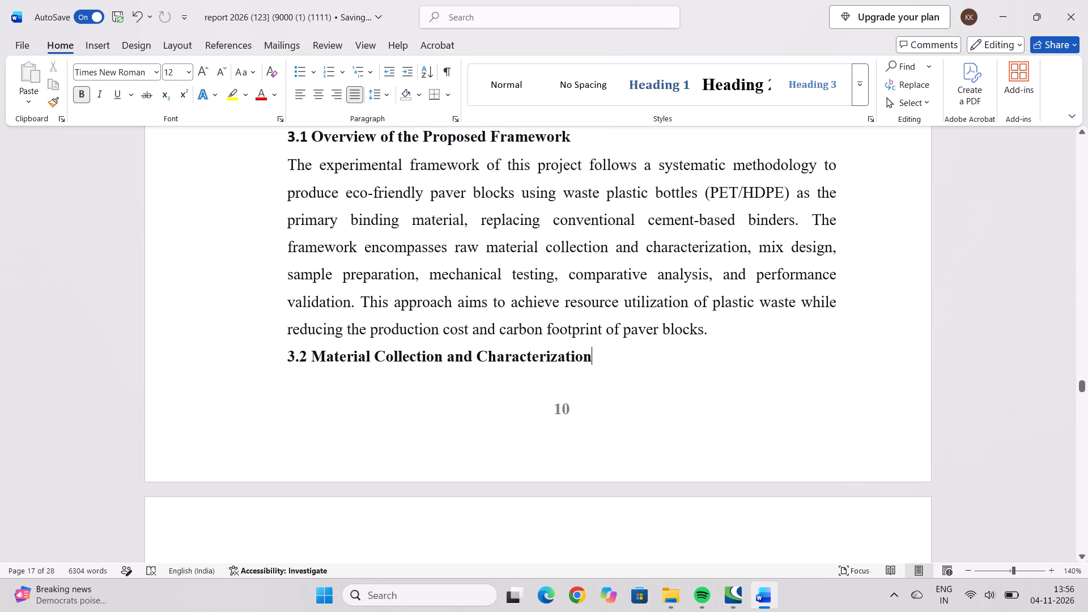
key("Return")
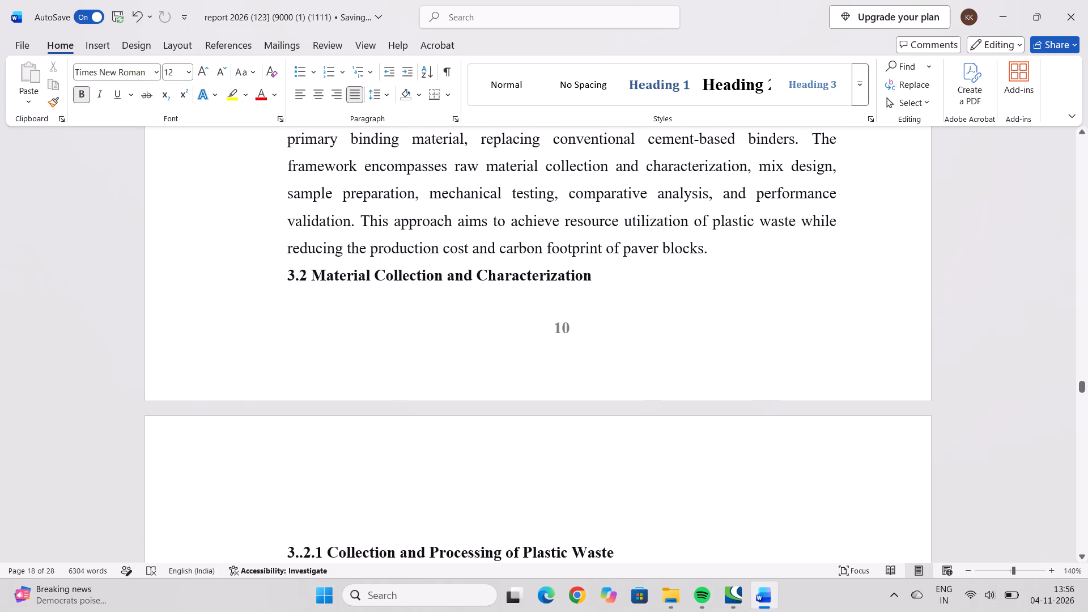
Check the layout of the Chapter 3 opening, from the chapter title to the 3.2 heading and the following page break.
scroll(690, 290, "up", 4)
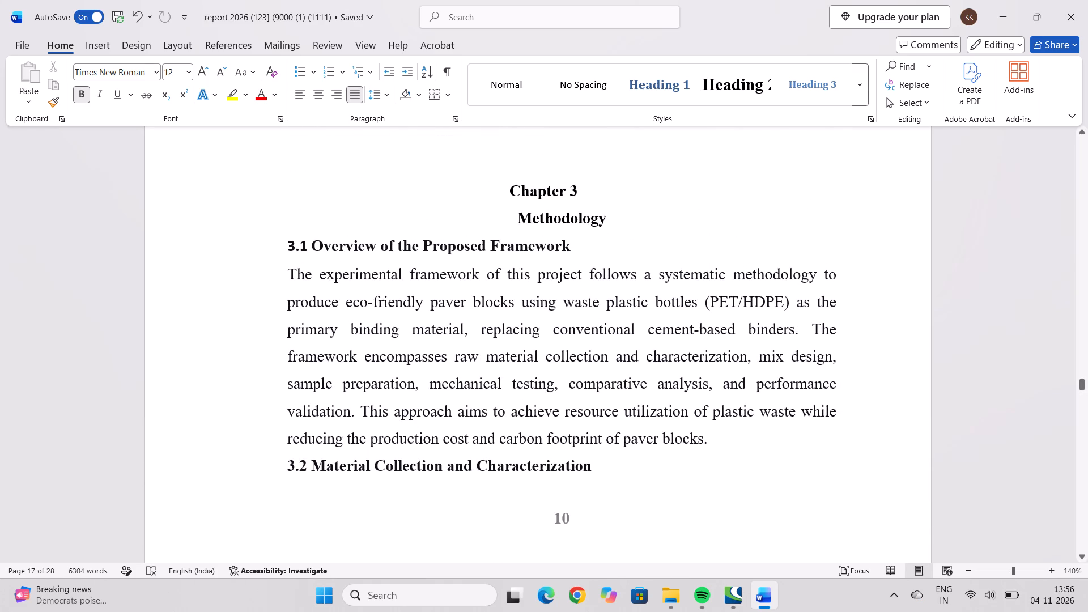
left_click(488, 190)
left_click(581, 194)
scroll(760, 444, "down", 1)
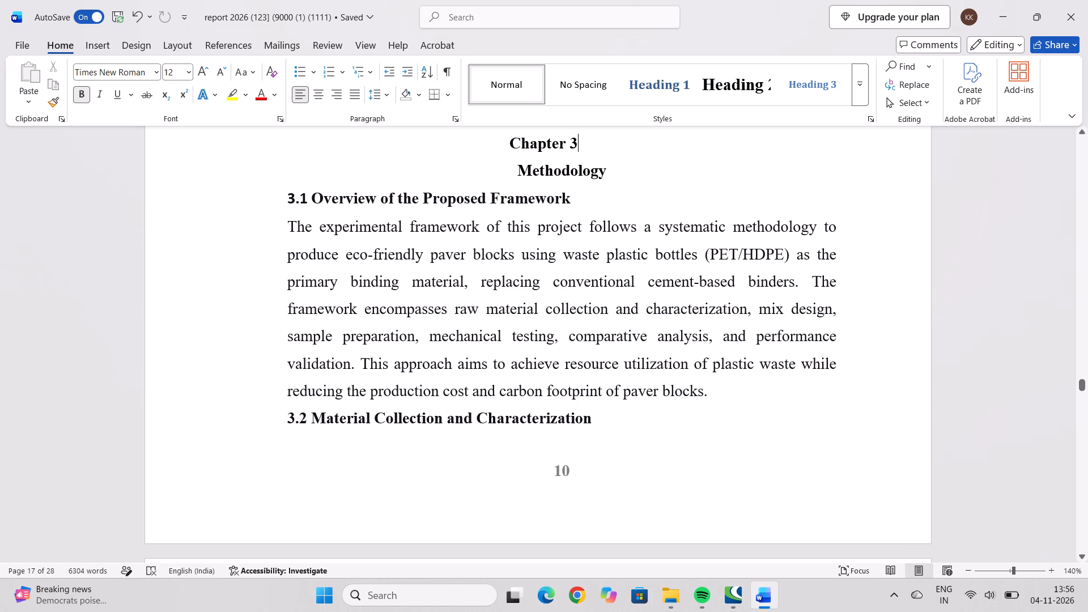
left_click(668, 182)
left_click(673, 416)
scroll(673, 416, "down", 2)
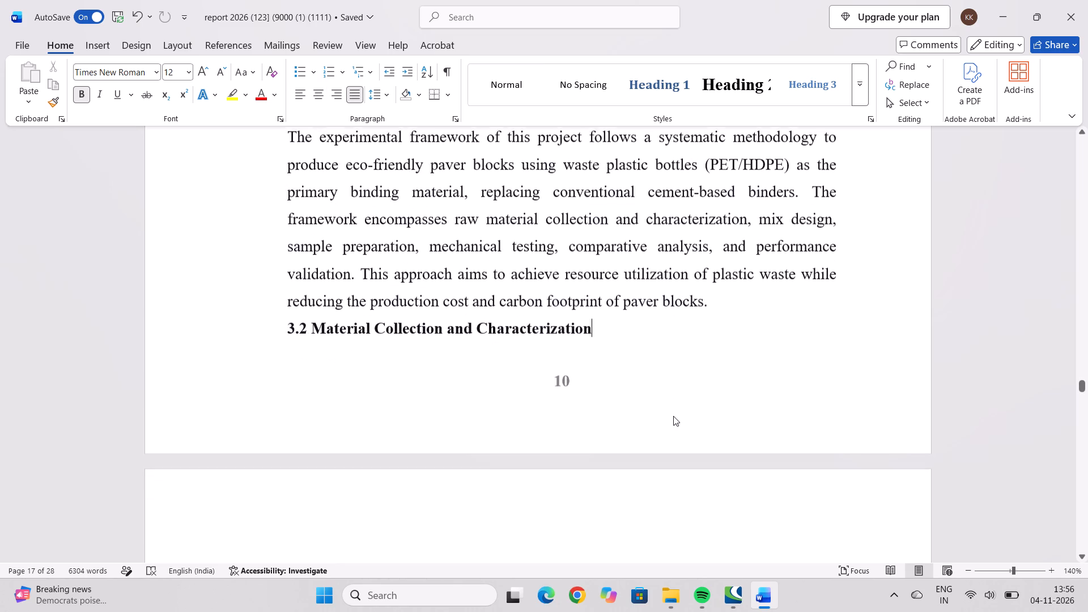
scroll(673, 416, "down", 3)
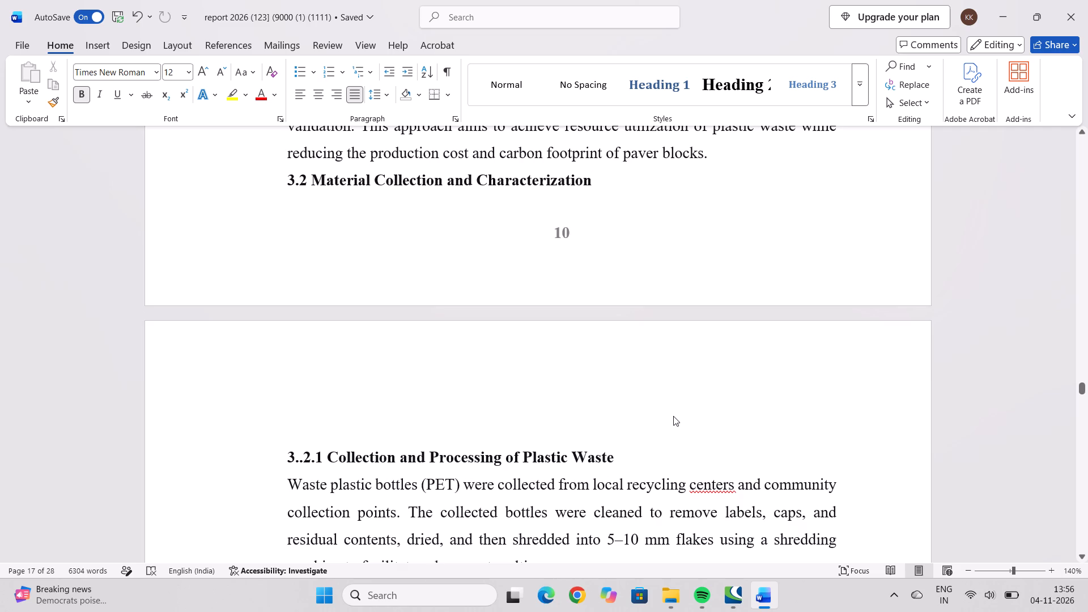
scroll(673, 416, "up", 9)
scroll(674, 416, "down", 4)
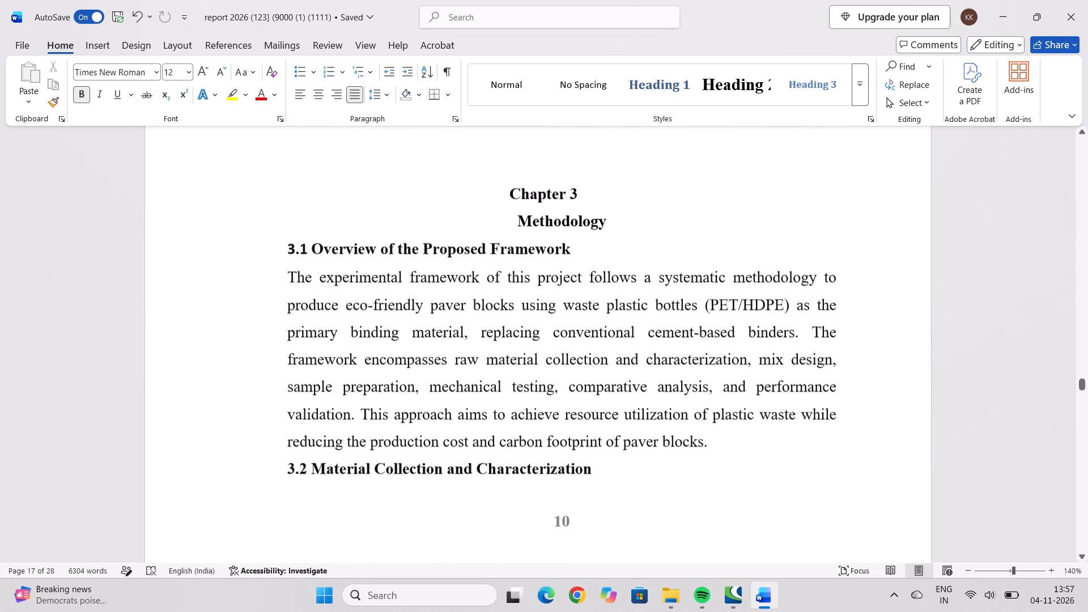
Review Chapter 3 from the sample collection figures through material properties to the mix design tables 3.1 and 3.2.
scroll(674, 416, "down", 18)
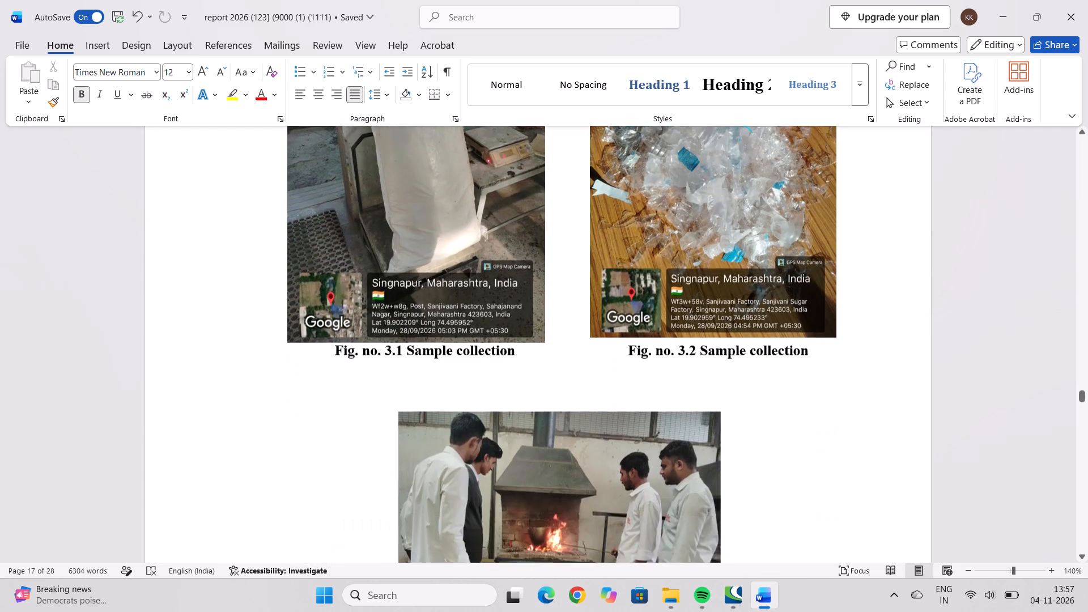
scroll(678, 403, "down", 12)
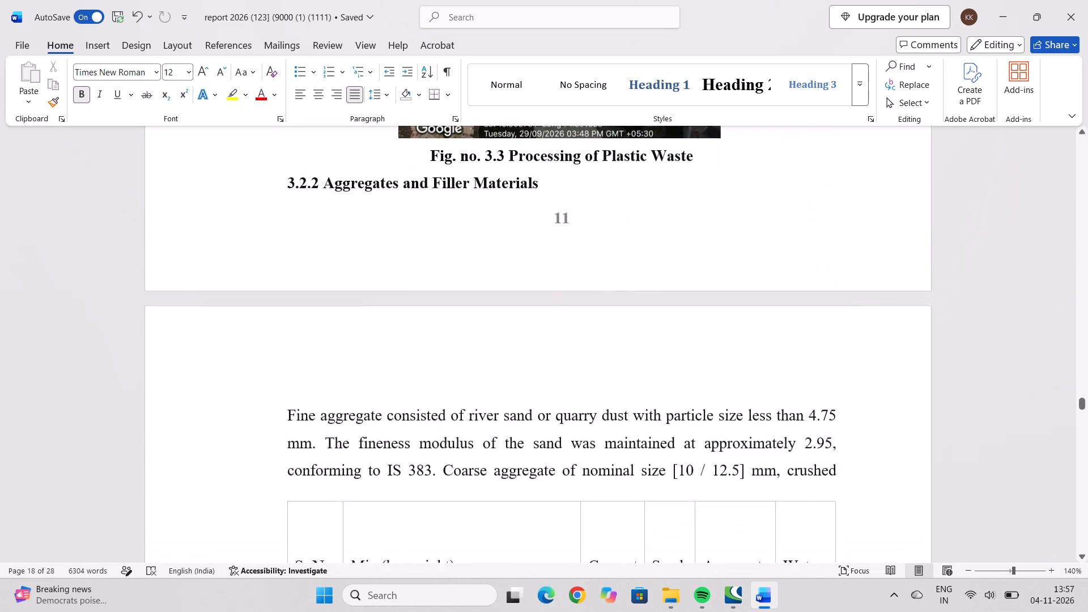
scroll(678, 403, "down", 4)
scroll(678, 403, "up", 7)
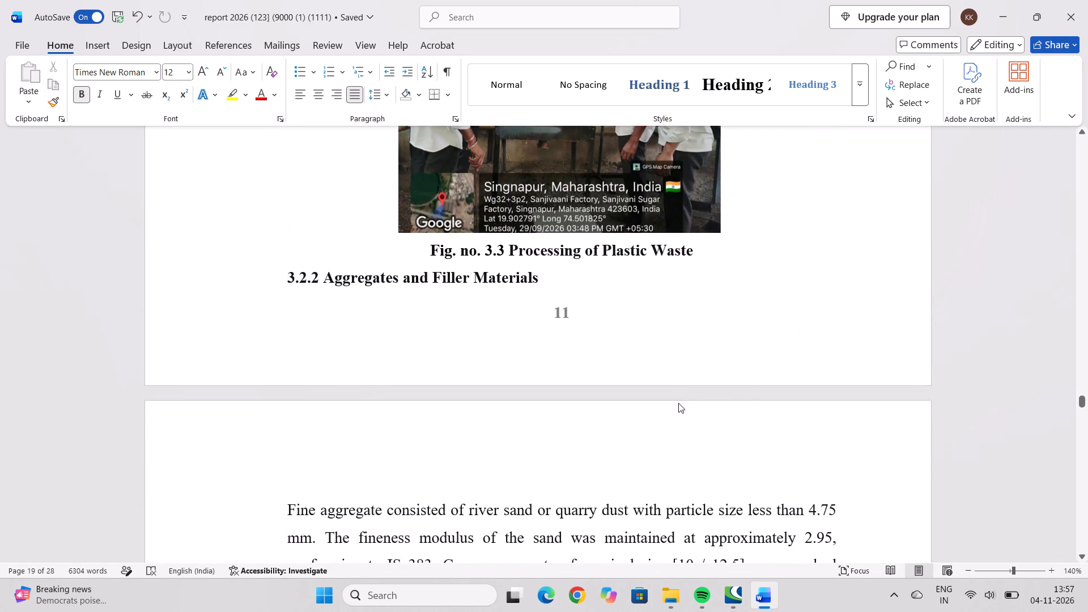
scroll(678, 403, "down", 3)
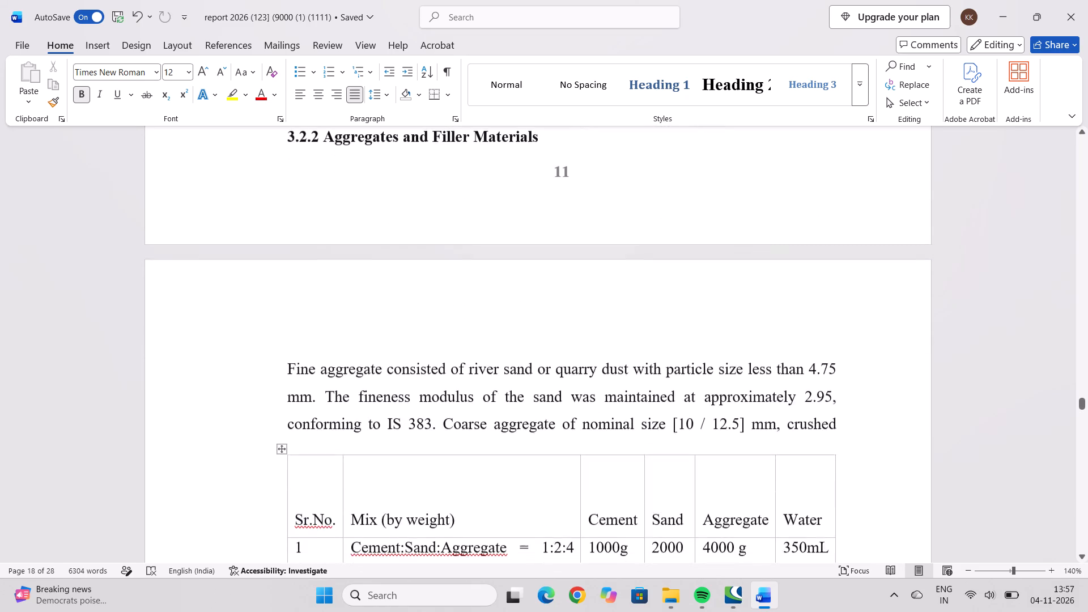
scroll(678, 403, "down", 3)
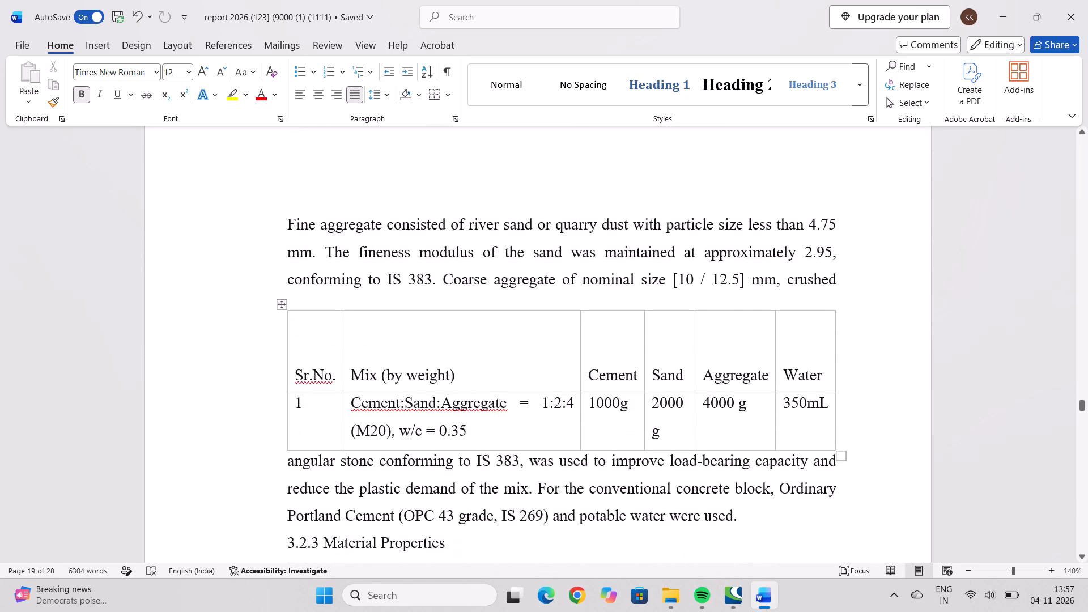
scroll(683, 402, "down", 4)
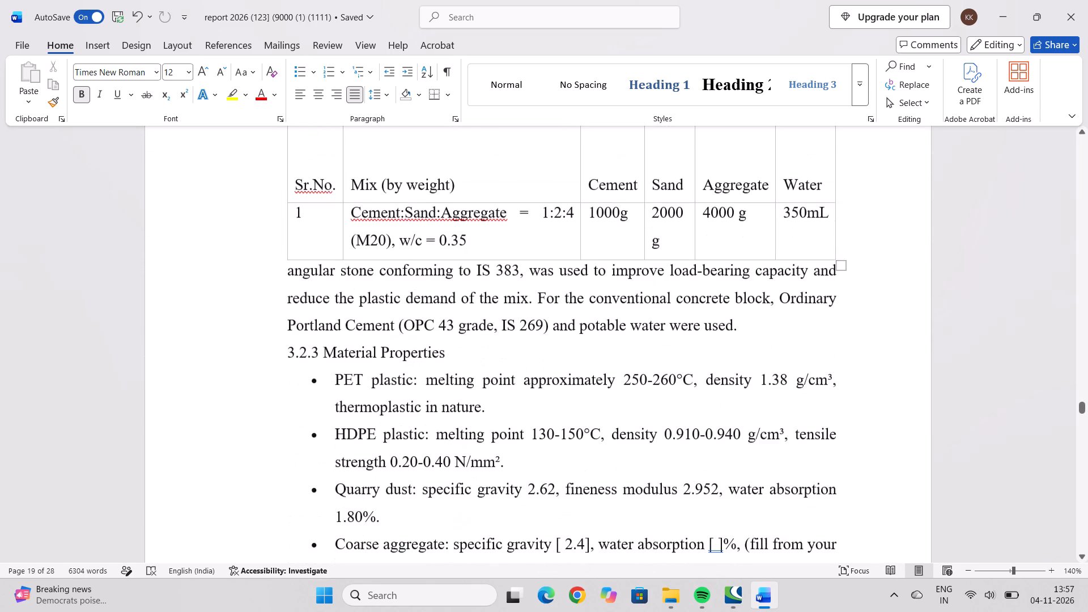
scroll(680, 387, "down", 16)
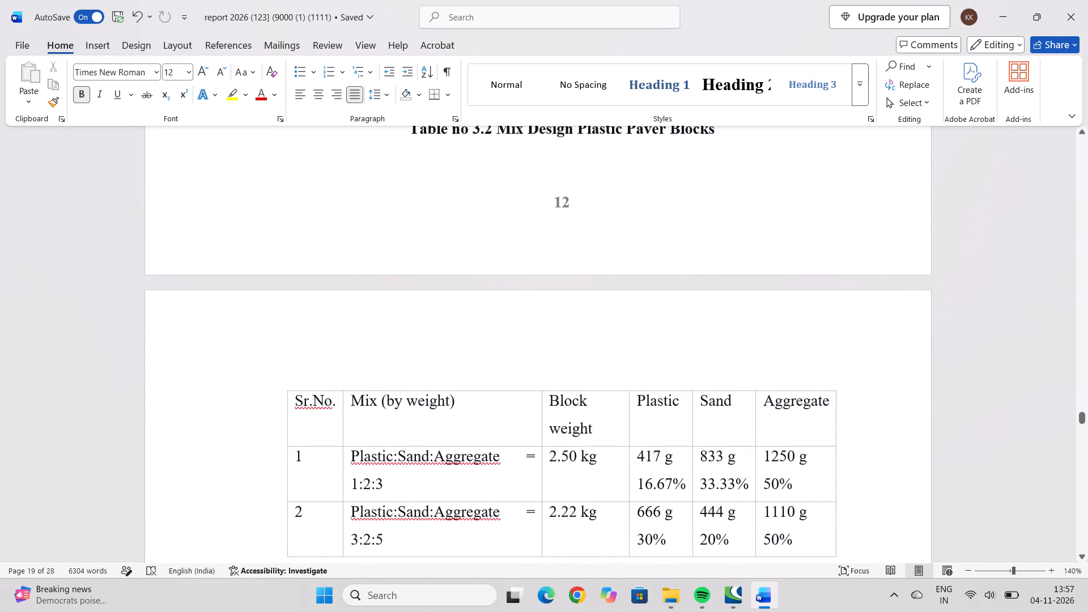
scroll(687, 401, "down", 9)
scroll(688, 402, "up", 16)
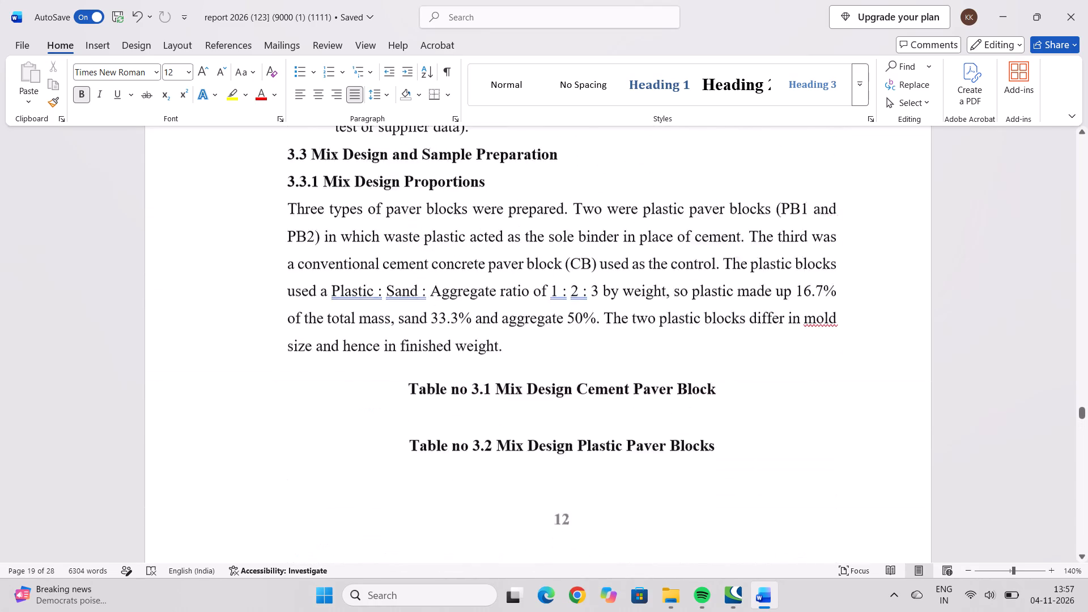
Insert 25 blank lines after the Yadav et al. [15] paragraph to push the Chapter 3 title onto the following page.
scroll(688, 402, "up", 20)
scroll(688, 402, "up", 9)
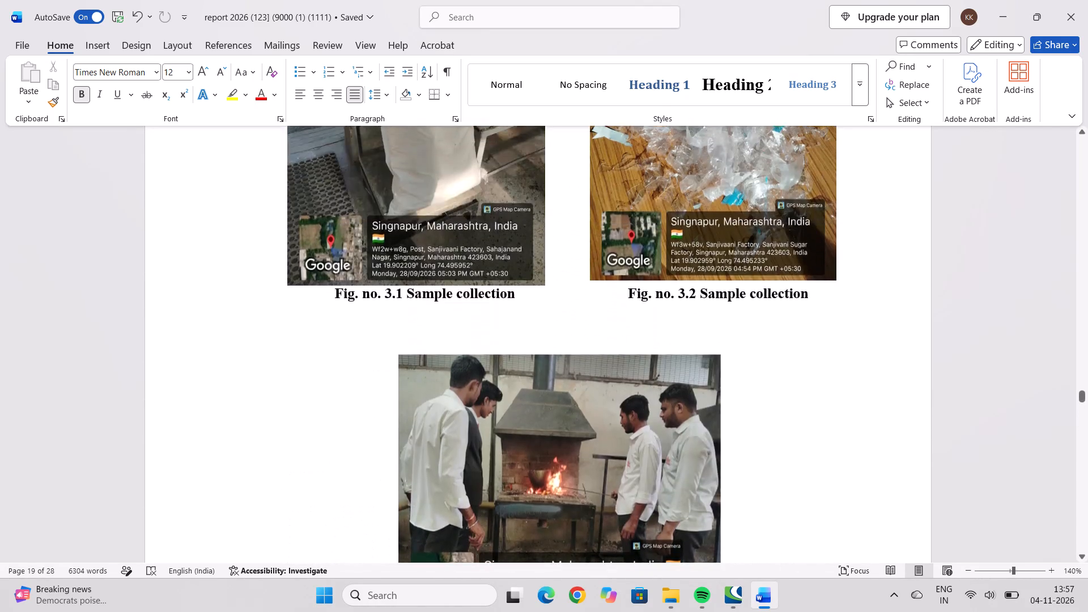
scroll(688, 402, "up", 20)
scroll(688, 402, "up", 9)
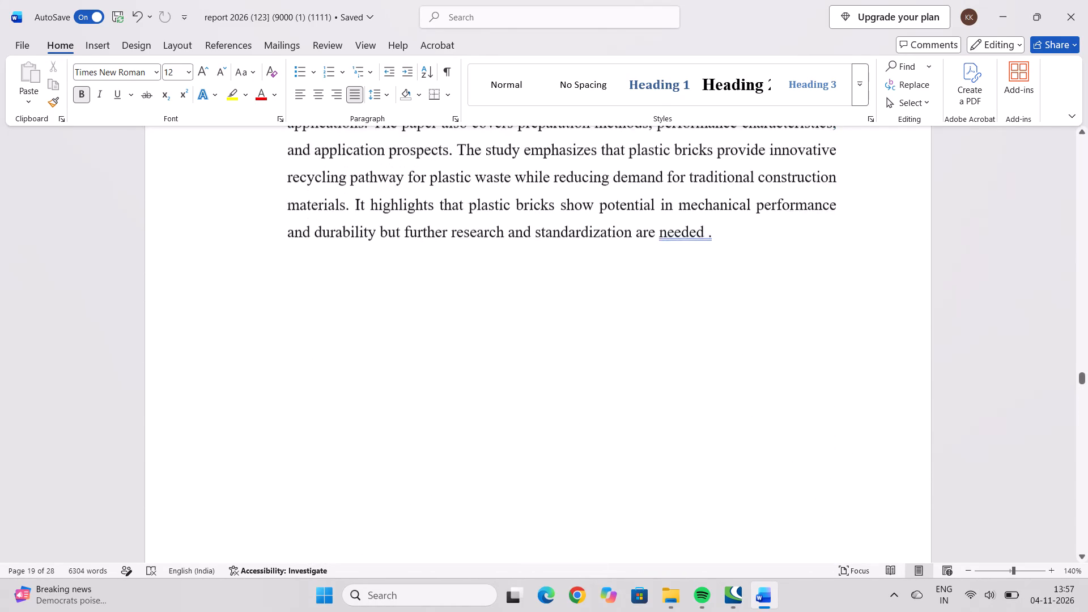
scroll(688, 402, "up", 2)
left_click(715, 415)
left_click(716, 423)
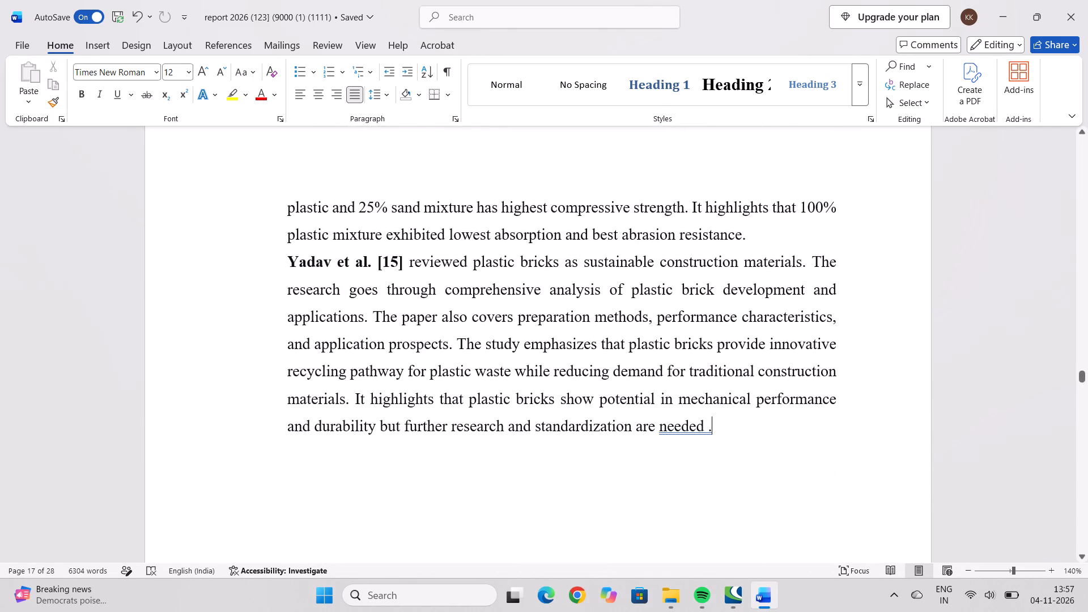
key("Return")
key("Return")
key("Return")
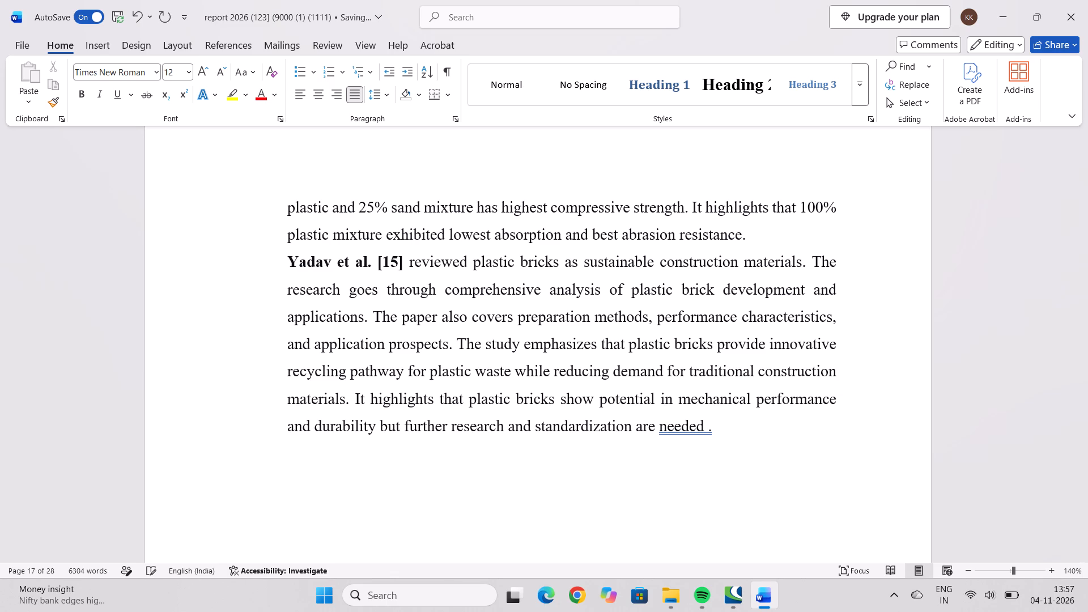
key("Return")
key("Return")
key("Return")
key("Return")
key("Return")
key("Return")
key("Return")
key("Return")
key("Return")
key("Return")
key("Return")
key("Return")
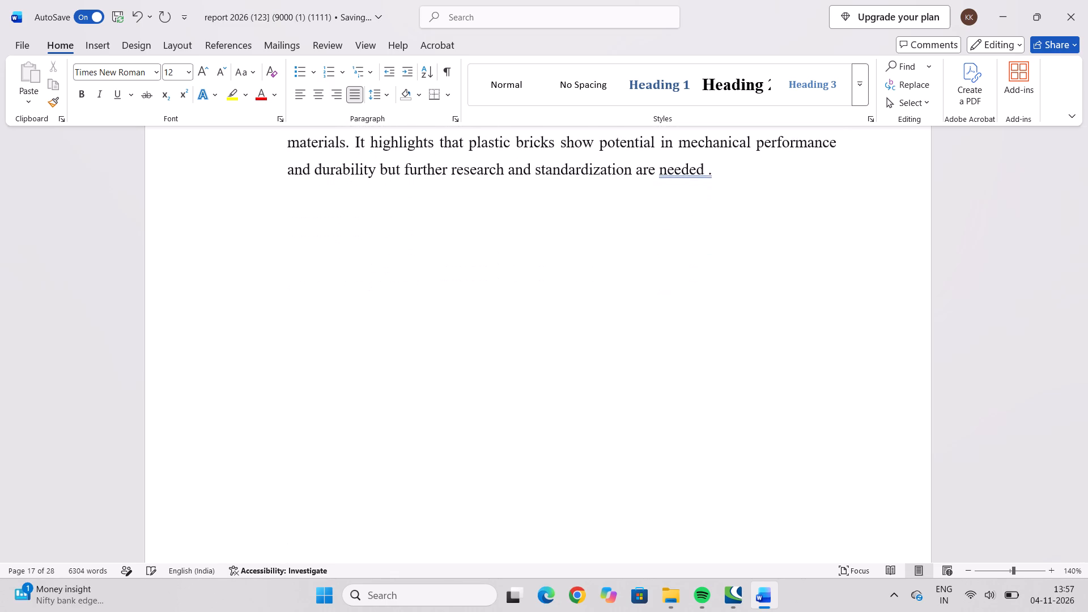
key("Return")
key("Return")
key("Return")
key("Return")
key("Return")
key("Return")
key("Return")
key("Return")
key("Return")
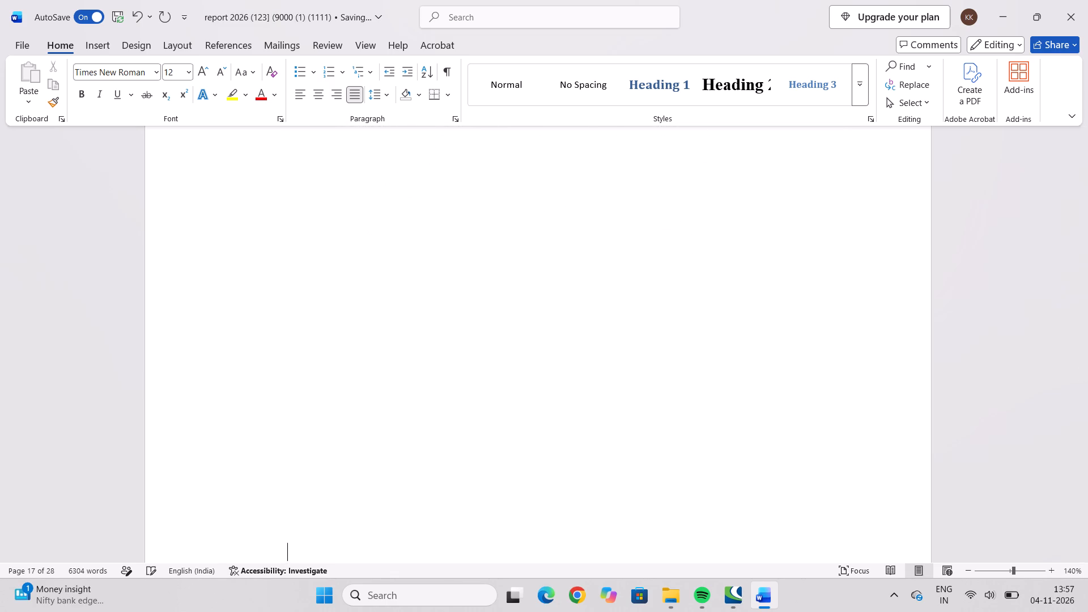
key("Return")
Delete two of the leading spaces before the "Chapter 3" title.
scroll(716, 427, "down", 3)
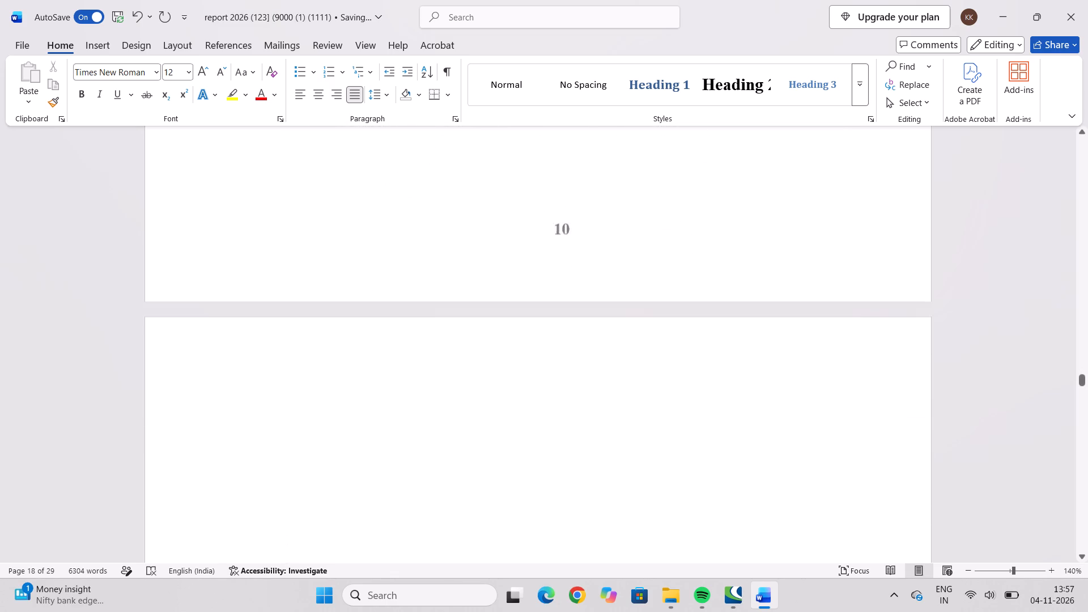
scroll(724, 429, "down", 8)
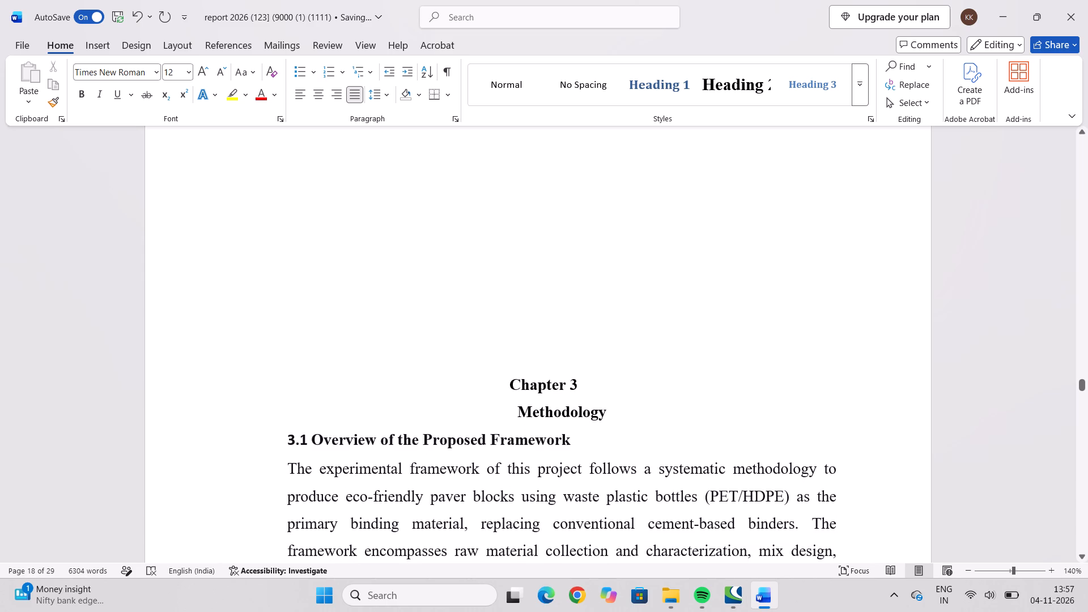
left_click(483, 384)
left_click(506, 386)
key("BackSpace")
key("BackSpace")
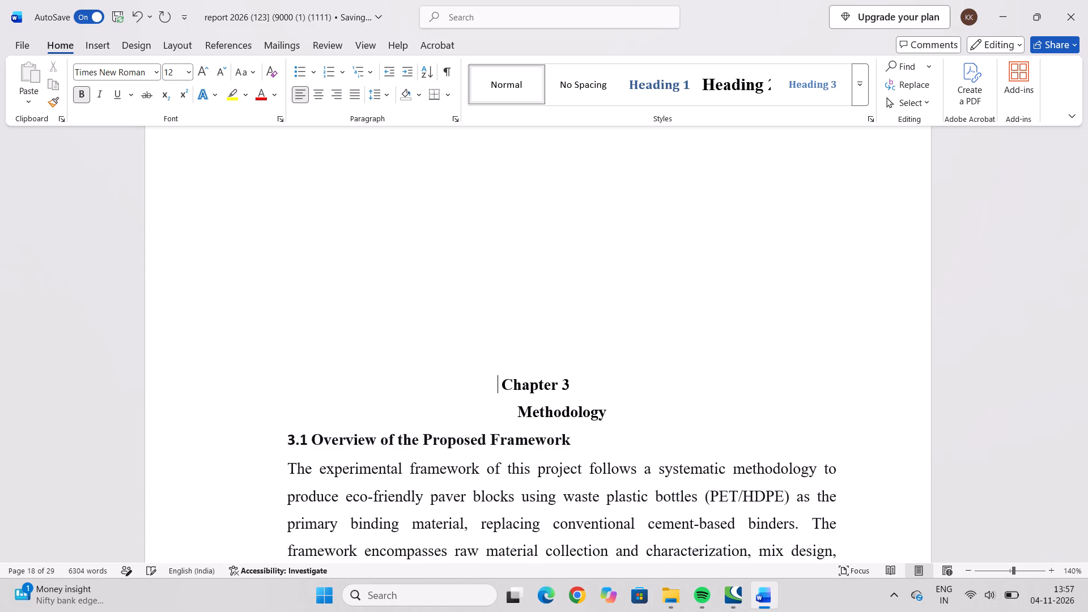
Remove the surplus blank lines above the "Chapter 3" title so that it starts at the top of the page following page 10.
left_click(505, 298)
key("BackSpace")
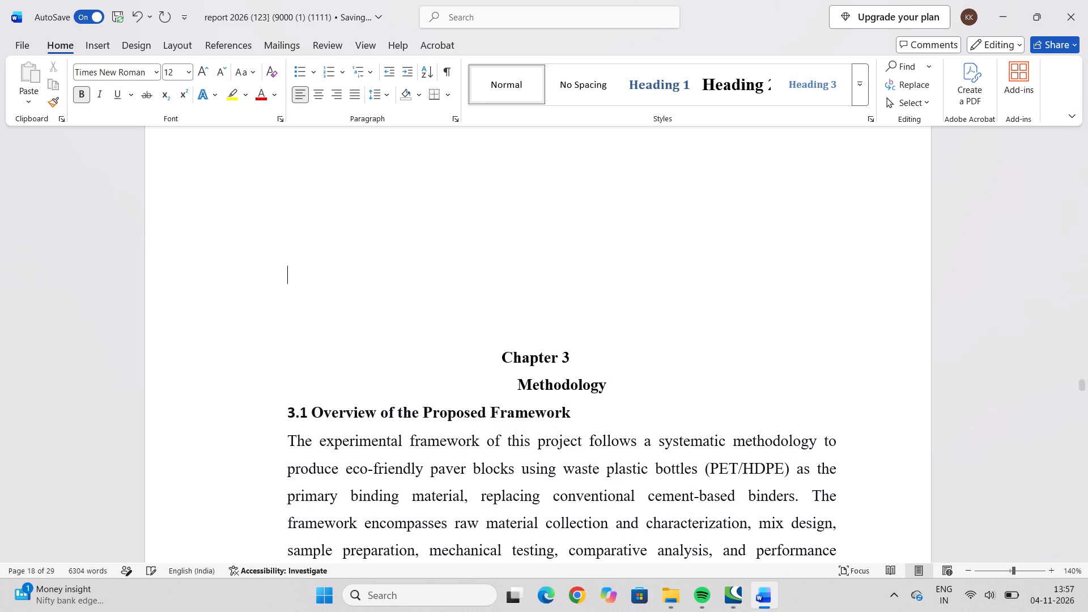
key("BackSpace")
key("BackSpace")
key("BackSpace")
key("BackSpace")
key("BackSpace")
key("BackSpace")
key("BackSpace")
key("BackSpace")
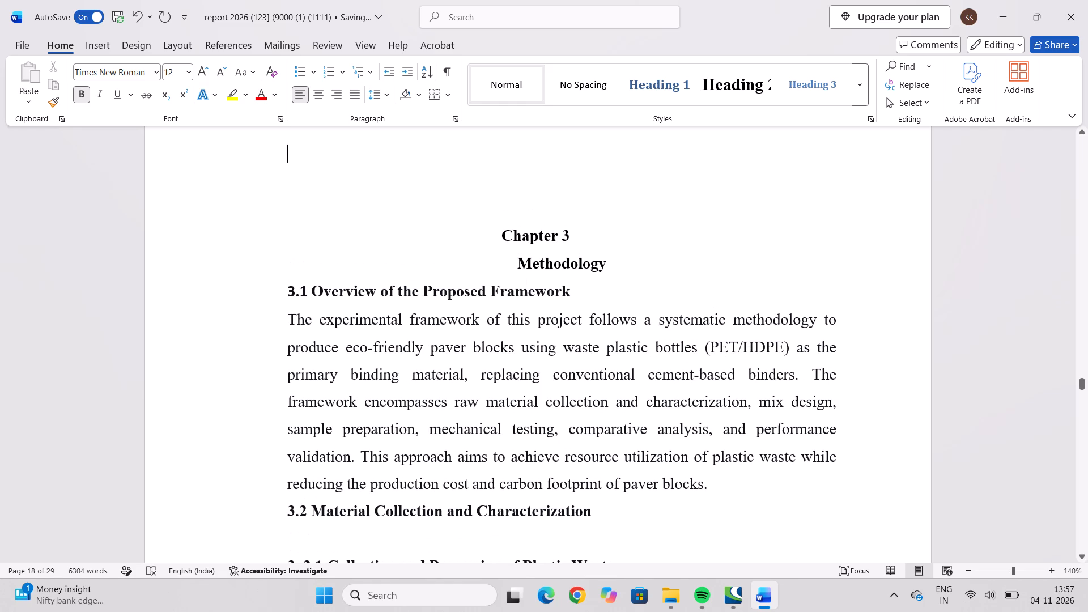
key("BackSpace")
key("BackSpace")
key("BackSpace")
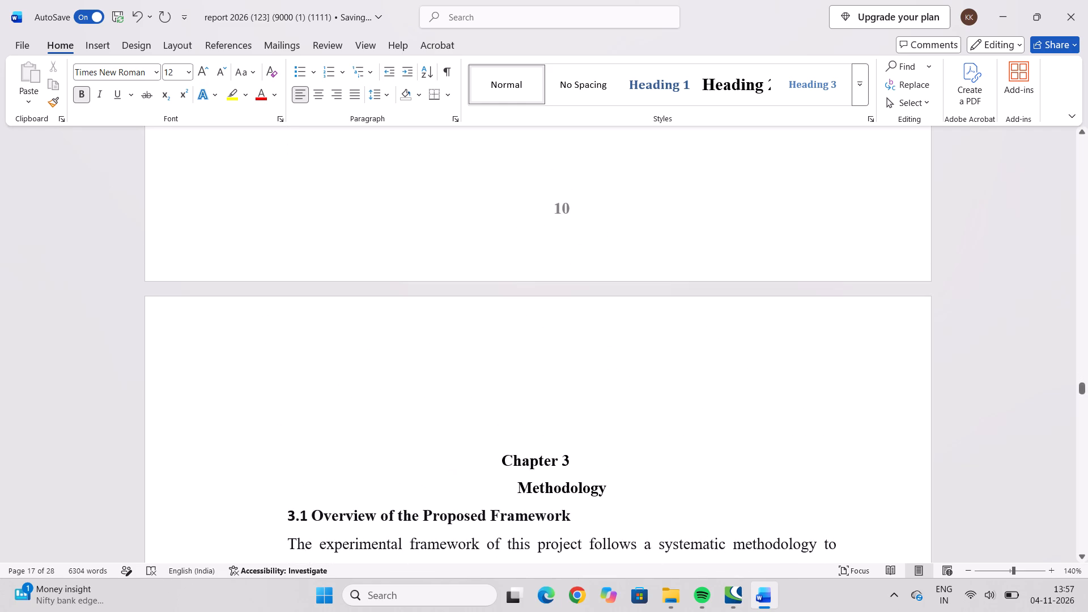
key("BackSpace")
key("BackSpace")
key("BackSpace")
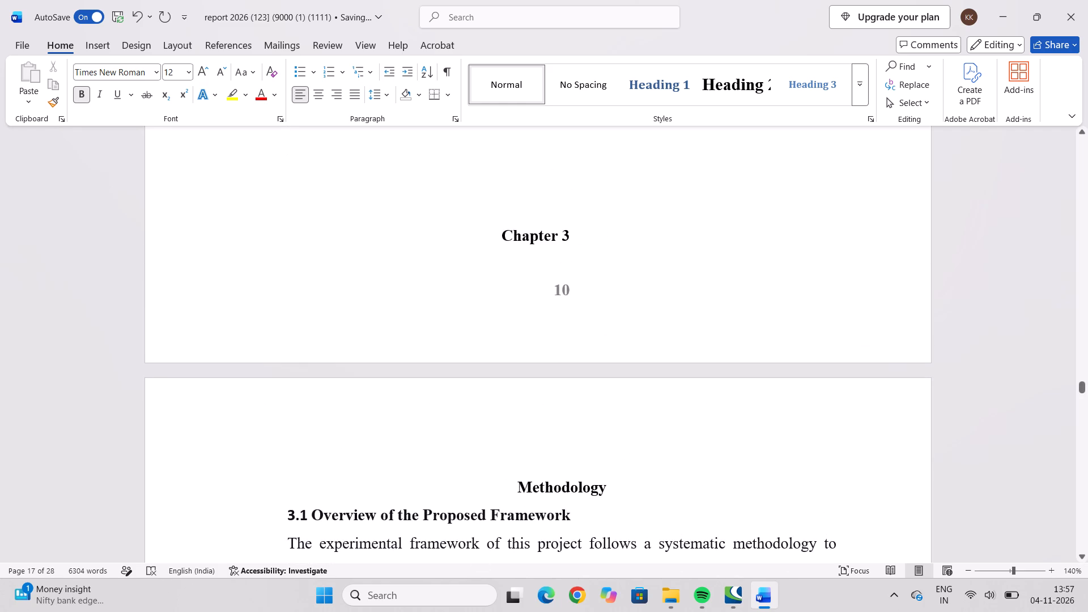
key("Return")
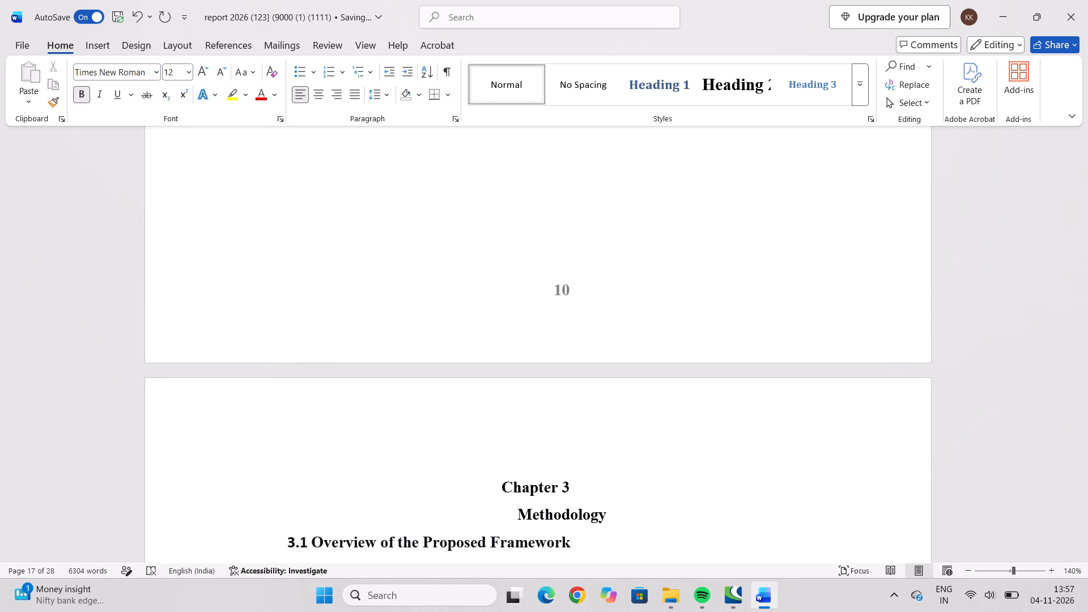
Add five leading spaces before "Chapter 3" to line the title up over "Methodology".
left_click(499, 484)
key("space")
key("space")
key("space")
key("space")
key("space")
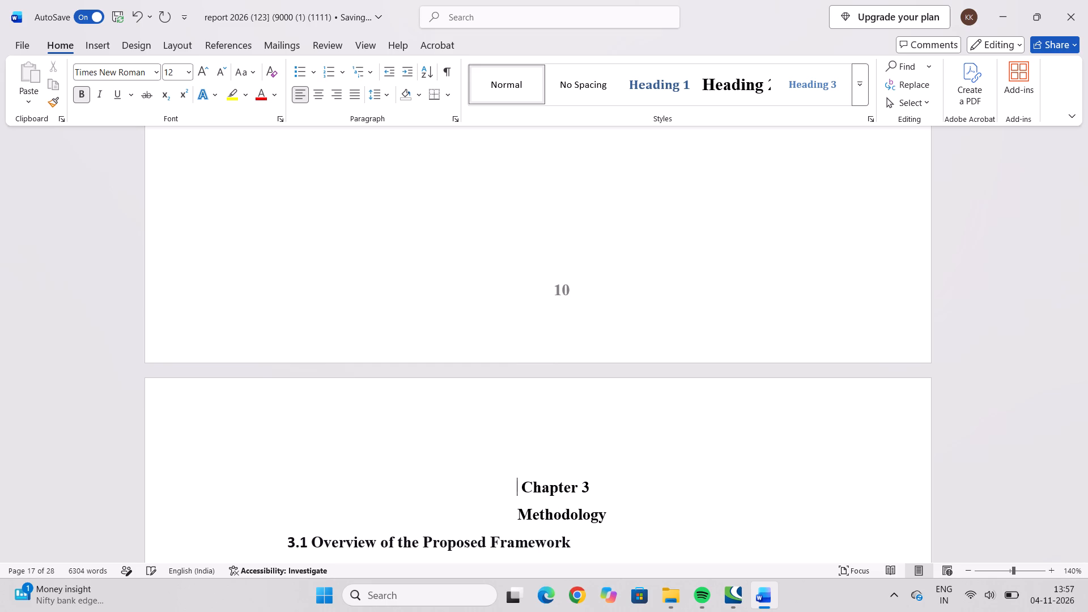
Add one more leading space before the "Chapter 3" title to centre it over "Methodology".
key("space")
Delete the blank line between the "3.2 Material Collection and Characterization" heading and the "Collection and Processing of Plastic Waste" subheading.
scroll(508, 492, "down", 6)
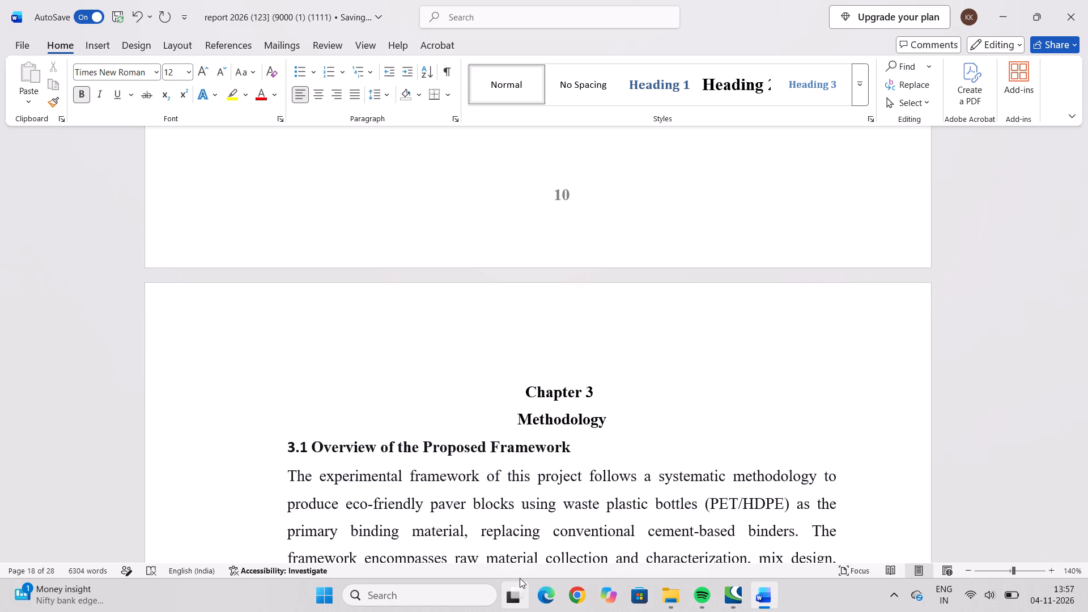
scroll(766, 382, "down", 5)
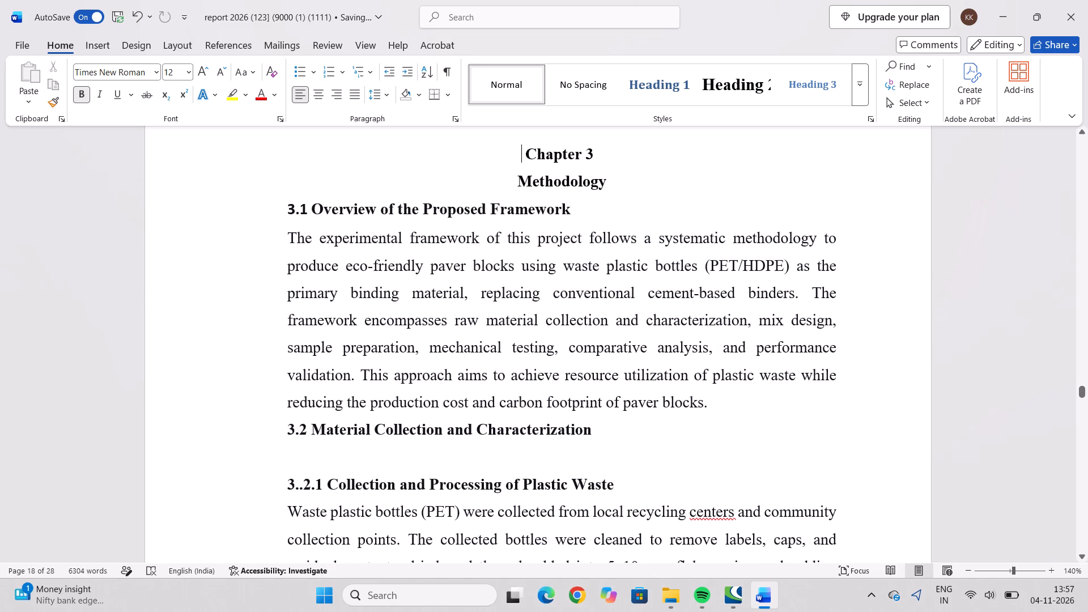
scroll(758, 398, "down", 2)
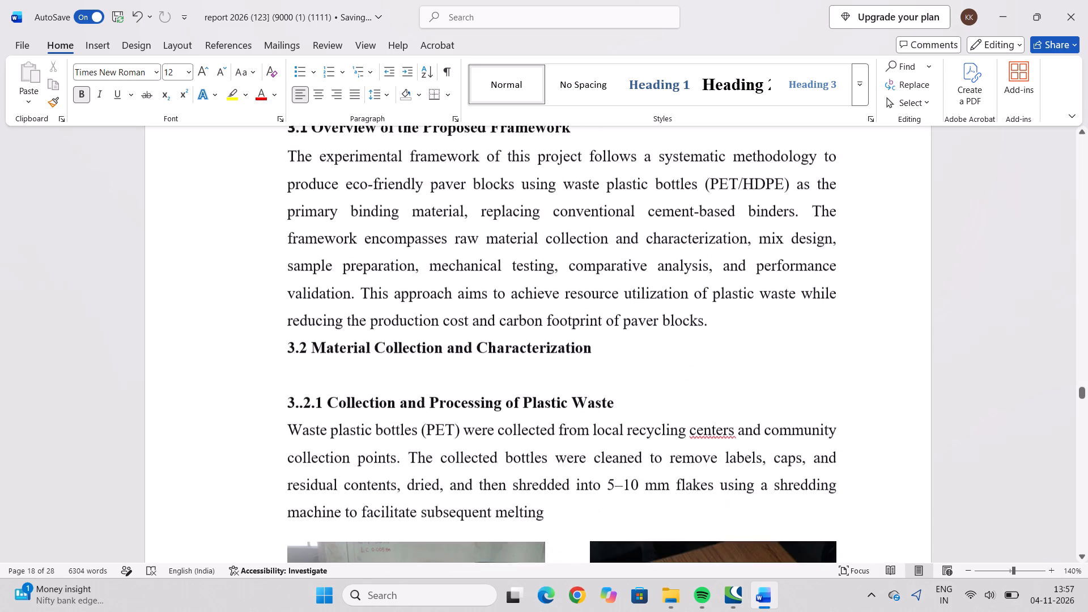
scroll(758, 398, "down", 3)
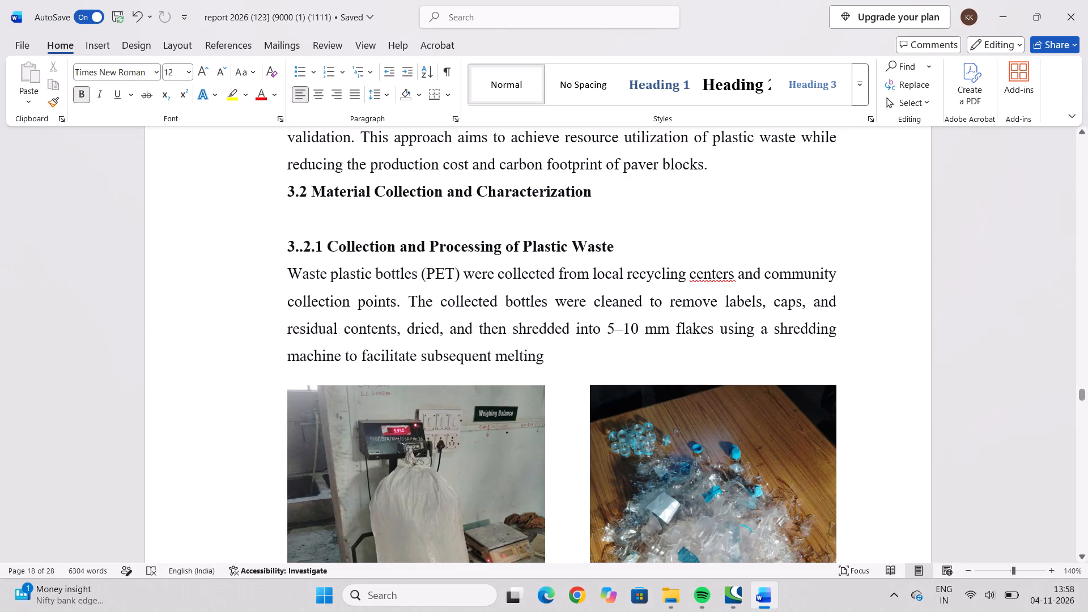
left_click(275, 244)
left_click(279, 241)
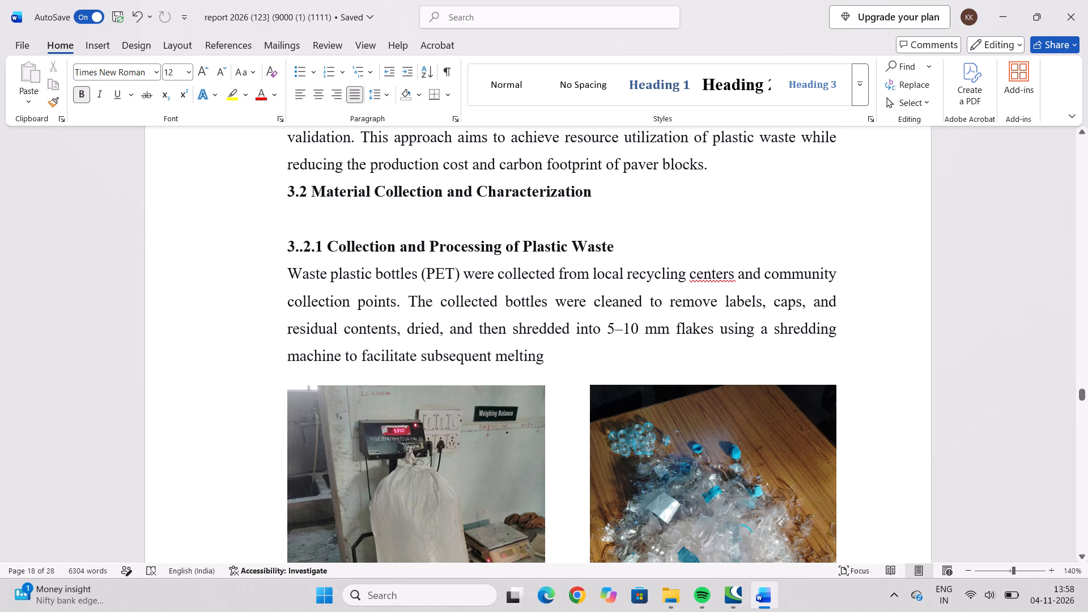
key("BackSpace")
Review the layout and text of Chapter 3 from the sample collection photos to section 3.3.1 Mix Design Proportions.
scroll(283, 252, "down", 8)
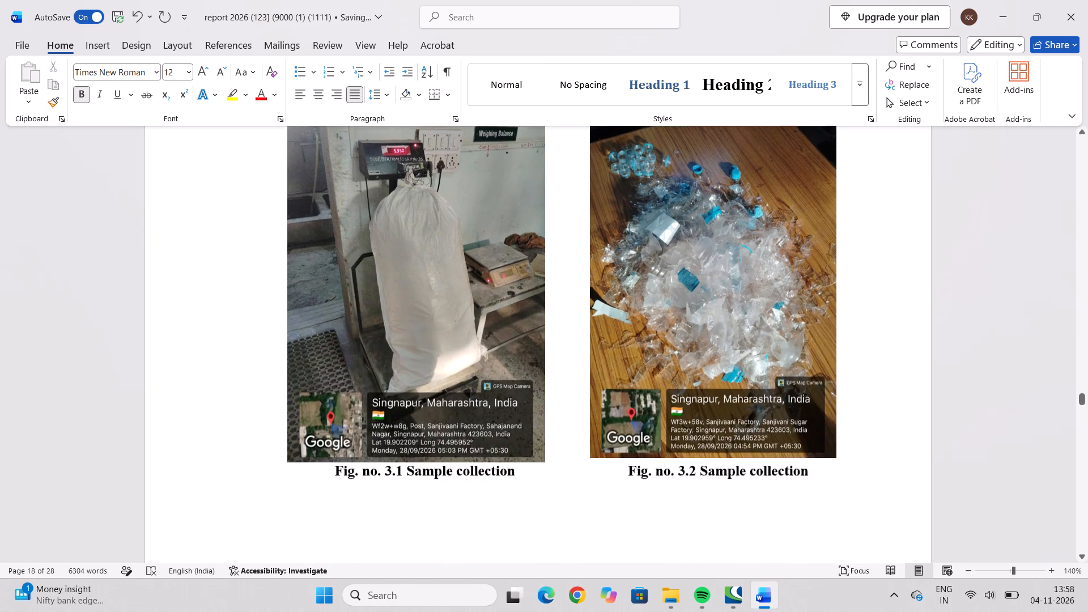
scroll(286, 261, "up", 7)
scroll(287, 266, "down", 1)
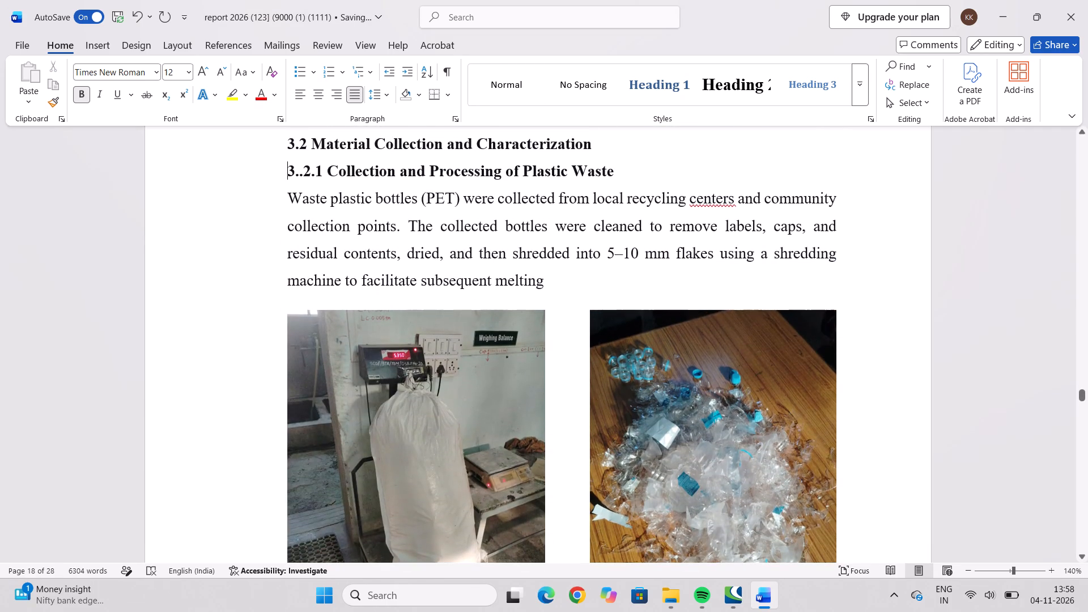
scroll(287, 266, "down", 4)
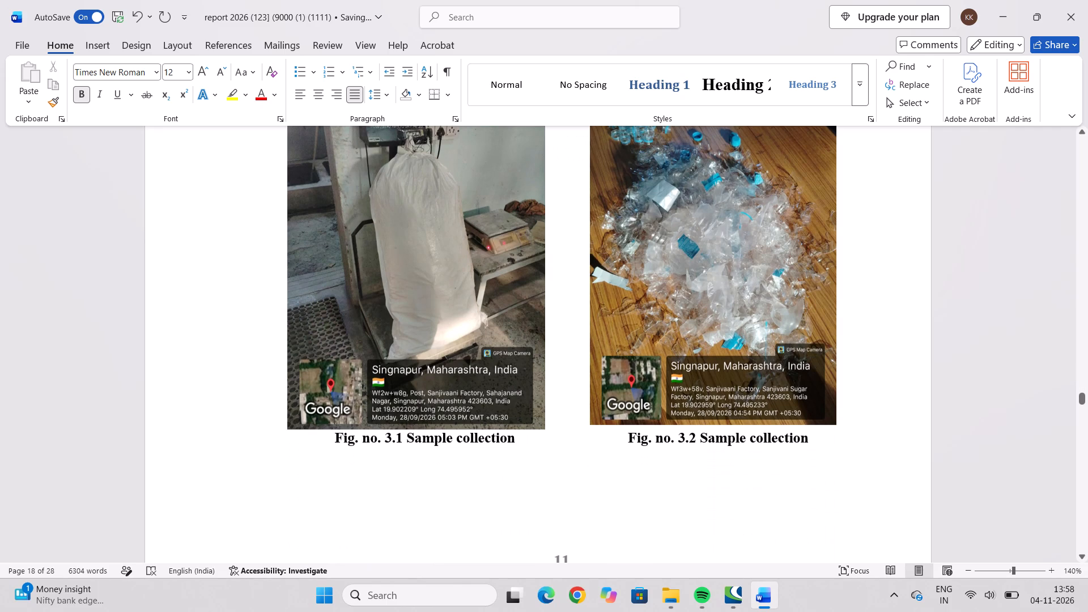
scroll(343, 318, "down", 2)
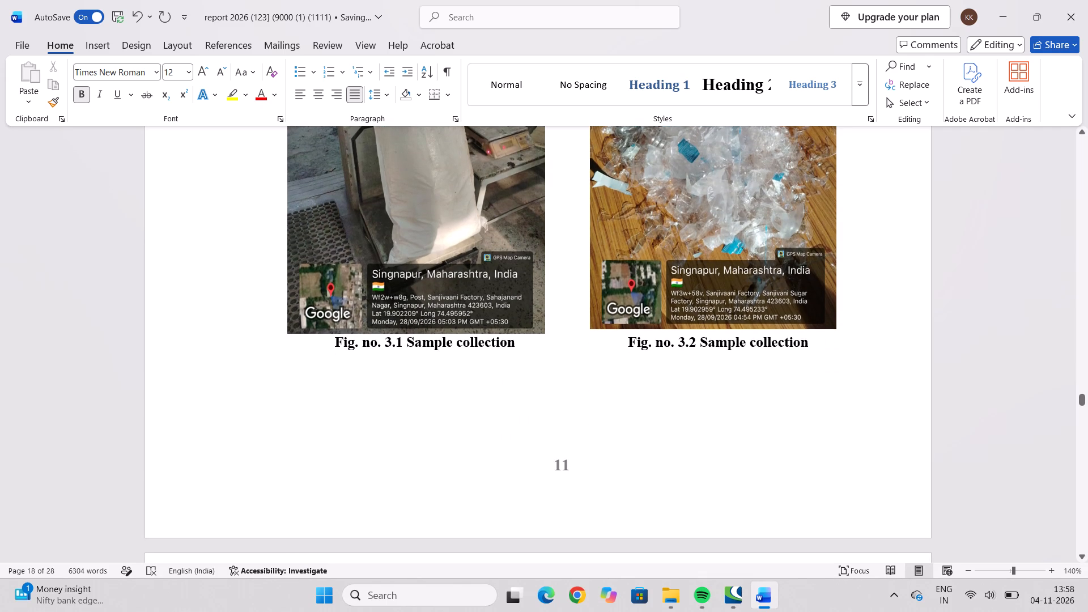
scroll(341, 320, "down", 10)
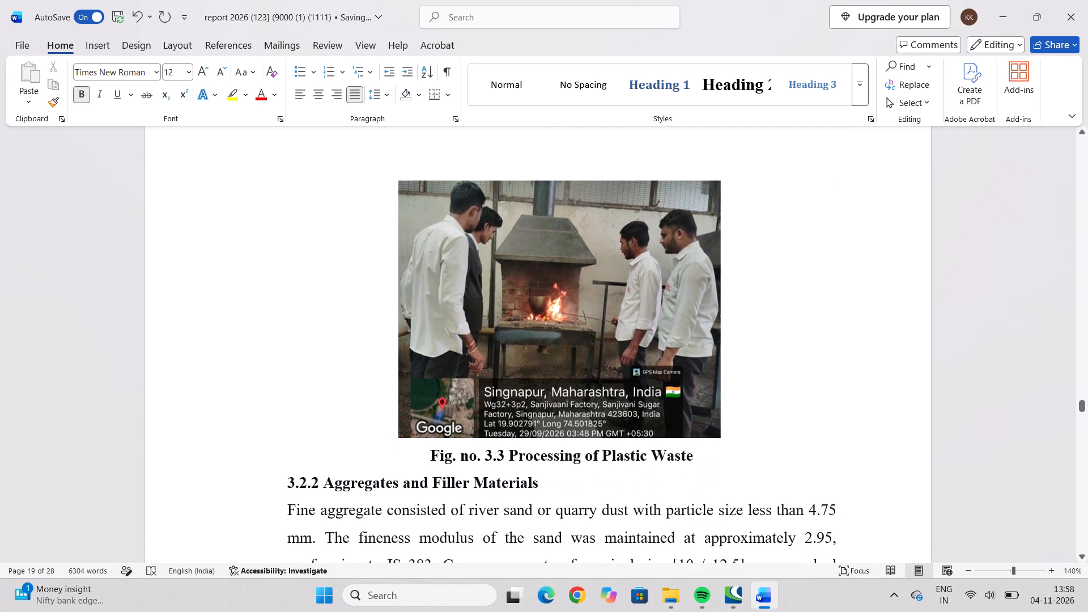
scroll(341, 321, "down", 14)
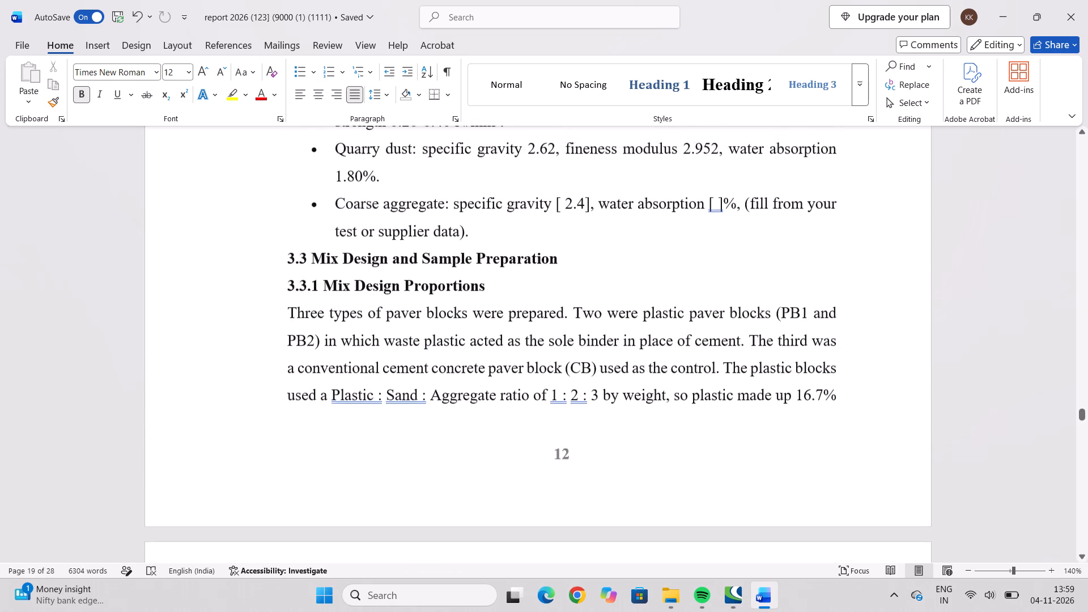
Insert "of" in the Table 3.1 caption so that it reads "Mix Design of Cement Paver Block".
scroll(728, 209, "down", 2)
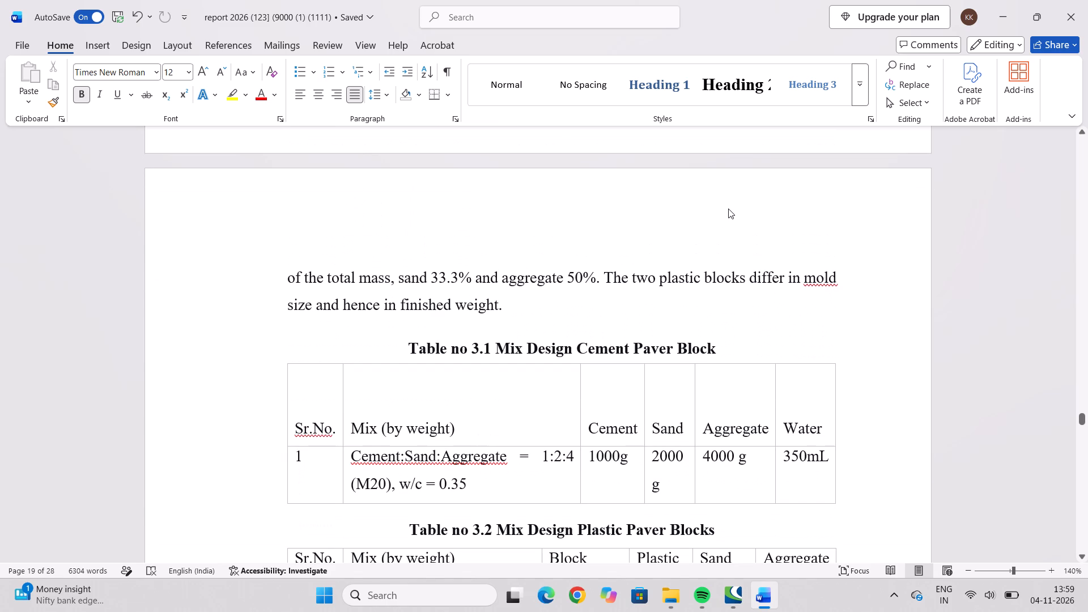
scroll(728, 209, "down", 1)
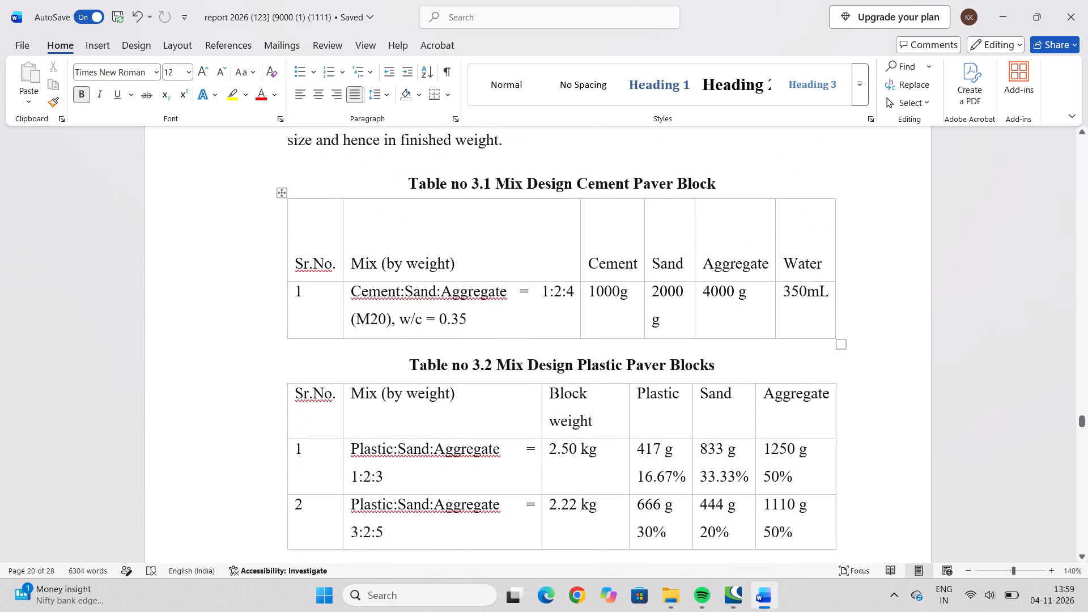
left_click(579, 178)
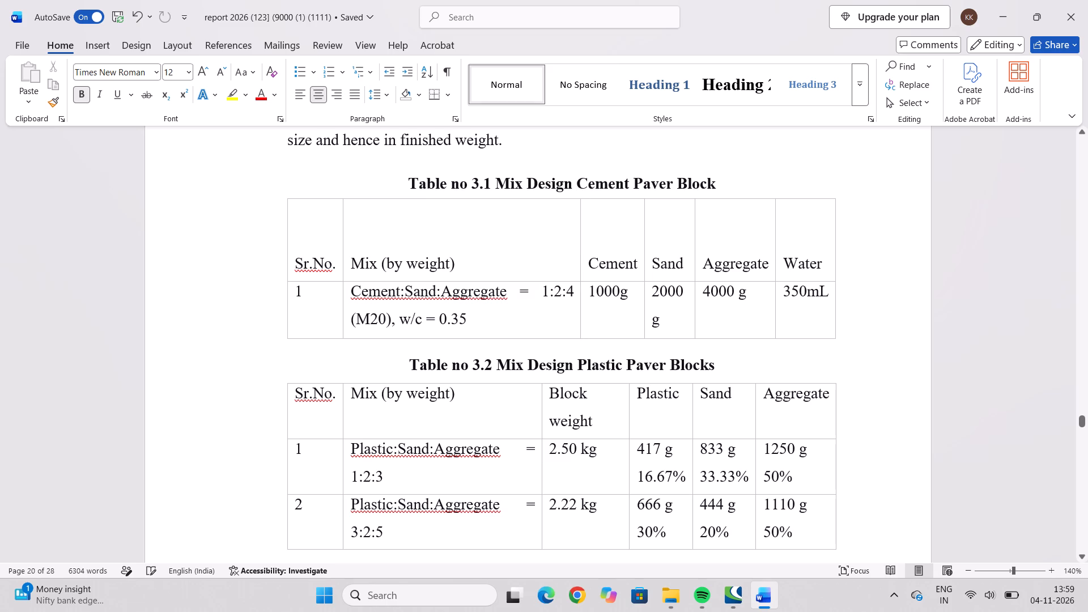
key("o")
type("f")
key("space")
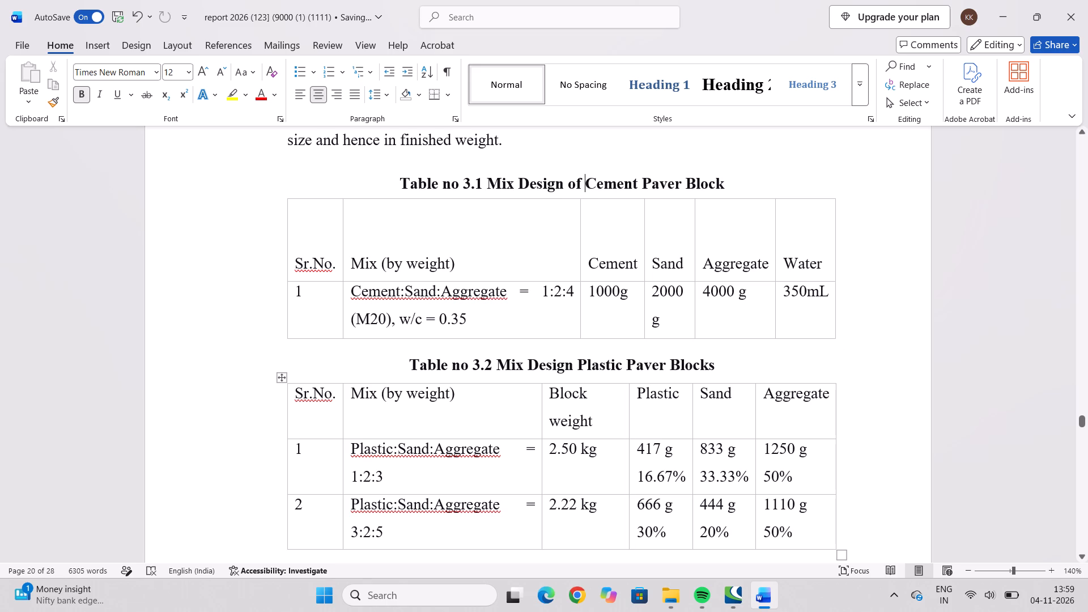
Insert "of" in the Table 3.2 caption so that it reads "Mix Design of Plastic Paver Blocks".
left_click(575, 363)
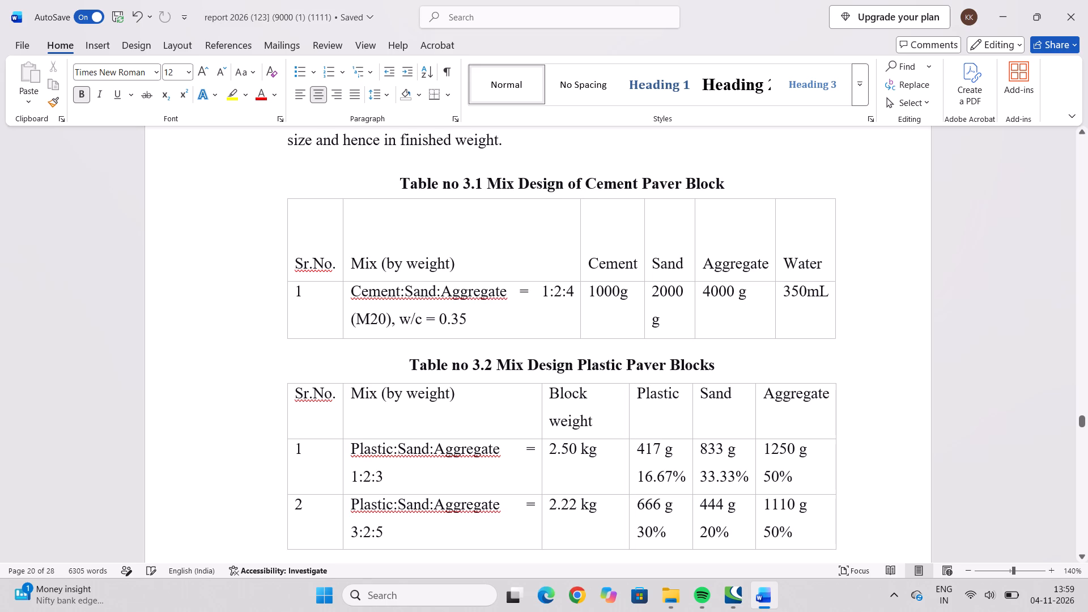
key("space")
type("o")
key("f")
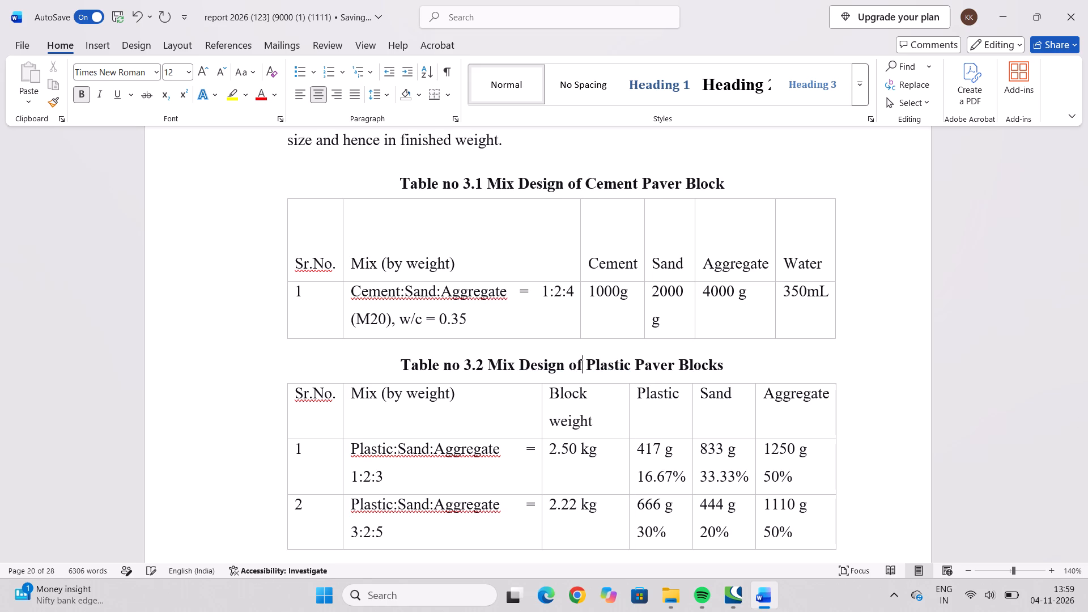
Review the rest of Chapter 3 from section 3.3.2 Sample Preparation Procedure to the compressive strength results in Table 3.4.
scroll(575, 363, "down", 1)
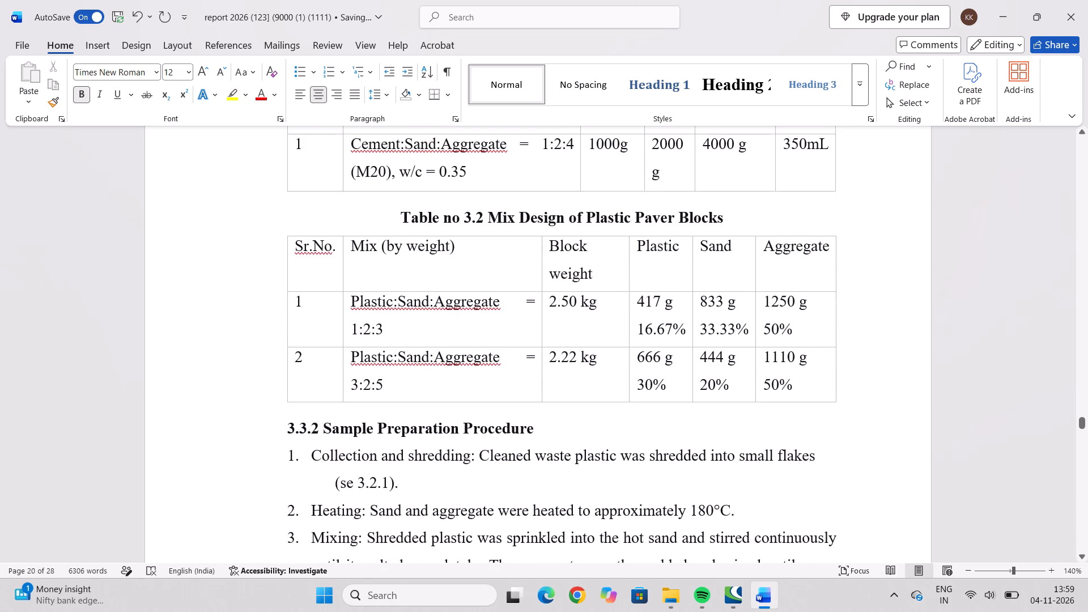
scroll(575, 363, "down", 2)
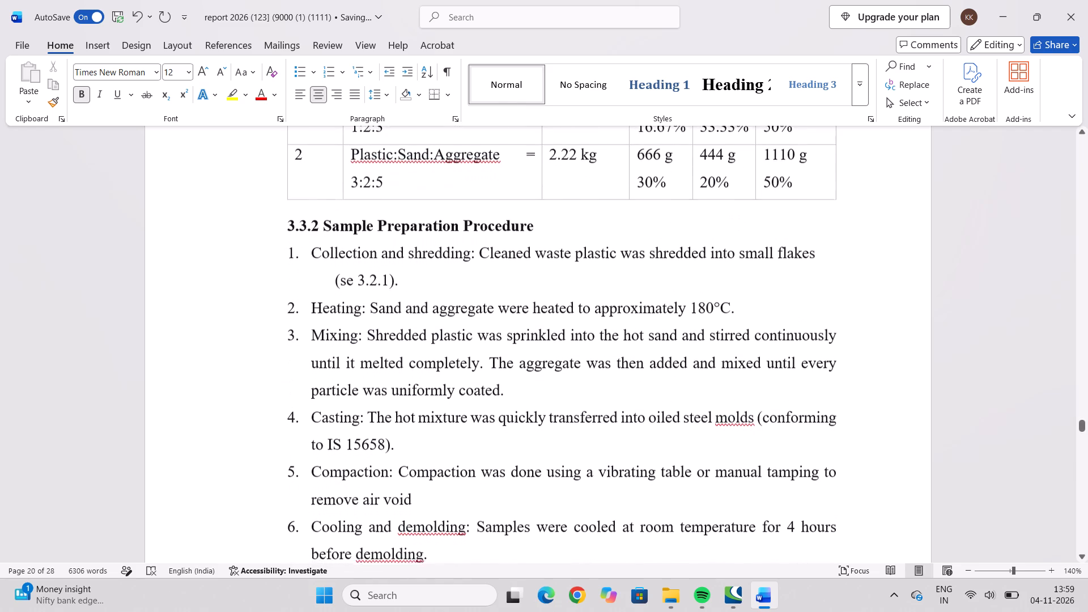
scroll(575, 363, "down", 3)
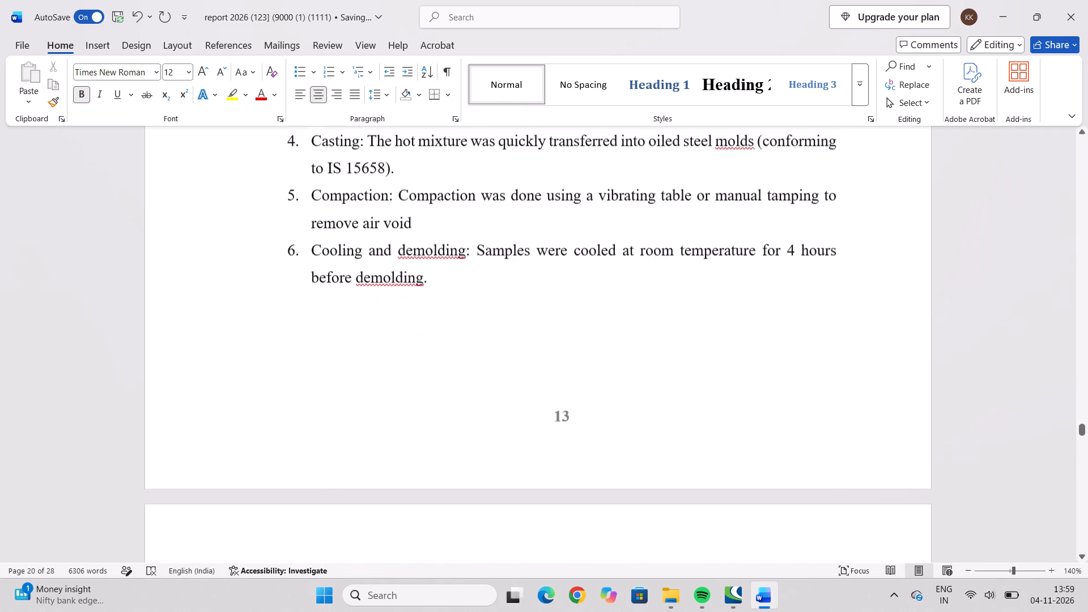
scroll(575, 363, "down", 1)
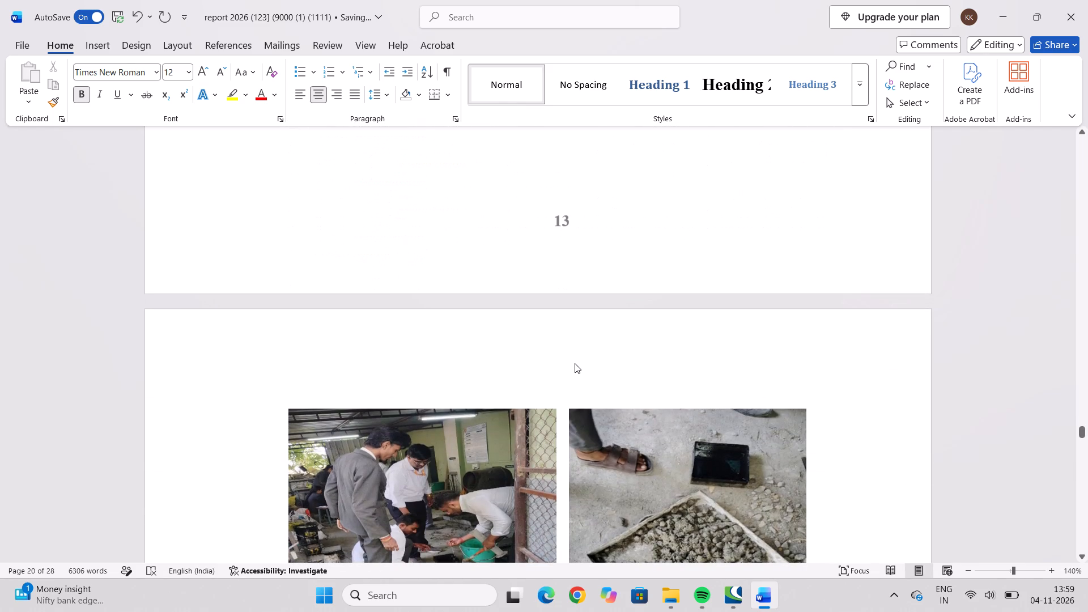
scroll(575, 363, "down", 5)
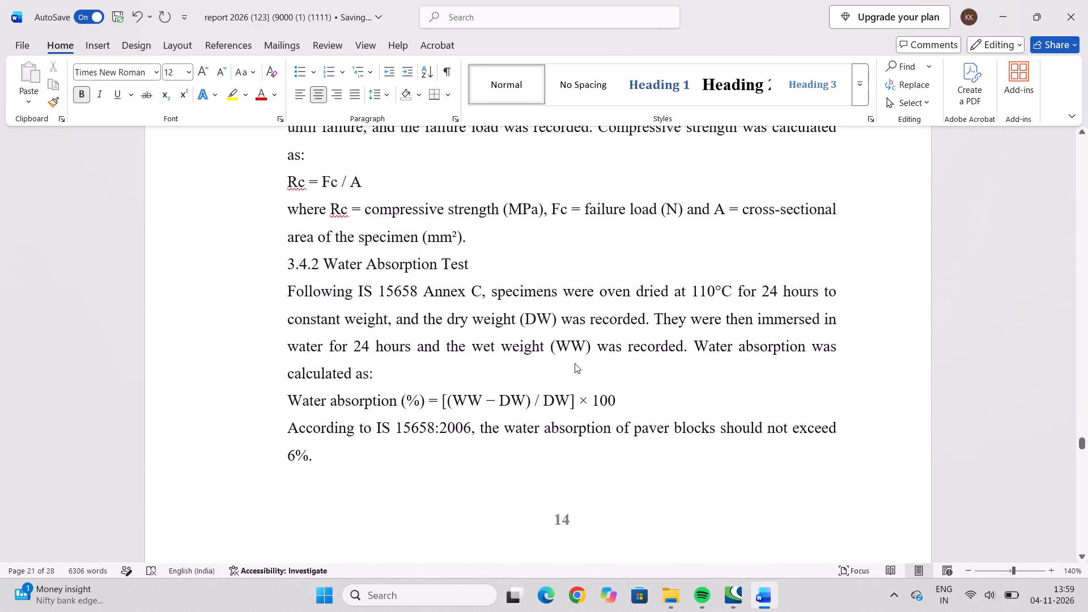
scroll(575, 363, "down", 5)
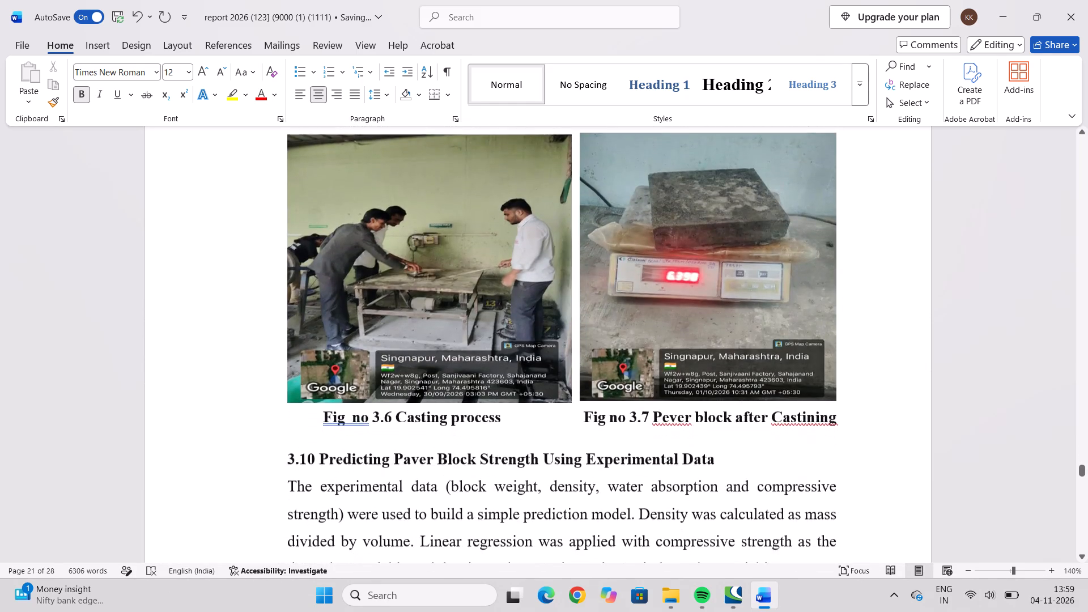
scroll(575, 363, "down", 4)
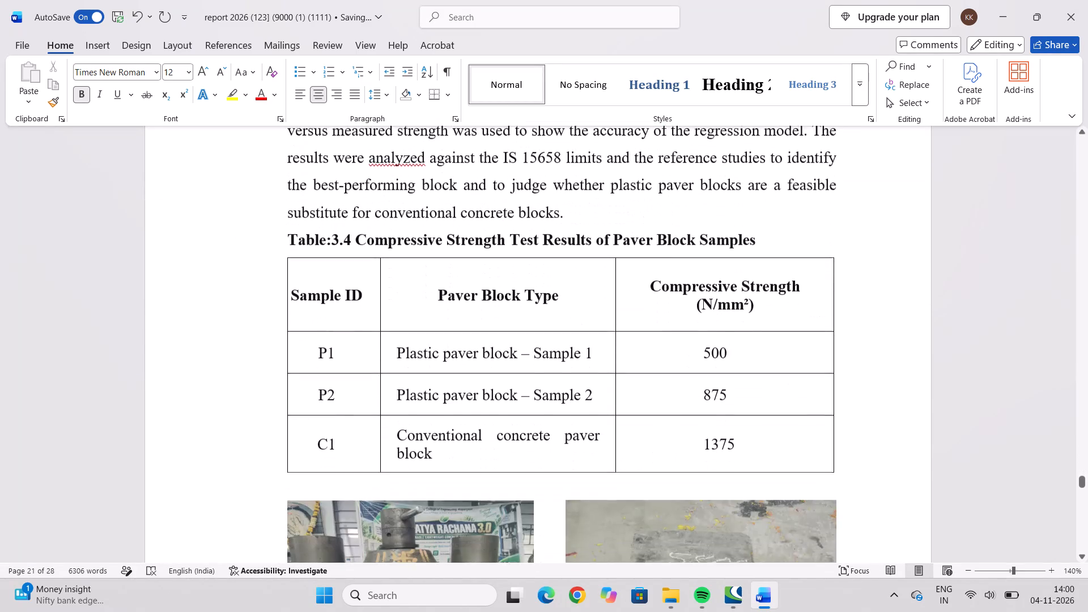
scroll(575, 363, "down", 2)
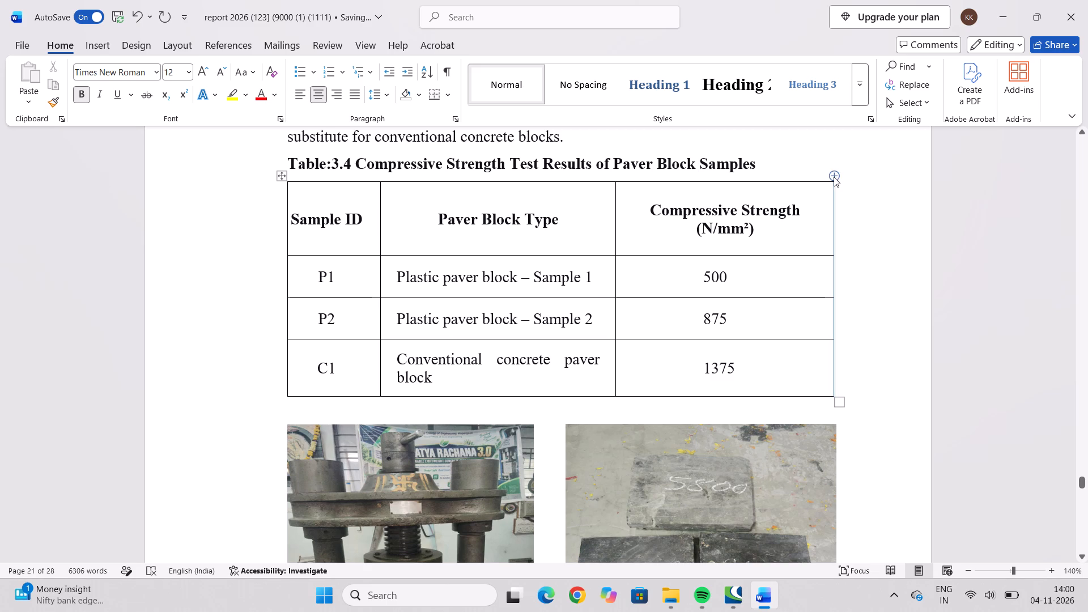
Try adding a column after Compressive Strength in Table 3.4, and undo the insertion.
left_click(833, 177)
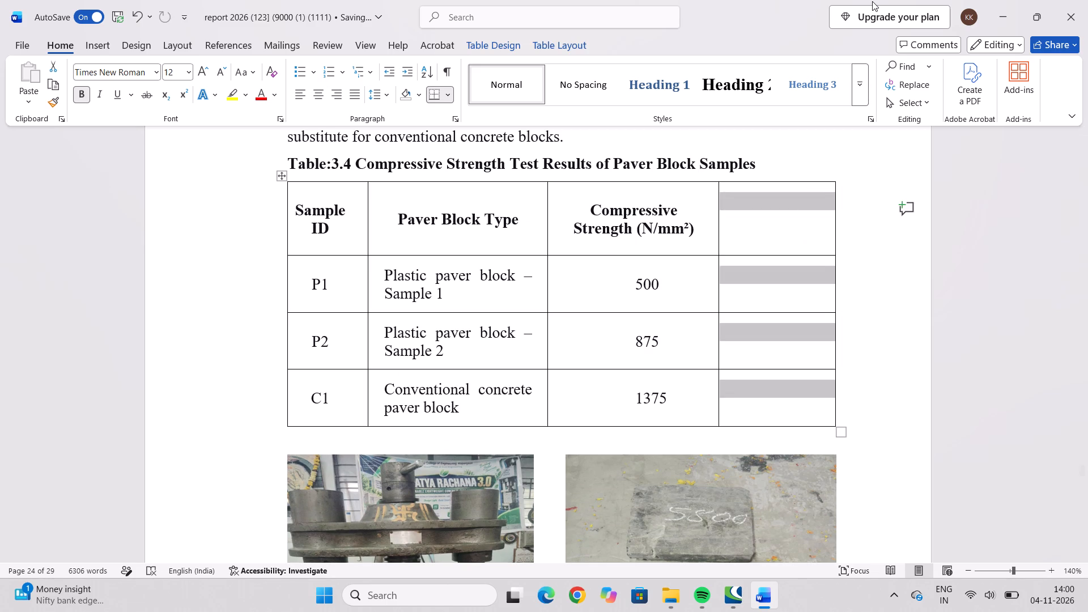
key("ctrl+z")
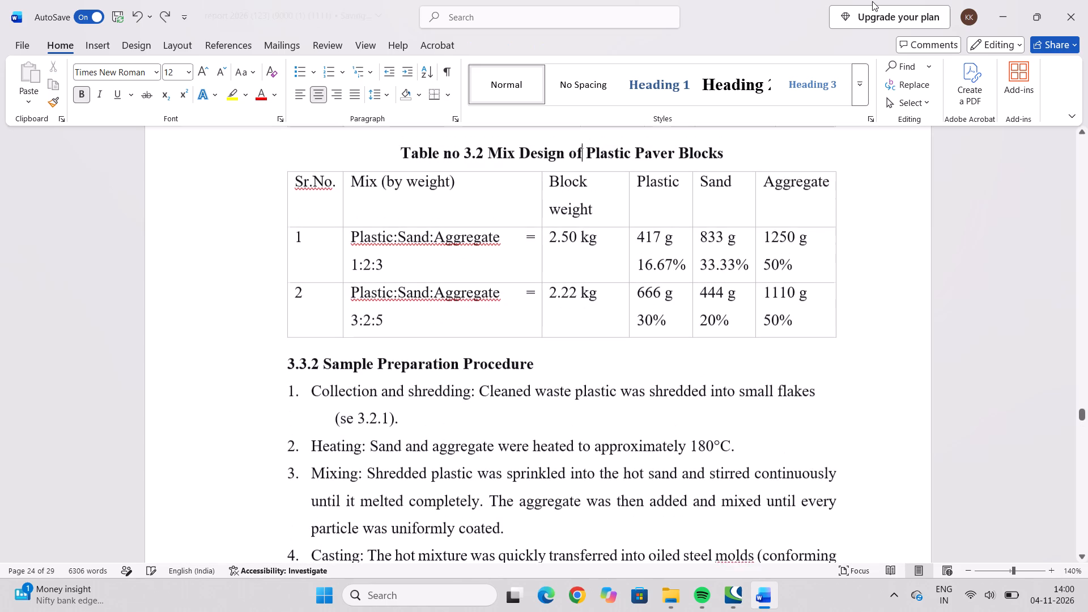
Review sections 3.3.2 to 3.7 again, including the sample preparation photos, Table 3.3 and the manufacturing process steps.
scroll(788, 1, "down", 1)
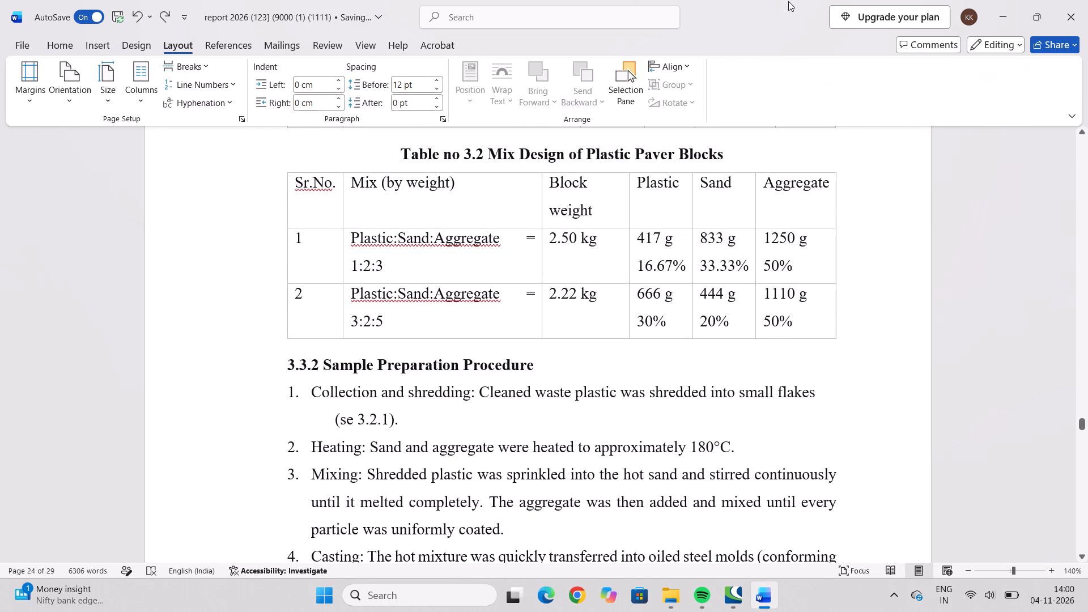
scroll(565, 200, "up", 3)
scroll(565, 200, "down", 14)
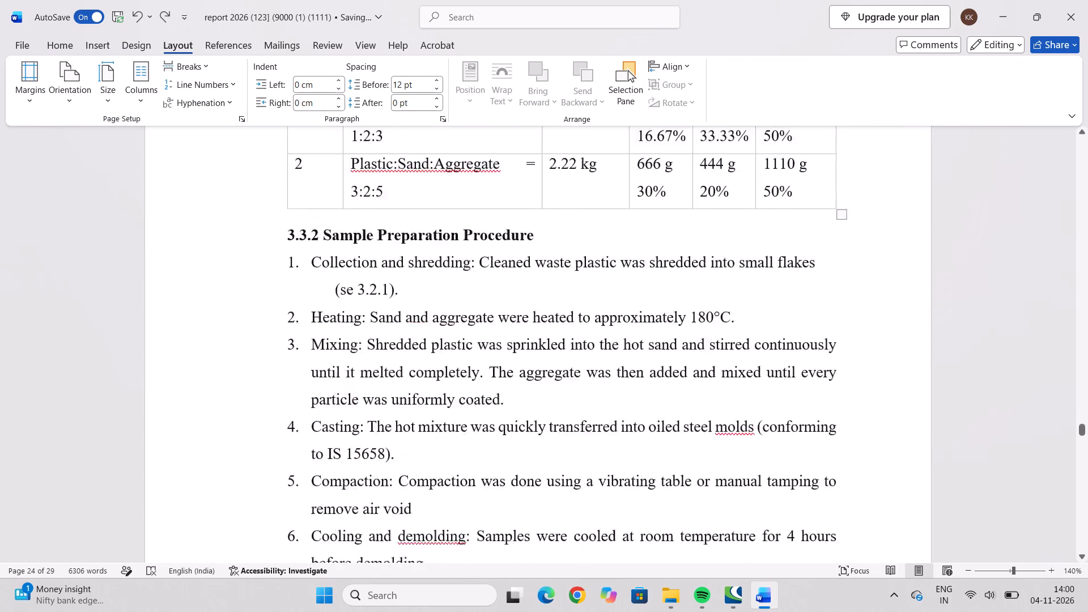
scroll(477, 234, "down", 2)
scroll(16, 97, "down", 2)
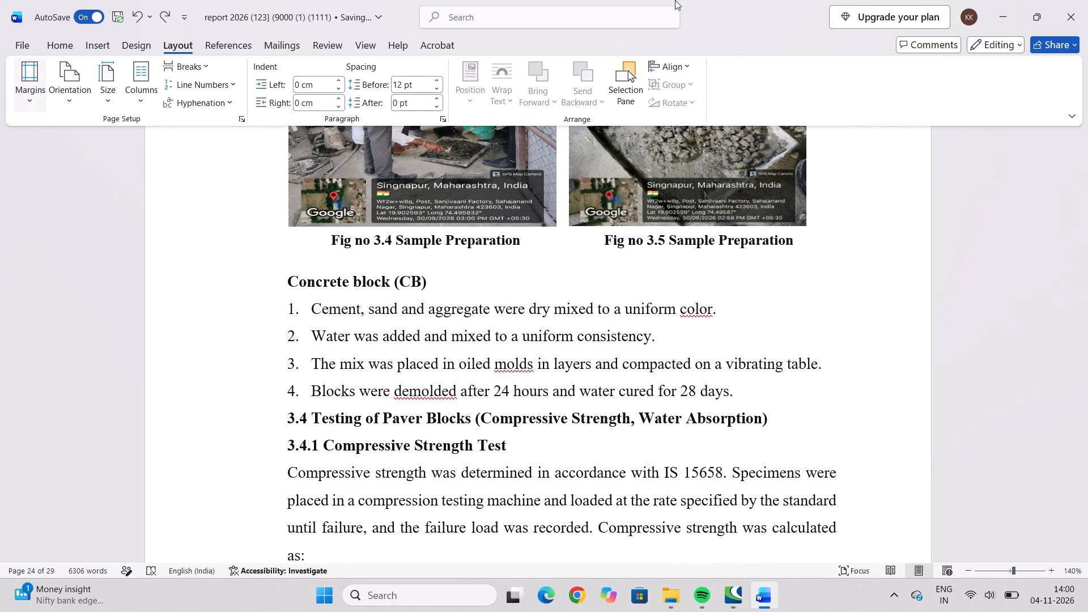
scroll(878, 215, "down", 4)
scroll(806, 287, "up", 10)
scroll(750, 308, "up", 6)
scroll(748, 305, "down", 5)
middle_click_drag(748, 305, 753, 285)
scroll(751, 286, "up", 5)
middle_click(753, 284)
scroll(753, 284, "down", 5)
scroll(753, 282, "up", 5)
scroll(753, 280, "down", 5)
scroll(753, 280, "up", 6)
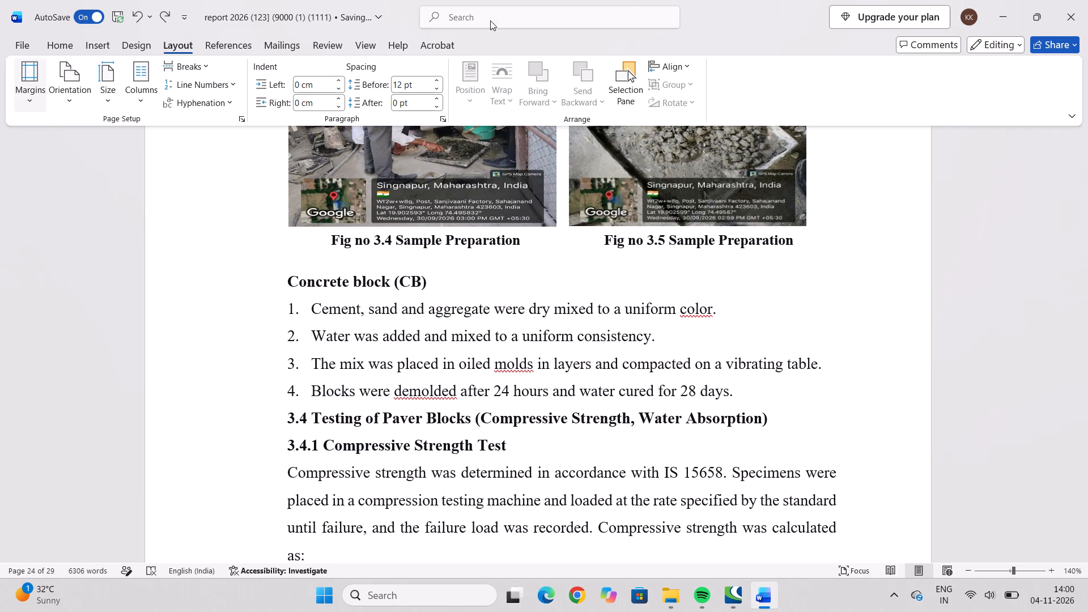
scroll(402, 312, "up", 6)
scroll(402, 312, "down", 6)
scroll(404, 312, "up", 1)
scroll(405, 312, "down", 8)
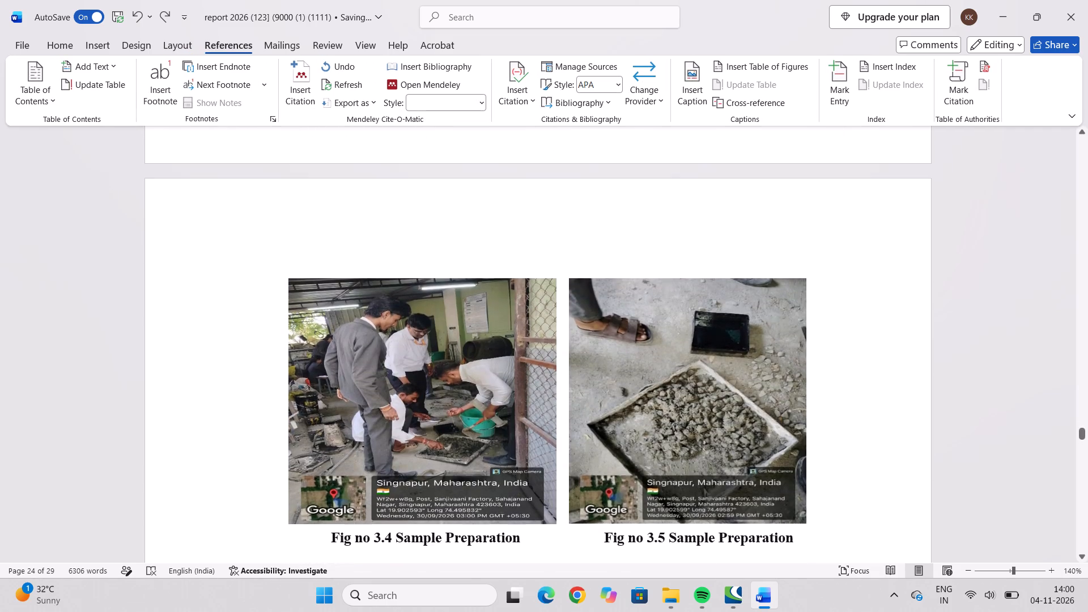
scroll(415, 303, "down", 20)
scroll(415, 303, "down", 11)
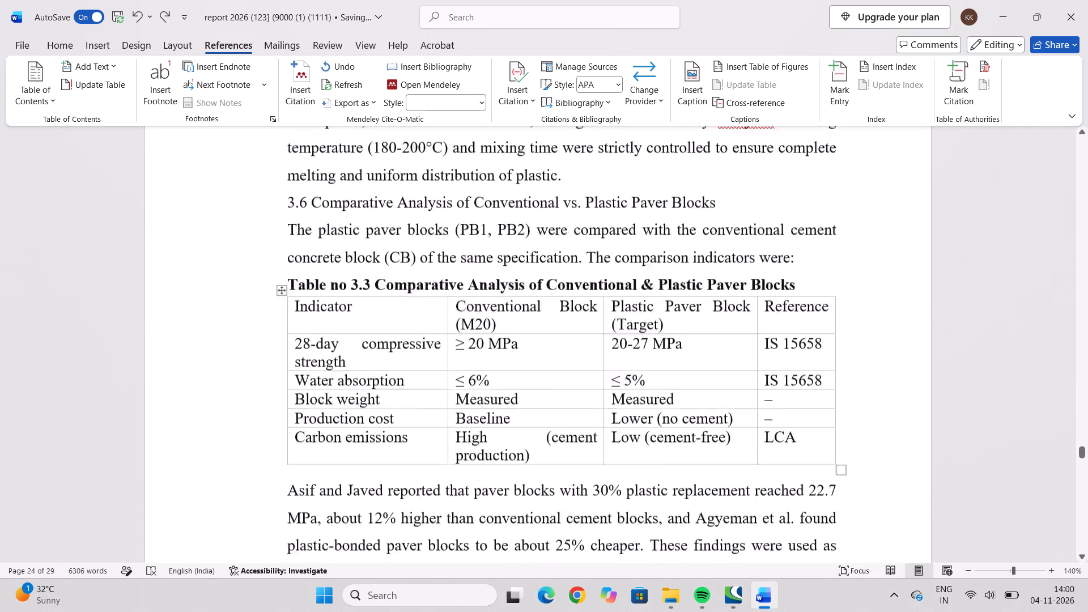
scroll(416, 302, "down", 12)
scroll(417, 300, "up", 9)
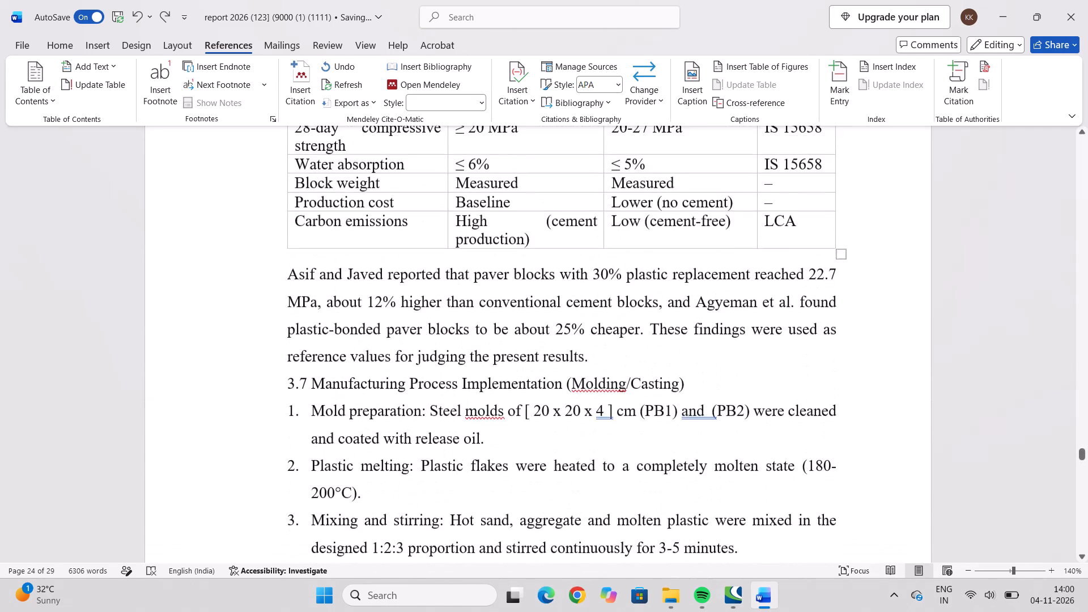
Clear the existing borders of Table 3.3 Comparative Analysis and apply all borders to the whole table.
scroll(417, 300, "up", 4)
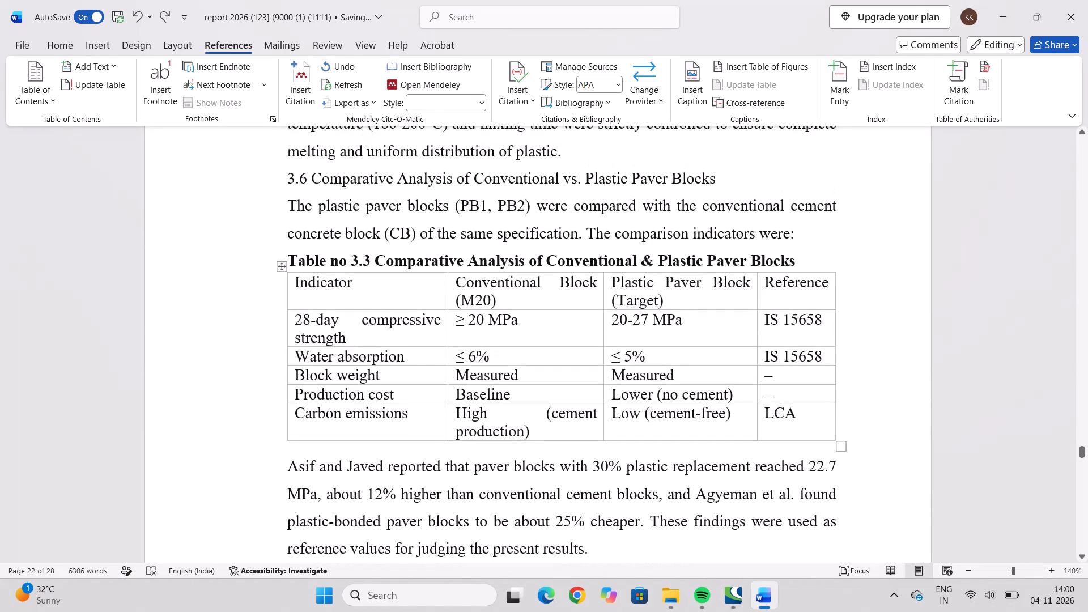
left_click(282, 266)
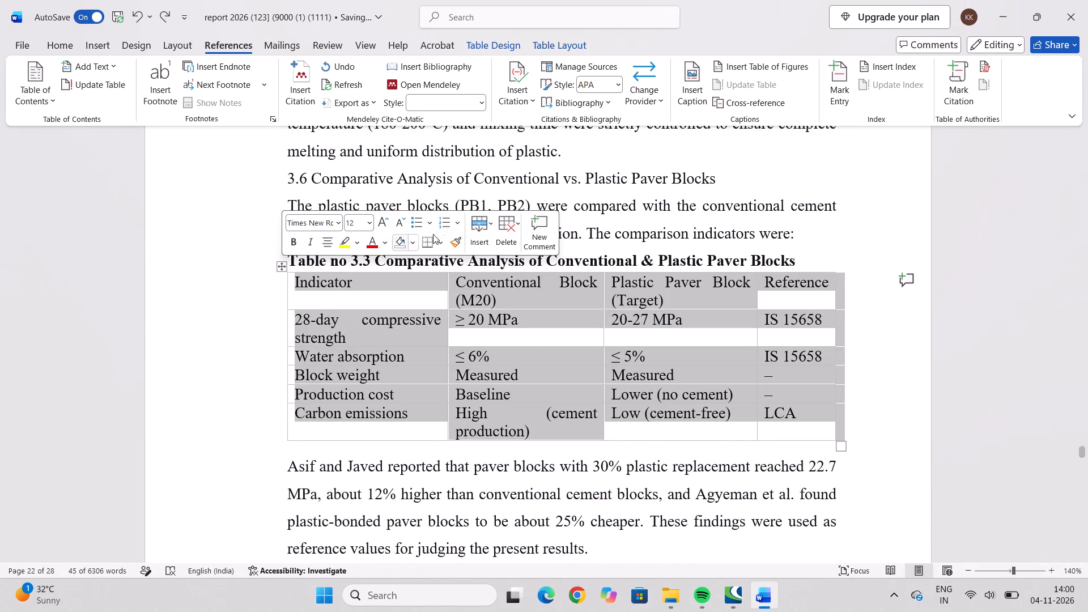
left_click(440, 238)
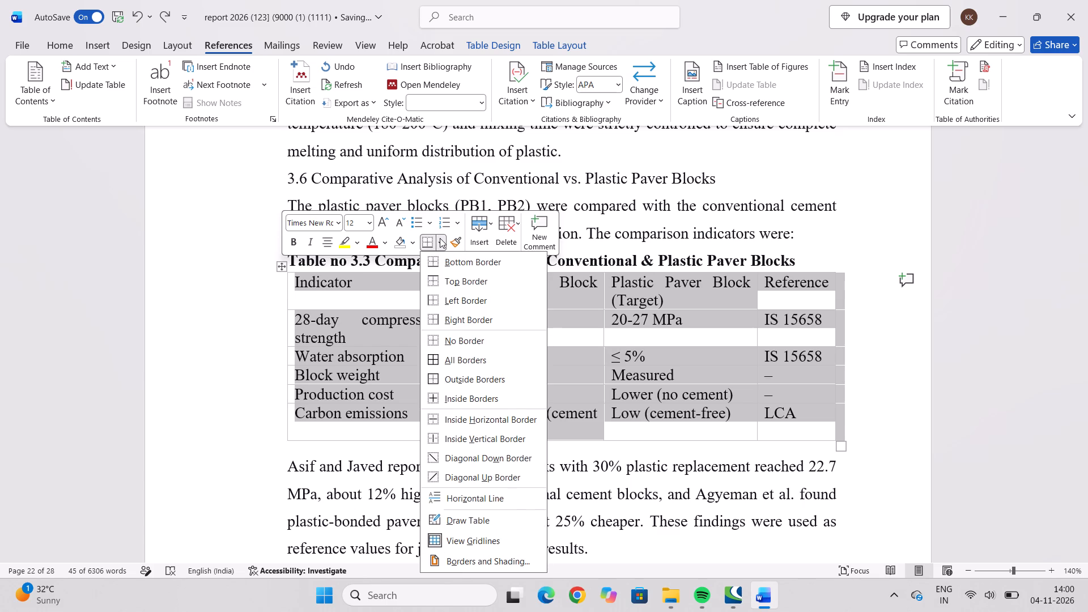
left_click(459, 337)
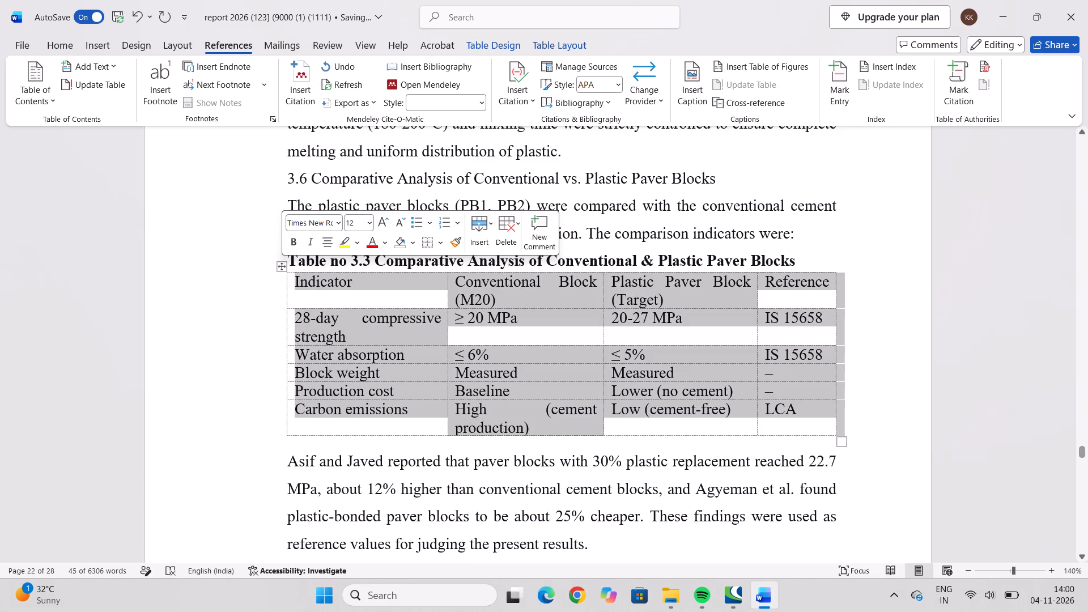
left_click(280, 268)
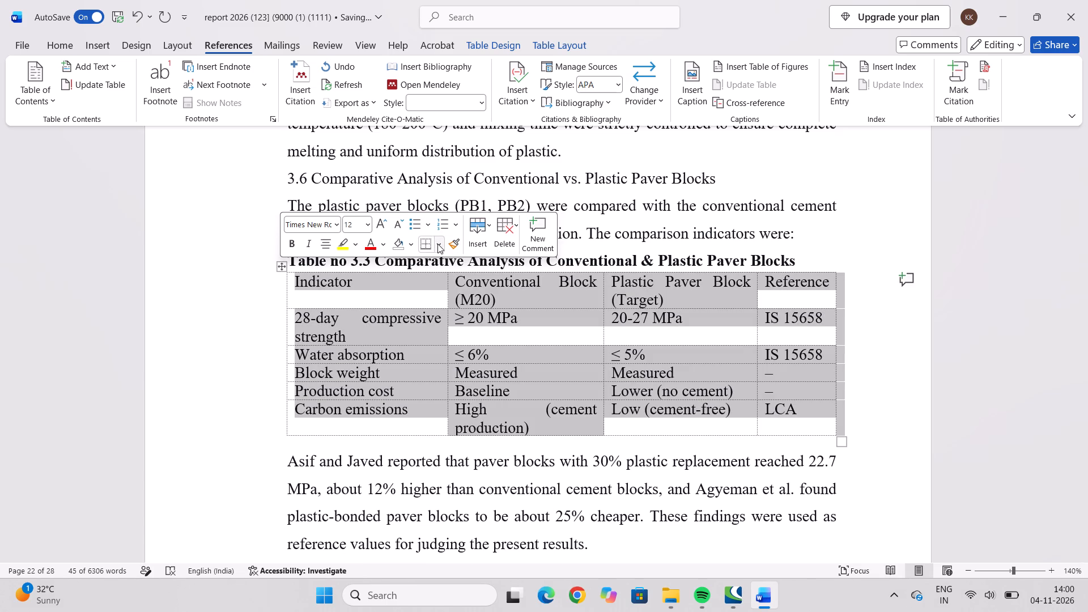
left_click(439, 244)
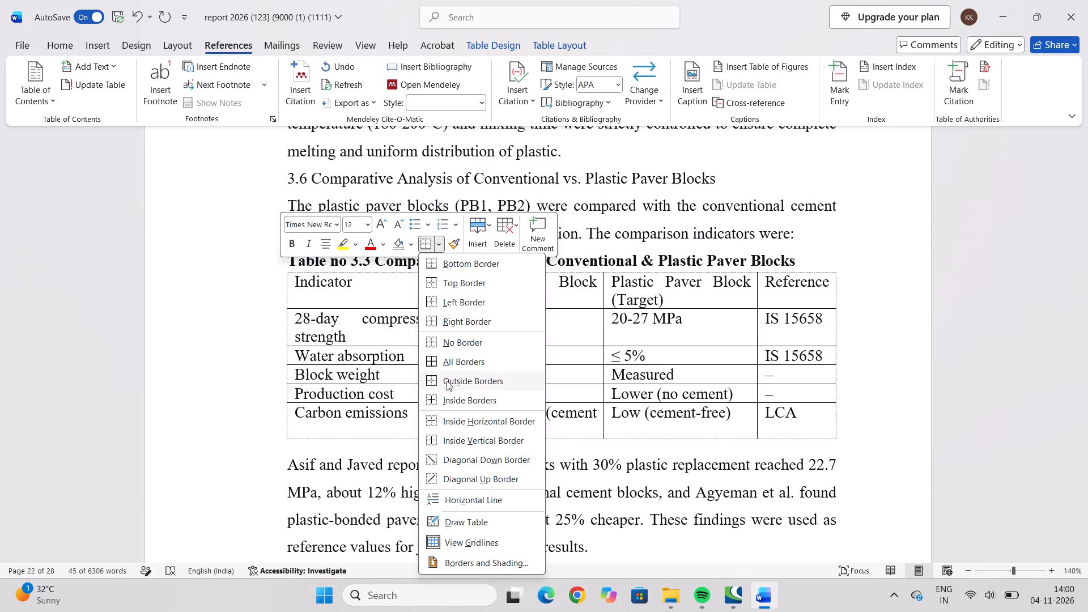
left_click(461, 359)
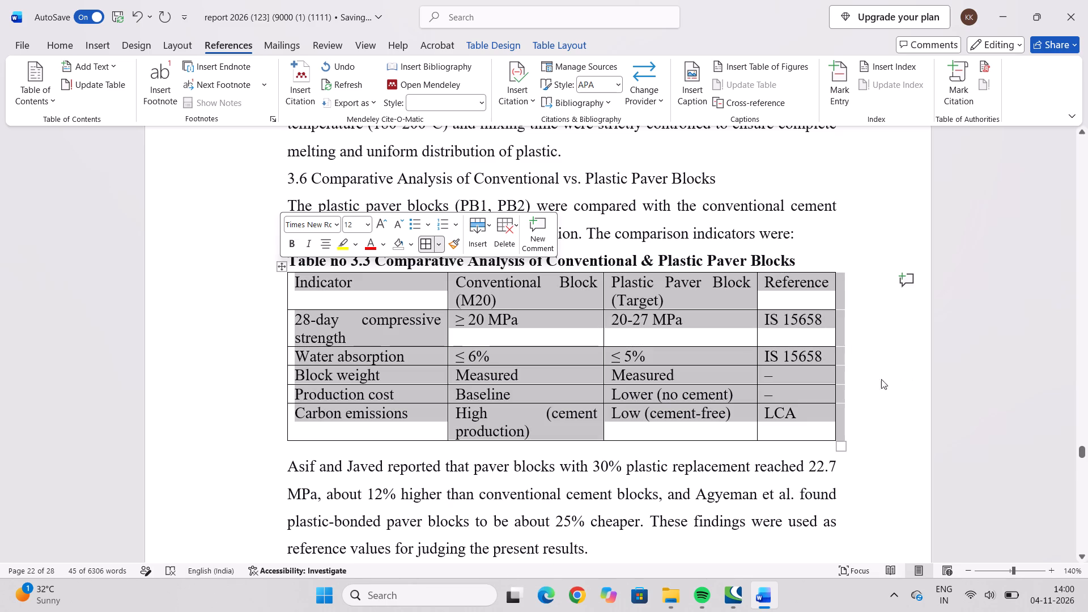
left_click(876, 369)
Insert an empty column after the Compressive Strength column in Table 3.4.
scroll(705, 384, "down", 2)
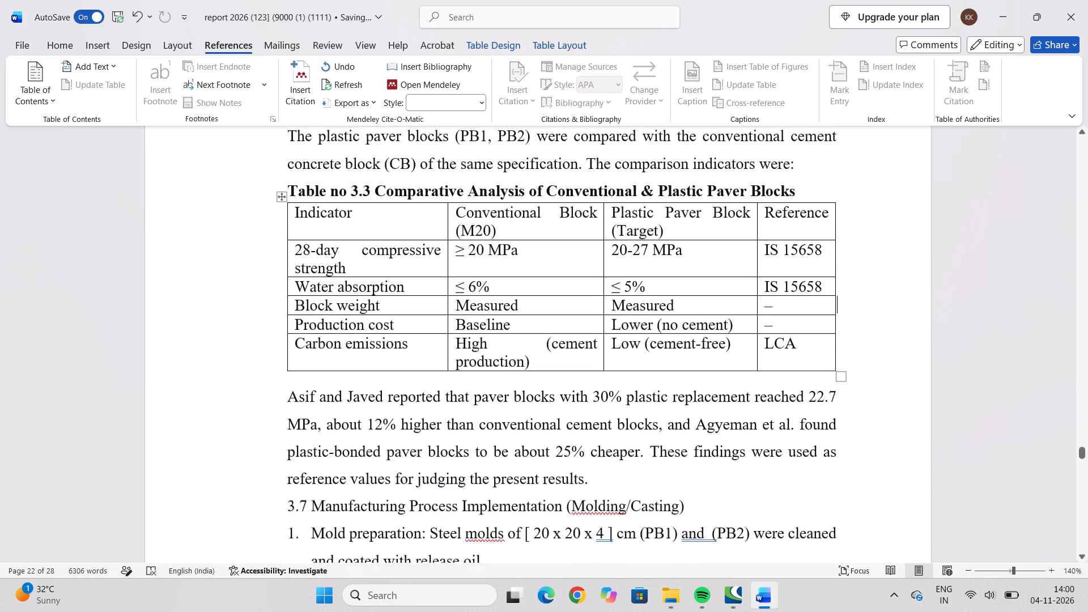
scroll(707, 382, "down", 20)
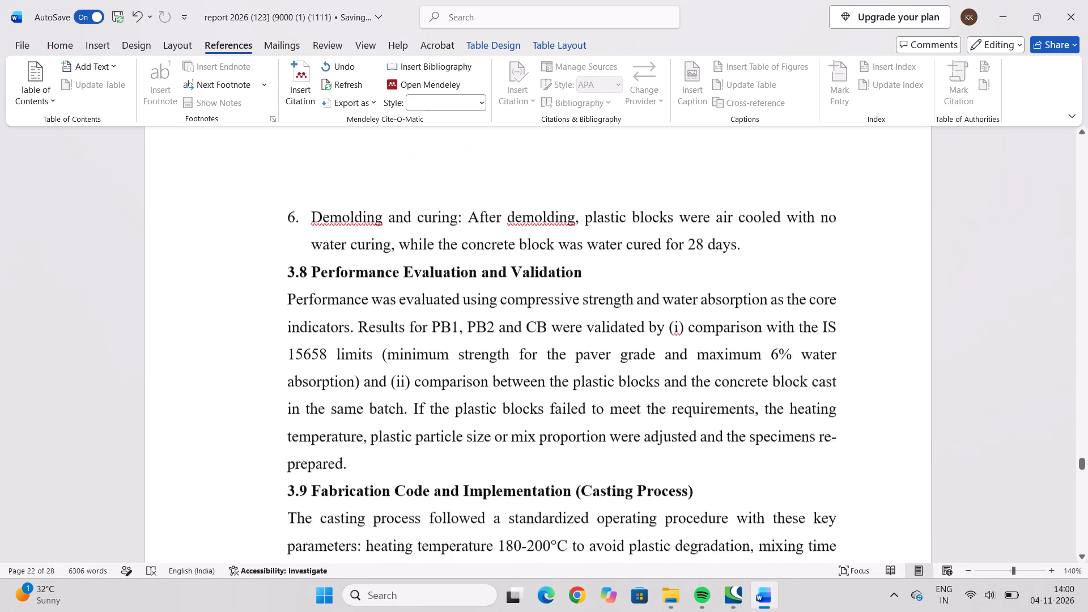
scroll(709, 380, "down", 20)
scroll(709, 380, "down", 3)
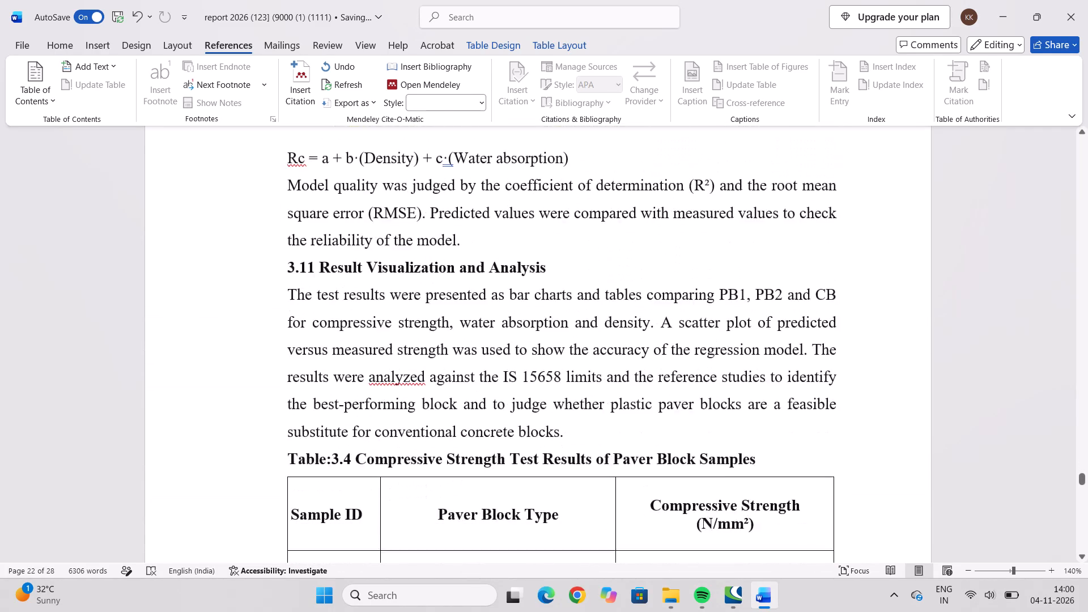
scroll(709, 380, "down", 3)
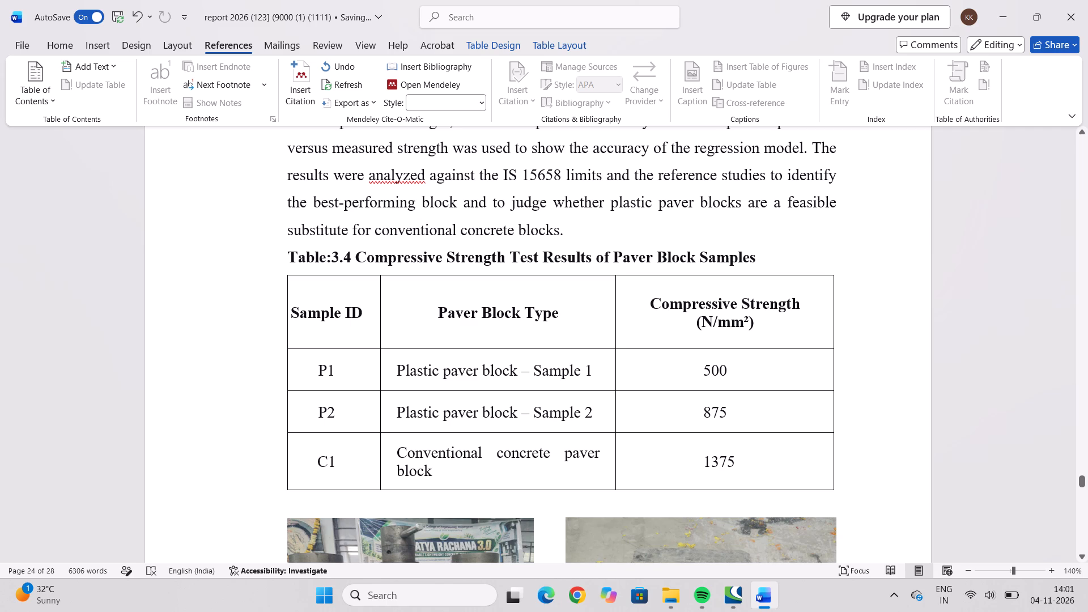
left_click(834, 277)
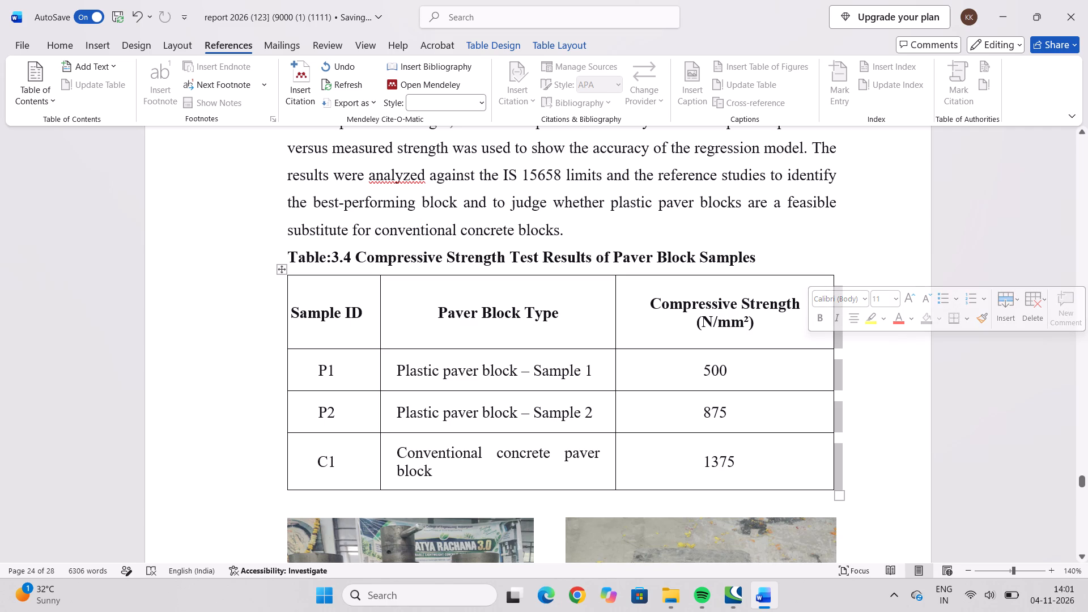
key("BackSpace")
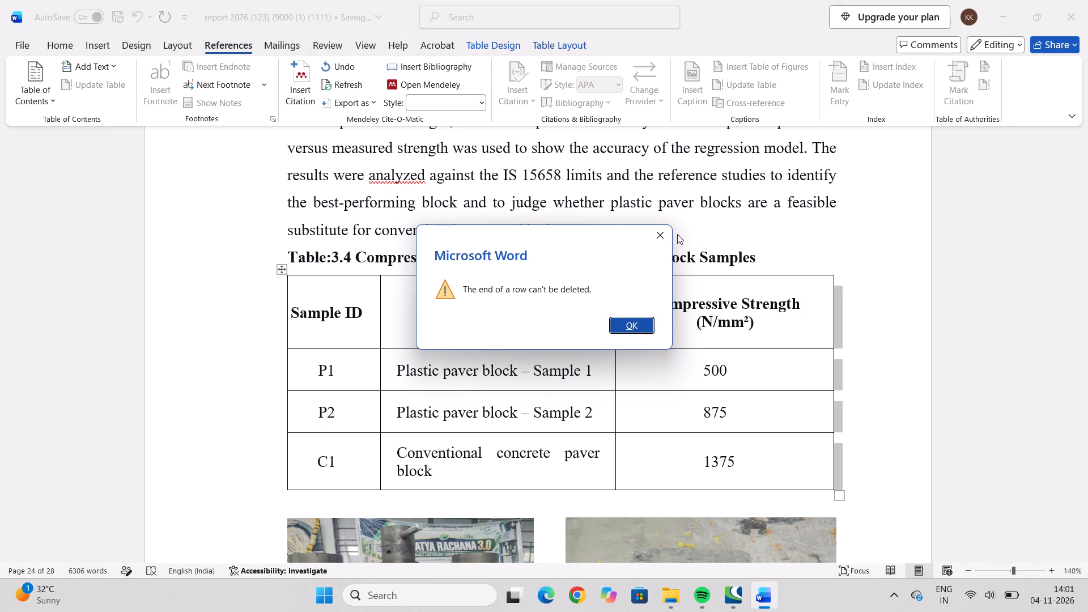
left_click(664, 234)
left_click(863, 248)
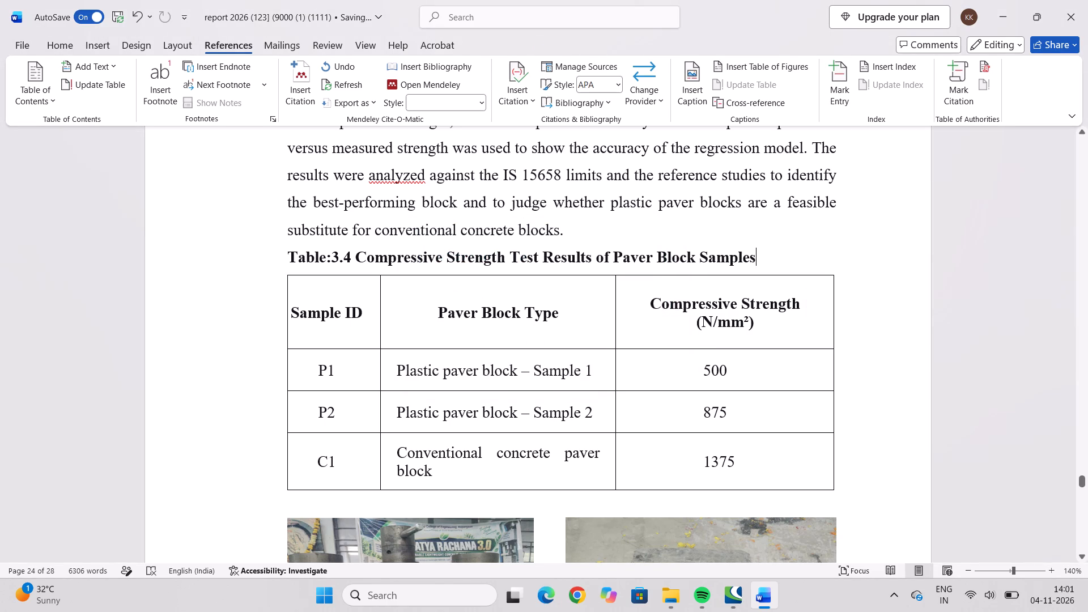
left_click(834, 275)
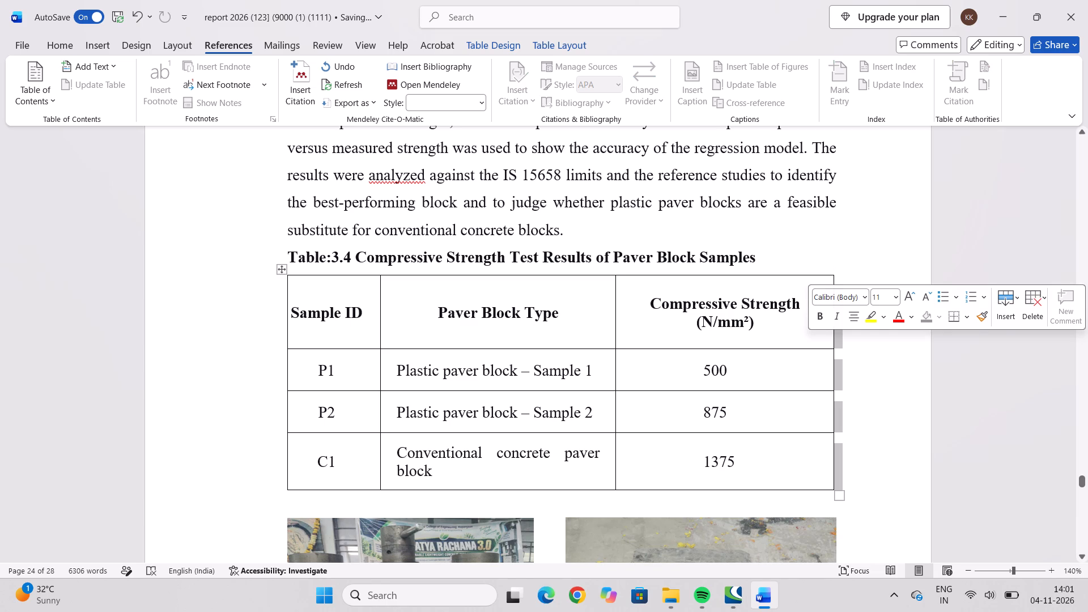
left_click(831, 238)
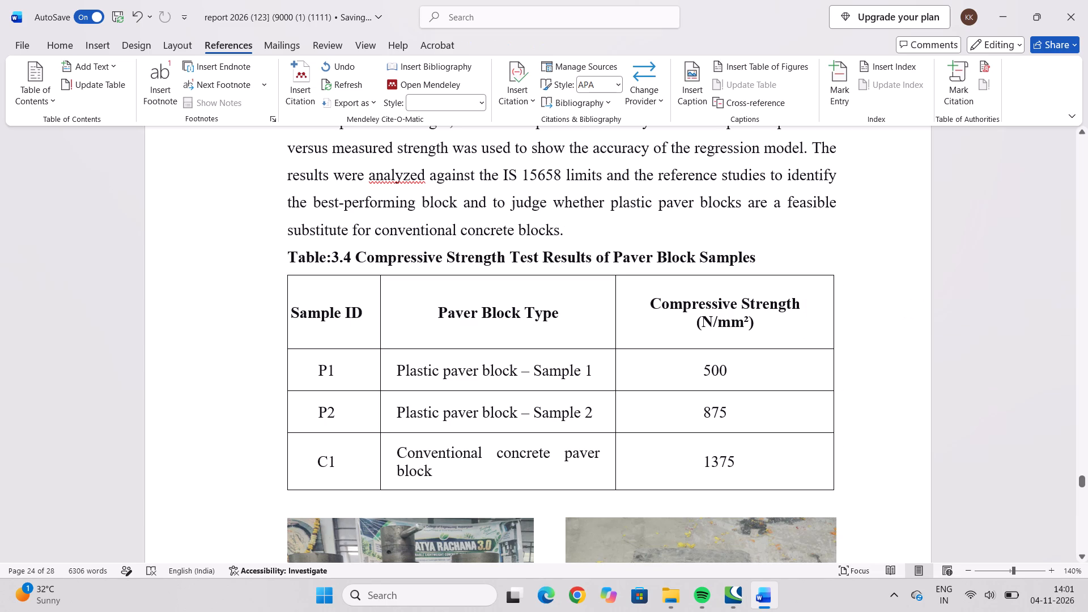
left_click(834, 269)
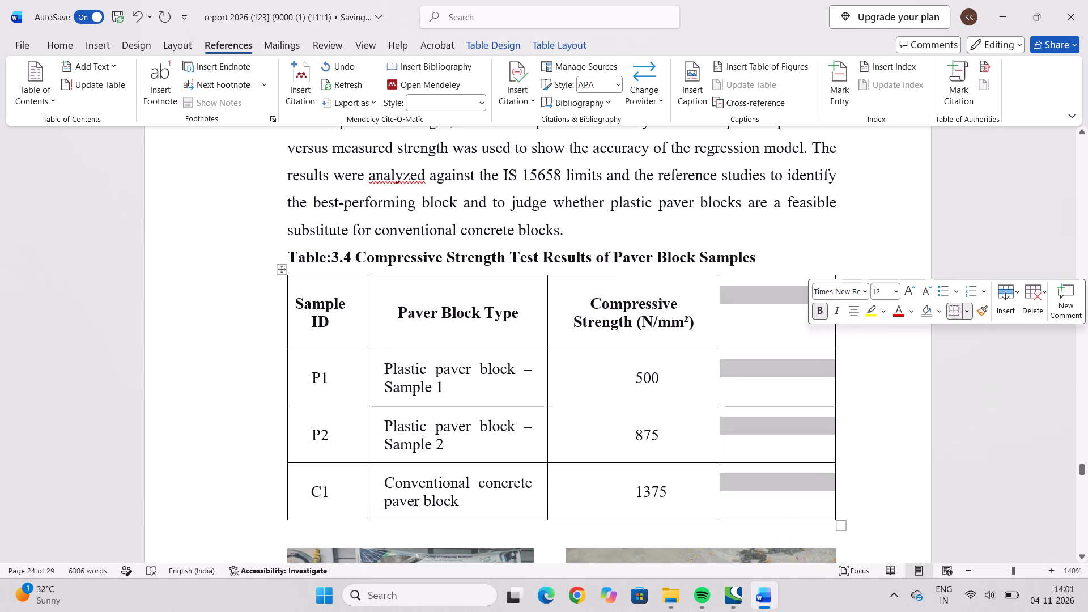
Copy the whole Compressive Strength (N/mm²) column of Table 3.4 and paste it into the new empty column.
left_click(590, 304)
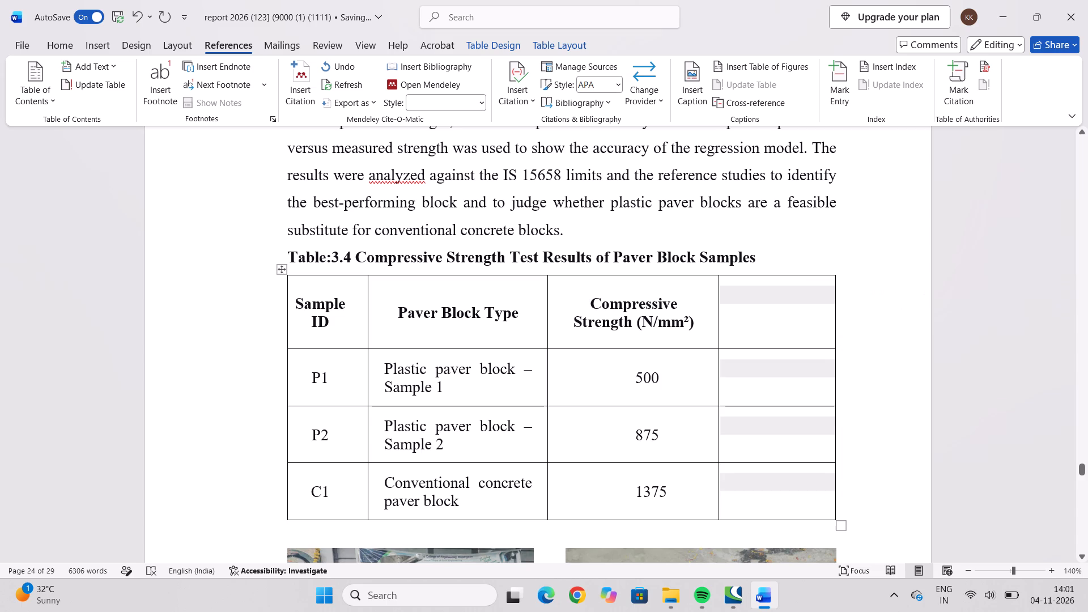
left_click_drag(590, 304, 662, 438)
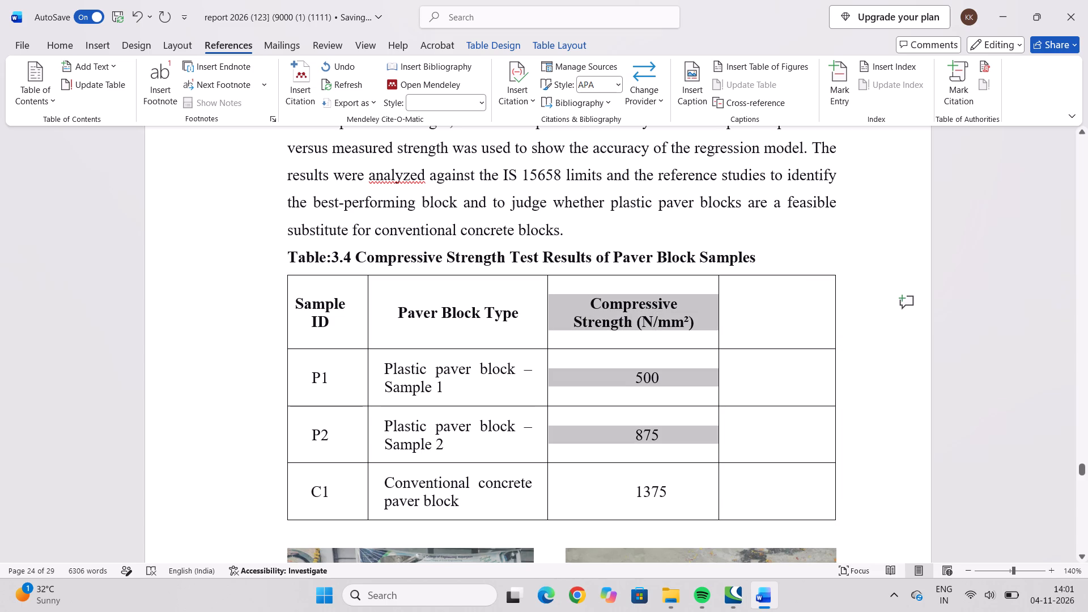
left_click_drag(662, 438, 660, 487)
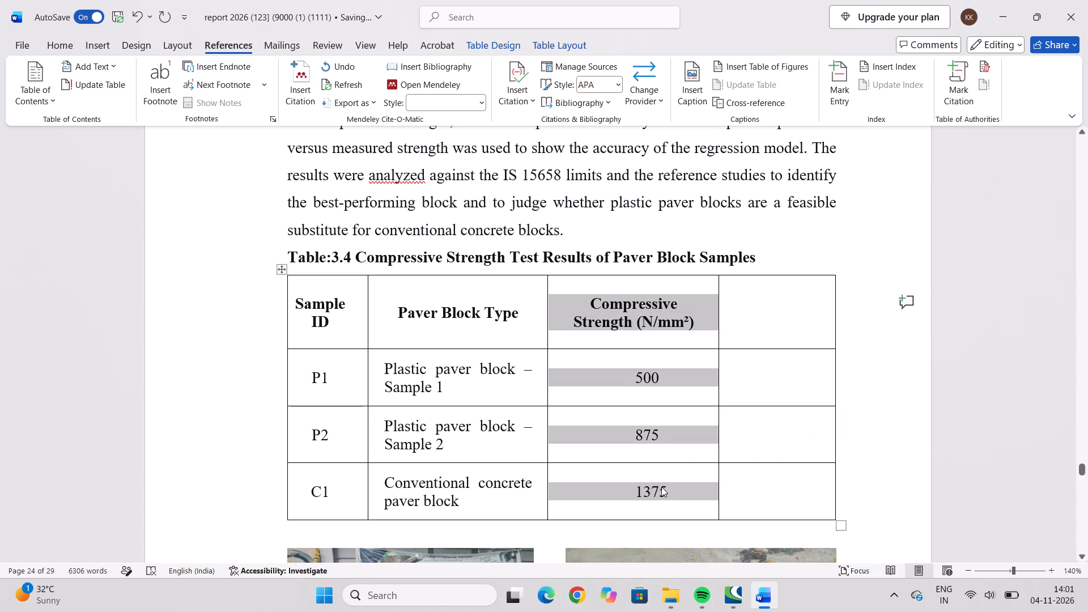
key("ctrl+c")
left_click(784, 311)
left_click_drag(784, 311, 781, 394)
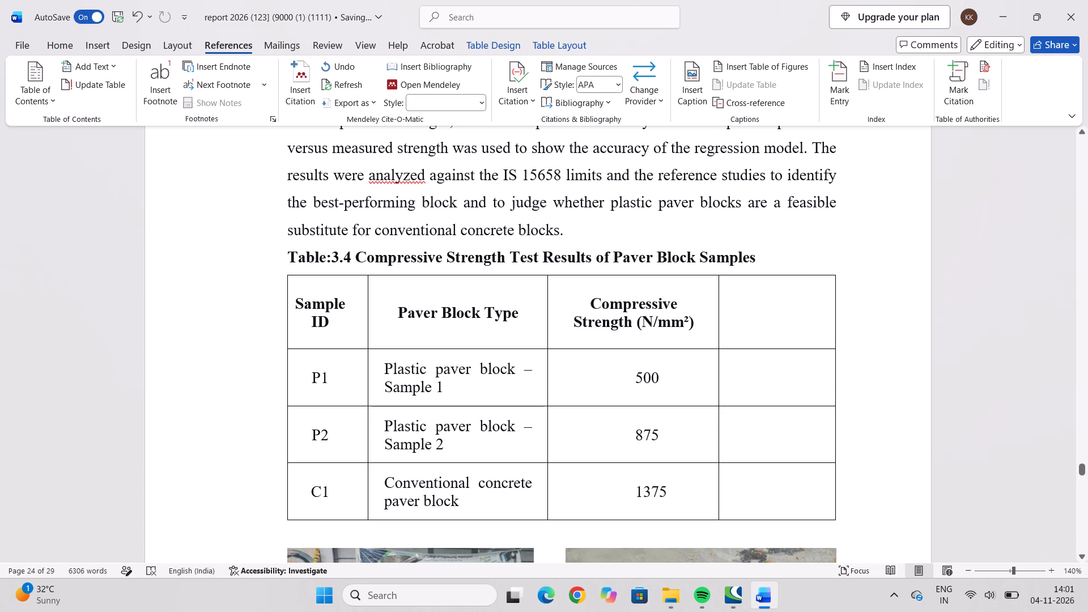
left_click_drag(781, 394, 783, 488)
key("ctrl+v")
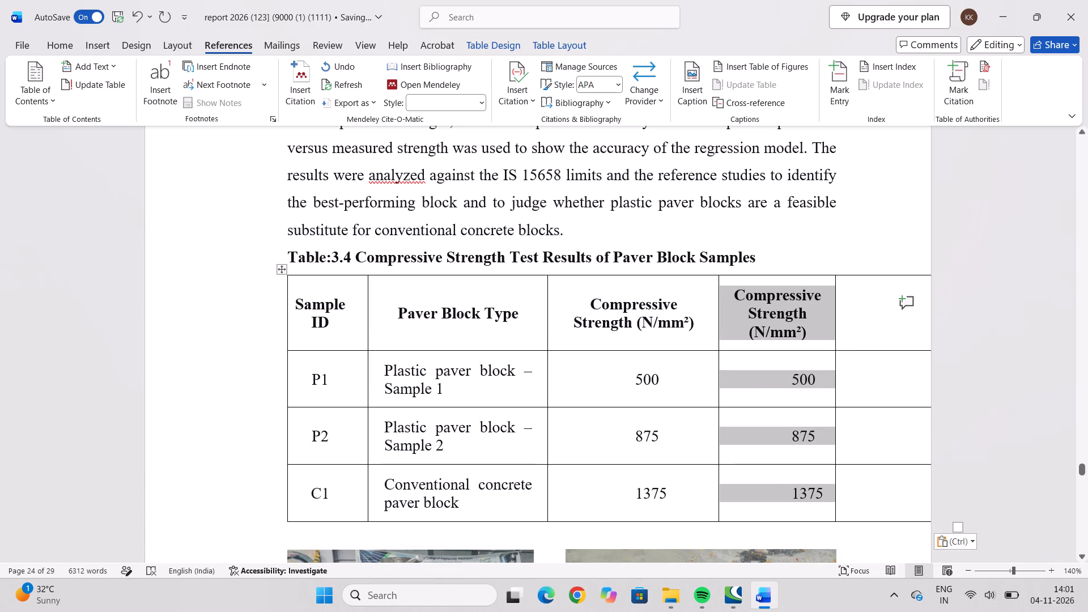
Delete the surplus empty column at the end of Table 3.4 that runs past the page margin.
scroll(690, 286, "down", 3)
scroll(675, 284, "up", 3)
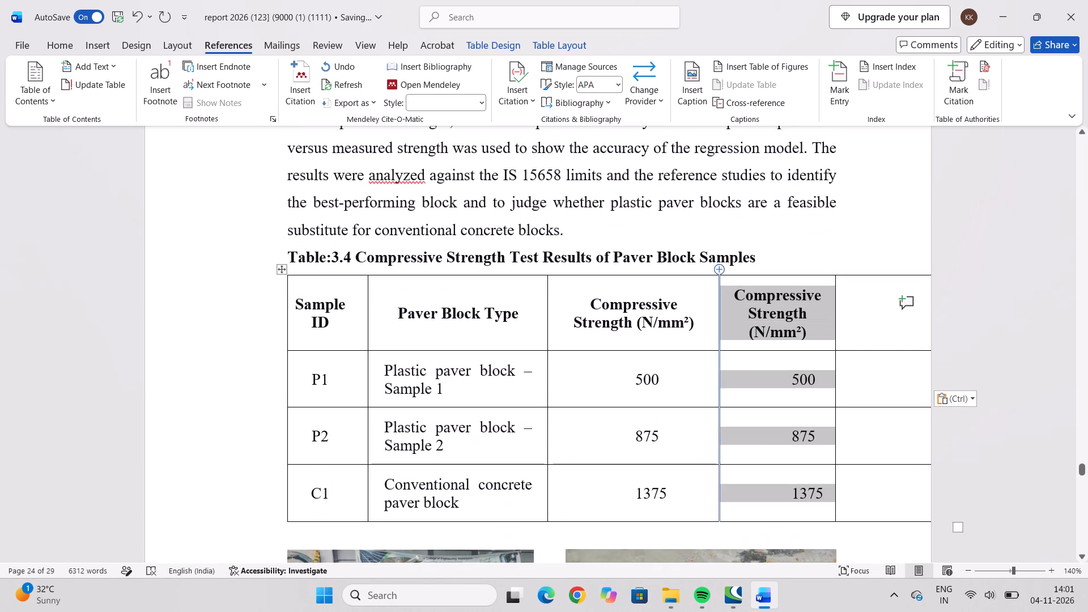
left_click(810, 255)
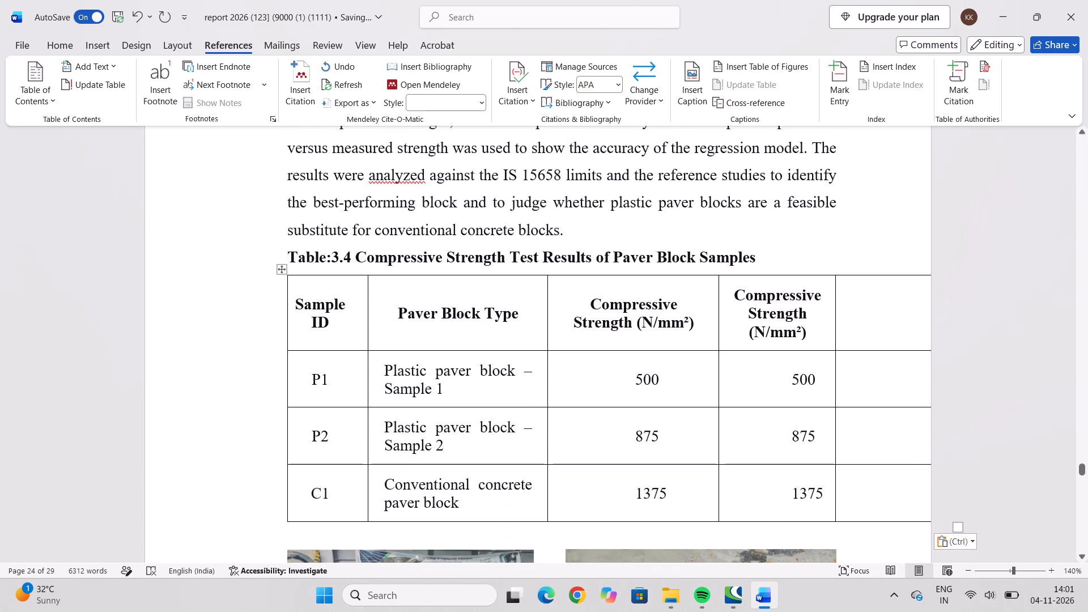
left_click(856, 275)
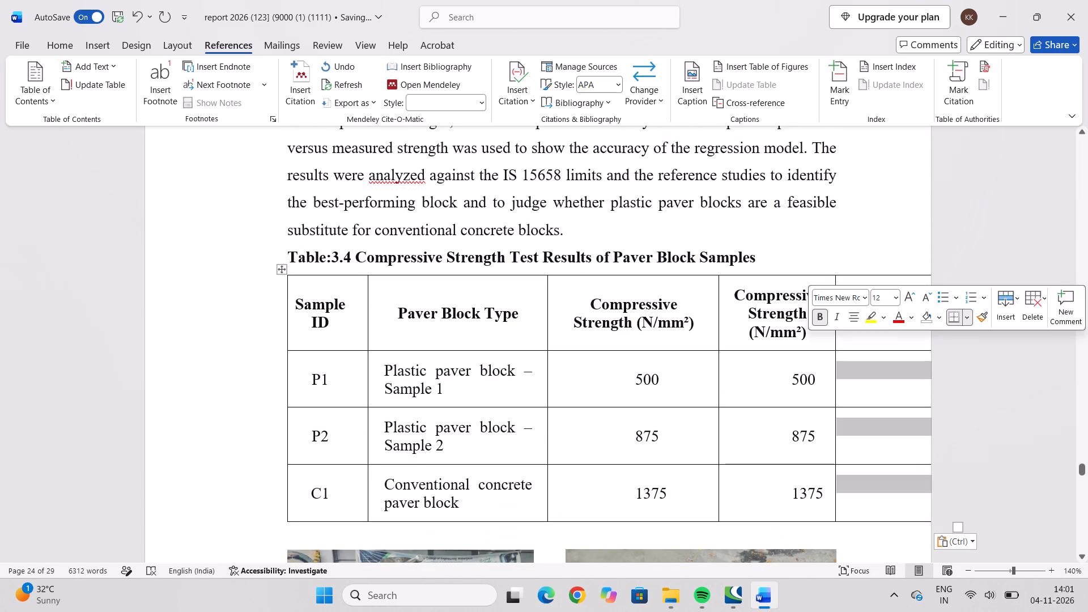
left_click(856, 275)
key("BackSpace")
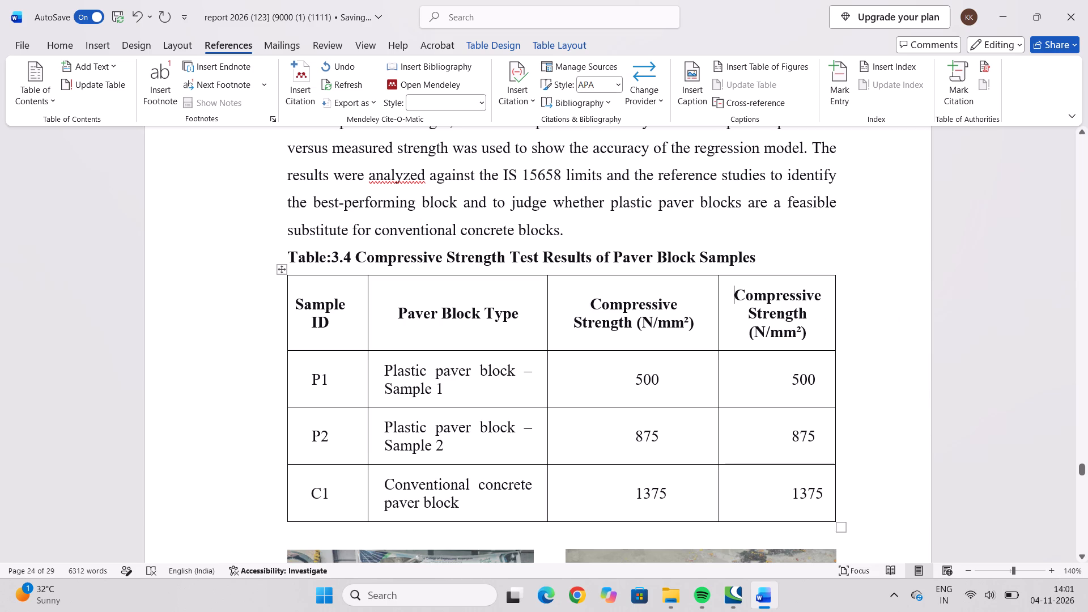
Shift the border between the two Compressive Strength columns of Table 3.4 to widen the last column and narrow the third.
left_click_drag(717, 330, 679, 343)
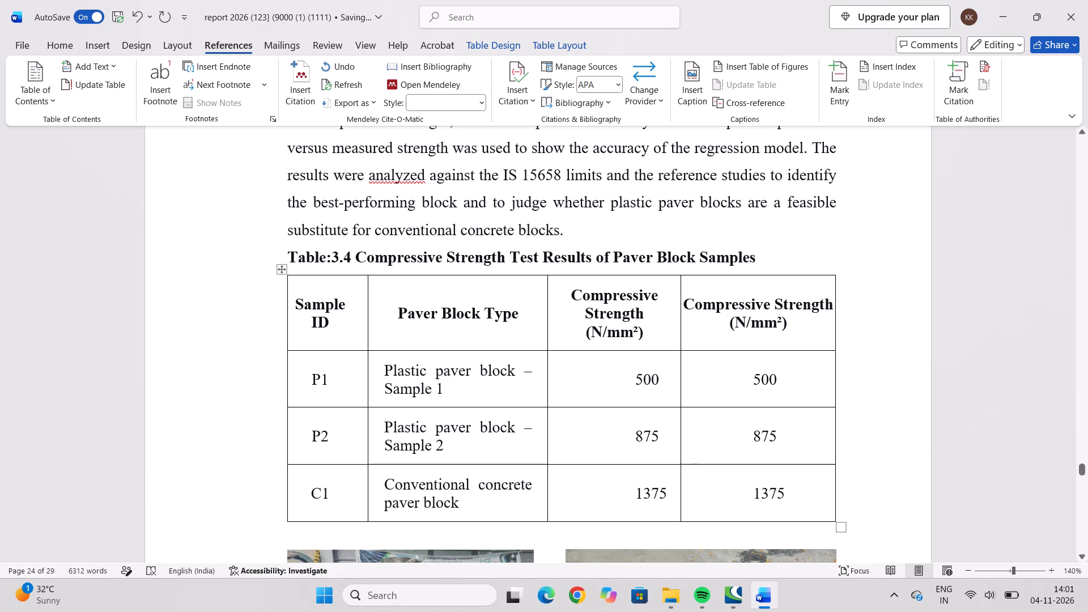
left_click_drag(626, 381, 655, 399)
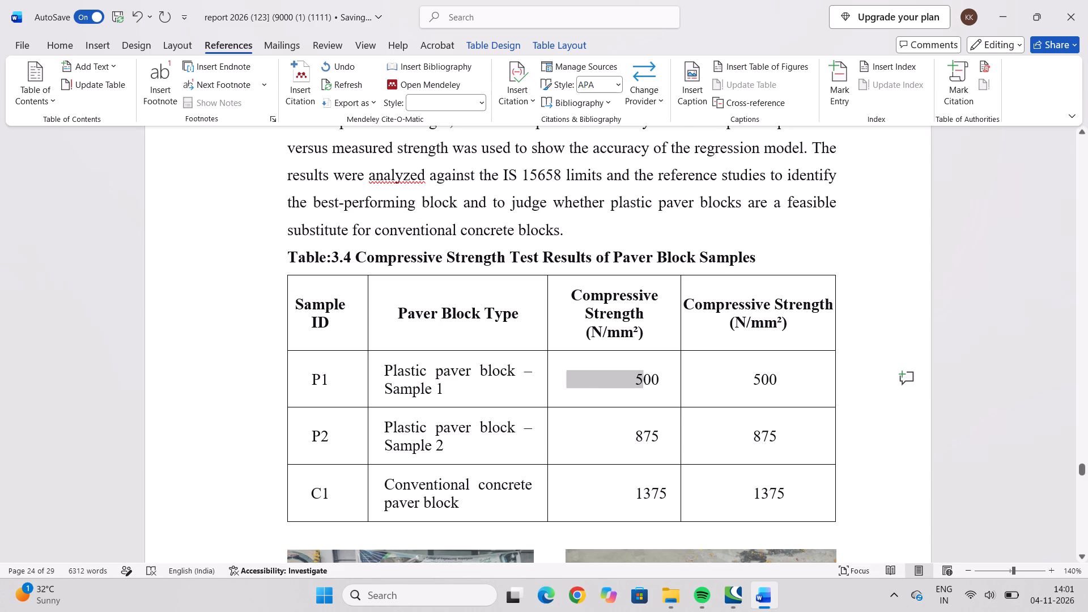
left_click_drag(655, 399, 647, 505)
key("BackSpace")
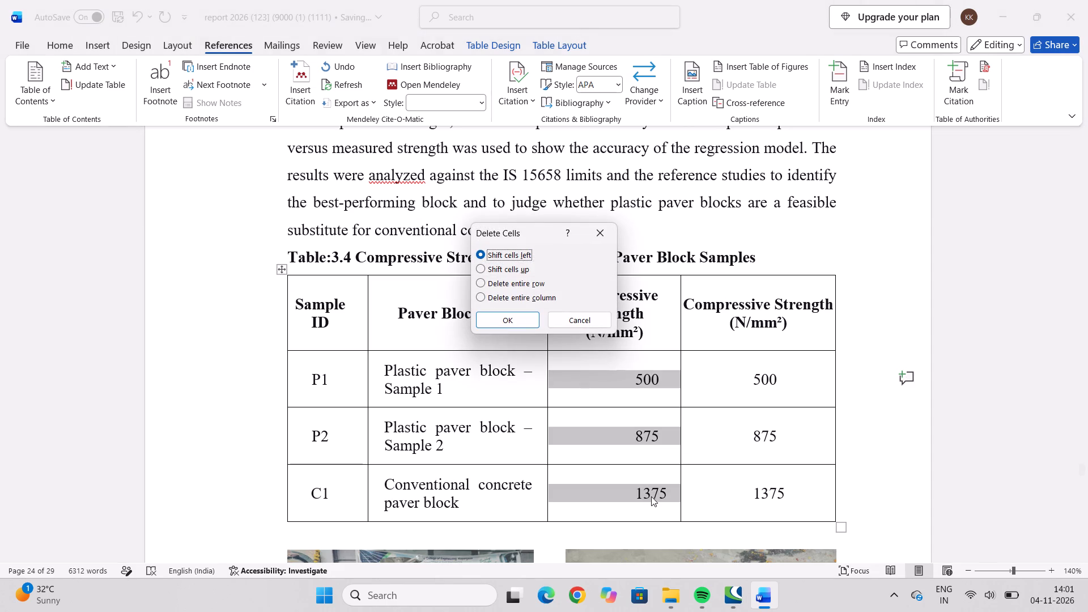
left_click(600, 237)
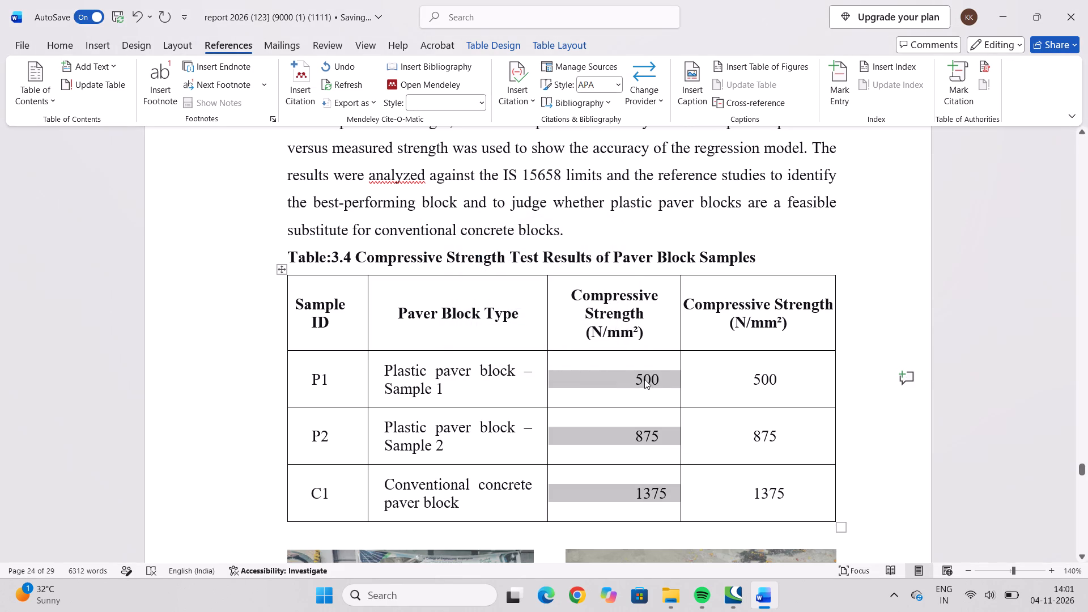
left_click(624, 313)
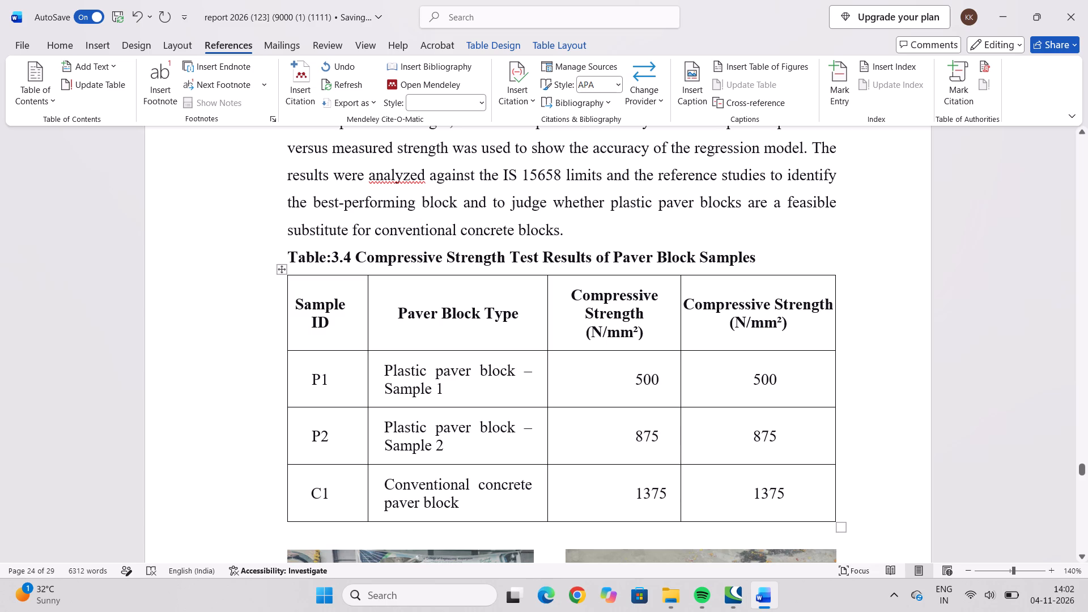
Replace the words "Compressive Strength" in the third column's heading of Table 3.4 with "Weight of P", keeping the unit.
left_click_drag(572, 294, 609, 312)
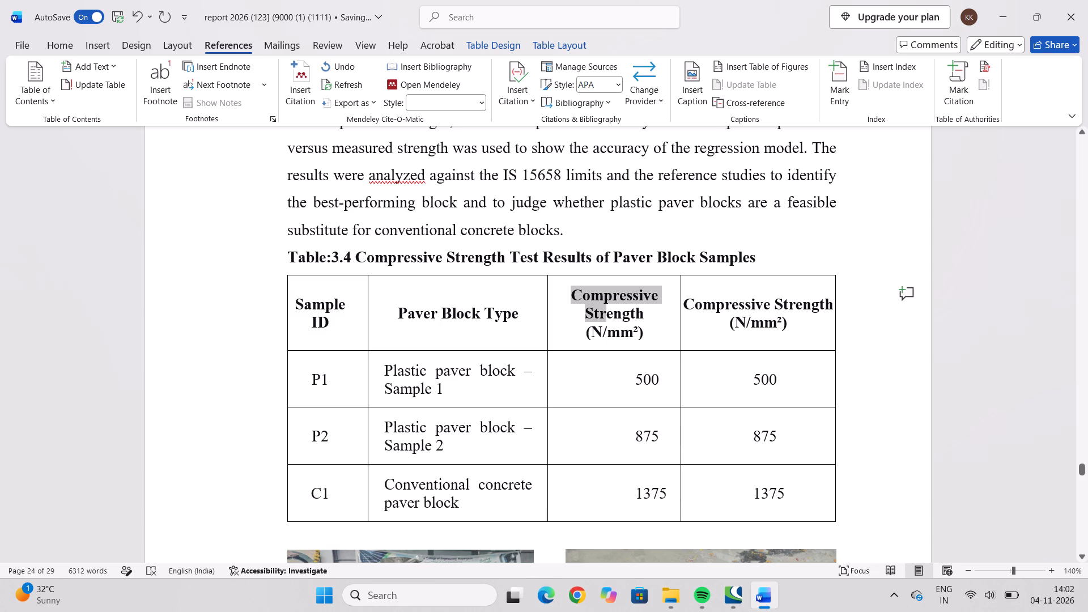
left_click_drag(609, 312, 642, 337)
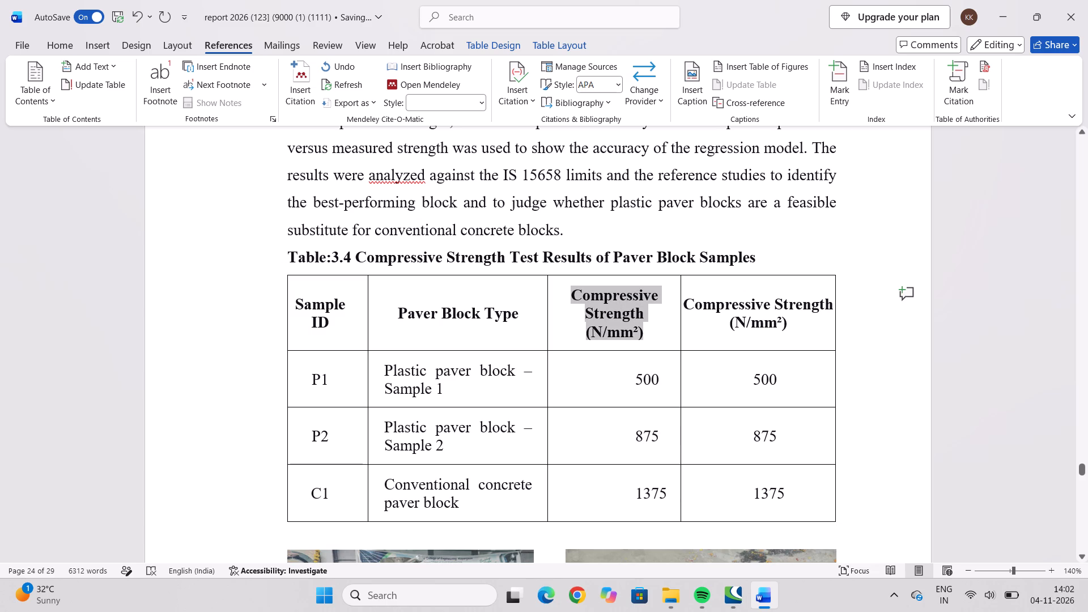
left_click_drag(642, 337, 652, 312)
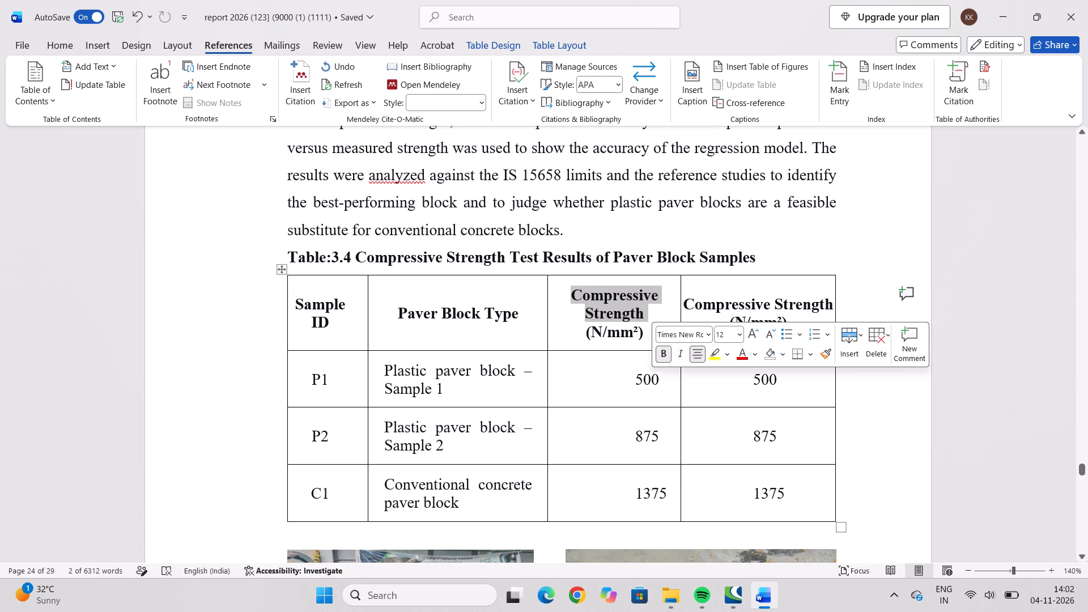
type("Weigjt")
key("BackSpace")
key("BackSpace")
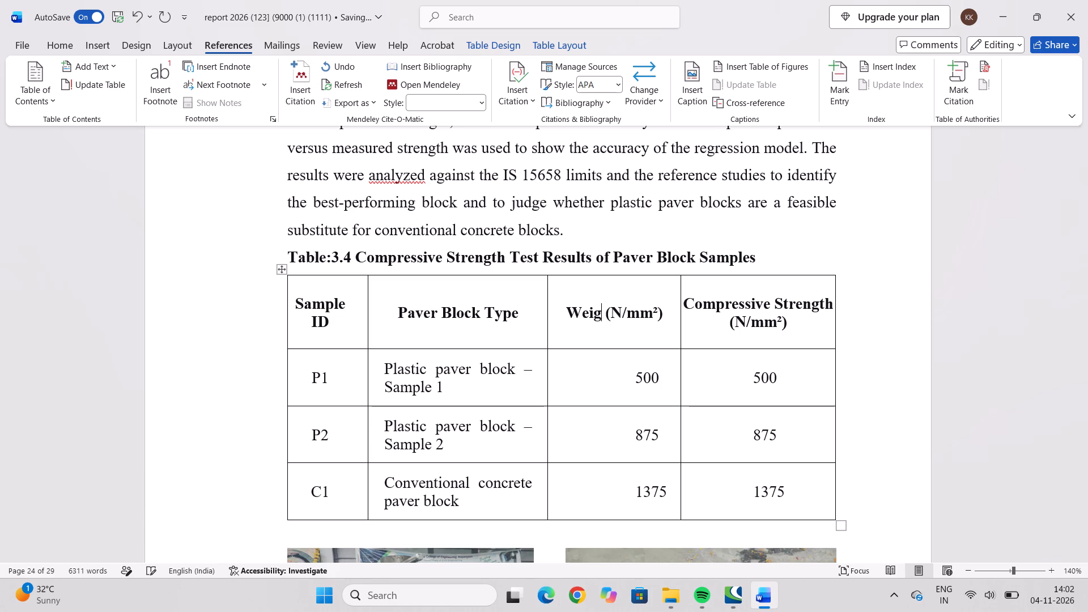
type("th")
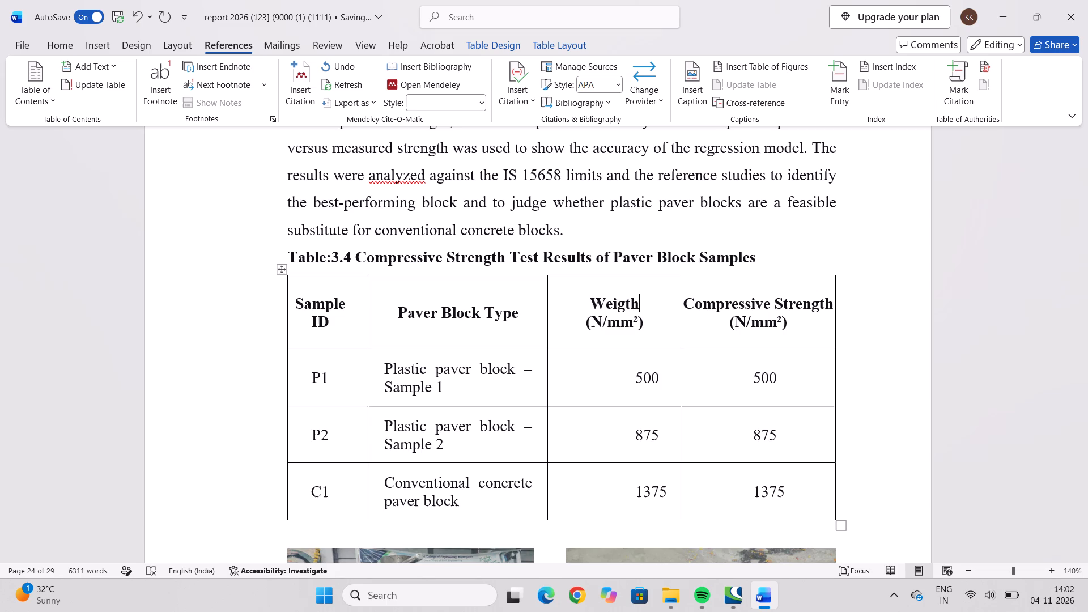
key("BackSpace")
key("BackSpace")
key("BackSpace")
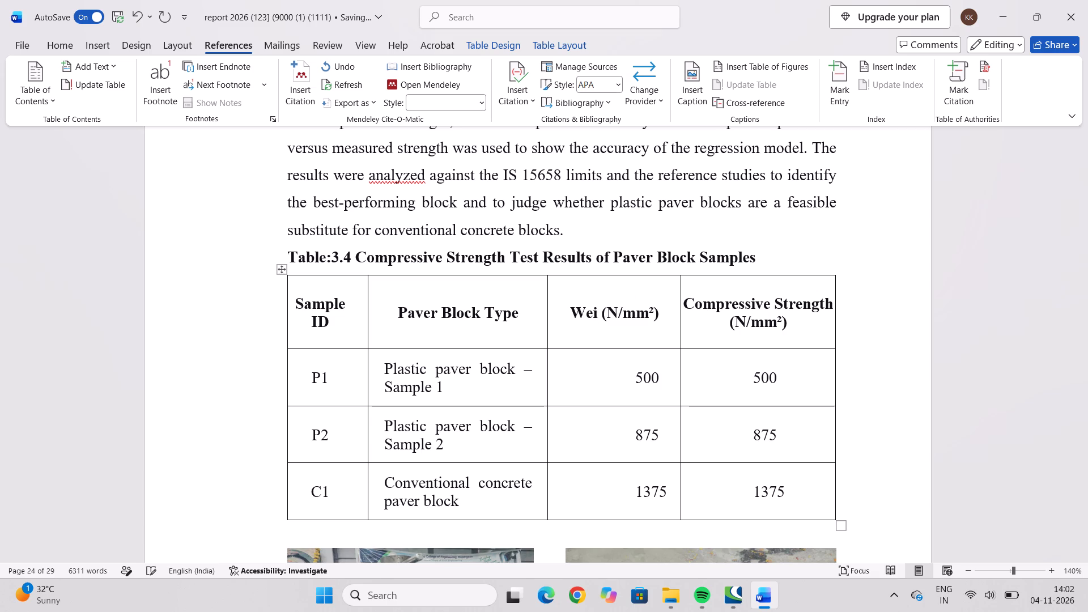
key("BackSpace")
key("BackSpace")
key("BackSpace")
key("BackSpace")
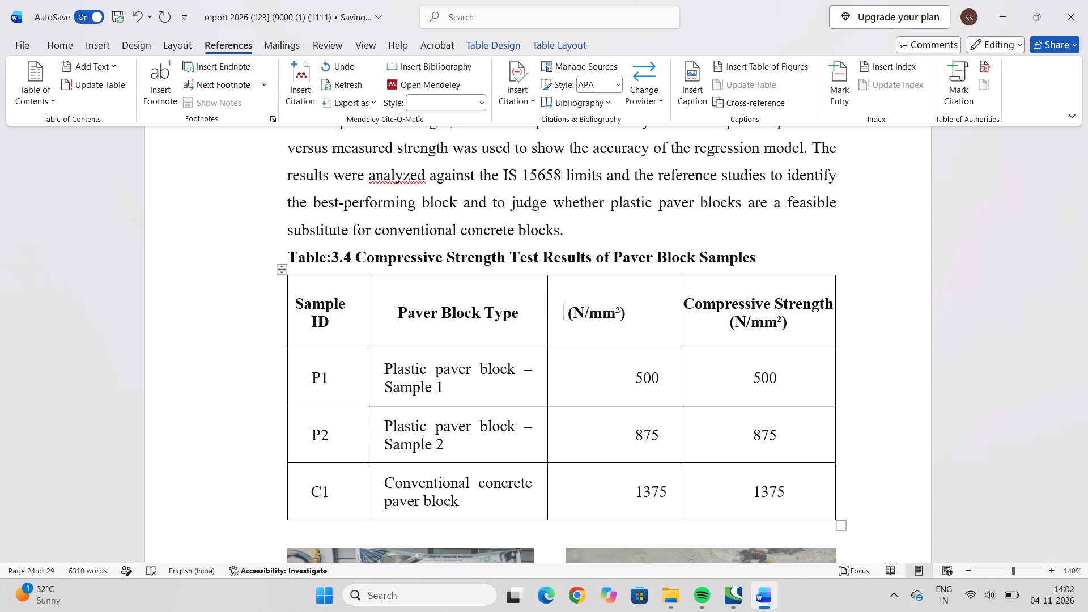
key("shift+w")
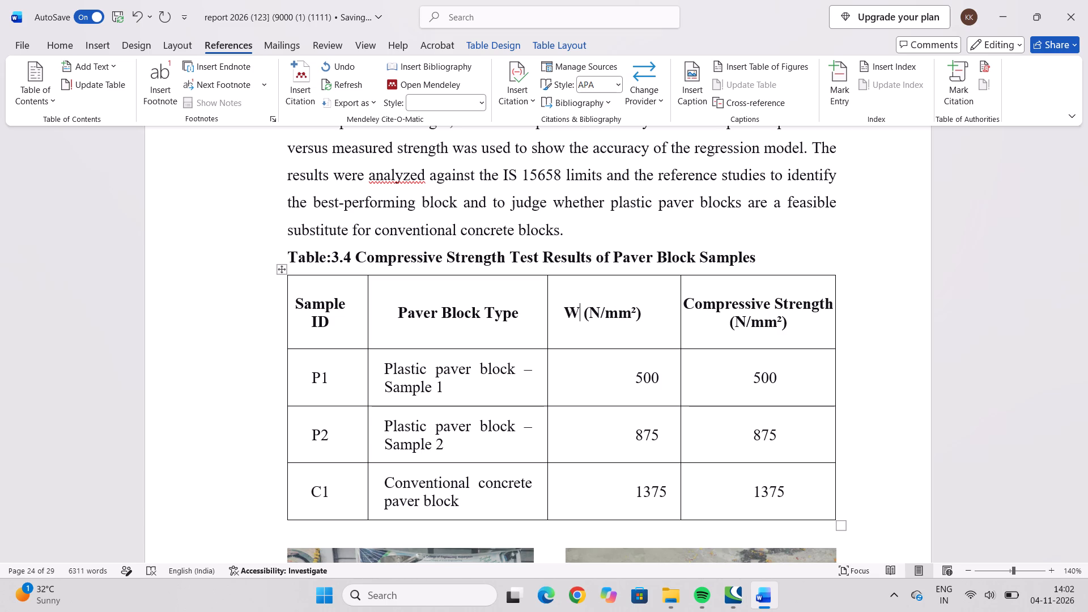
key("e")
key("BackSpace")
type("ie")
key("BackSpace")
key("BackSpace")
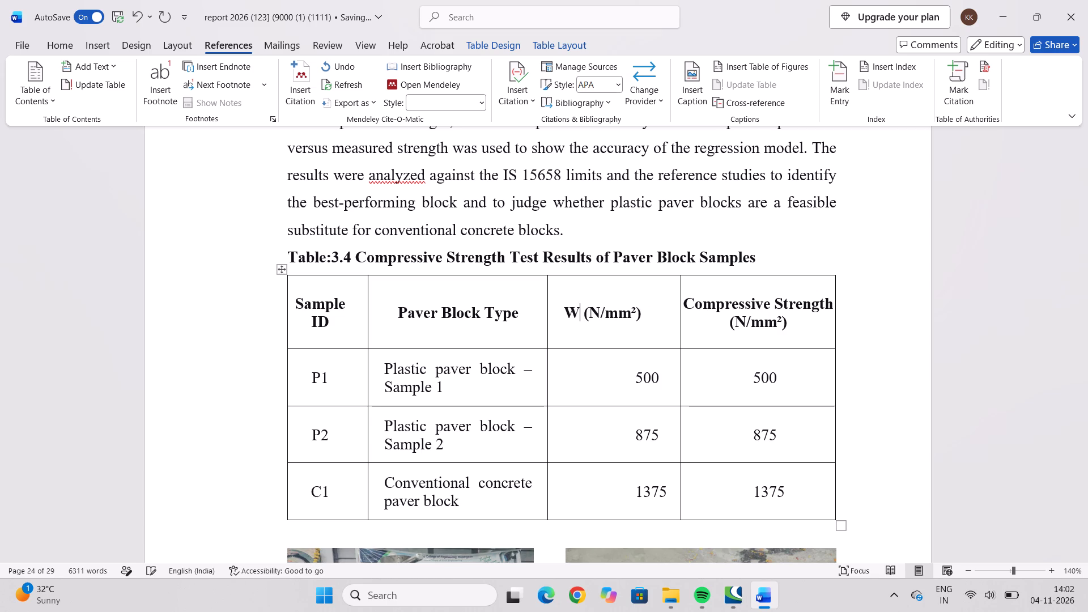
type("eigth")
key("space")
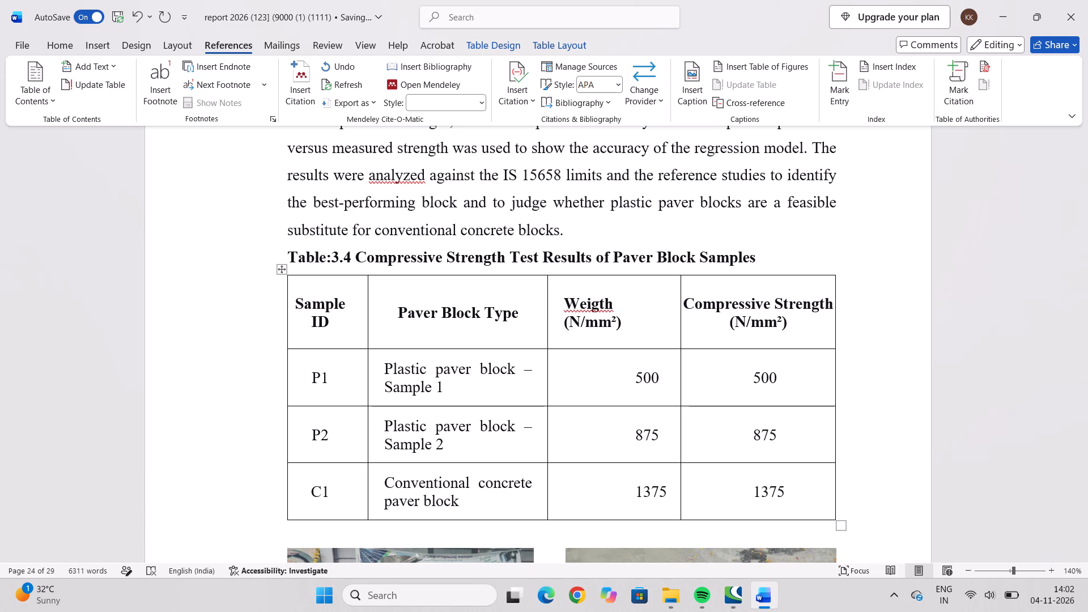
type("of")
key("space")
key("shift+p")
key("Left")
key("Left")
key("Left")
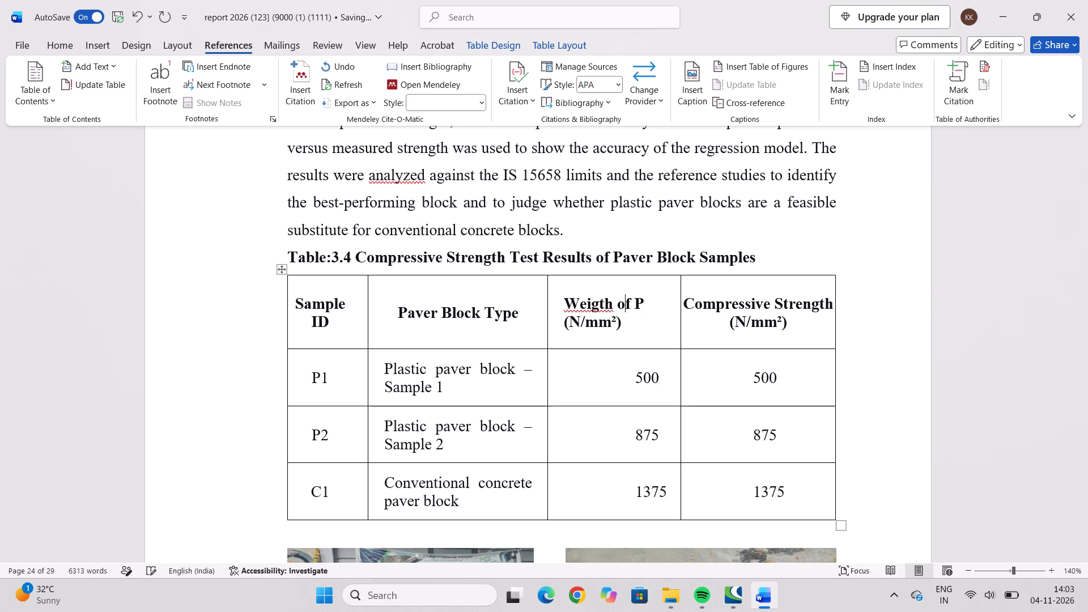
key("Left")
key("Left")
key("BackSpace")
key("BackSpace")
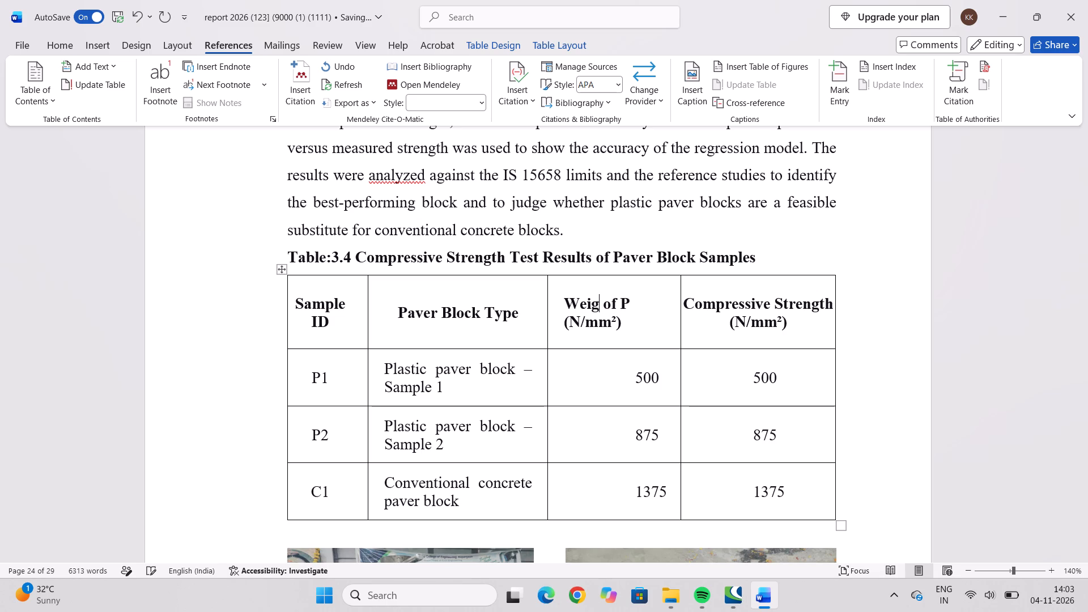
type("ht")
Complete the third column's heading wording in Table 3.4 as "Weight of Paver Block", directly before the bracketed unit.
left_click(664, 295)
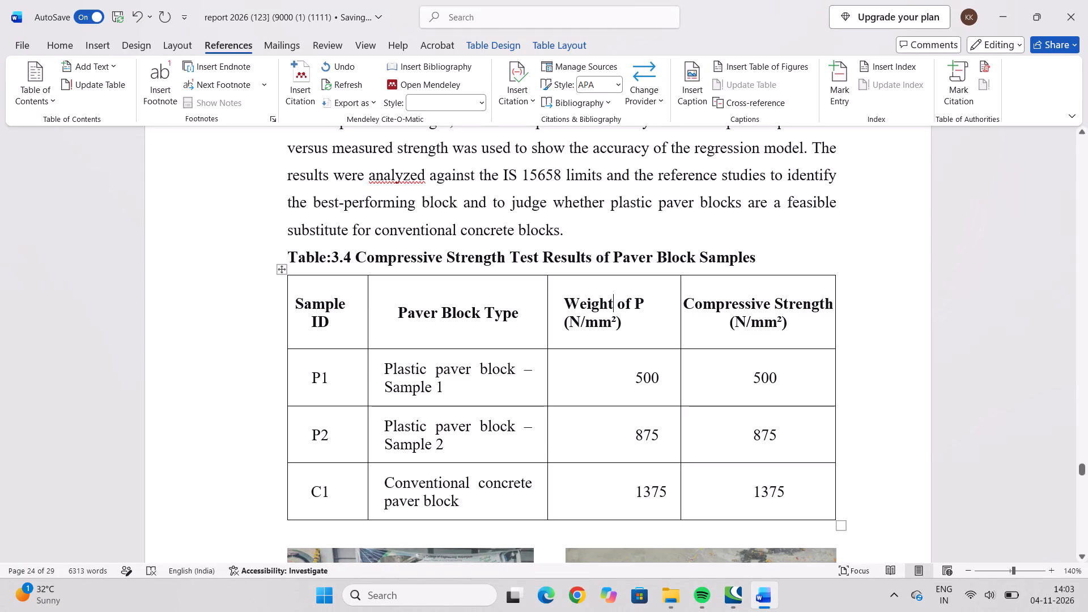
left_click_drag(664, 295, 657, 308)
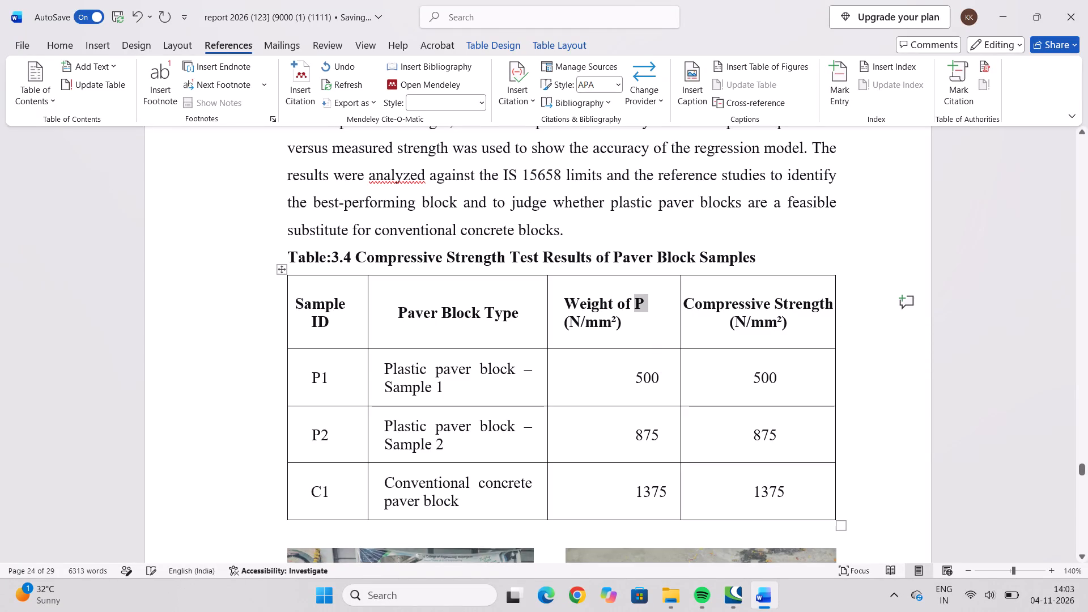
left_click(657, 308)
key("BackSpace")
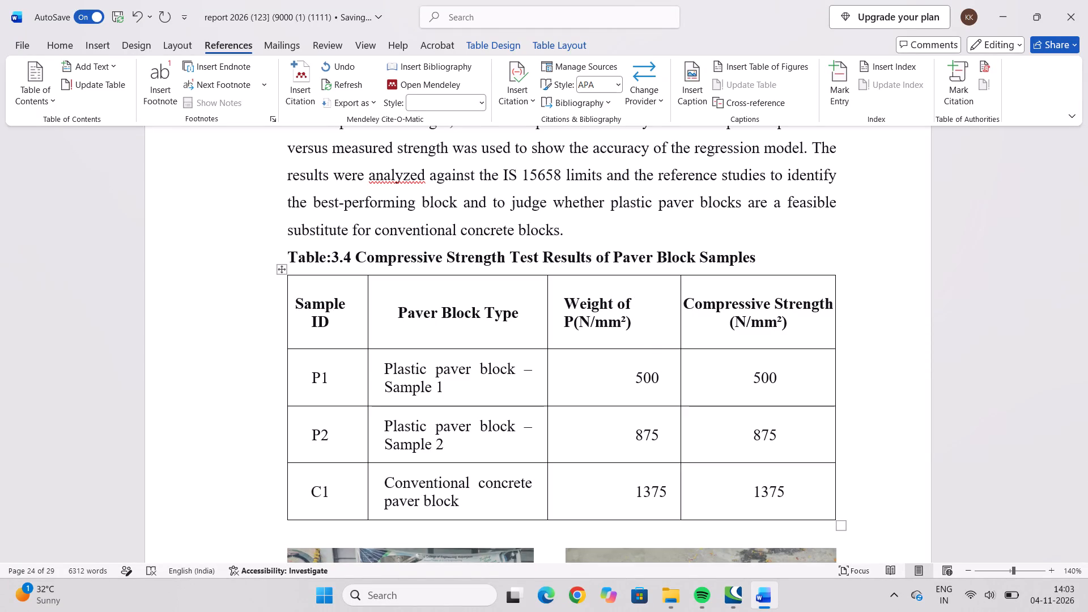
type("av")
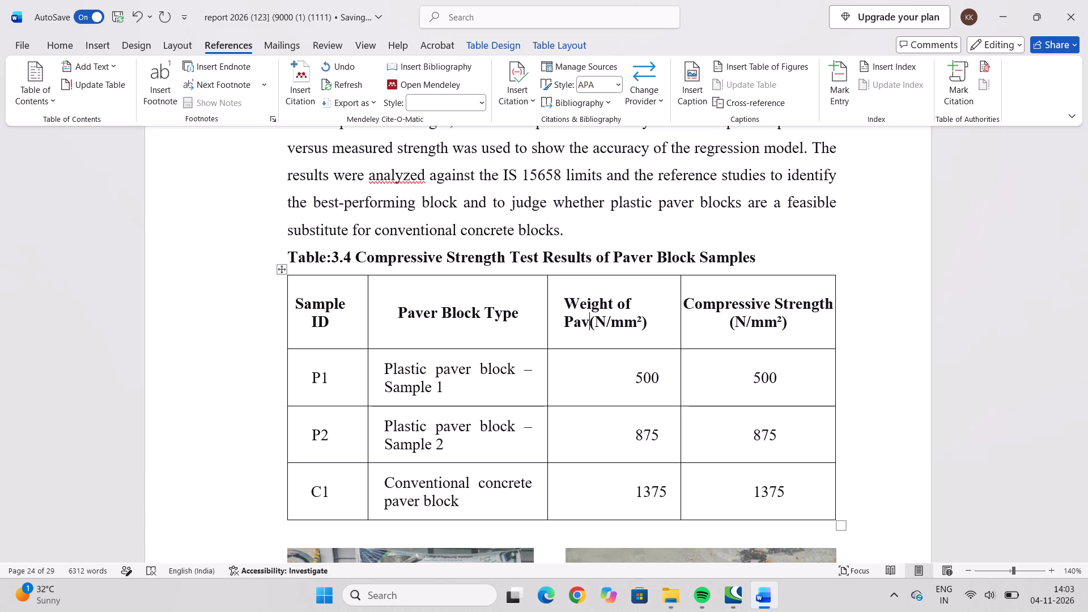
type("er b")
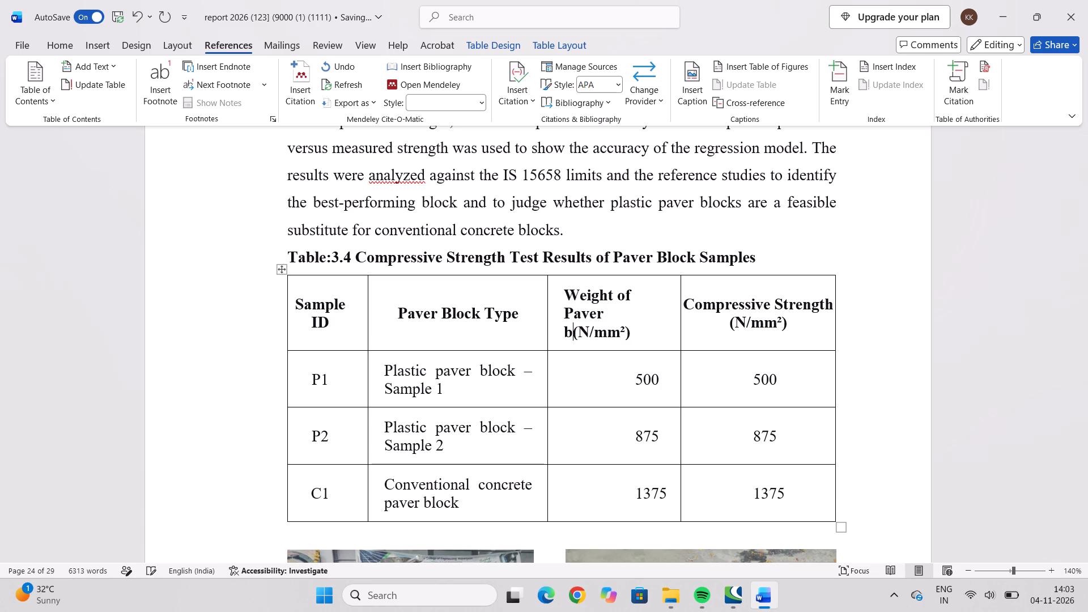
type("lo")
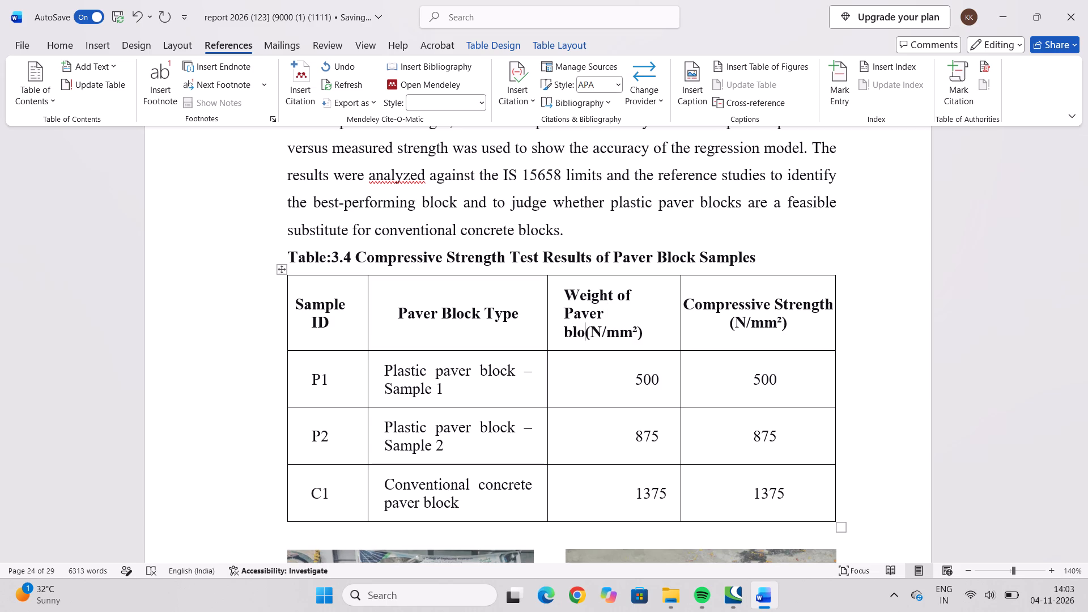
key("BackSpace")
key("BackSpace")
key("BackSpace")
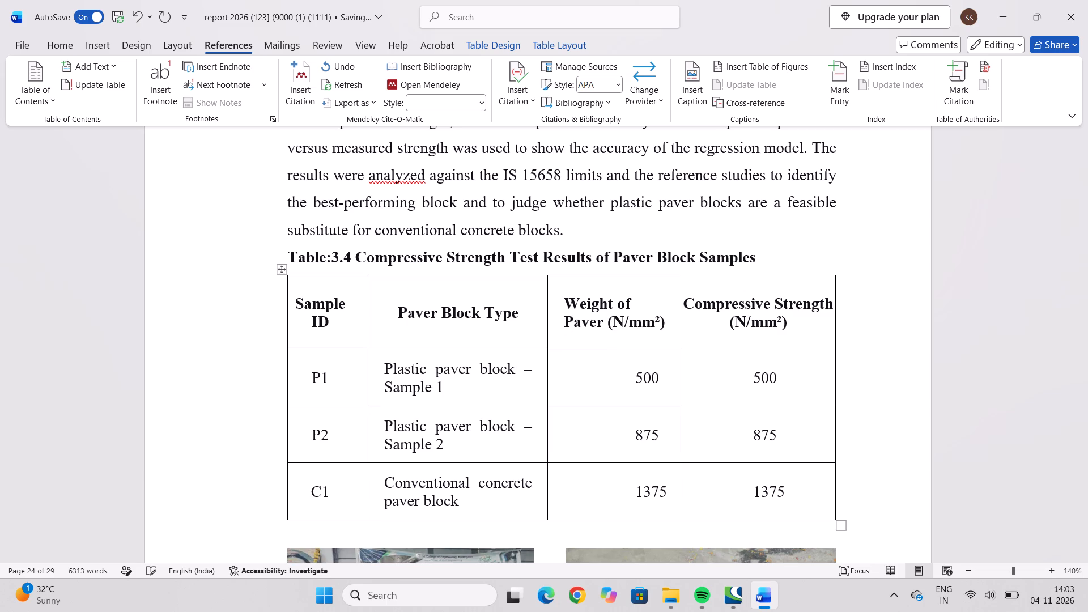
key("shift+b")
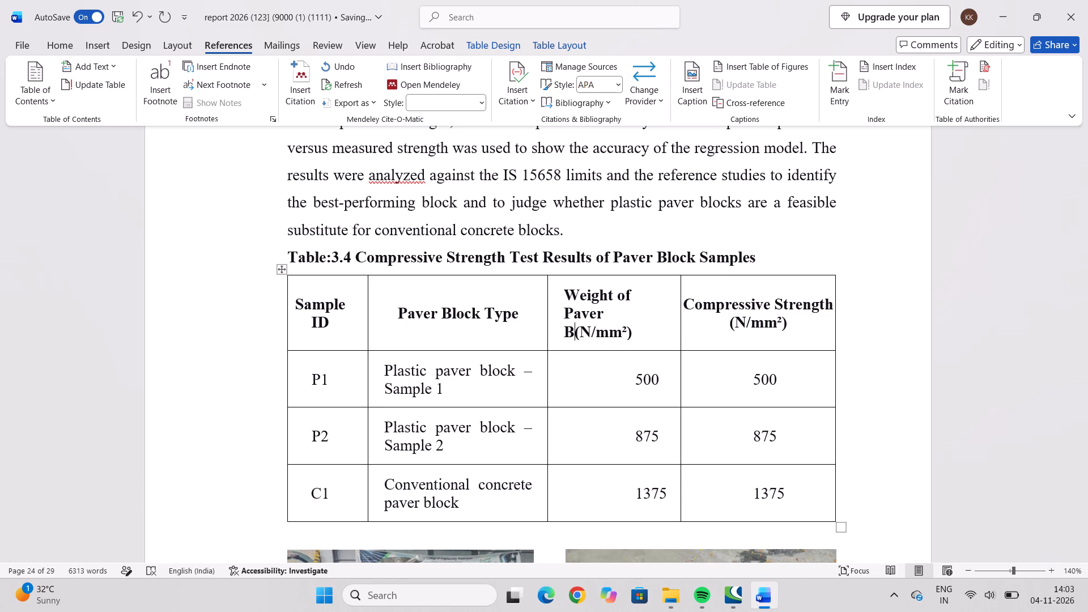
type("lo")
type("ck")
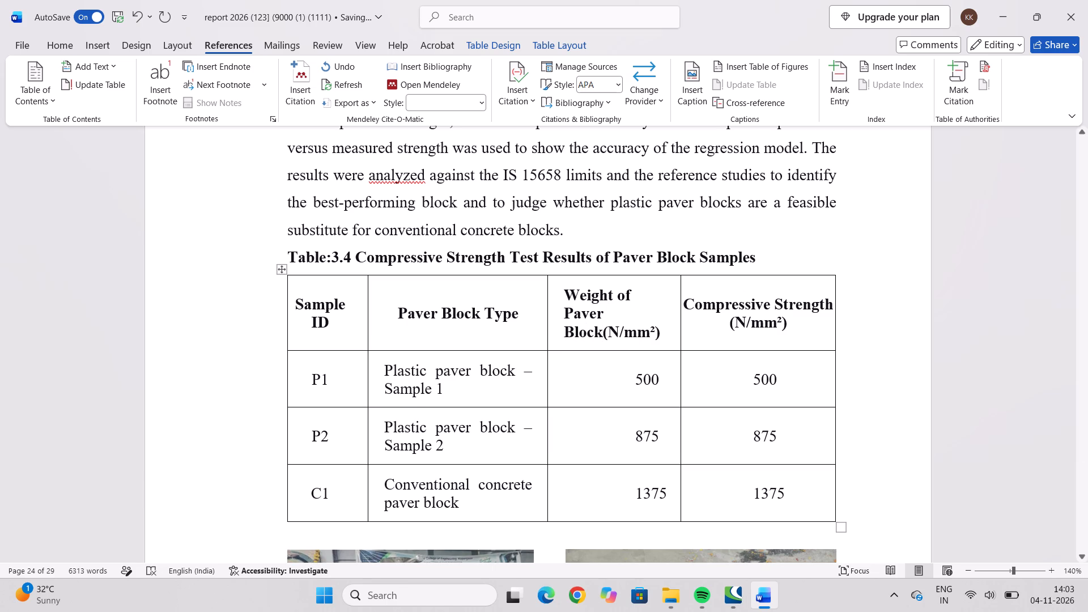
Change the unit in the weight column's heading to Kg inside the brackets.
left_click(652, 333)
key("Right")
key("BackSpace")
key("BackSpace")
key("BackSpace")
key("BackSpace")
key("BackSpace")
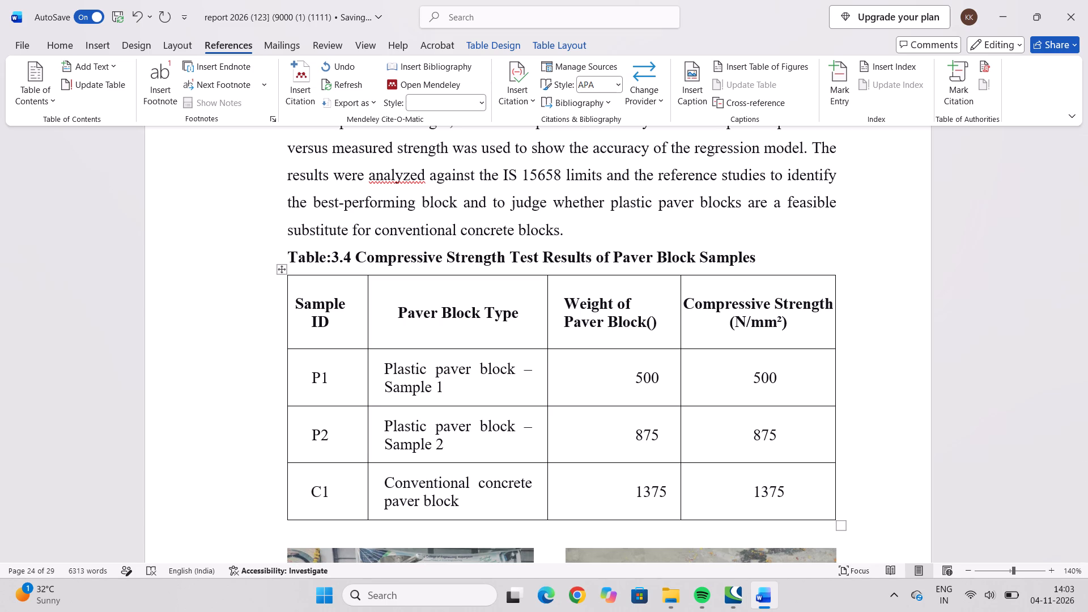
type("Kg")
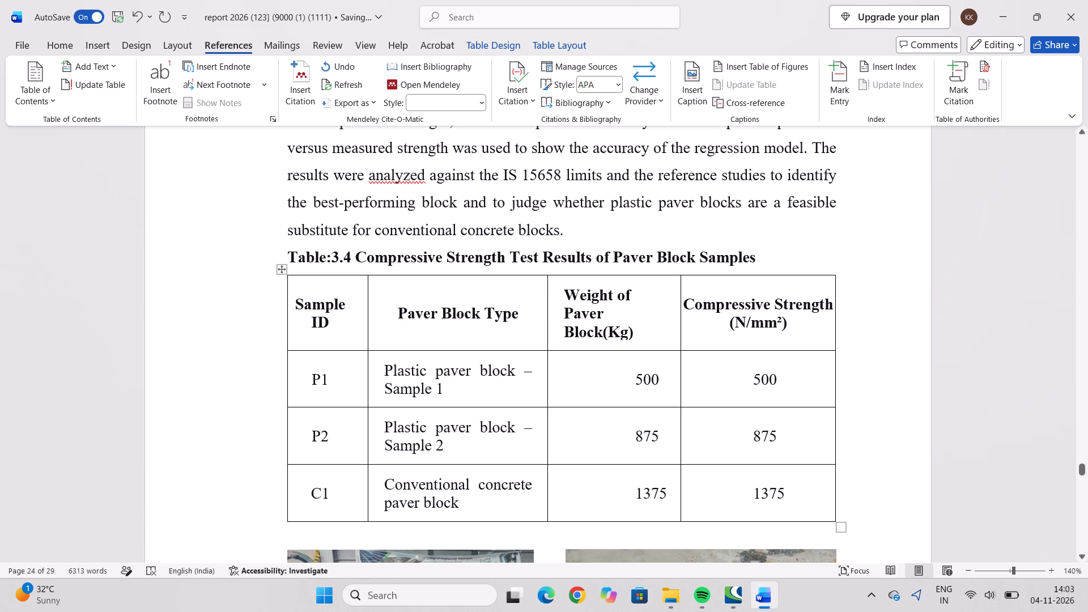
Widen the weight column of Table 3.4 slightly by shifting its border with the Compressive Strength column.
left_click_drag(679, 333, 690, 332)
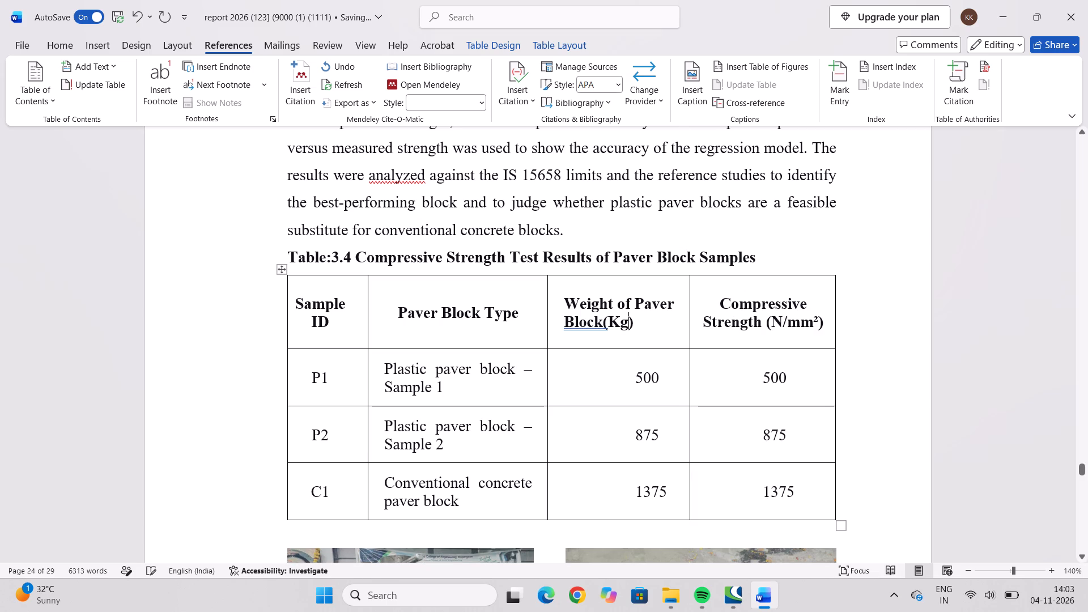
Insert a space between "Block" and "(Kg)" in the weight column's heading.
left_click(602, 328)
key("space")
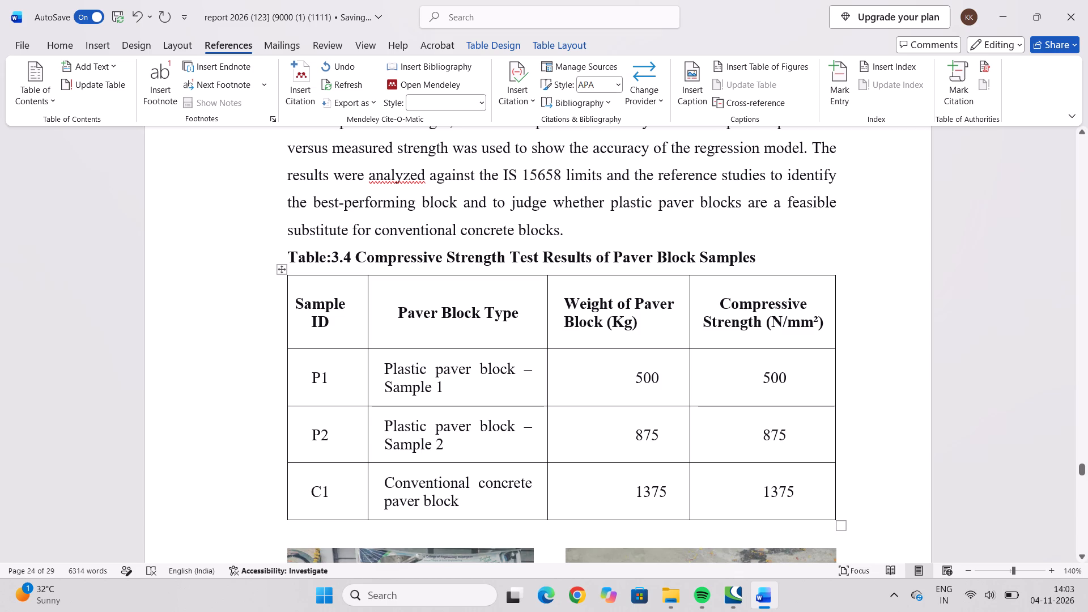
Set the weight value for sample P1 in Table 3.4 to 220.
scroll(768, 337, "down", 1)
left_click_drag(634, 376, 671, 377)
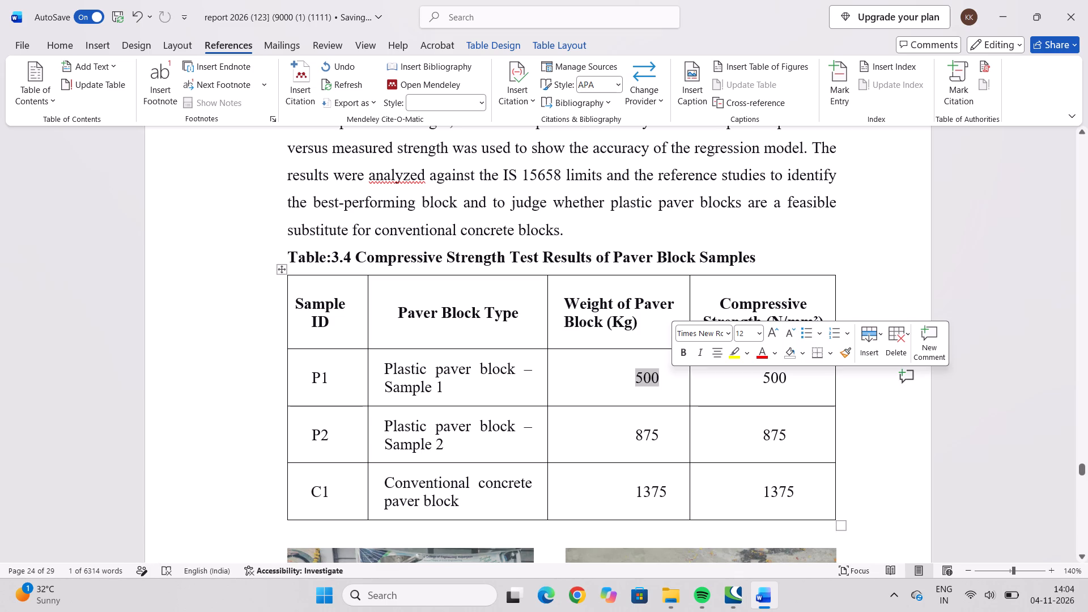
key("2")
type("20")
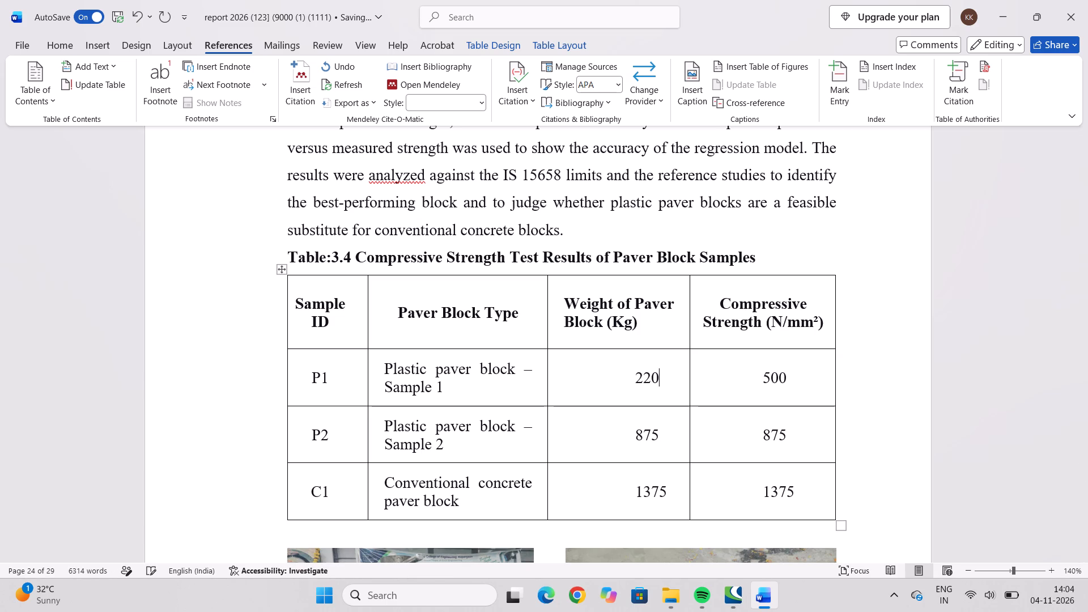
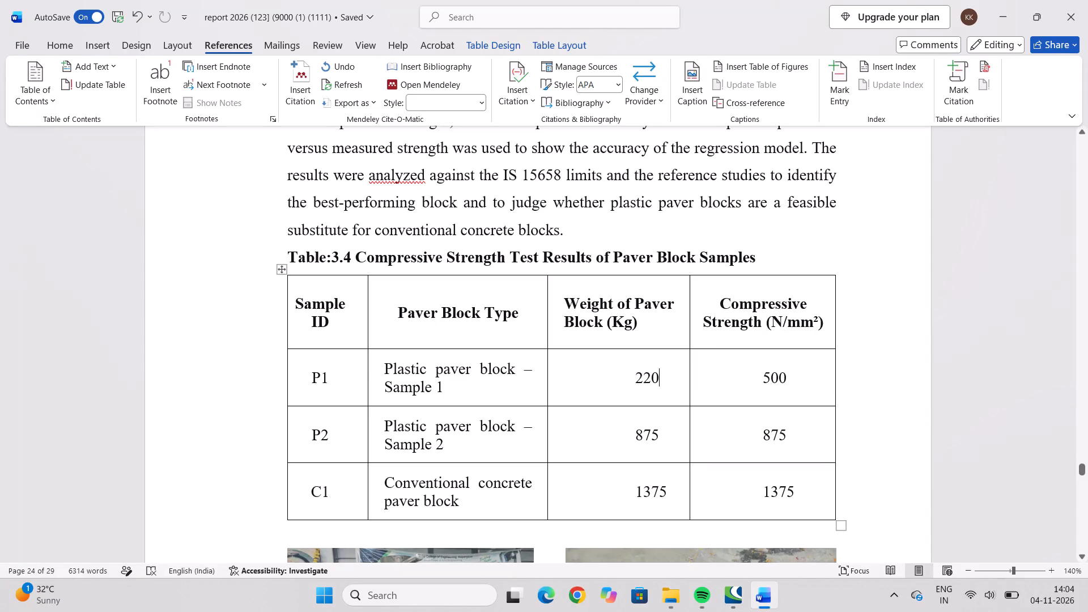
Change the weight value for sample P1 in Table 3.4 to 2020.
left_click(641, 380)
key("0")
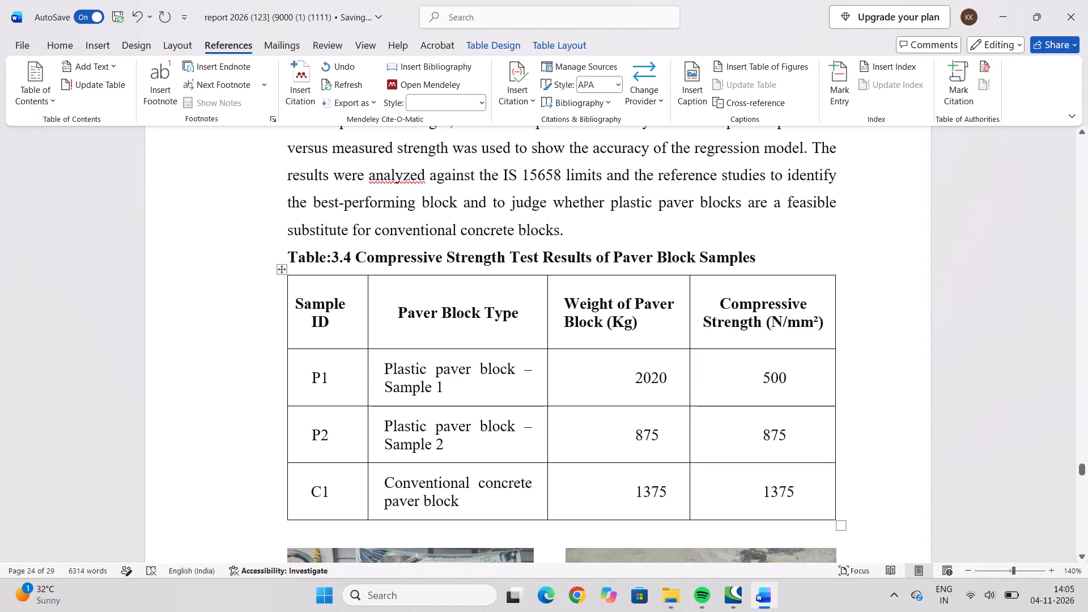
Replace the weight value for sample P2 in Table 3.4, including its leading spaces, with 2050.
left_click_drag(660, 441, 634, 436)
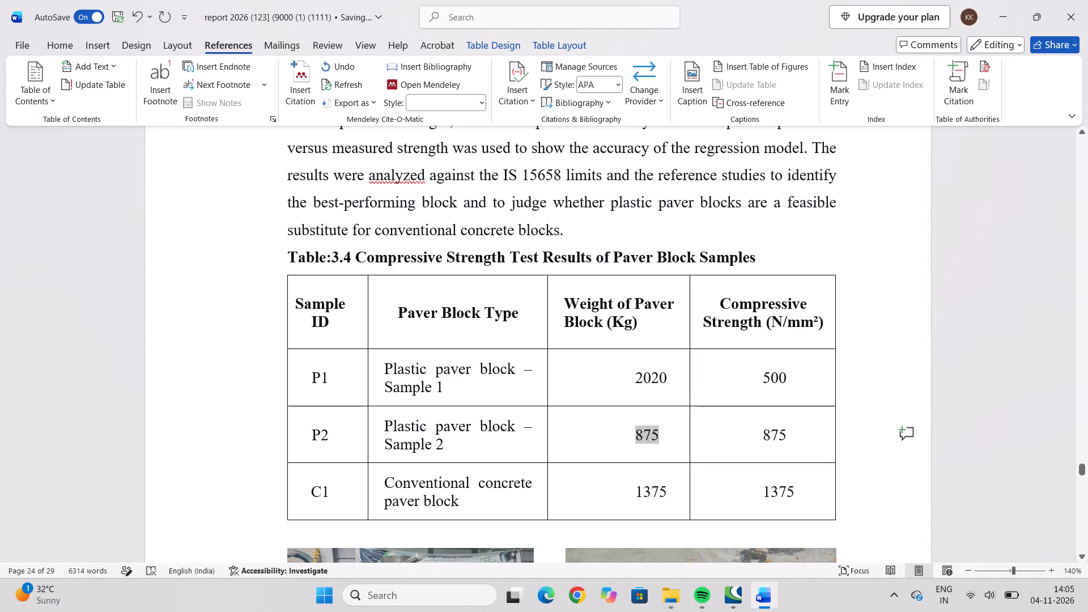
left_click_drag(634, 436, 564, 447)
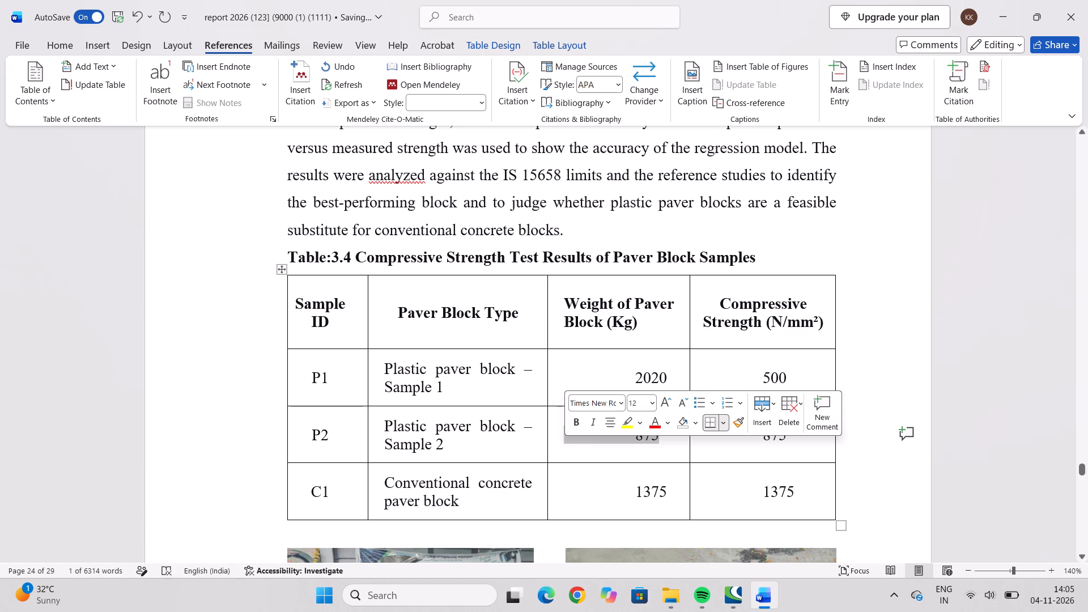
type("250")
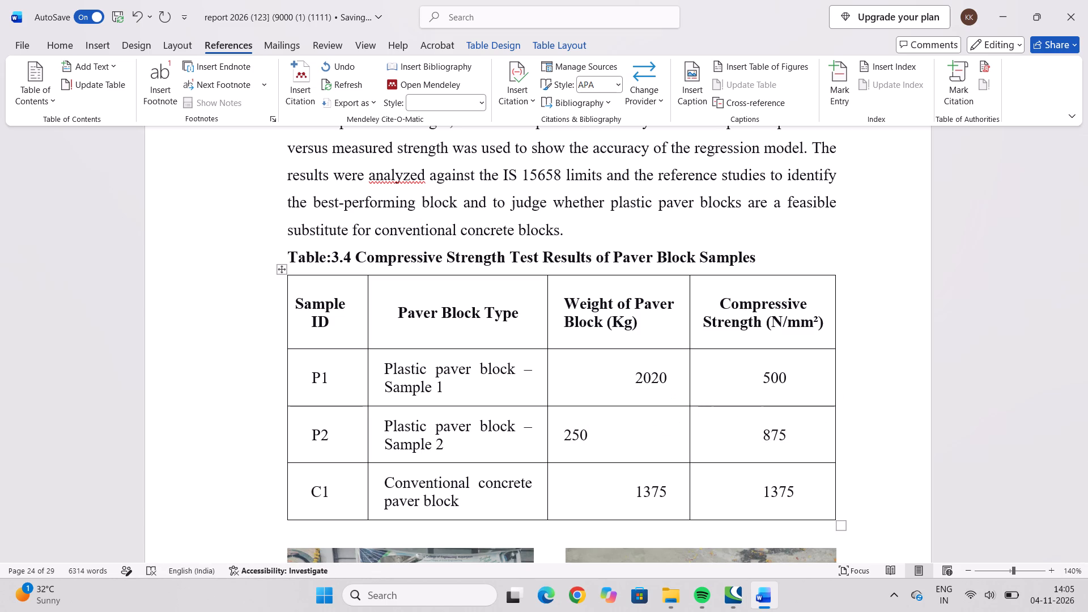
key("BackSpace")
key("BackSpace")
type("050")
Remove the leading spaces before the P1 and P2 weight values so they start at the cell's text edge.
left_click(635, 377)
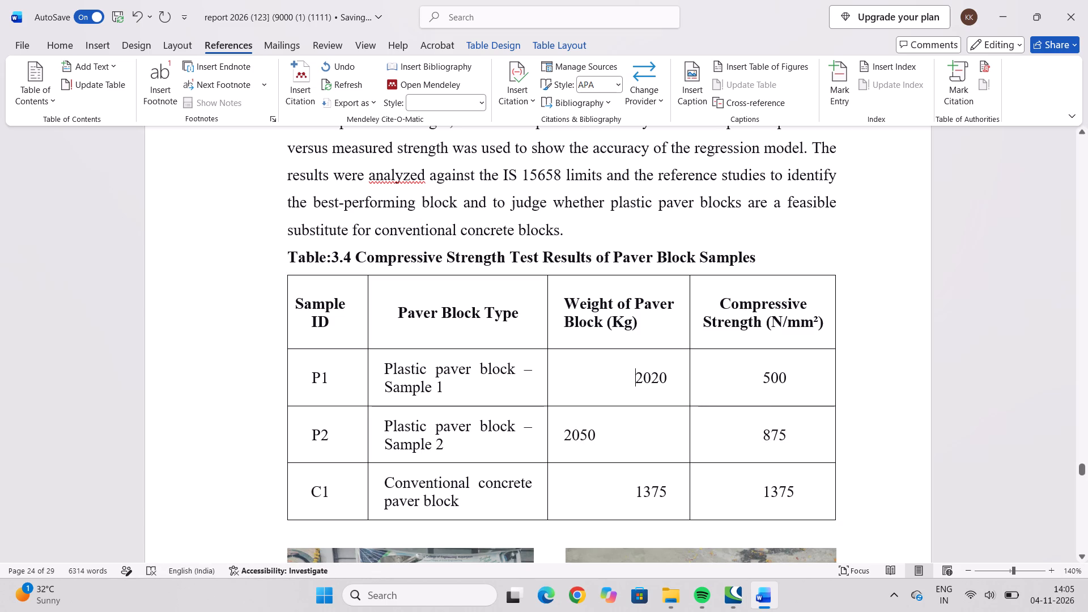
key("BackSpace")
key("BackSpace")
key("BackSpace")
key("BackSpace")
key("BackSpace")
key("BackSpace")
key("BackSpace")
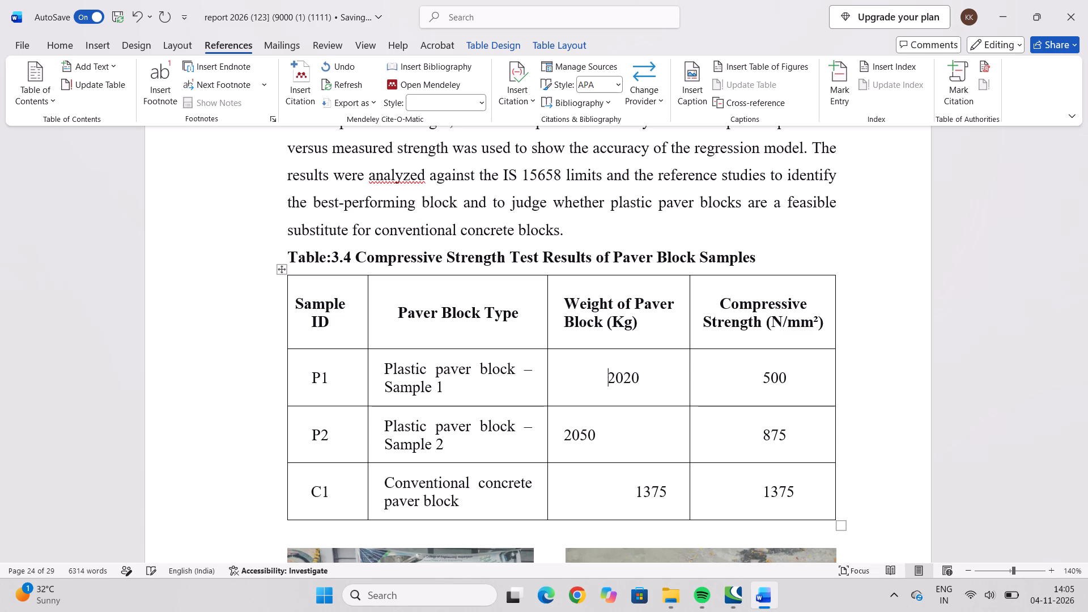
key("BackSpace")
key("BackSpace")
key("BackSpace")
key("BackSpace")
key("BackSpace")
key("BackSpace")
key("BackSpace")
key("BackSpace")
key("BackSpace")
key("BackSpace")
key("BackSpace")
key("BackSpace")
key("BackSpace")
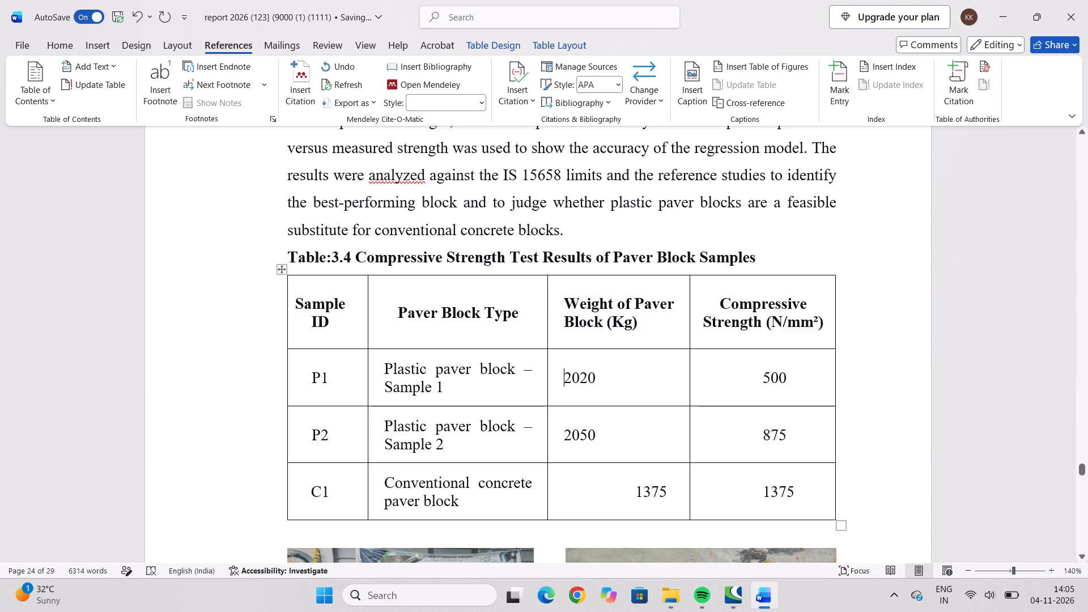
left_click(564, 436)
key("BackSpace")
key("BackSpace")
Replace the weight value for conventional block C1, including its leading spaces, with 5800.
left_click_drag(673, 494, 583, 513)
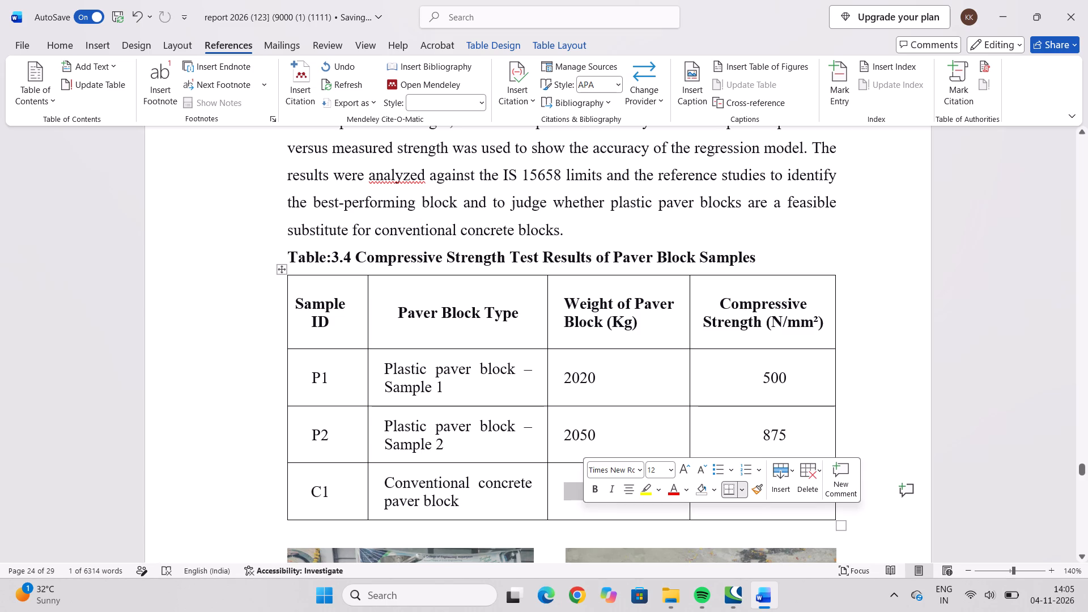
type("5800")
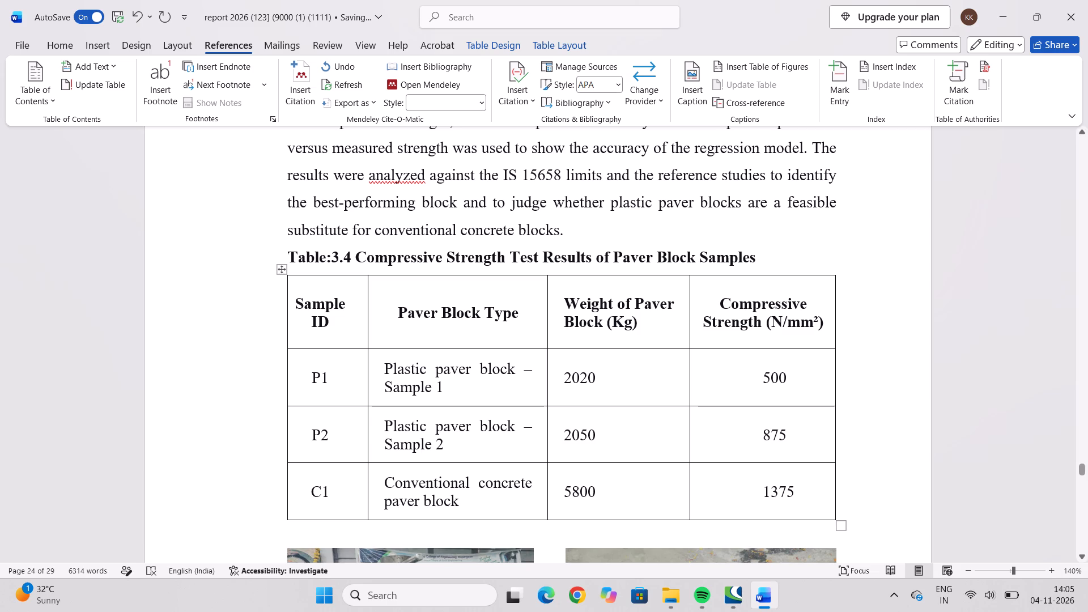
Center the three weight values for P1, P2 and C1 horizontally in their cells.
left_click_drag(567, 380, 595, 504)
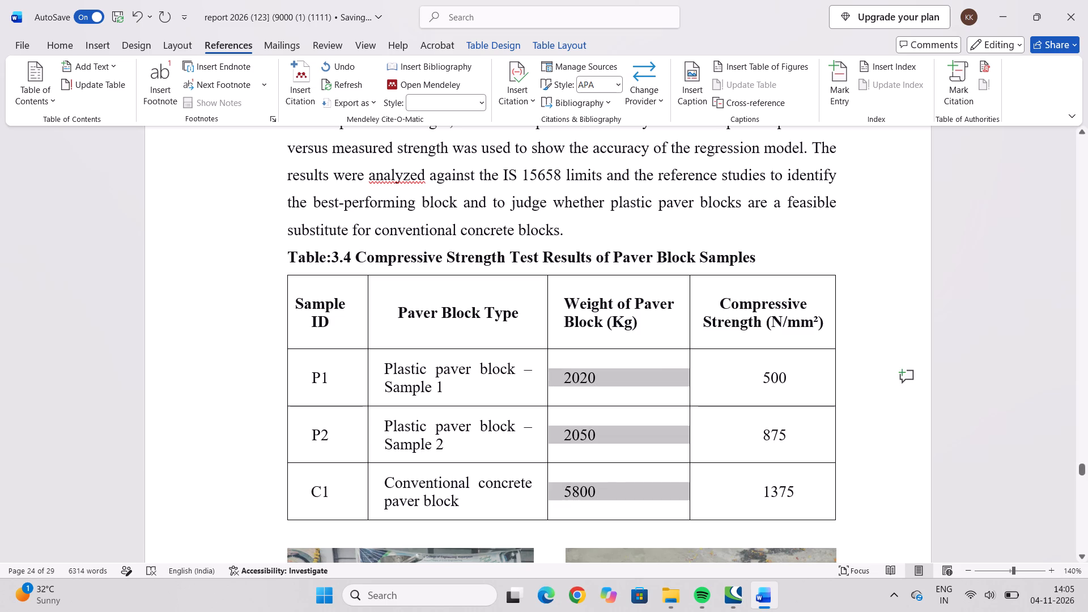
left_click_drag(595, 504, 588, 496)
left_click(57, 40)
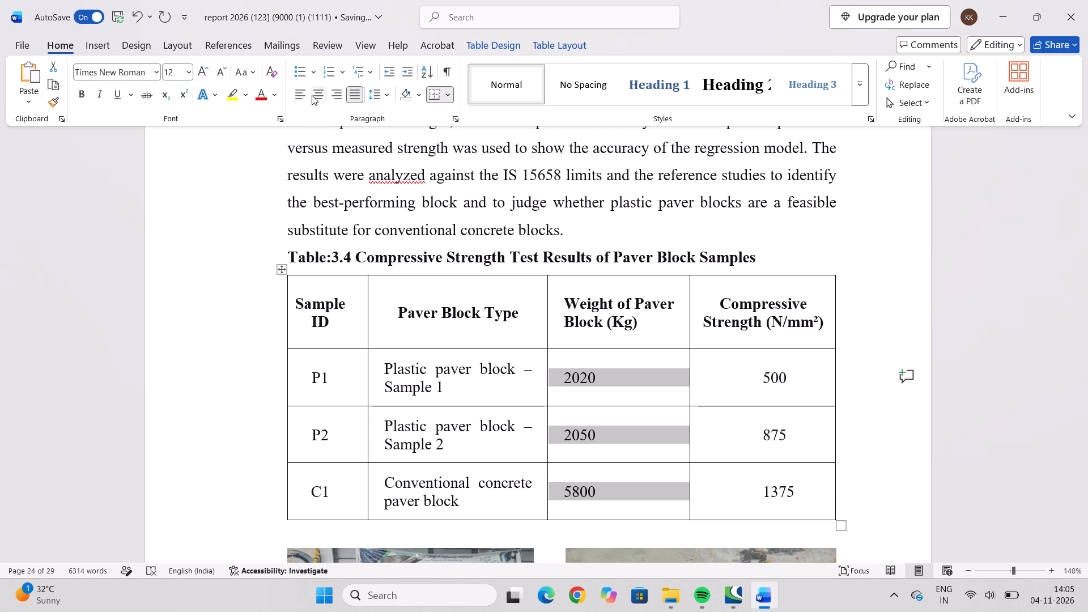
left_click(312, 95)
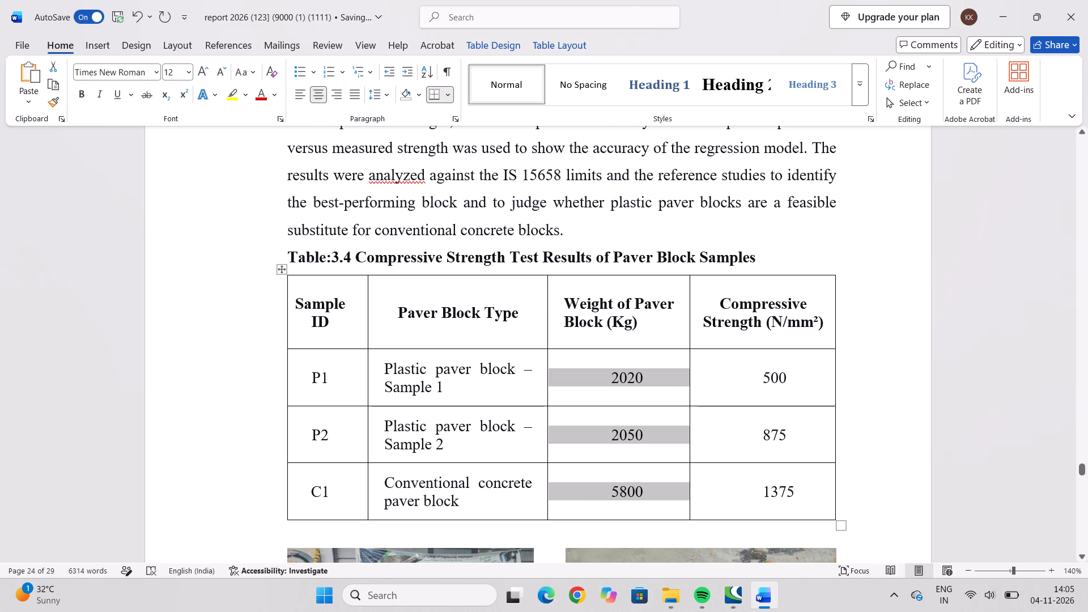
Widen the weight column of Table 3.4 slightly by shifting its border with the Compressive Strength column.
left_click_drag(690, 340, 696, 339)
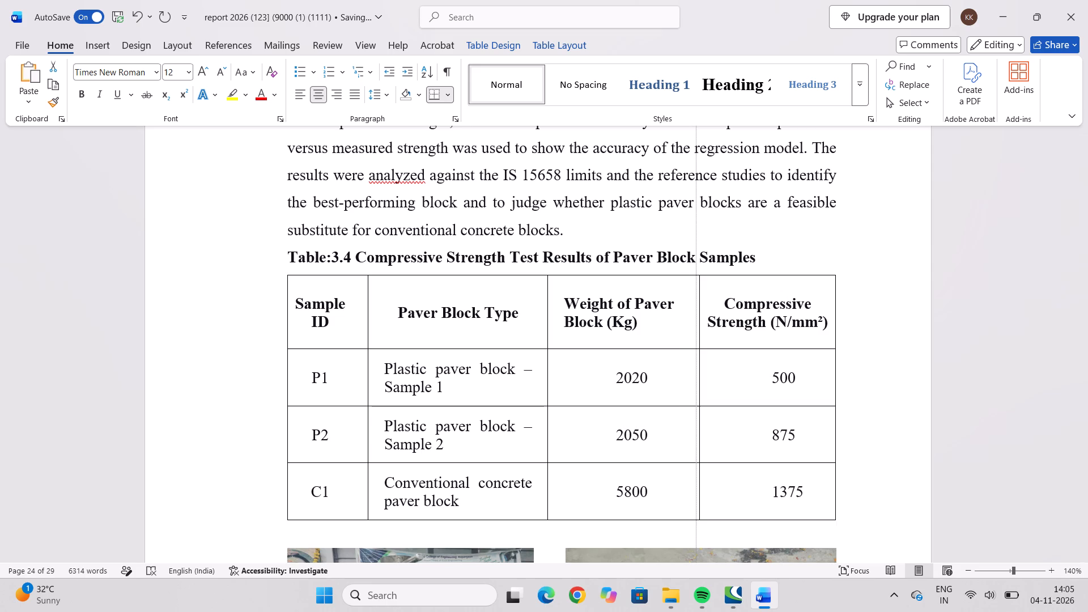
left_click_drag(696, 339, 697, 339)
left_click(679, 394)
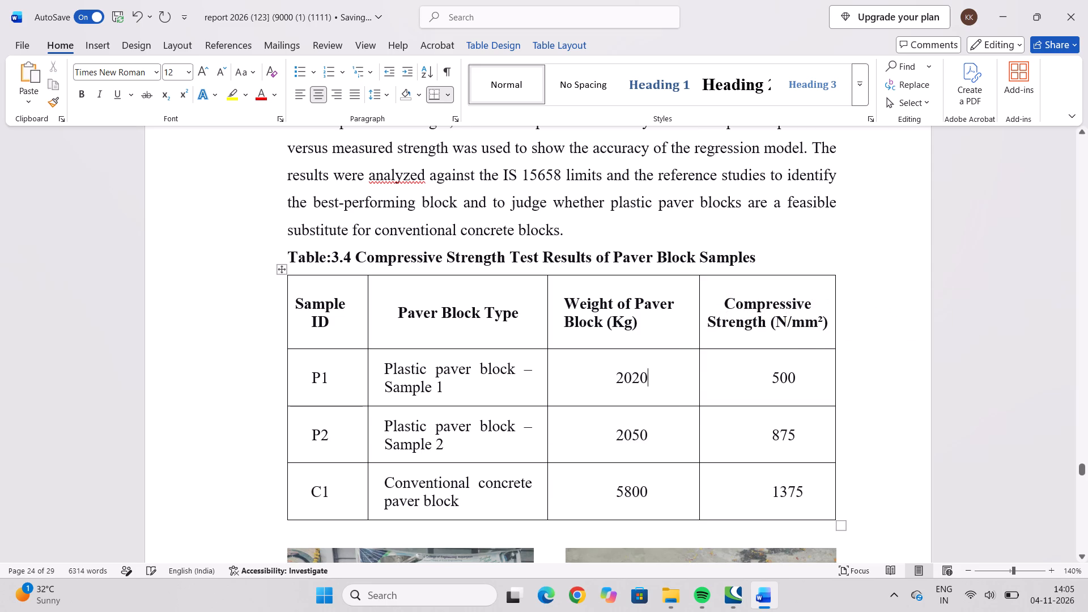
Delete all the leading spacing before sample P1's compressive strength value in Table 3.4.
left_click(767, 379)
left_click_drag(767, 379, 796, 463)
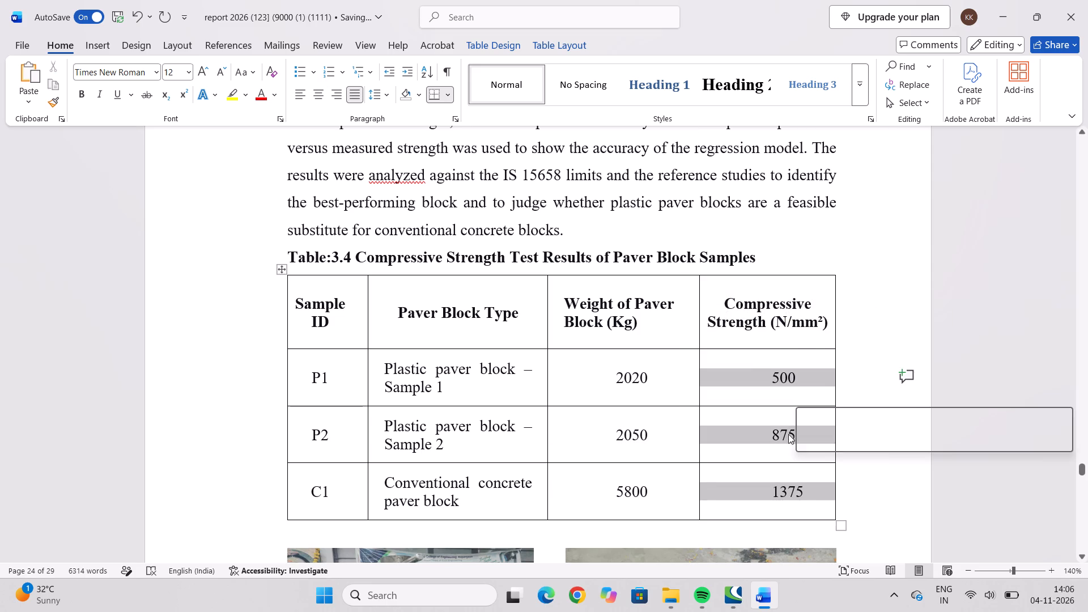
left_click(770, 383)
left_click(772, 382)
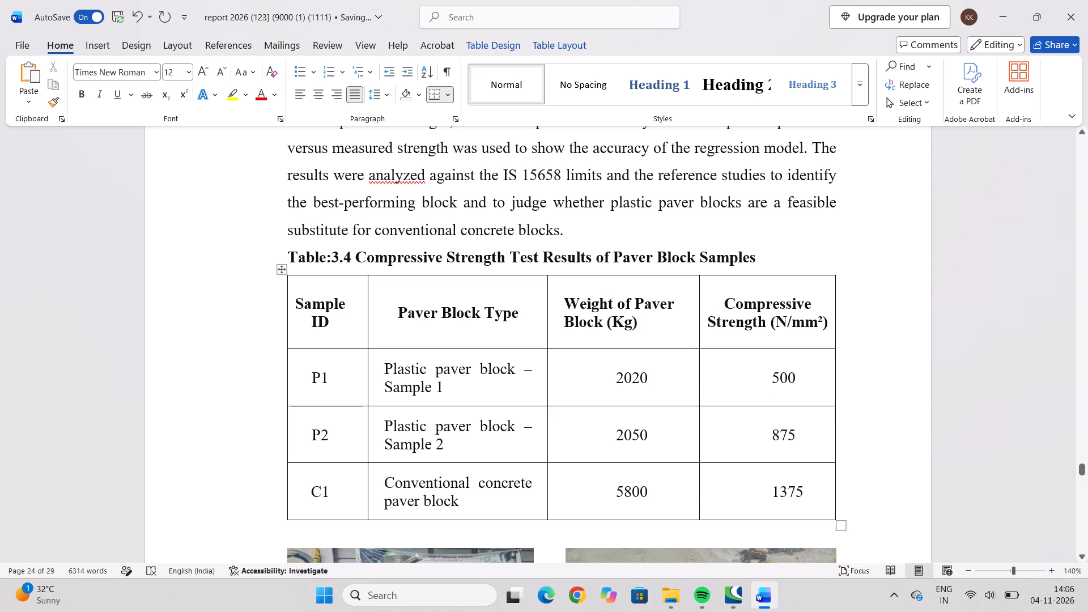
left_click(772, 382)
key("BackSpace")
key("BackSpace")
key("BackSpace")
key("BackSpace")
key("BackSpace")
key("BackSpace")
key("BackSpace")
key("BackSpace")
key("BackSpace")
key("BackSpace")
key("BackSpace")
key("BackSpace")
key("BackSpace")
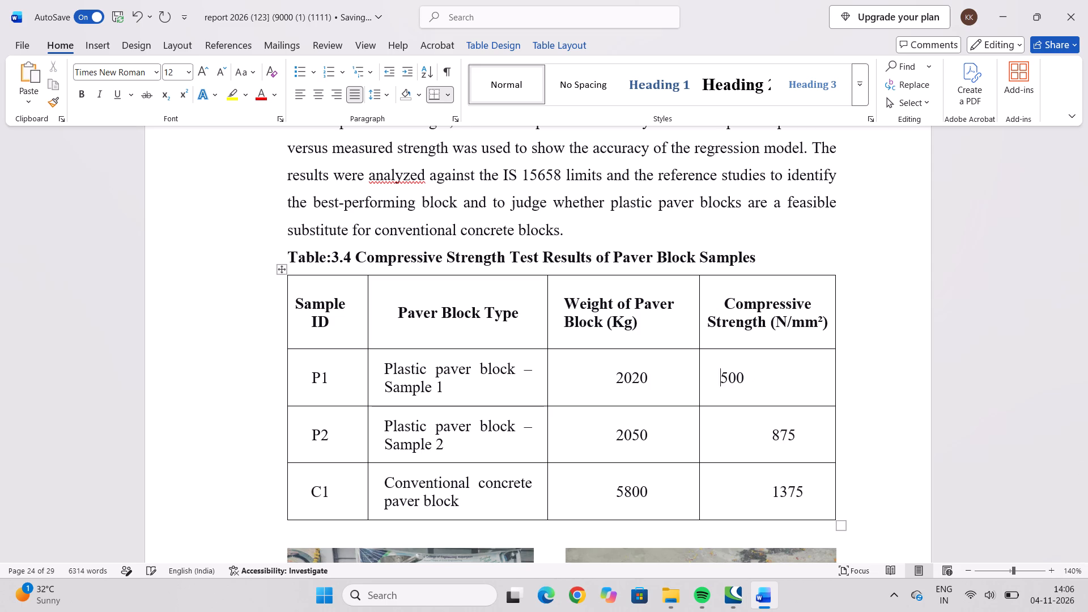
key("BackSpace")
key("BackSpace")
key("BackSpace")
key("BackSpace")
key("BackSpace")
key("BackSpace")
Delete all the leading spacing before sample P2's compressive strength value.
left_click(773, 437)
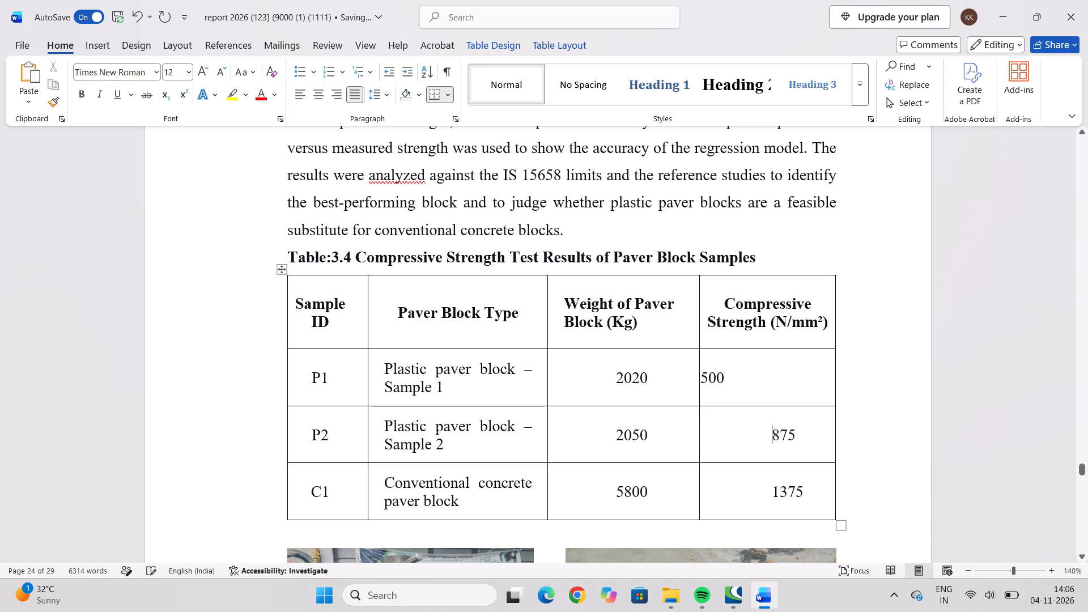
key("Right")
key("Left")
key("BackSpace")
key("BackSpace")
key("BackSpace")
key("BackSpace")
key("BackSpace")
key("BackSpace")
key("BackSpace")
key("BackSpace")
key("BackSpace")
key("BackSpace")
key("BackSpace")
key("BackSpace")
key("BackSpace")
key("BackSpace")
key("BackSpace")
key("BackSpace")
key("BackSpace")
key("BackSpace")
key("BackSpace")
key("BackSpace")
Delete all the leading spacing before C1's compressive strength value.
key("Down")
key("Right")
key("Right")
key("Right")
key("Right")
key("Right")
key("Right")
key("Right")
key("Right")
key("Right")
key("Right")
key("Right")
key("Right")
key("Right")
key("Right")
key("Right")
key("Right")
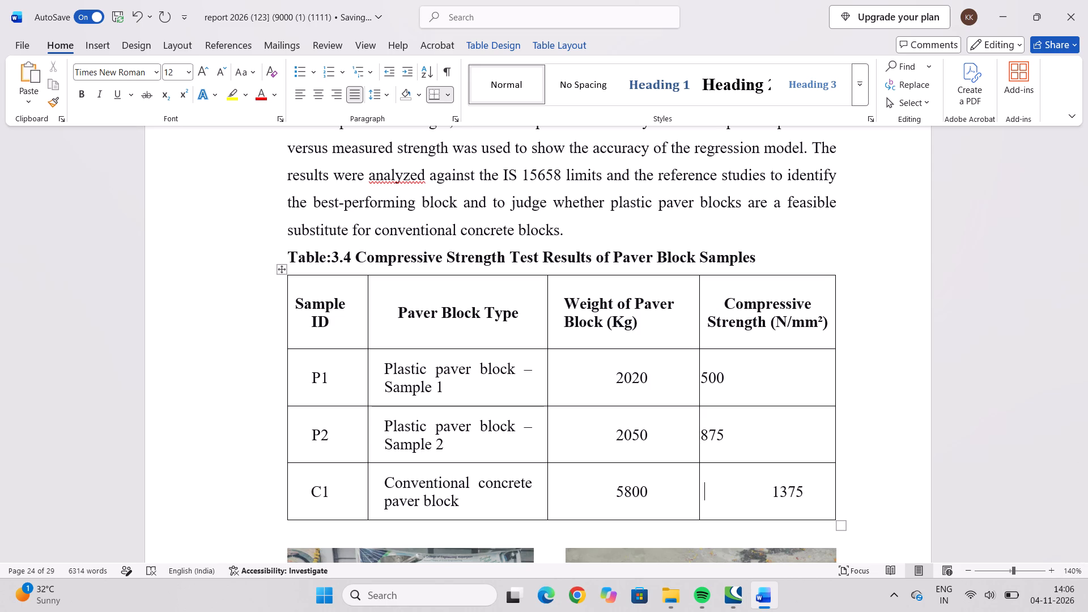
key("Right")
key("Right")
key("Right")
key("Left")
key("BackSpace")
key("BackSpace")
key("BackSpace")
key("BackSpace")
key("BackSpace")
key("BackSpace")
key("BackSpace")
key("BackSpace")
key("BackSpace")
key("BackSpace")
key("BackSpace")
key("BackSpace")
key("BackSpace")
key("BackSpace")
key("BackSpace")
key("BackSpace")
key("BackSpace")
key("BackSpace")
key("BackSpace")
key("BackSpace")
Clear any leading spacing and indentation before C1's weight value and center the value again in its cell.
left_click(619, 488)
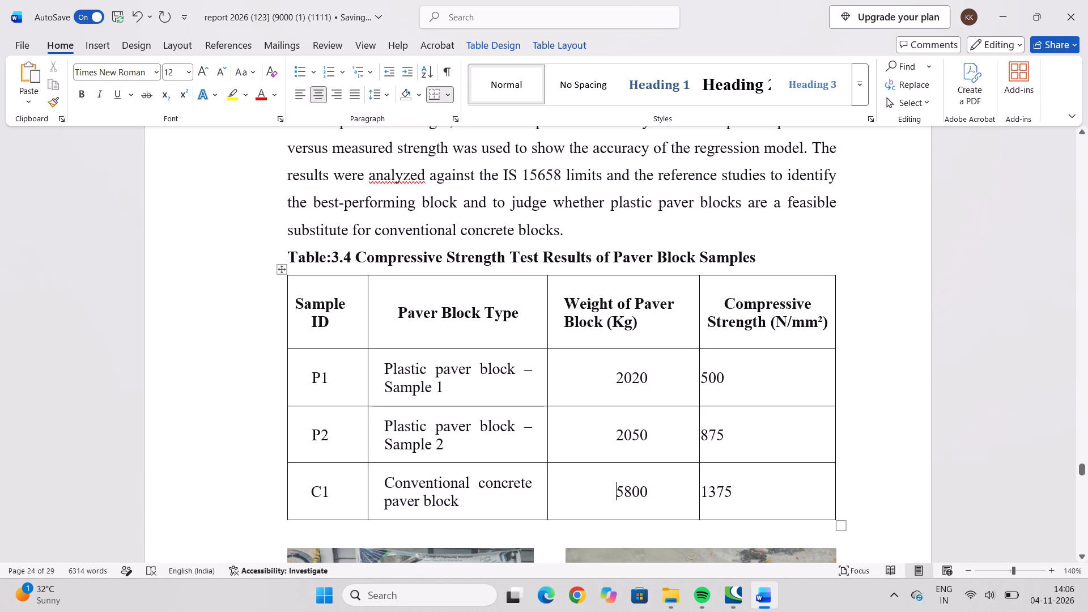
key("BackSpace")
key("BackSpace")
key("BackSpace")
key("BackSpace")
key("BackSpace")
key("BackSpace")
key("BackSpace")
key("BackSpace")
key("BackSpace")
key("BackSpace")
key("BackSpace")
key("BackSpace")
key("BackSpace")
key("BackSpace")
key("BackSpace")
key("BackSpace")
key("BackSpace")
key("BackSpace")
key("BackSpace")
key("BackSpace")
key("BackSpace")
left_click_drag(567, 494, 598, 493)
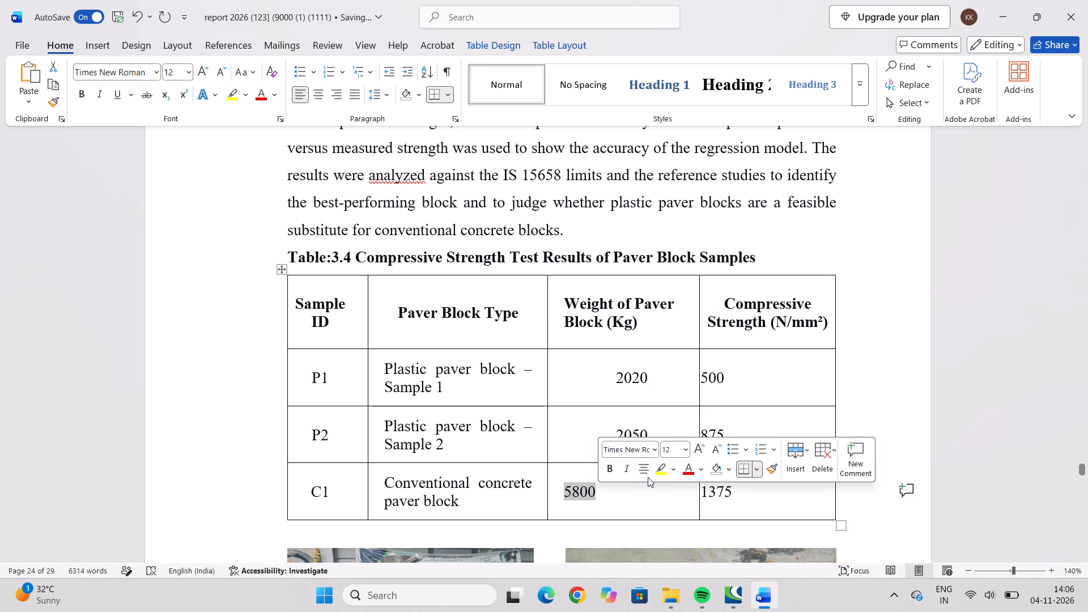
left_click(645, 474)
Center the three compressive strength values for P1, P2 and C1 horizontally in their cells.
left_click(705, 380)
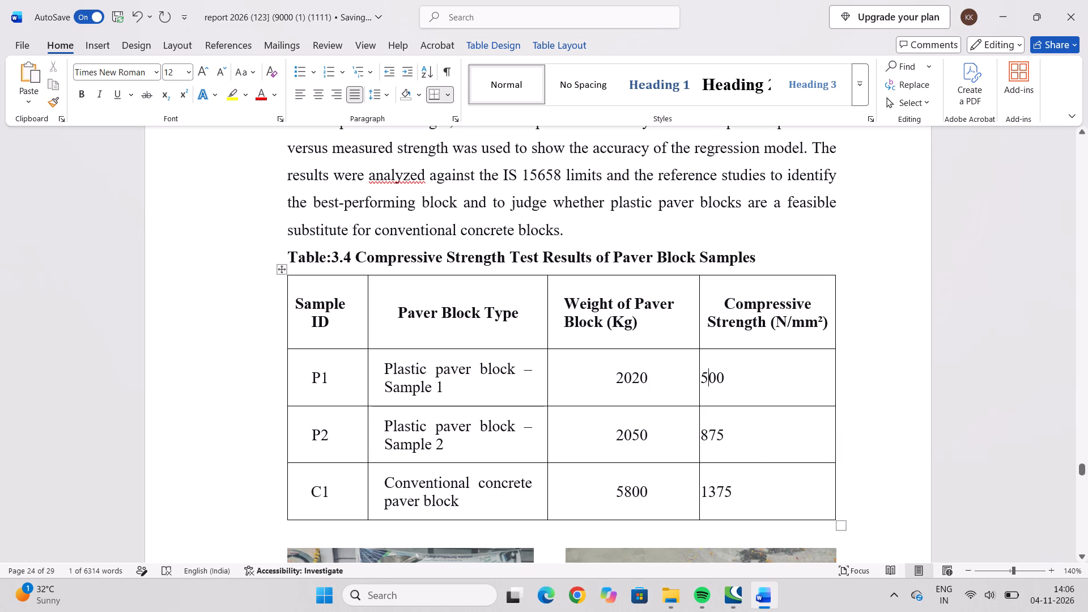
left_click_drag(704, 376, 733, 480)
left_click(781, 452)
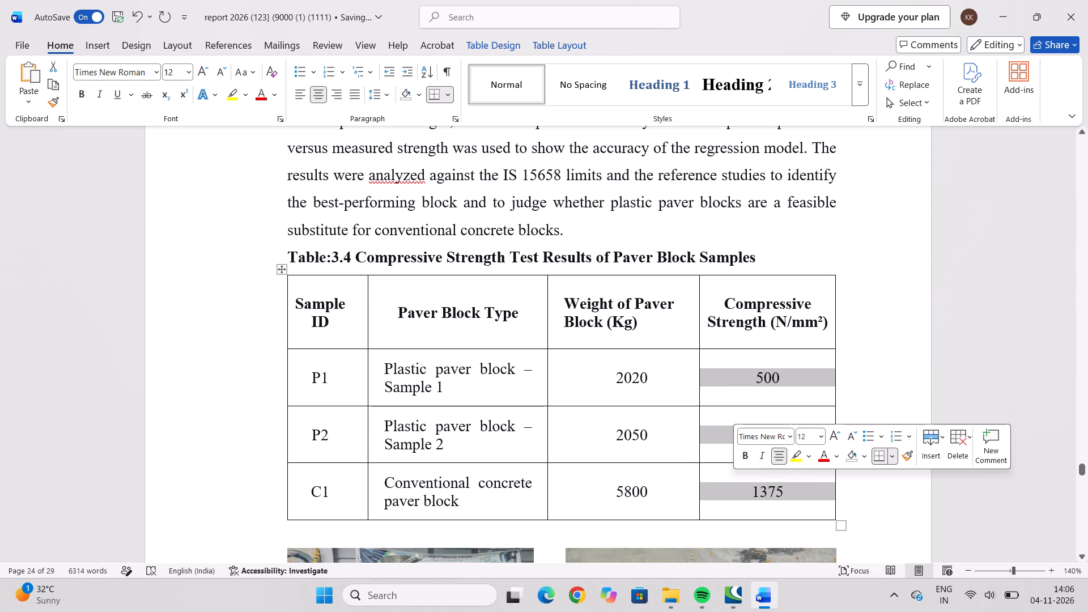
Center the "Weight of Paver Block (Kg)" heading horizontally in Table 3.4's header row.
left_click(857, 494)
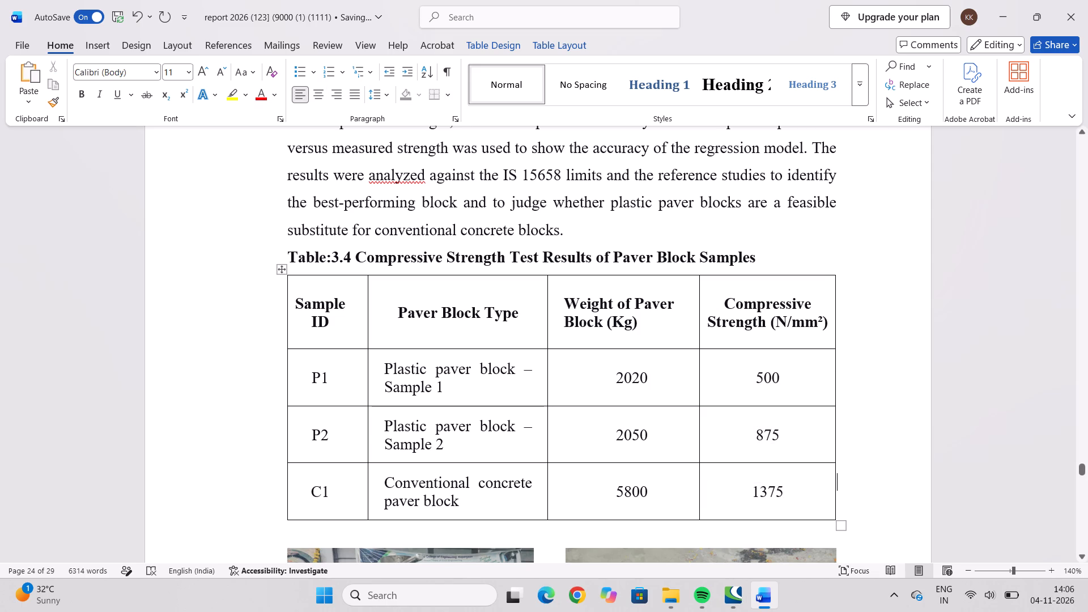
left_click(567, 303)
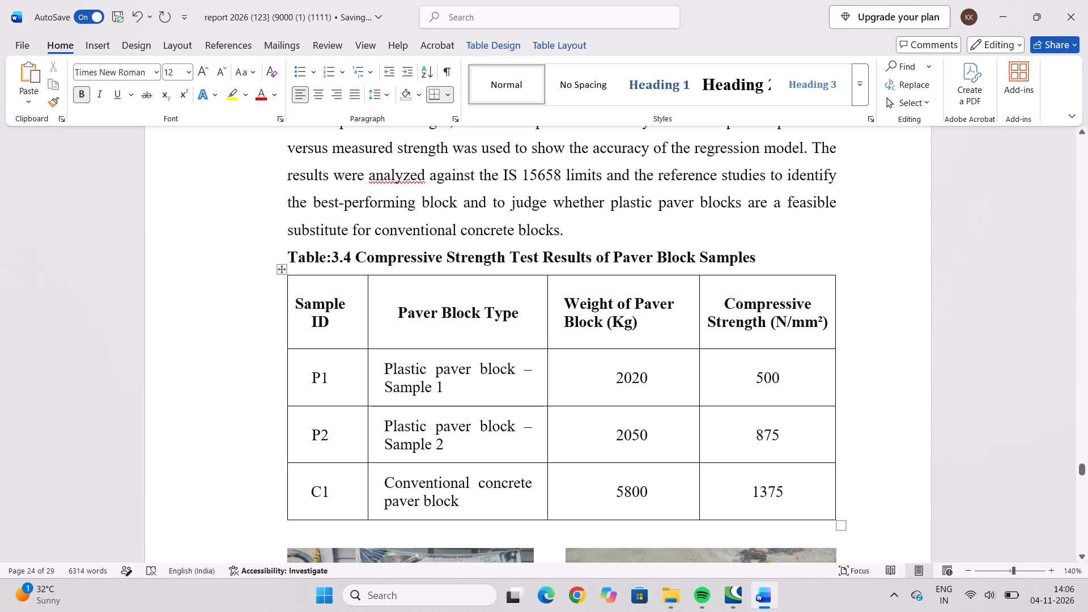
left_click_drag(567, 303, 652, 329)
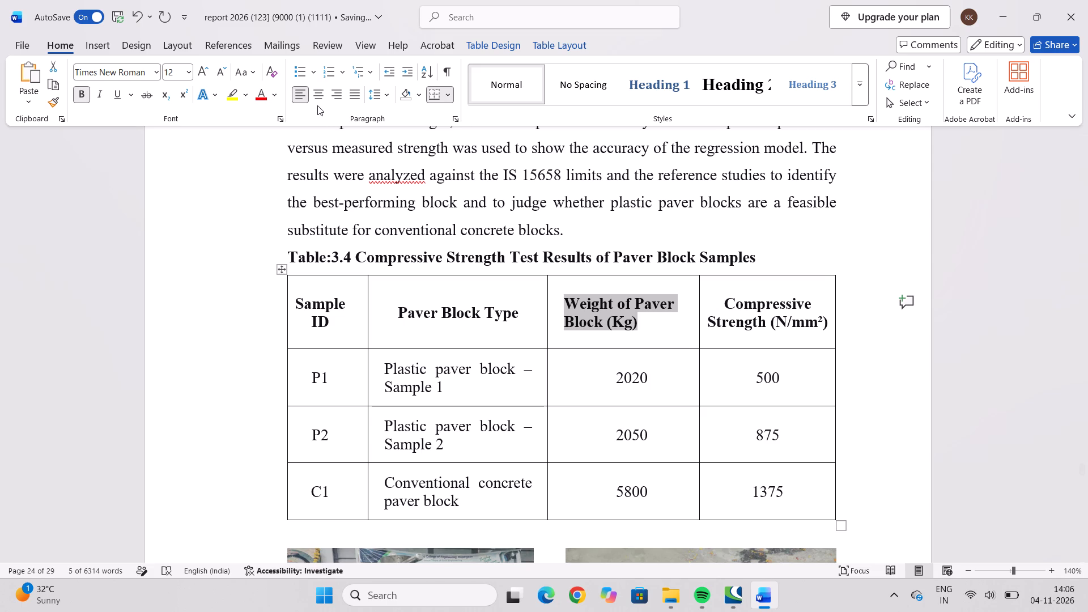
left_click(322, 99)
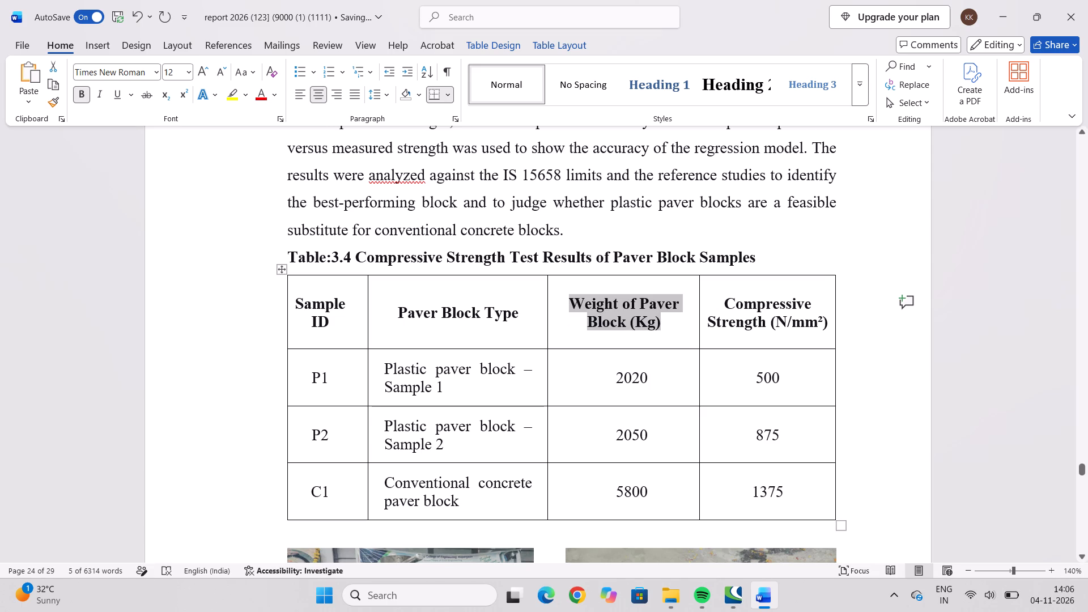
left_click(817, 379)
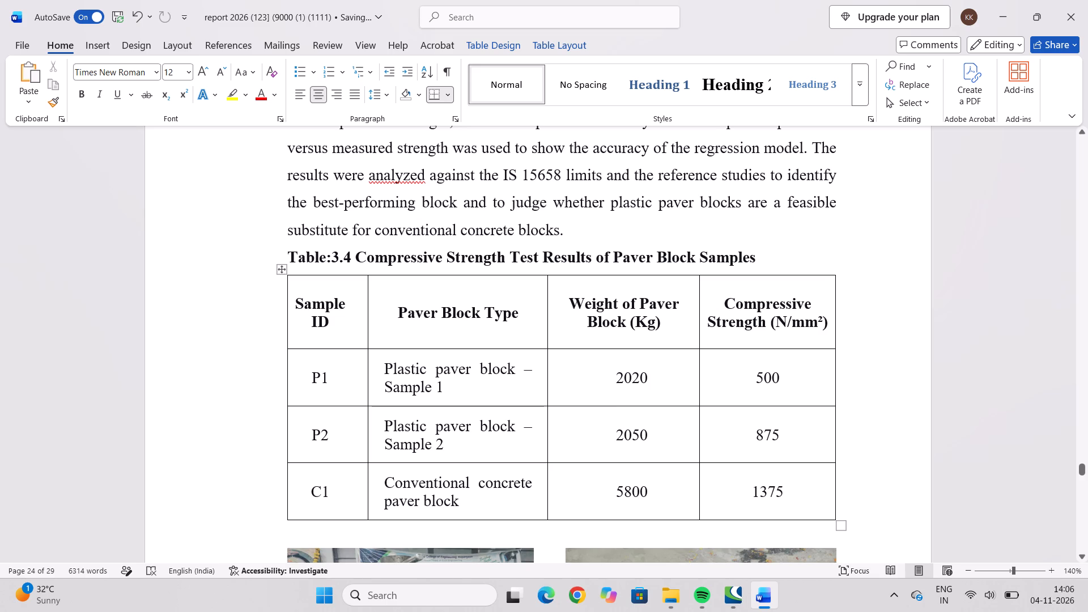
Apply all borders to the whole of Table 3.1, Mix Design of Cement Paver Block.
scroll(512, 241, "up", 20)
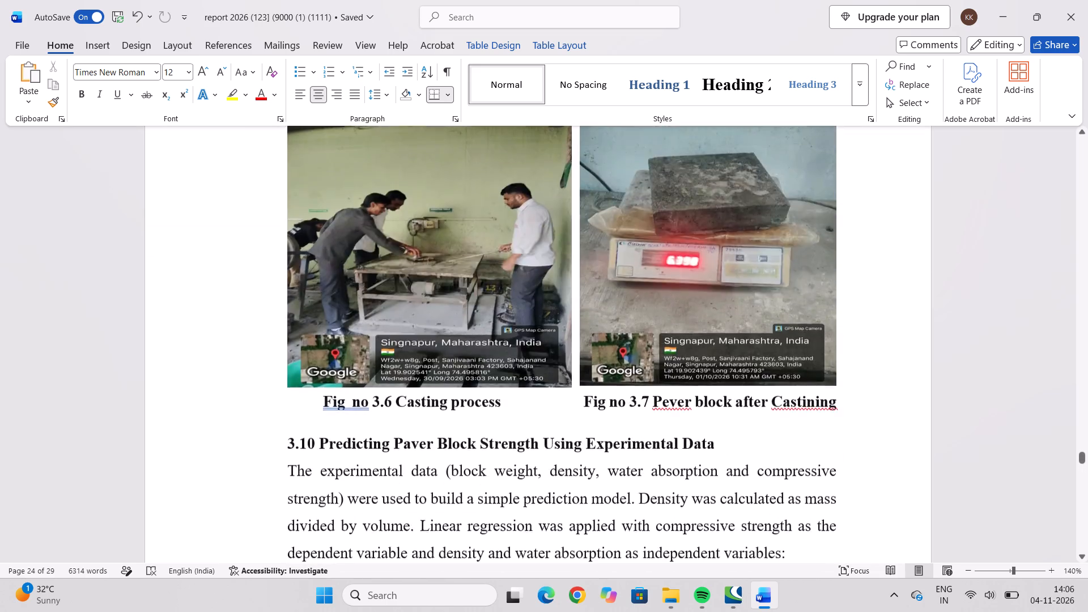
scroll(511, 243, "up", 11)
scroll(509, 245, "up", 16)
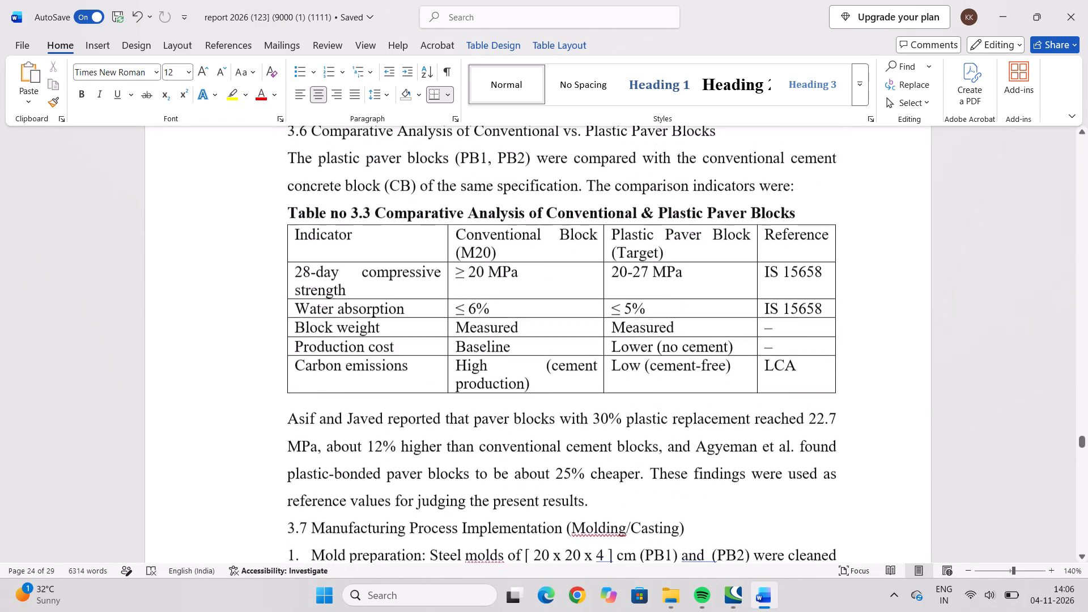
scroll(509, 245, "up", 3)
scroll(509, 245, "down", 3)
scroll(458, 346, "up", 6)
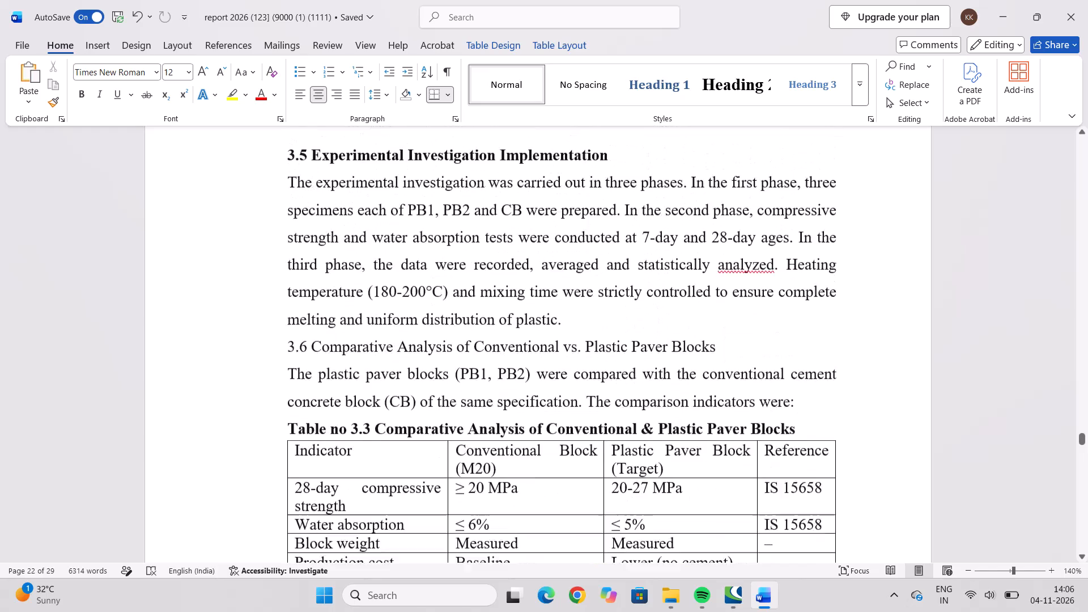
scroll(458, 346, "up", 20)
scroll(458, 346, "up", 5)
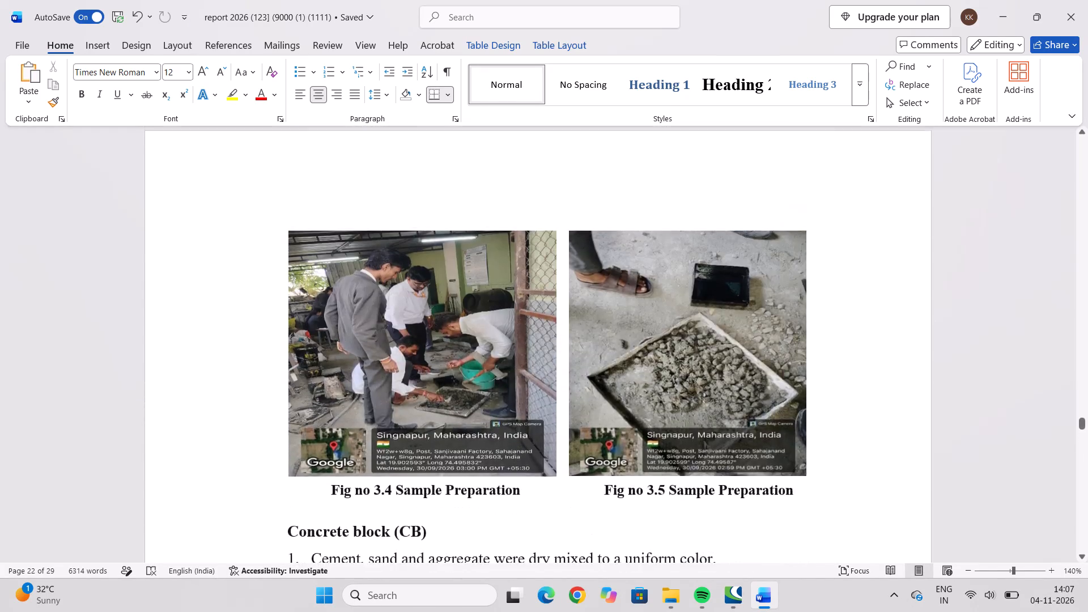
scroll(458, 346, "up", 20)
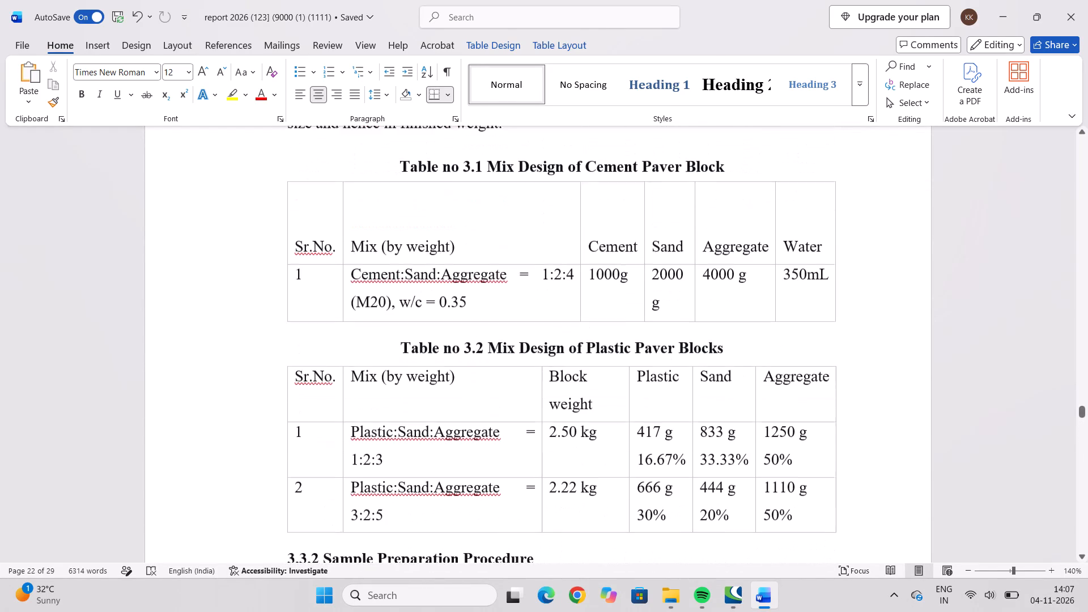
left_click(284, 198)
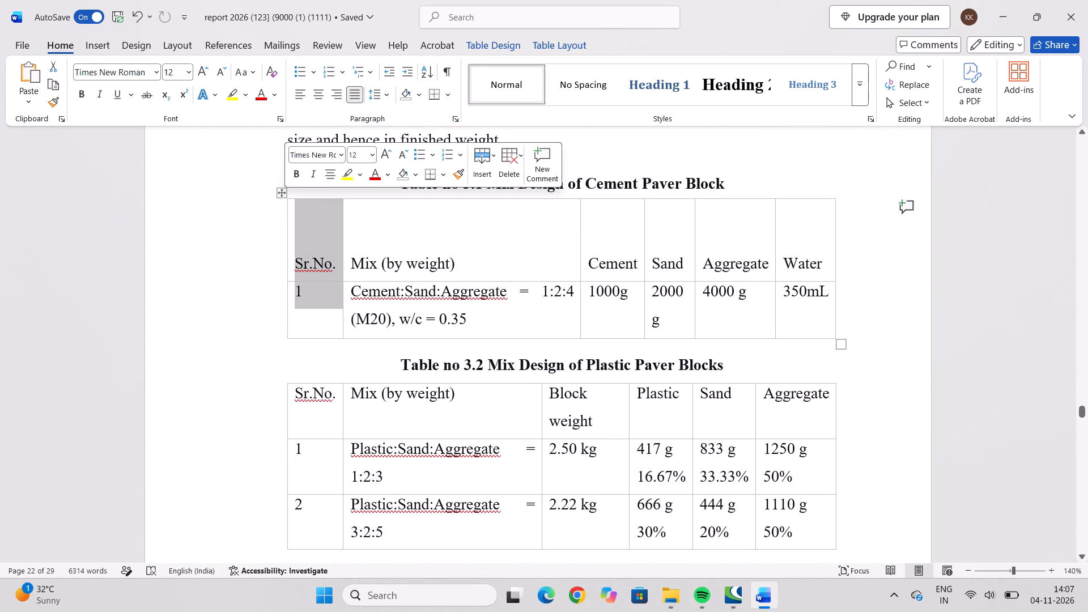
left_click(280, 194)
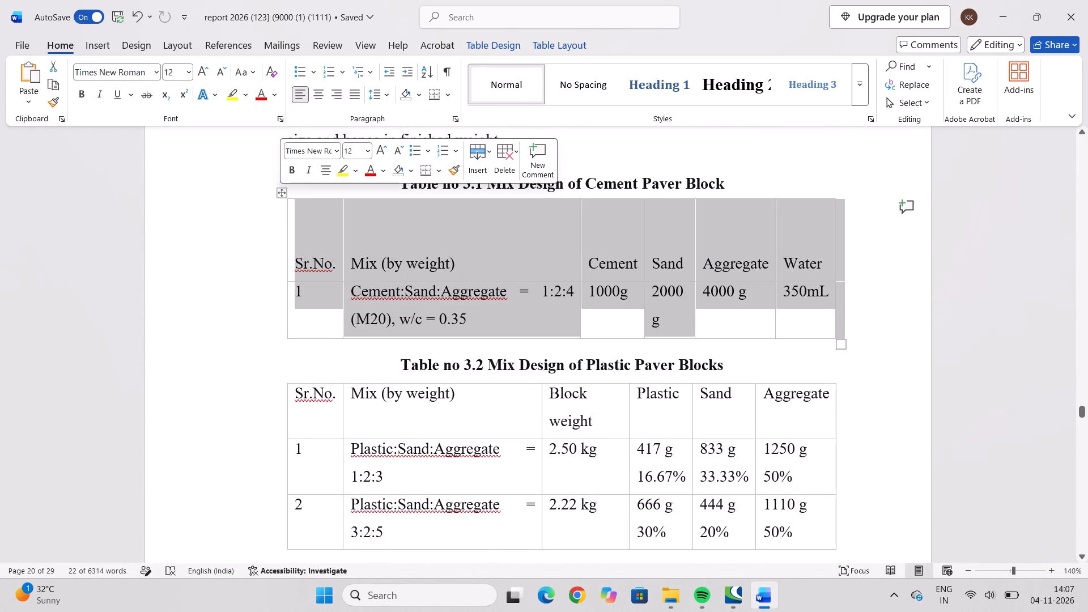
left_click(435, 171)
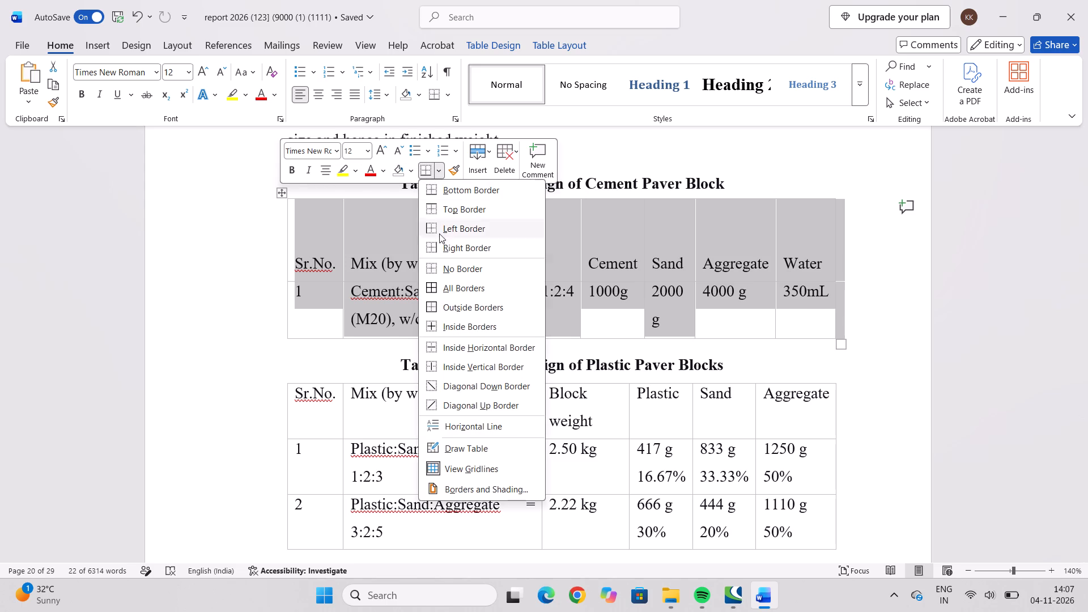
left_click(445, 284)
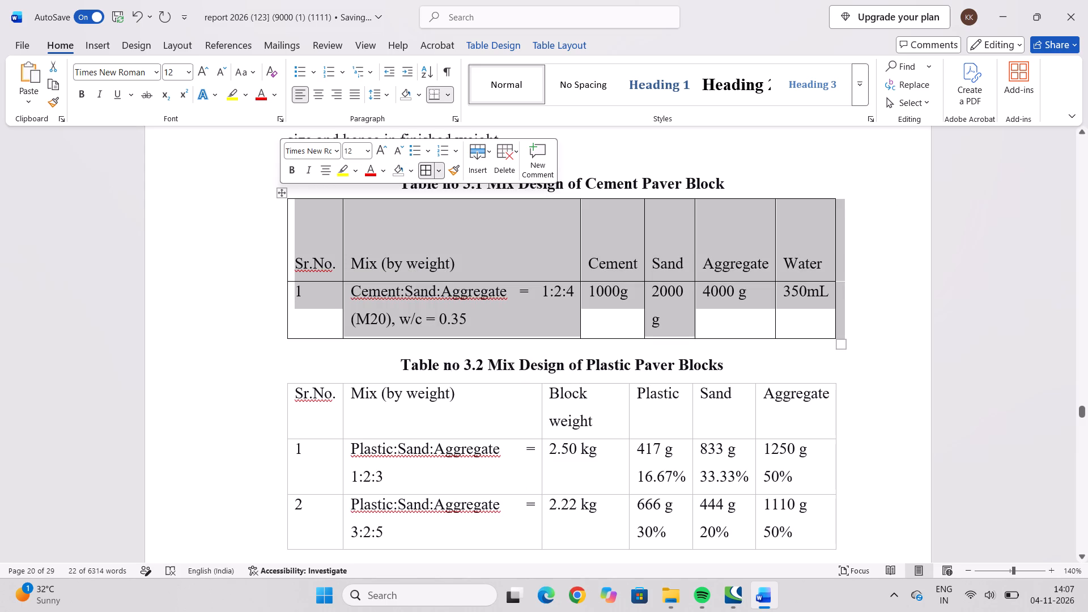
Apply all borders to the whole of Table 3.2, Mix Design of Plastic Paver Blocks.
left_click(275, 373)
left_click(280, 375)
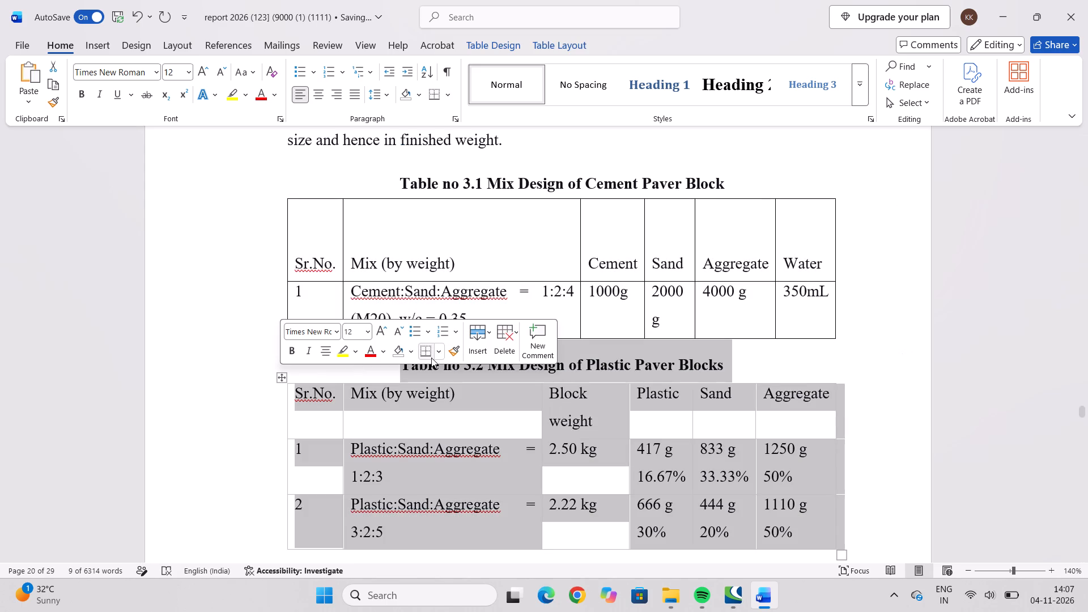
left_click(437, 354)
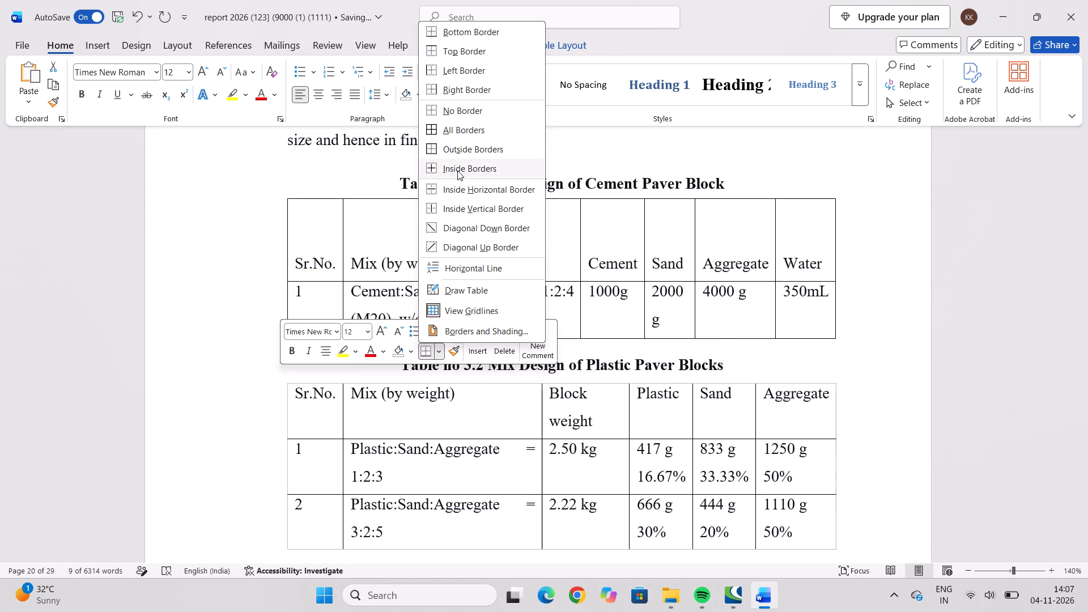
left_click(464, 128)
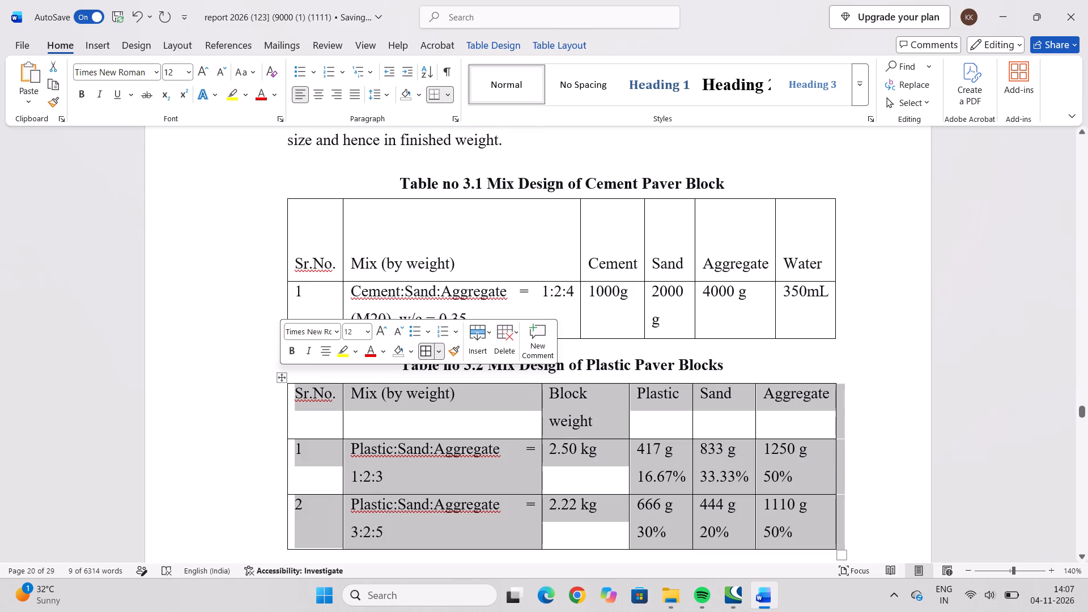
left_click(869, 377)
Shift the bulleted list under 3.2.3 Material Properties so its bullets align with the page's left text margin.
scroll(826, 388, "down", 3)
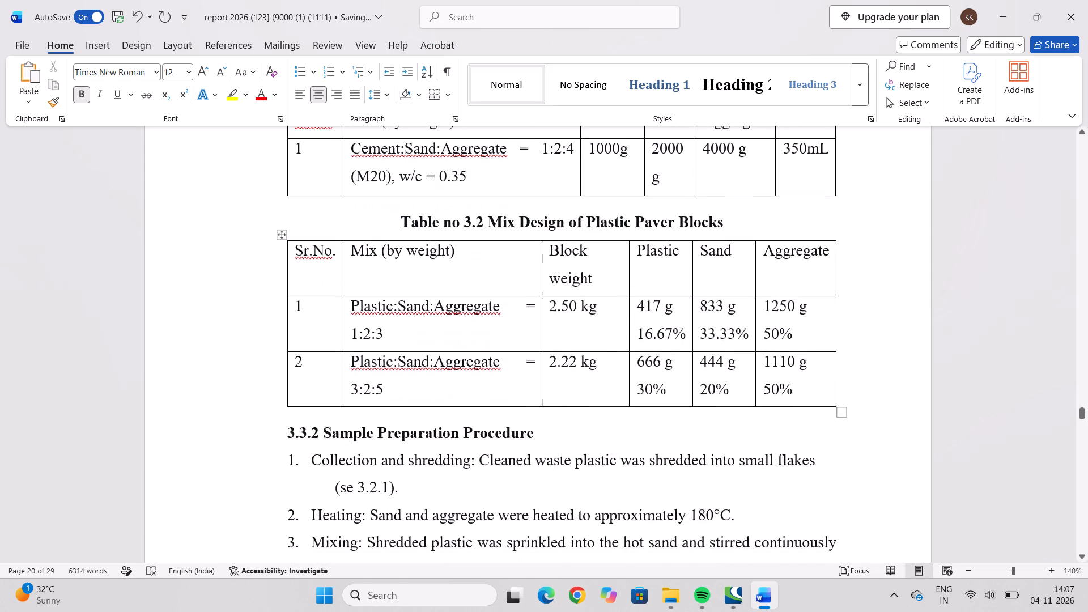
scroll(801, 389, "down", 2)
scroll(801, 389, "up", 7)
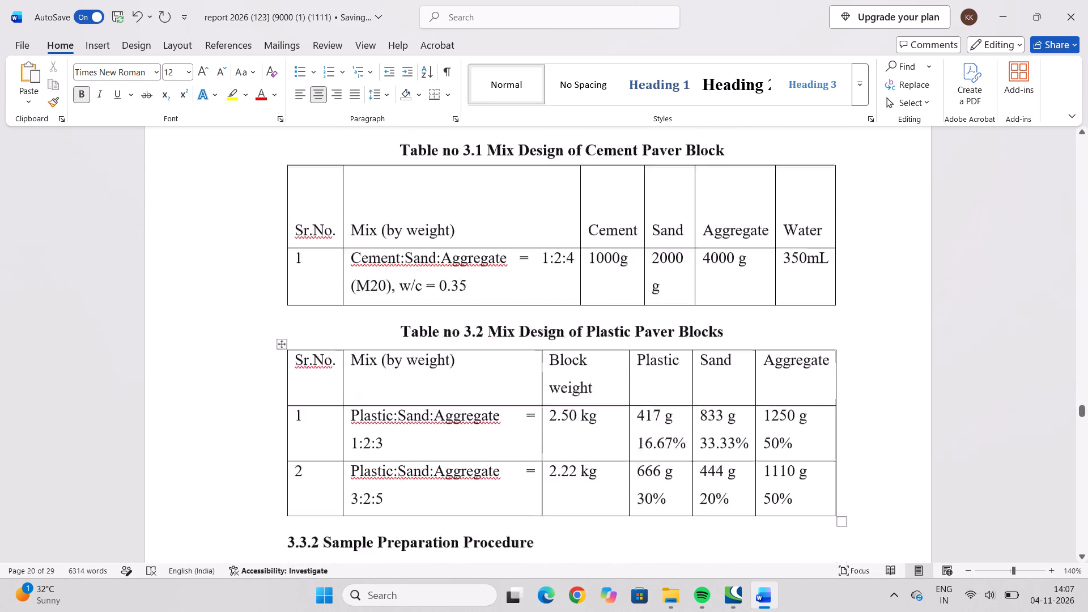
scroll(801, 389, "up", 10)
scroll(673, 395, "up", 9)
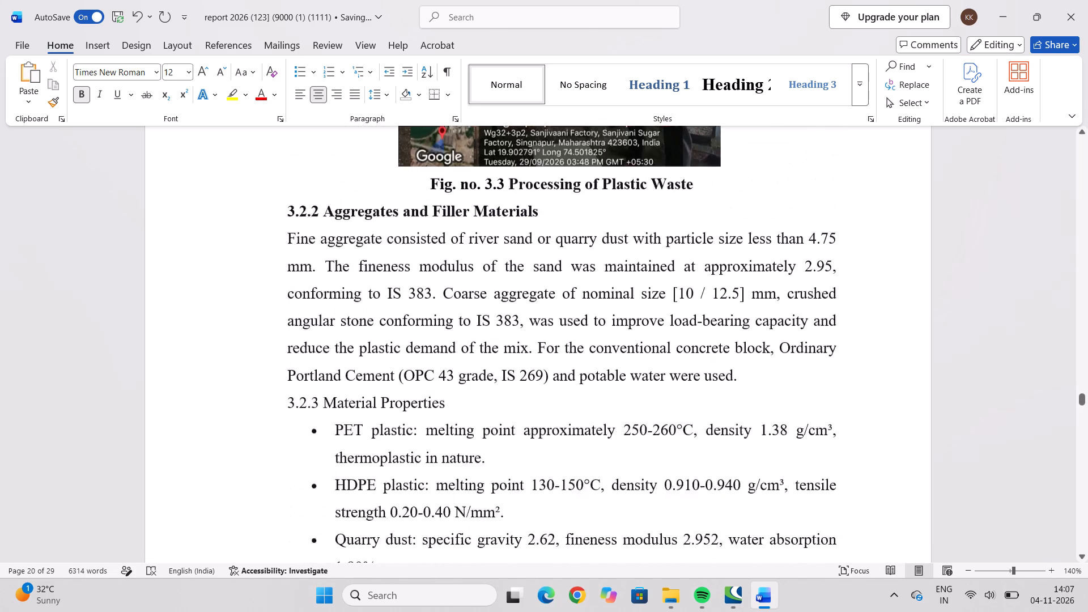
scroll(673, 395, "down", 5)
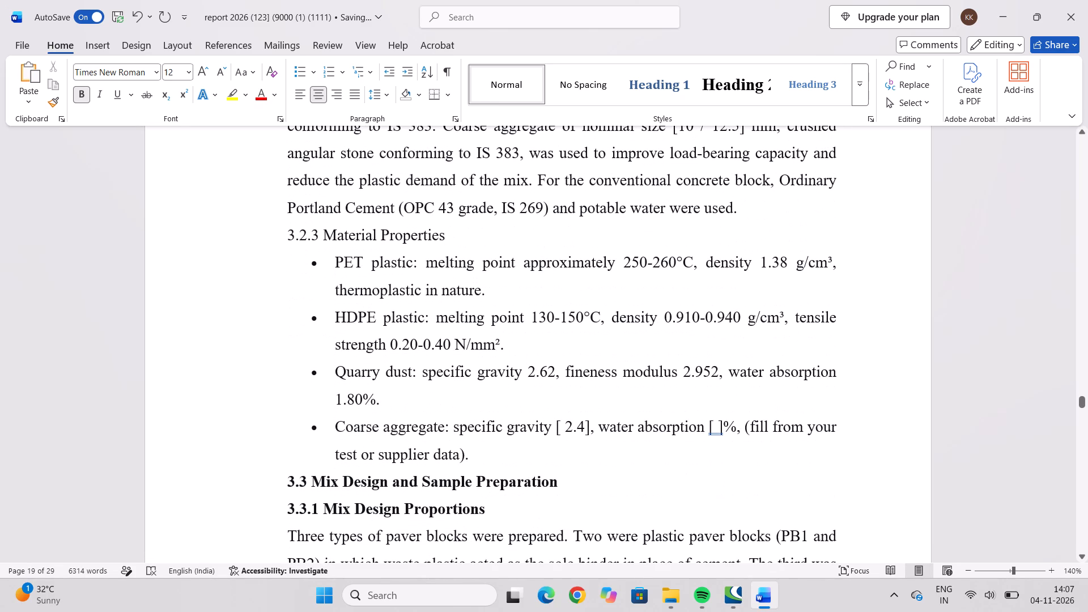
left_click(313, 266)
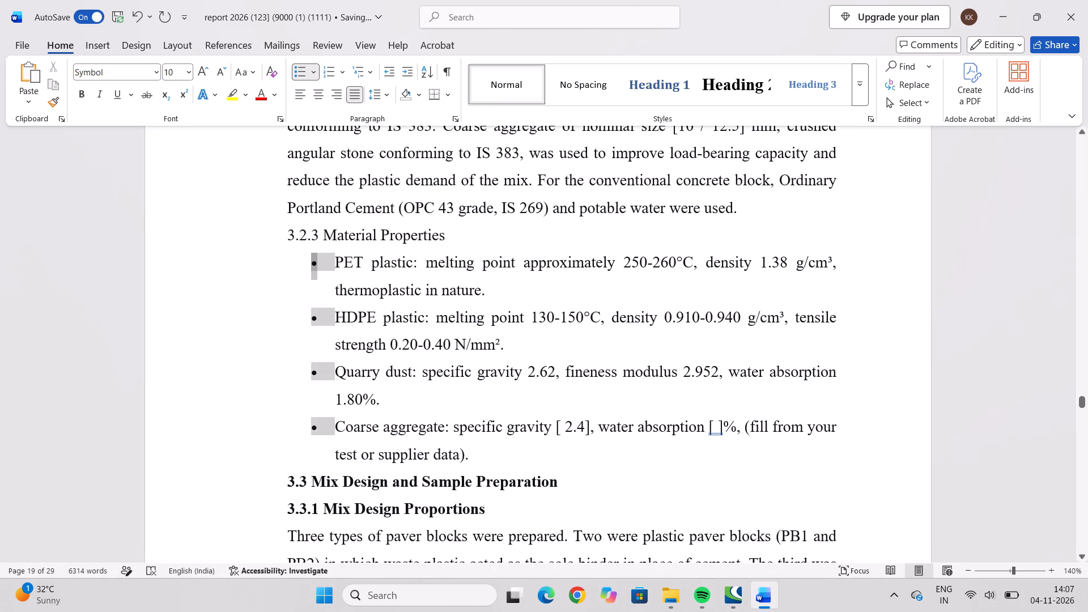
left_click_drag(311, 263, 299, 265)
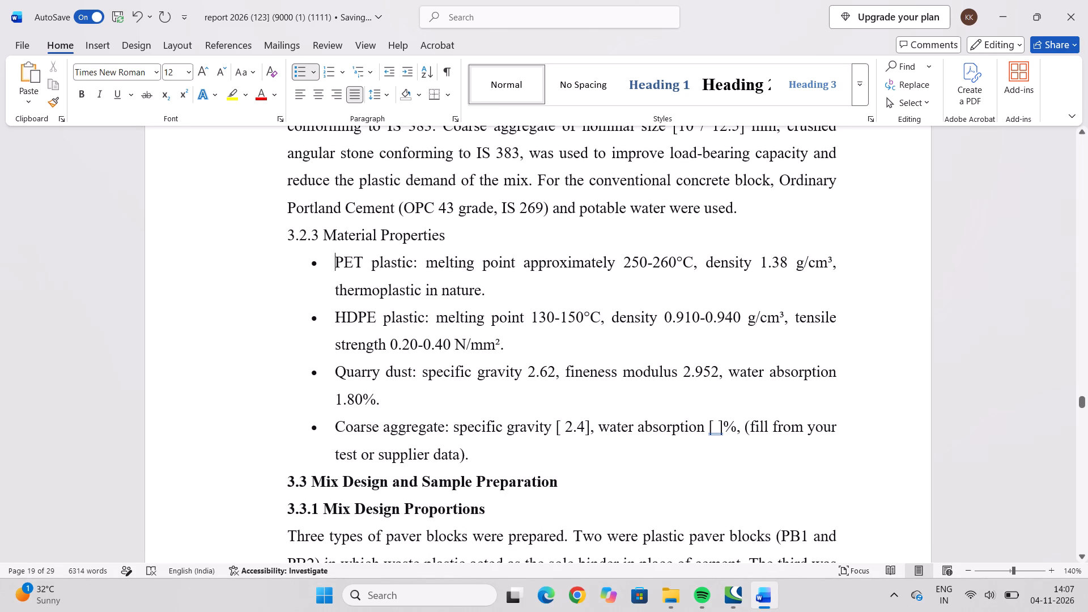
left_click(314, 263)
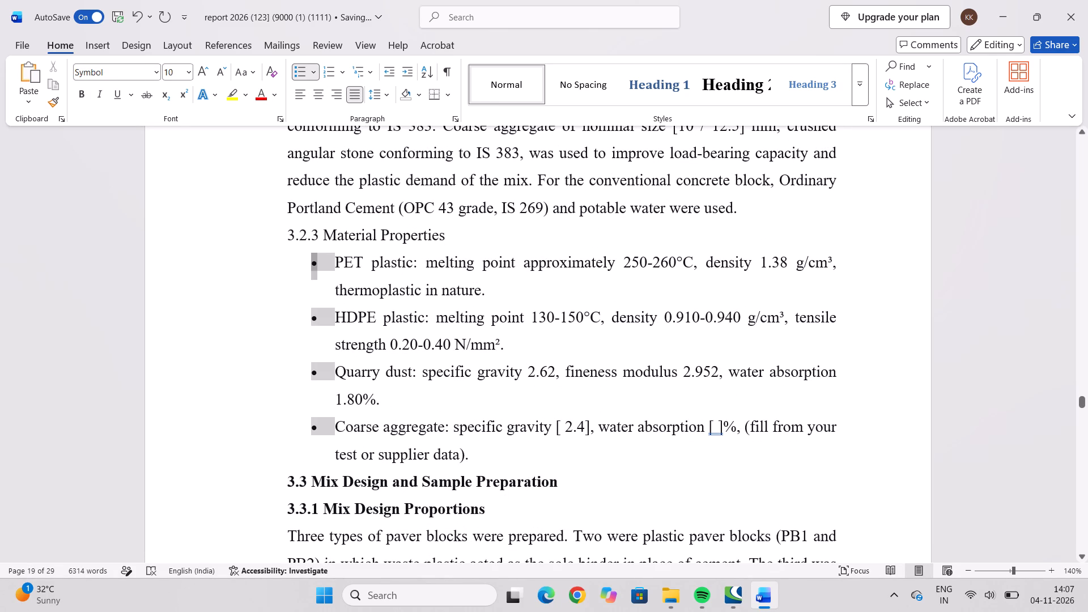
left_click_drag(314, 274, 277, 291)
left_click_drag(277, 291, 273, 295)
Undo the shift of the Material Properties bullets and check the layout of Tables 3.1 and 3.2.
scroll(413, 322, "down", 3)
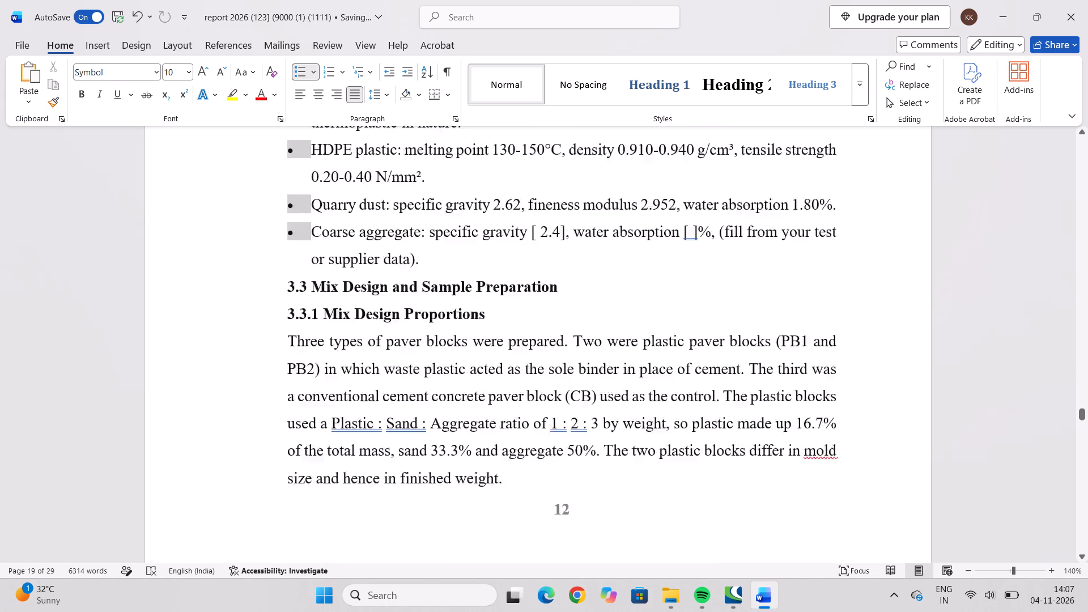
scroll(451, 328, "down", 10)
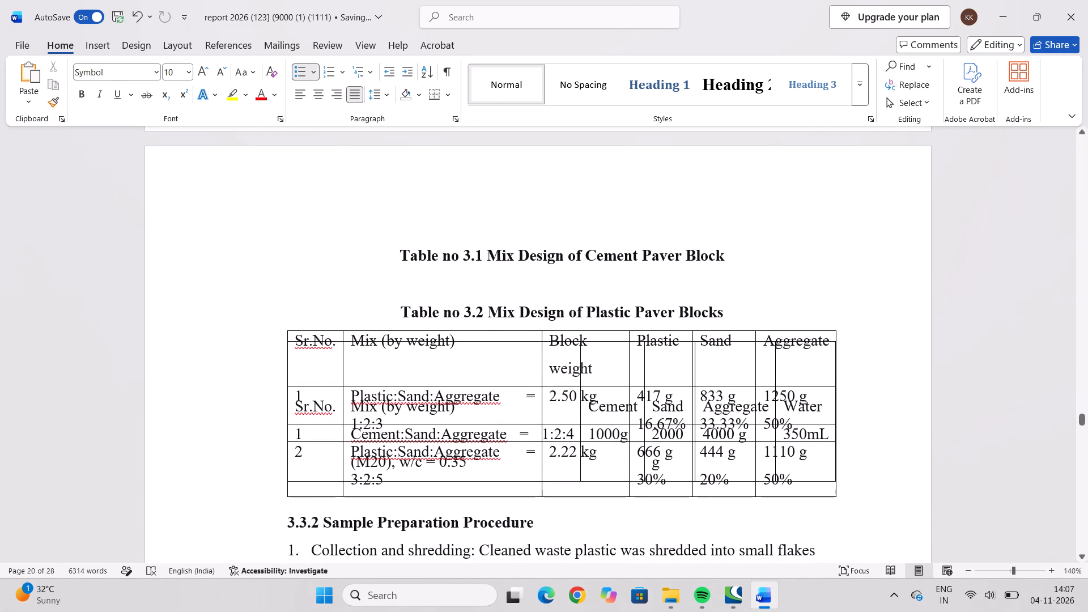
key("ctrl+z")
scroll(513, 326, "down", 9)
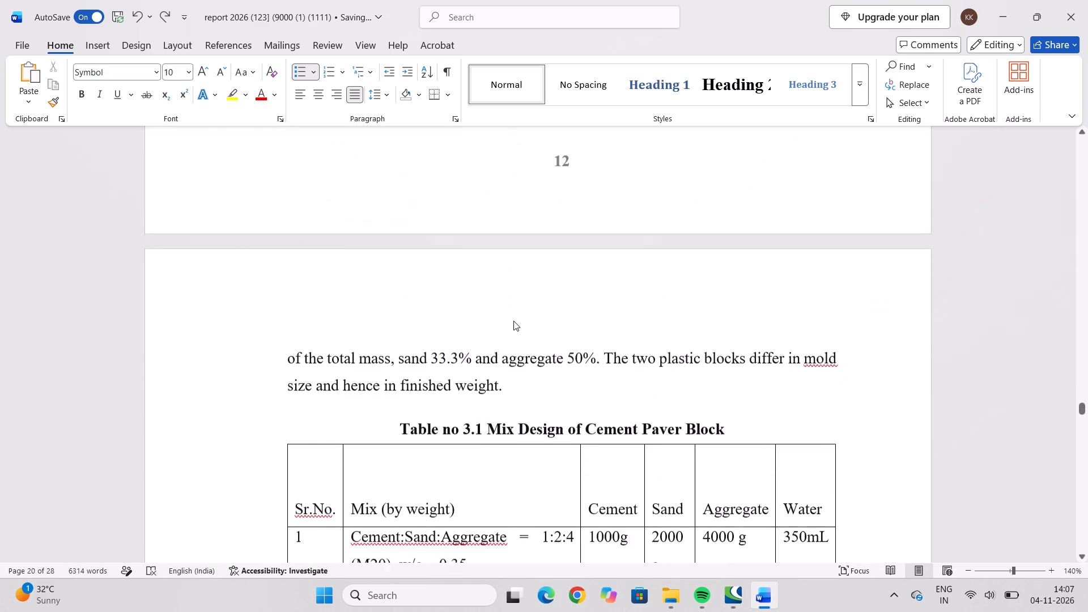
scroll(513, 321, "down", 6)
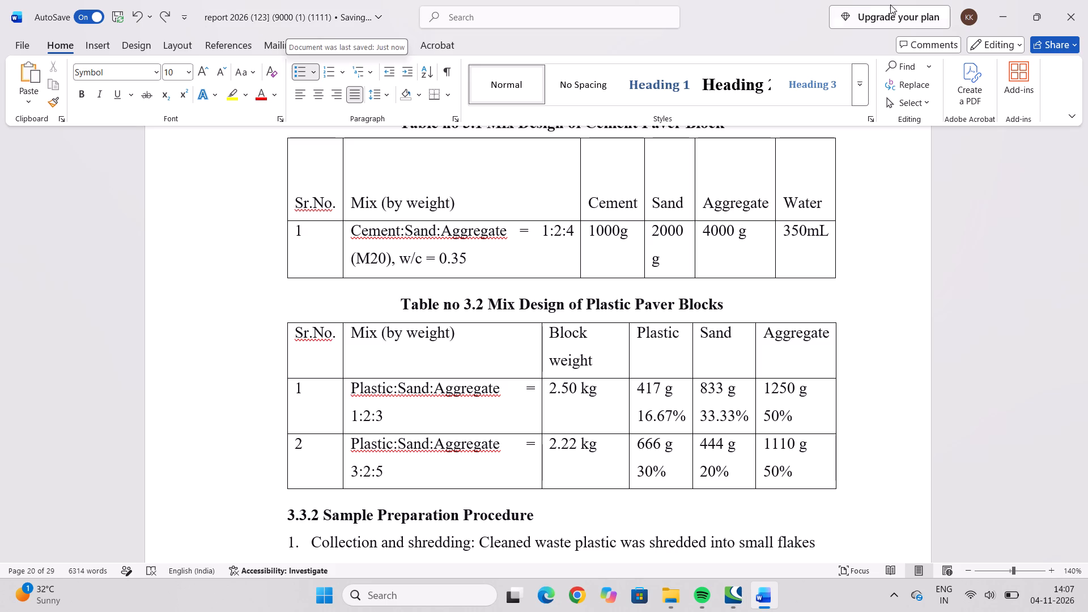
Switch to File Explorer and browse the Desktop, Documents, OneDrive and Attachments folders, ending in Downloads.
left_click(1002, 8)
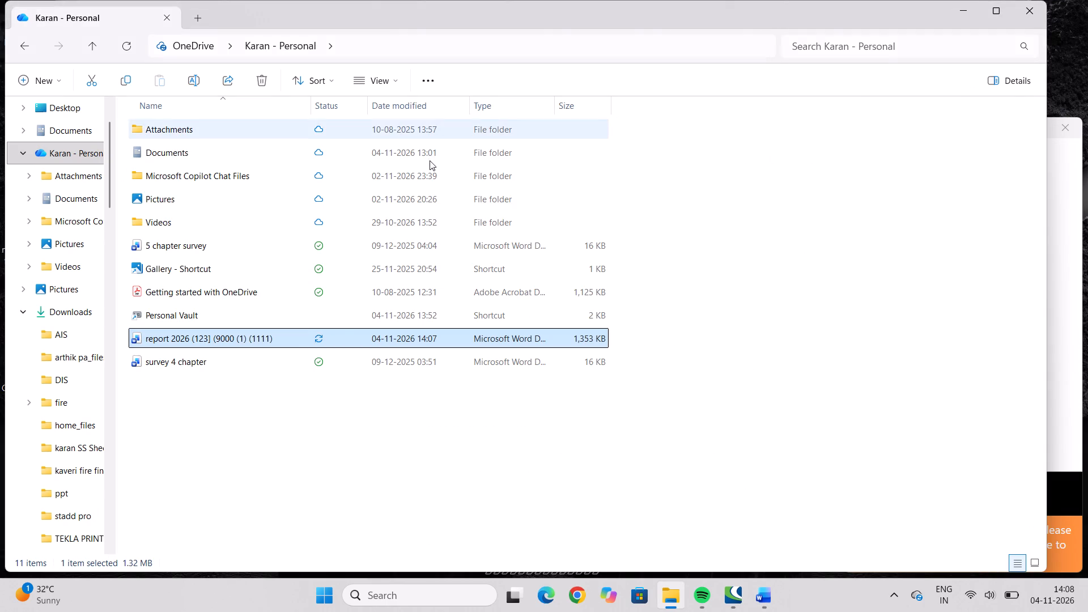
left_click(64, 101)
left_click(59, 127)
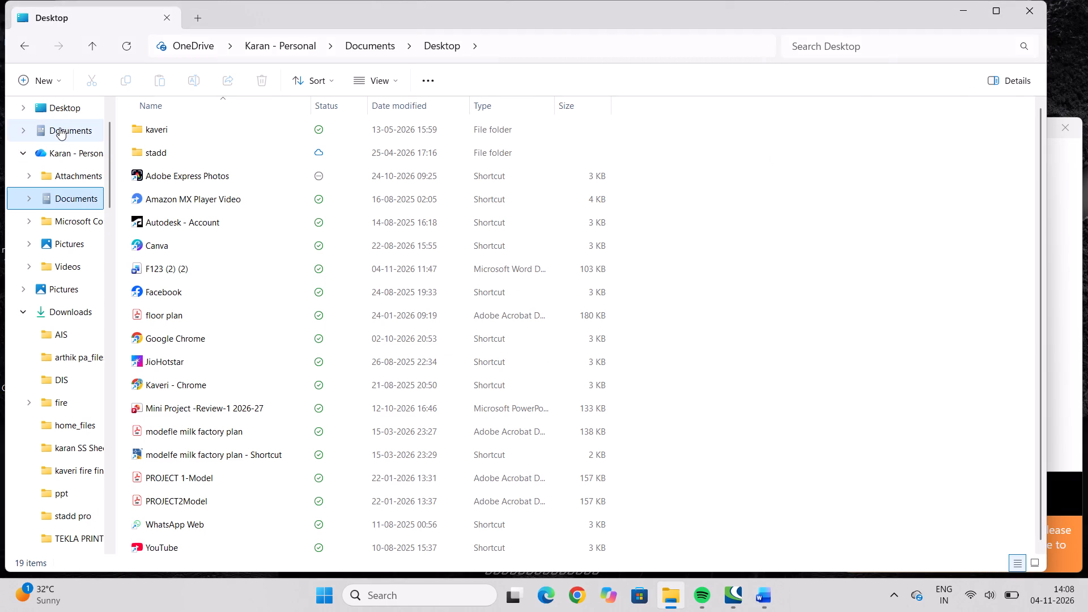
left_click(61, 146)
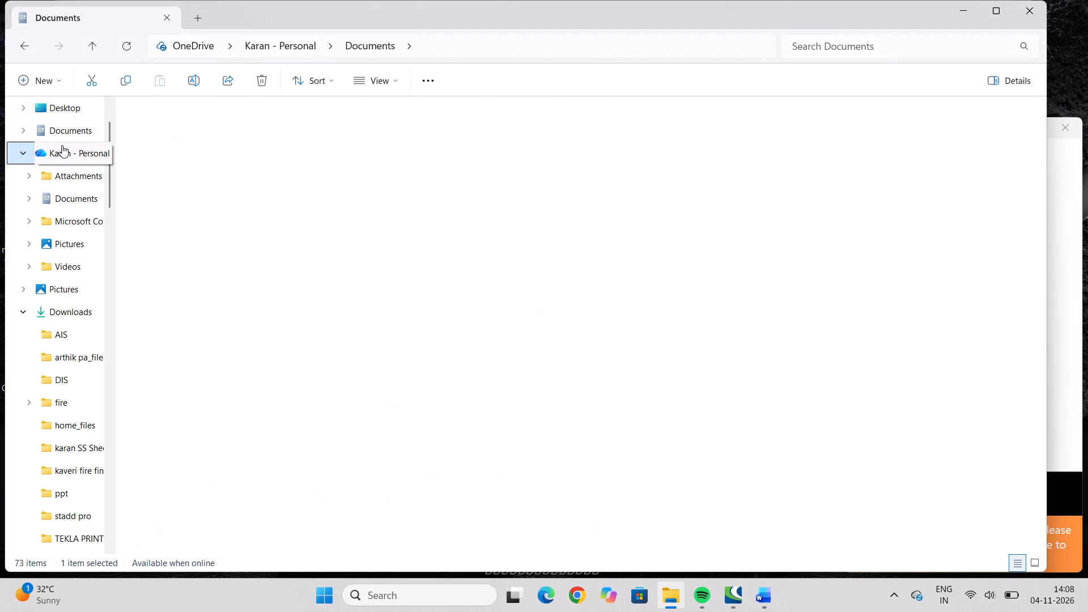
left_click(61, 176)
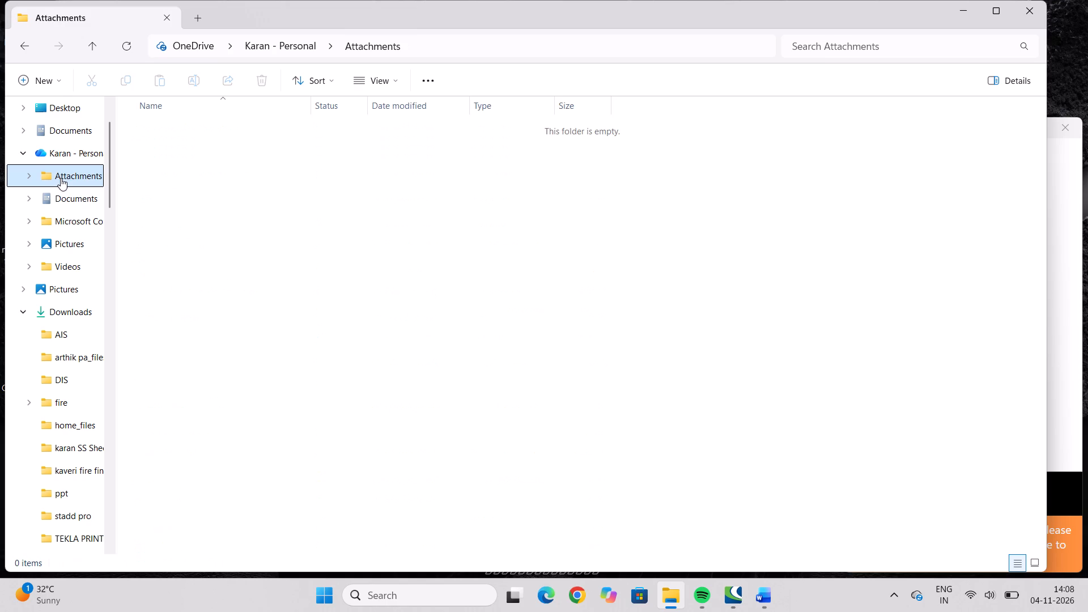
left_click(61, 187)
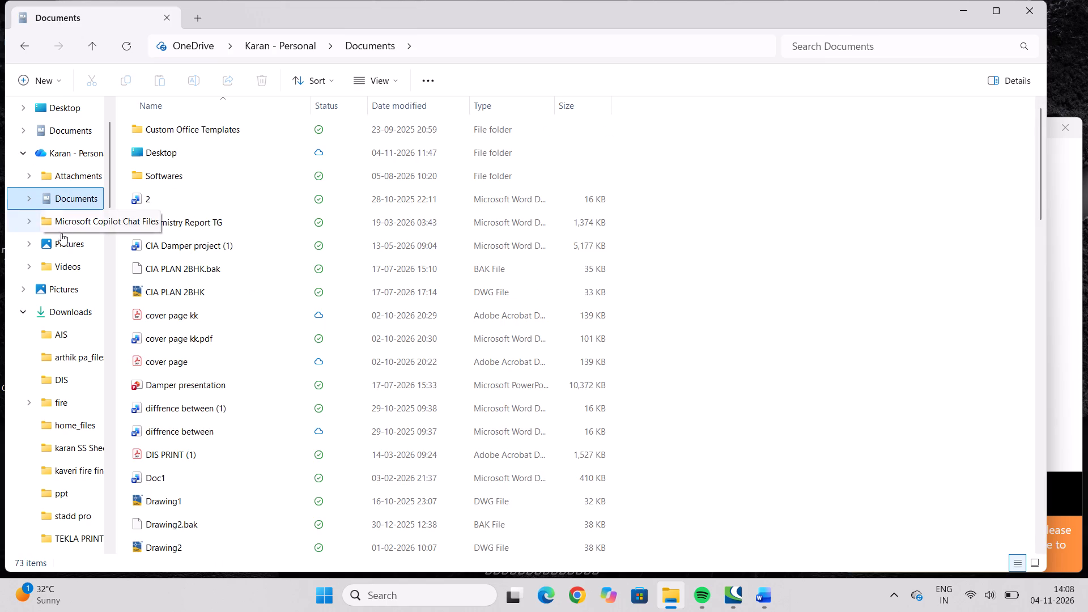
left_click(60, 313)
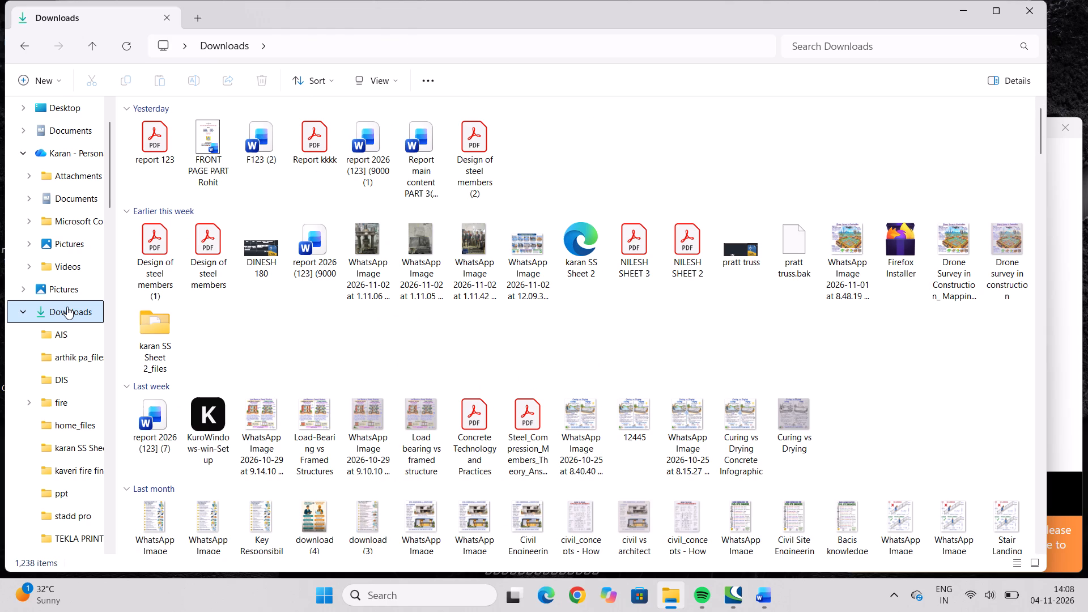
Switch from File Explorer back to the open Word report.
left_click(350, 148)
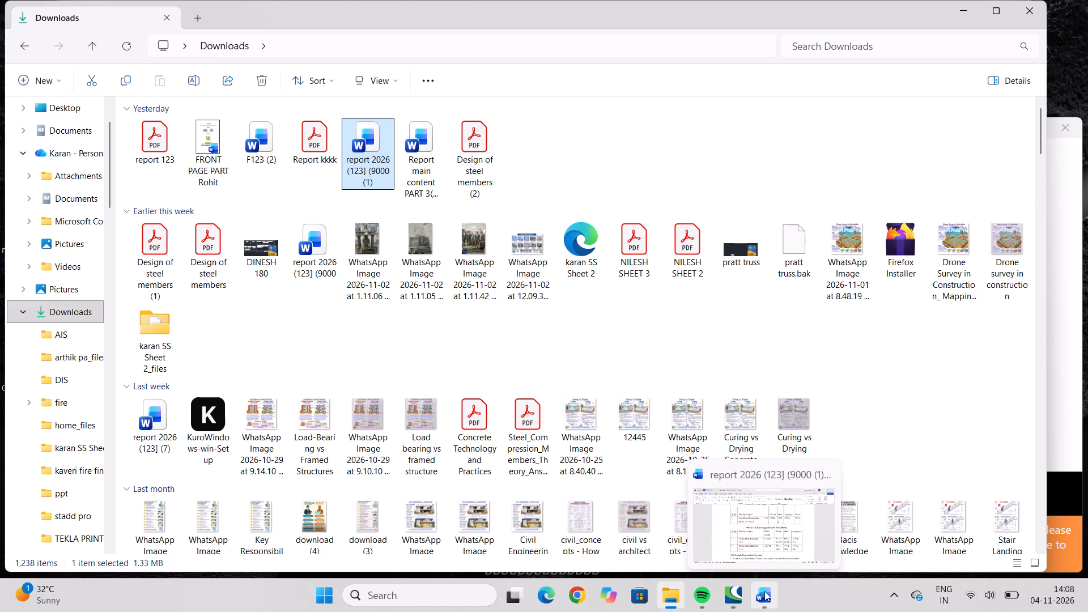
left_click(770, 548)
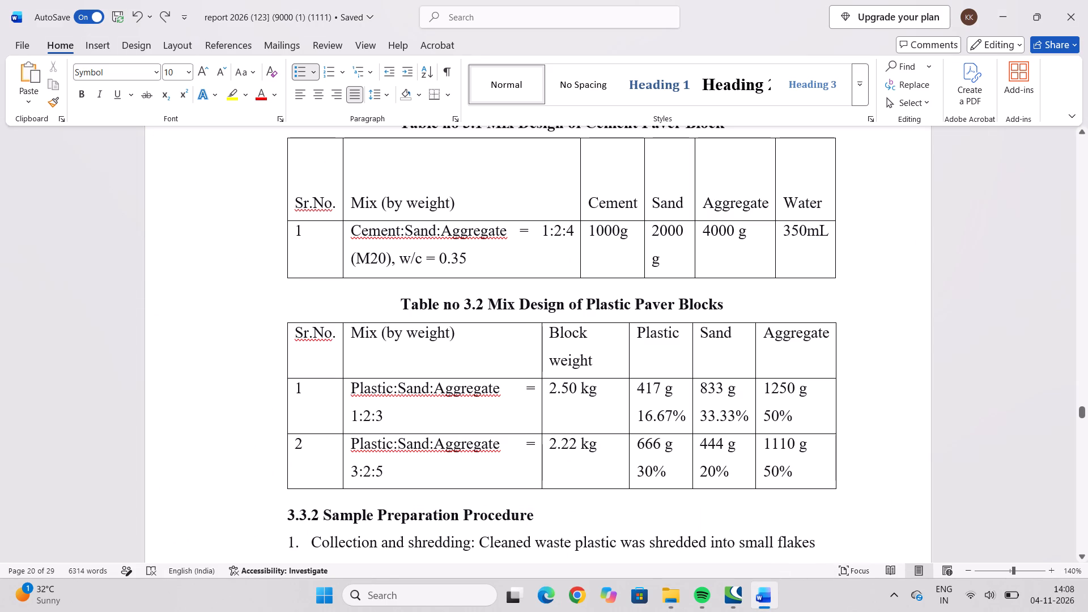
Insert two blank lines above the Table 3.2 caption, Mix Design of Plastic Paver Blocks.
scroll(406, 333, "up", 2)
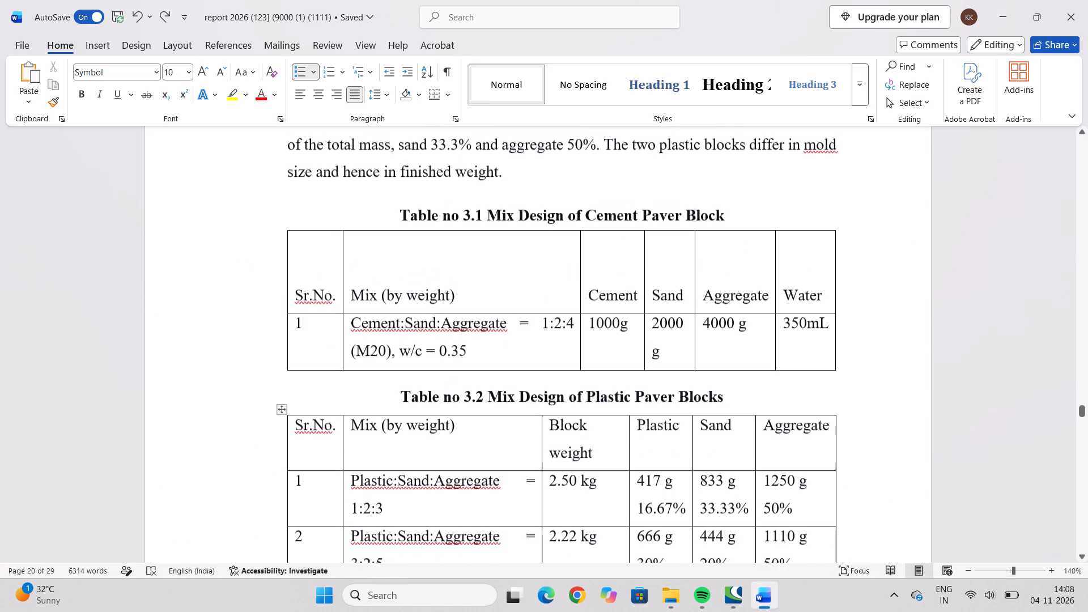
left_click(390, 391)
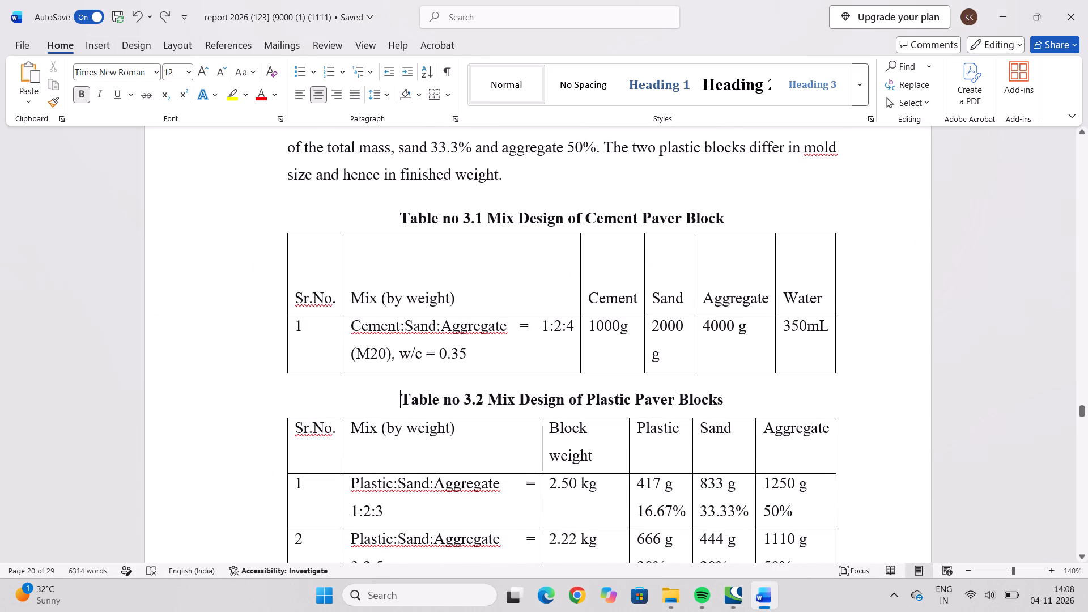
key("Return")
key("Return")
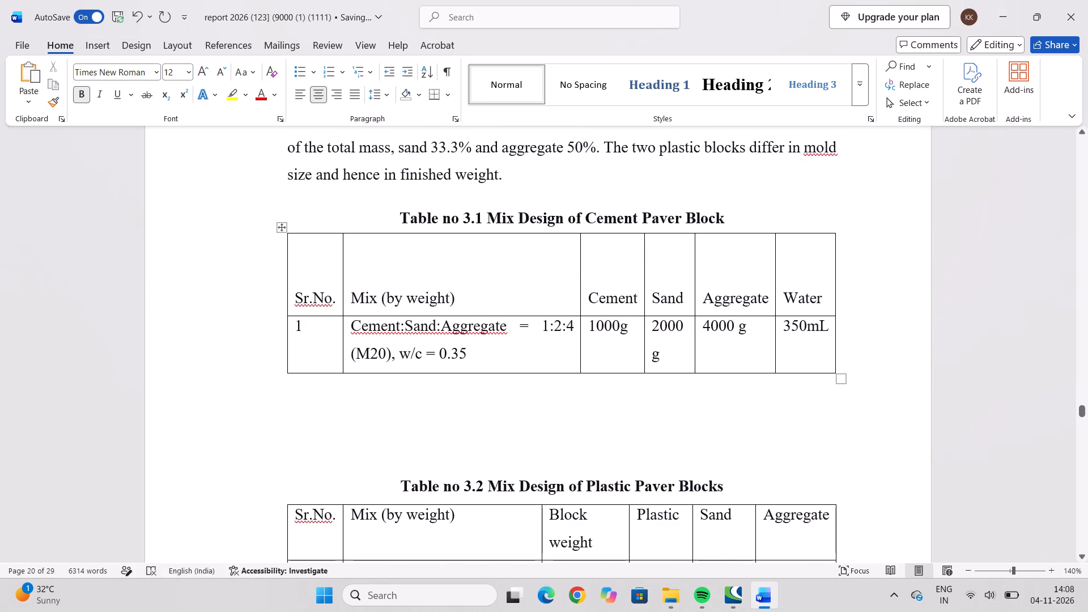
Shift the bulleted list under 3.2.3 Material Properties left toward the page's text margin.
scroll(411, 308, "up", 16)
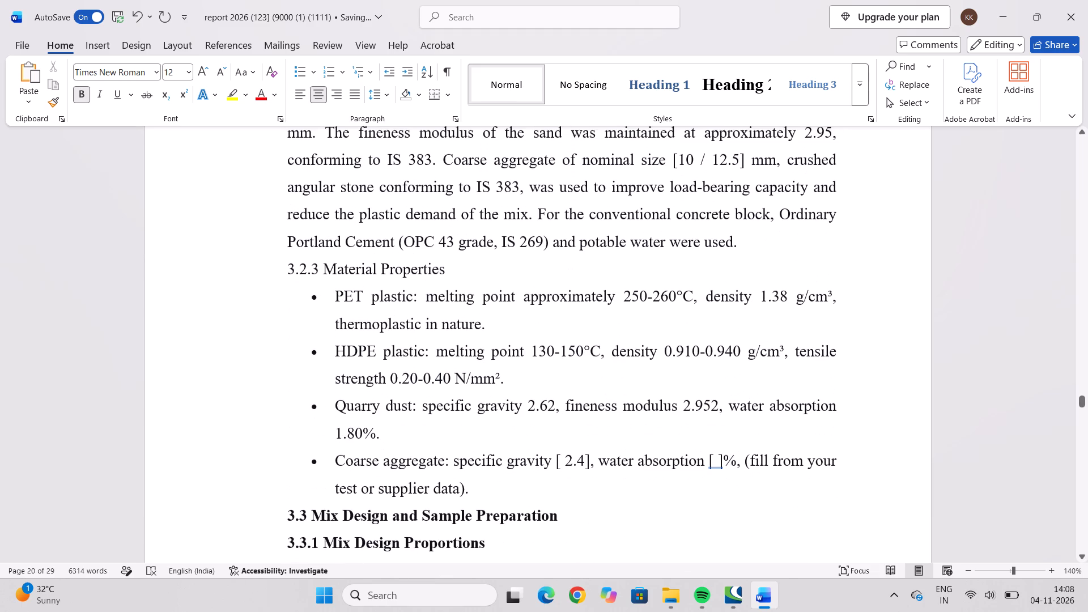
left_click(308, 298)
left_click(317, 299)
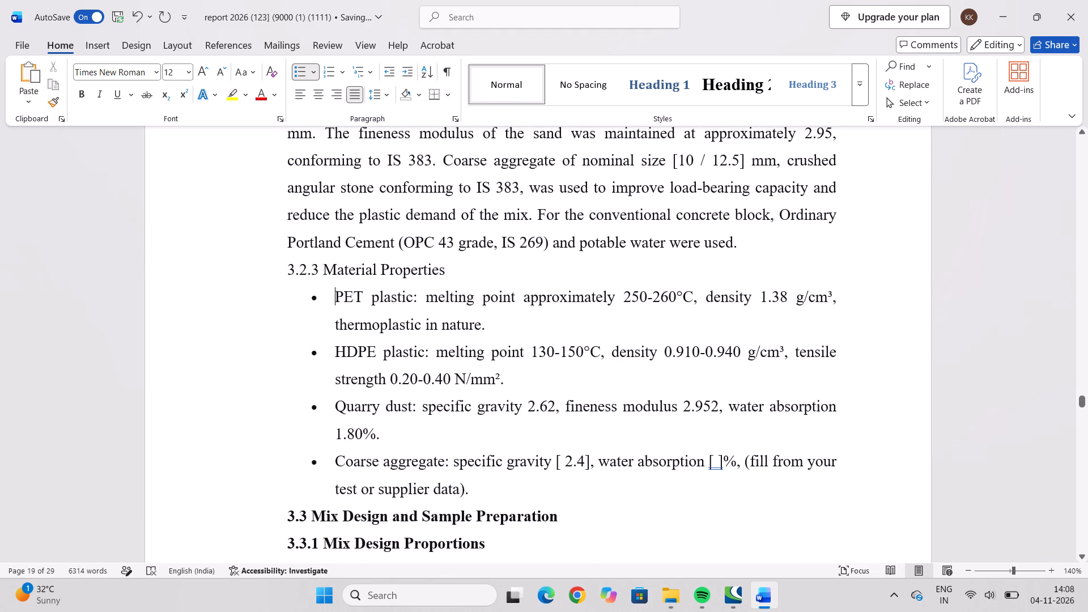
left_click(312, 300)
left_click_drag(312, 300, 277, 312)
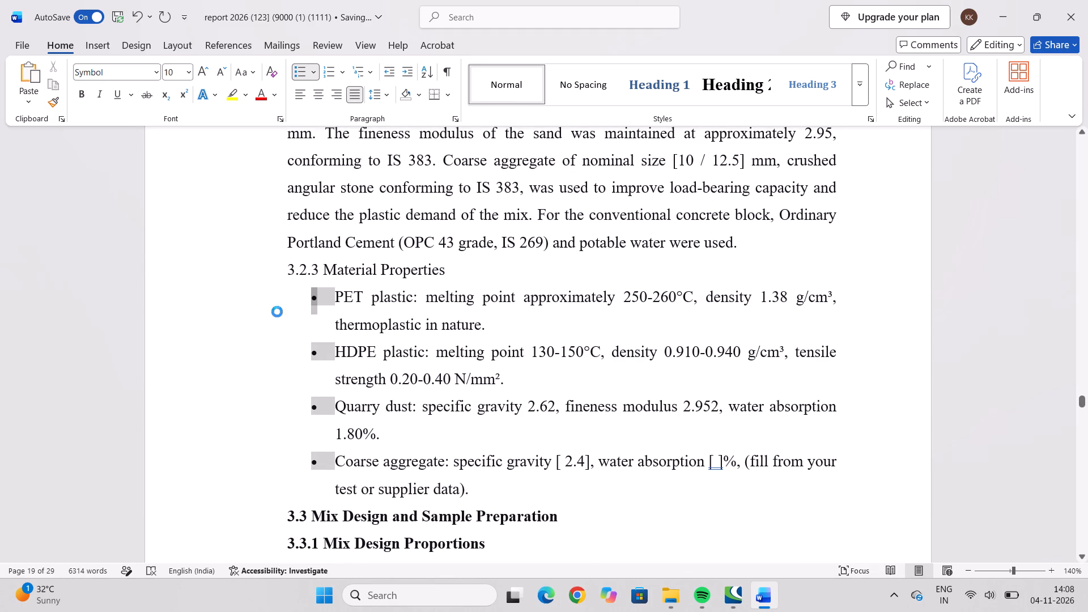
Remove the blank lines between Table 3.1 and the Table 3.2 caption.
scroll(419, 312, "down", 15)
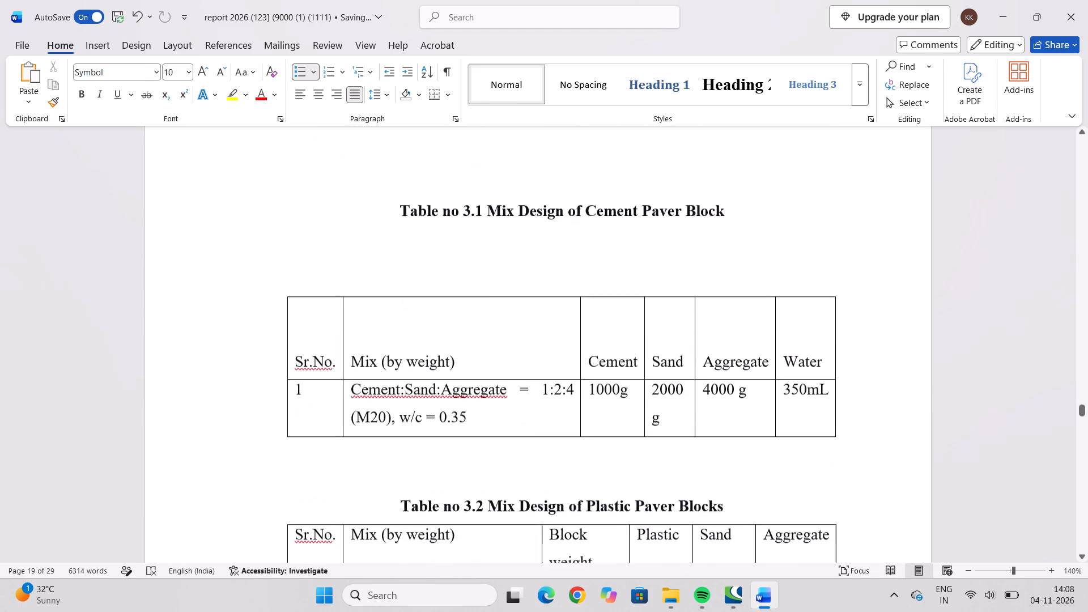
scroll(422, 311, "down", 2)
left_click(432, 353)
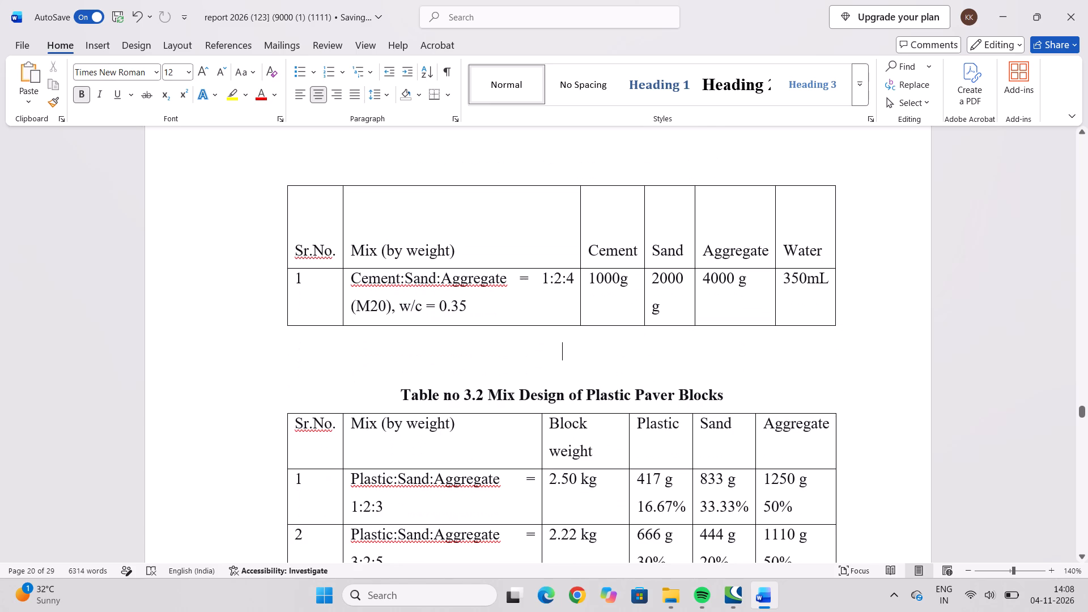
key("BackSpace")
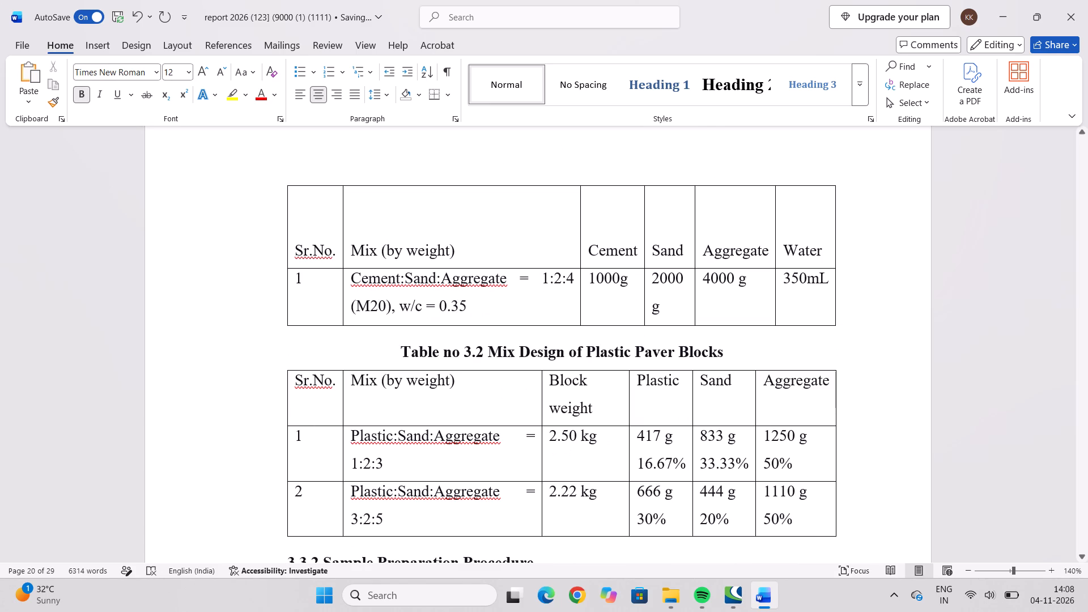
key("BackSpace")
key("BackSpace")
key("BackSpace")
Move Table 3.1 up so it sits directly beneath its caption, Mix Design of Cement Paver Block.
scroll(438, 323, "up", 4)
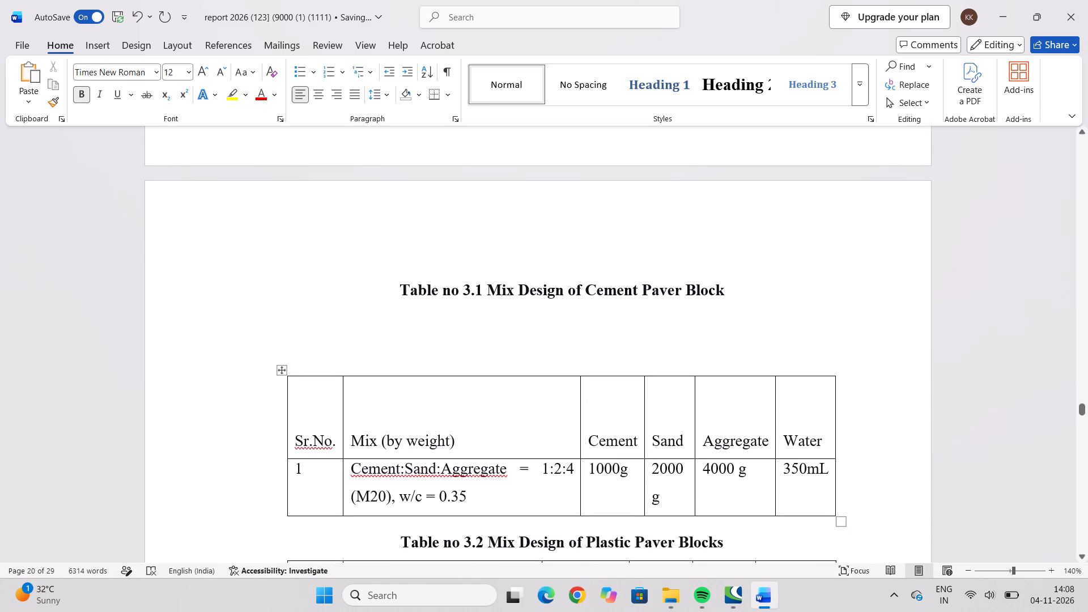
left_click_drag(281, 373, 294, 317)
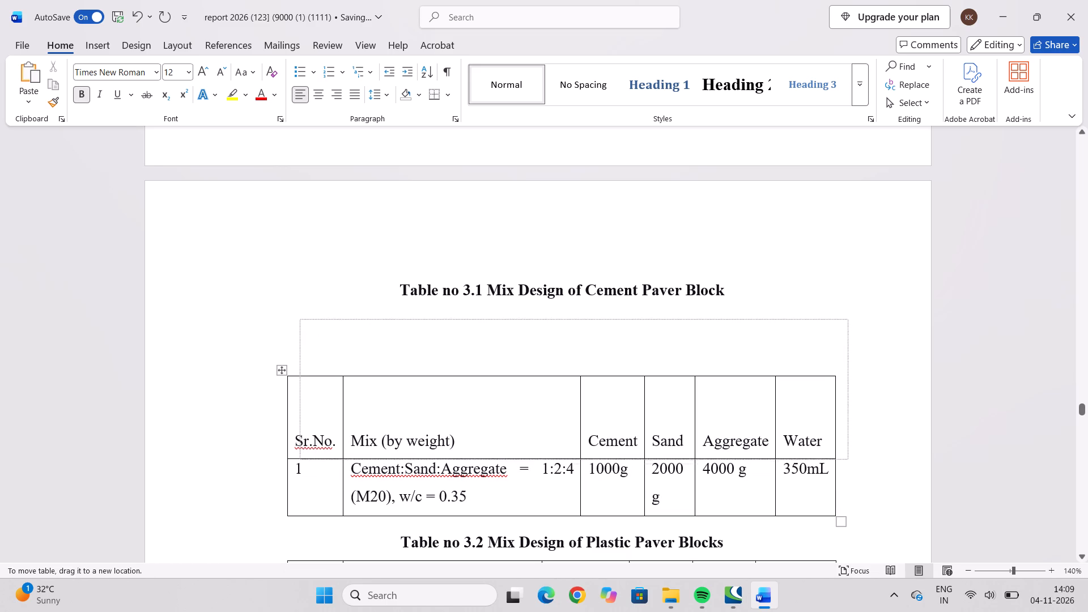
left_click_drag(294, 317, 280, 310)
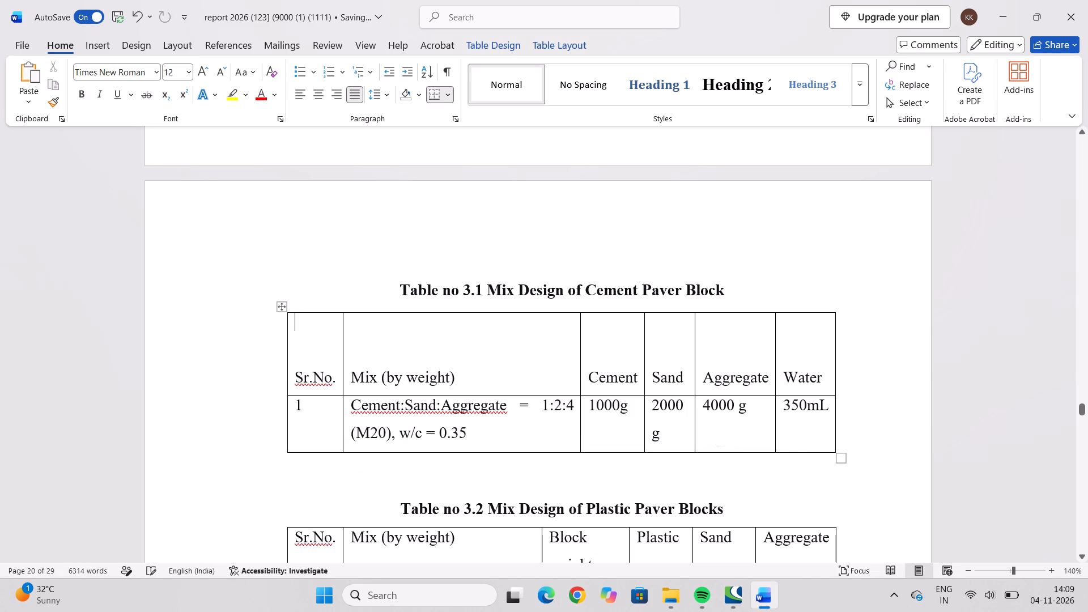
Delete the remaining blank line above the Table 3.2 caption so it directly follows Table 3.1.
left_click(388, 489)
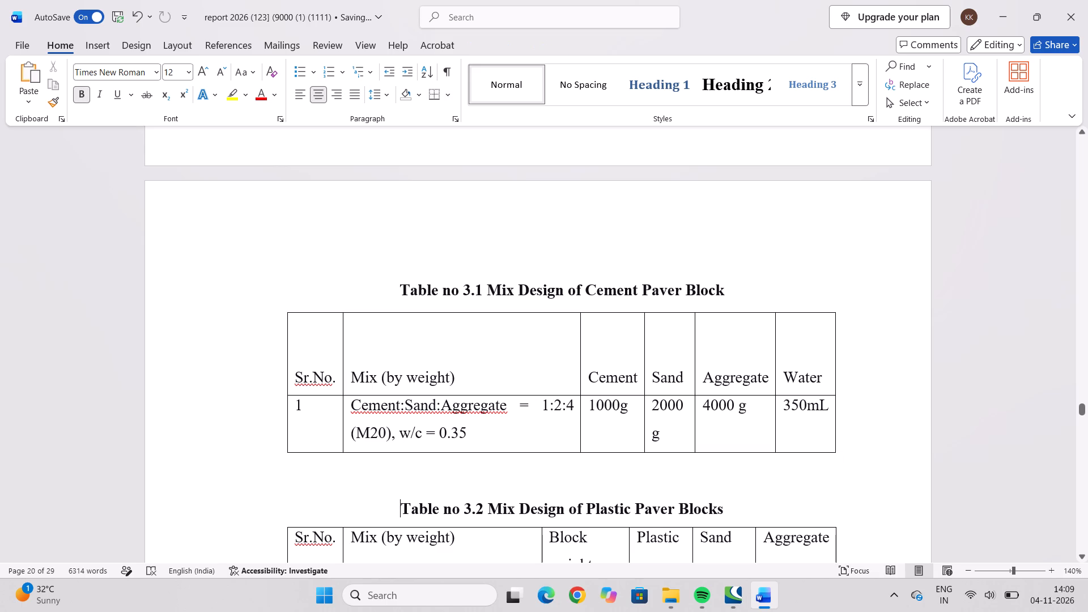
key("BackSpace")
key("BackSpace")
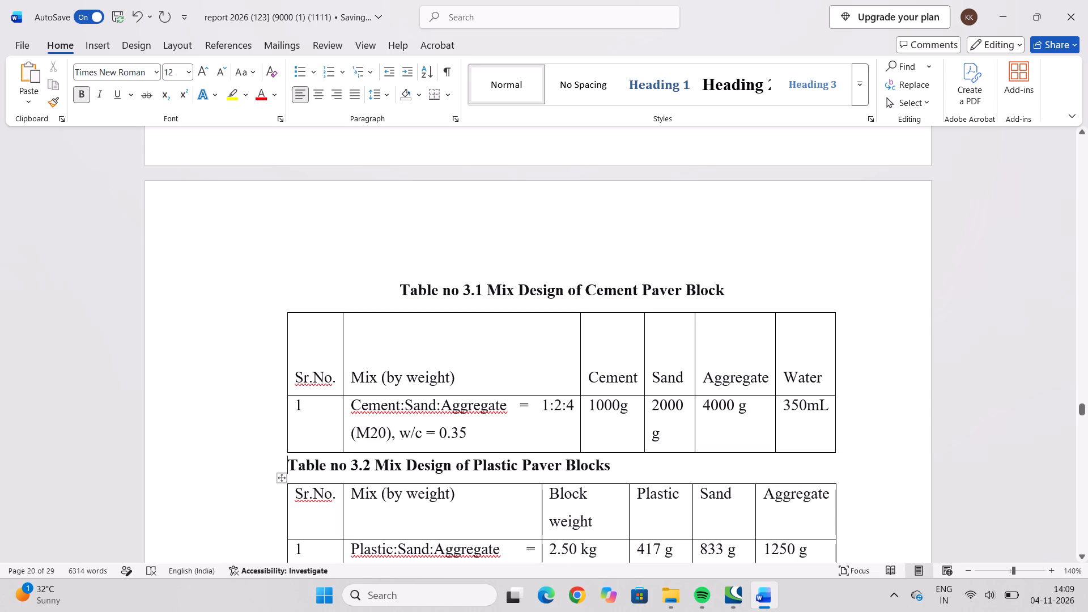
Center the Table 3.2 caption and remove the space before its paragraph.
left_click_drag(286, 462, 410, 478)
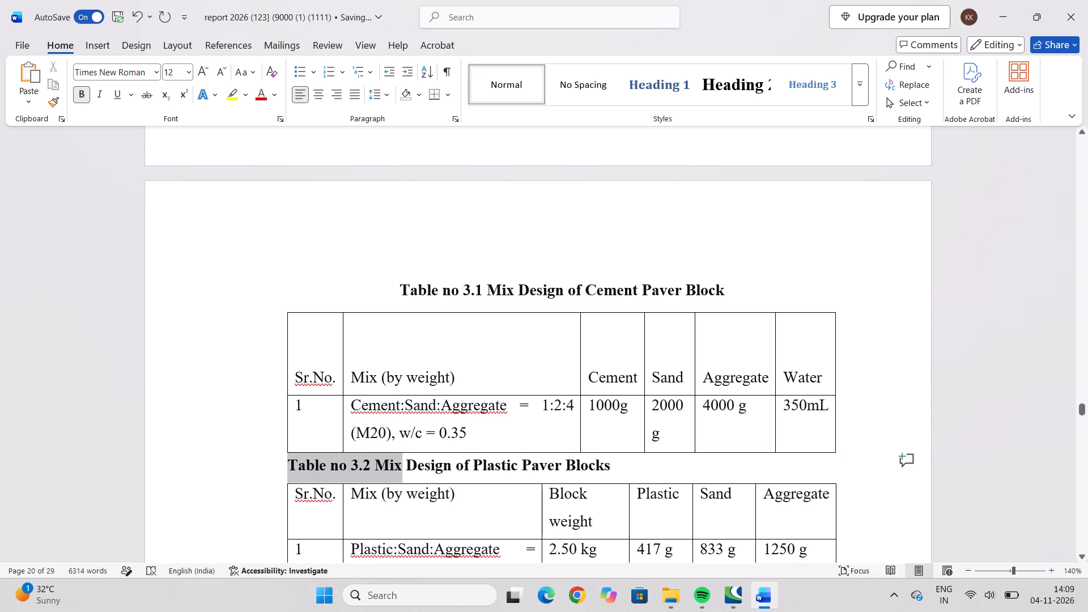
left_click_drag(410, 478, 611, 472)
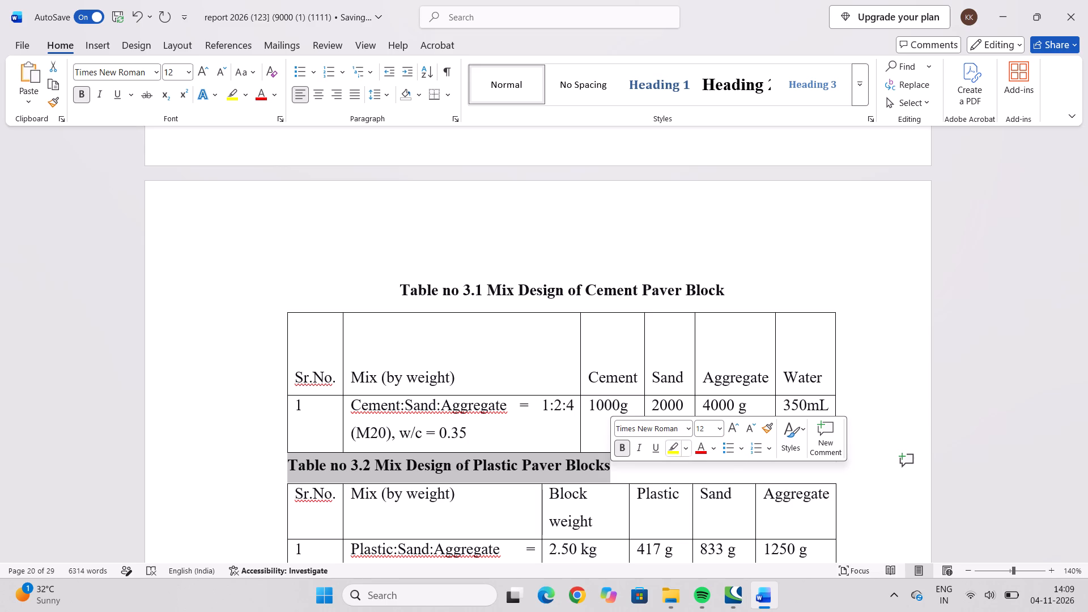
left_click(314, 95)
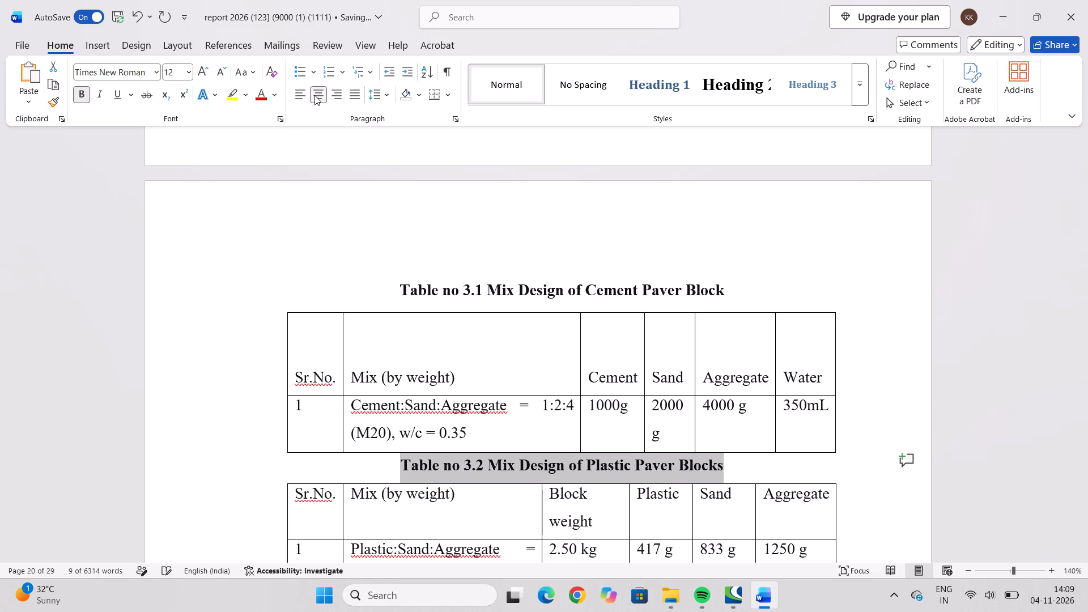
left_click(391, 93)
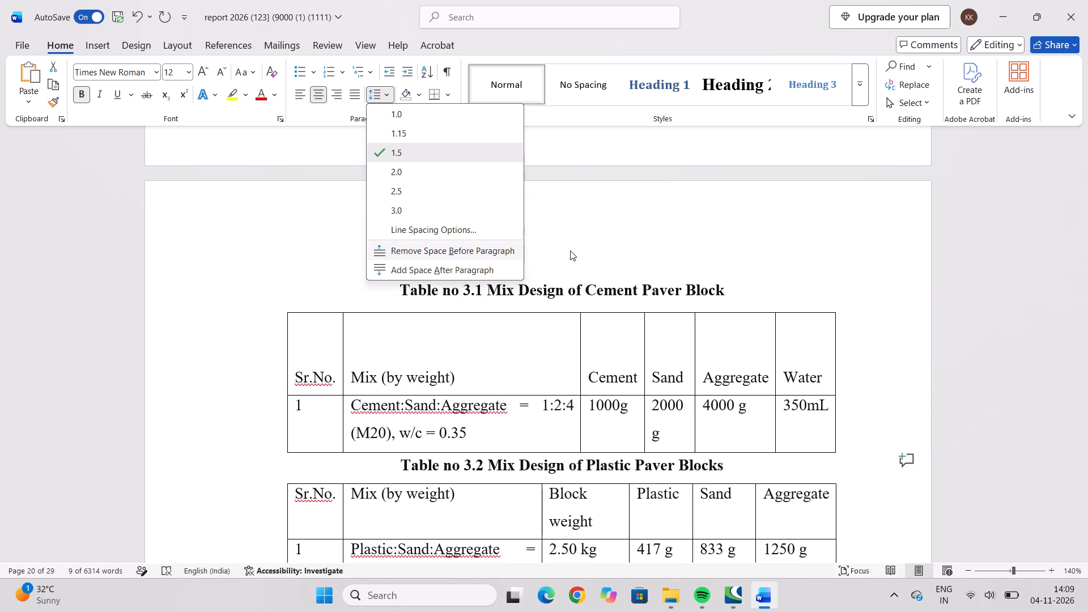
left_click(434, 253)
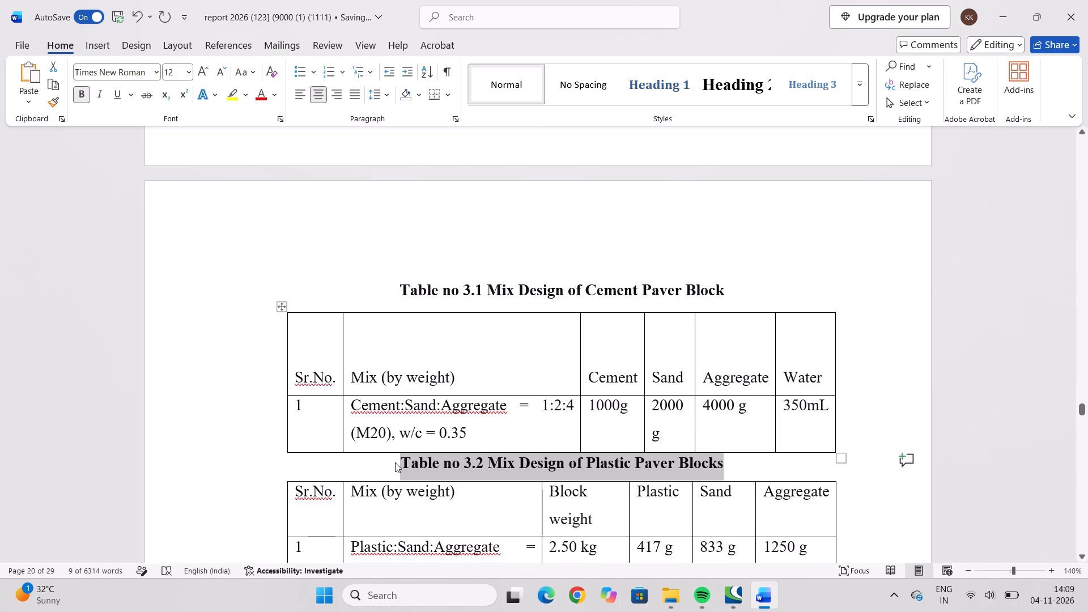
Insert one blank line between Table 3.1 and the Table 3.2 caption.
left_click(395, 462)
key("Return")
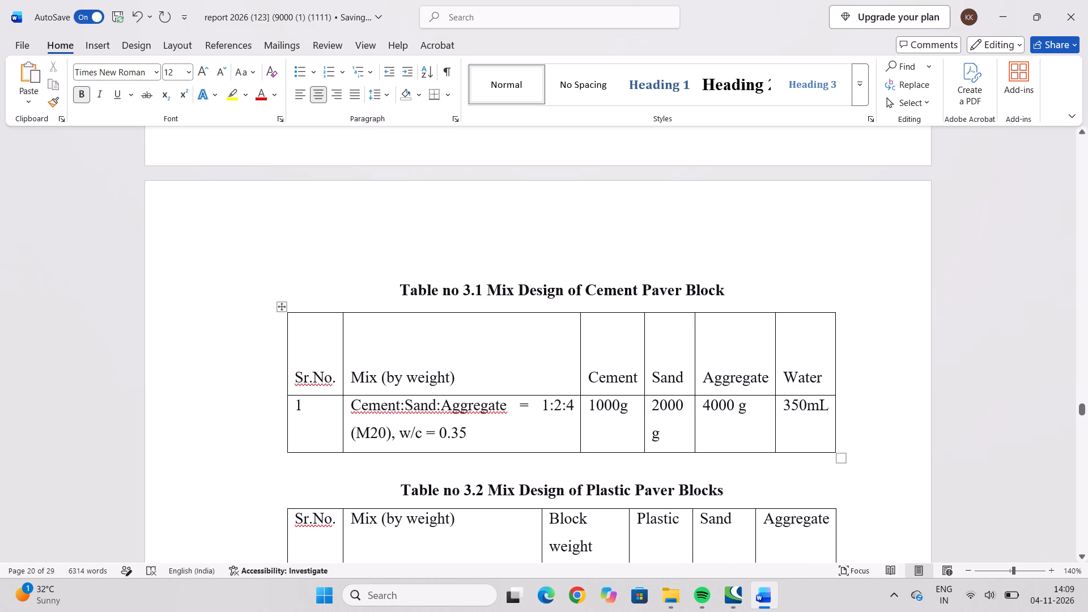
Resize Table 3.1 as a whole, stretching it taller and shrinking it back to fit its text at a slightly narrower width.
scroll(630, 385, "down", 3)
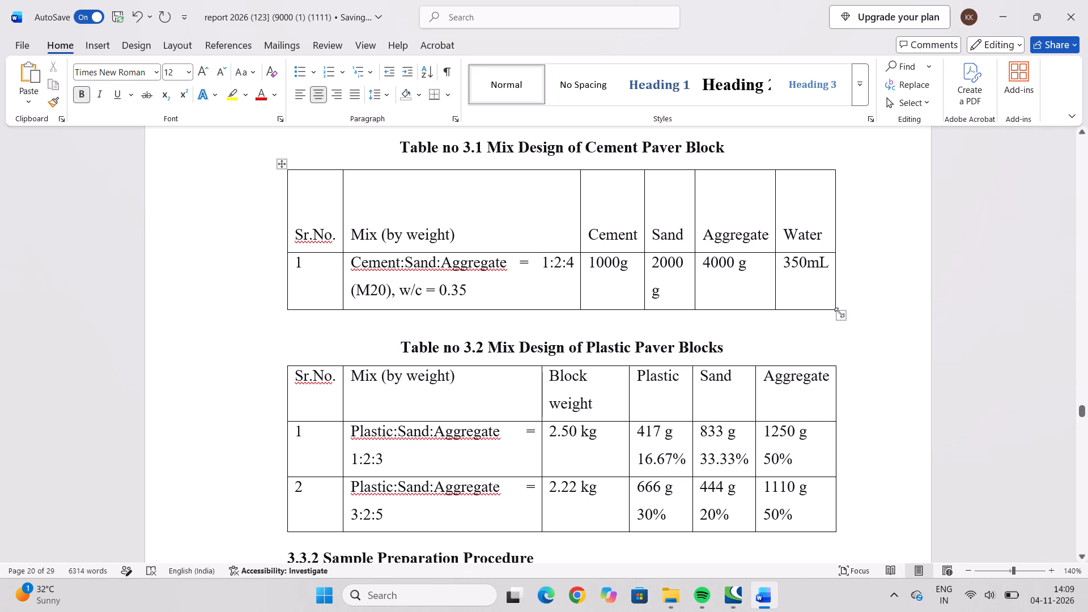
left_click_drag(839, 312, 837, 322)
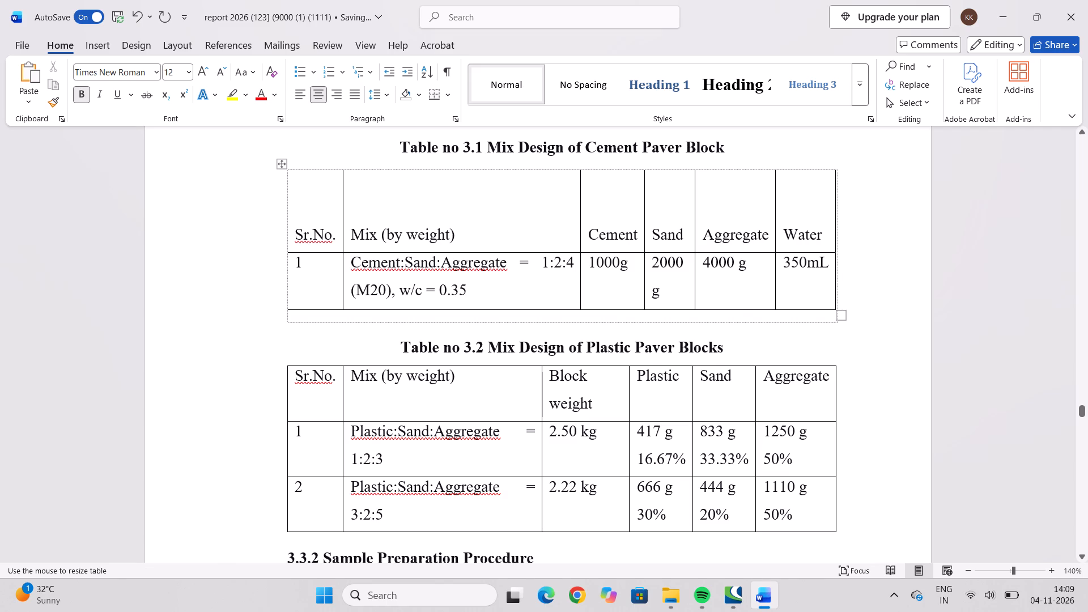
left_click_drag(837, 322, 834, 326)
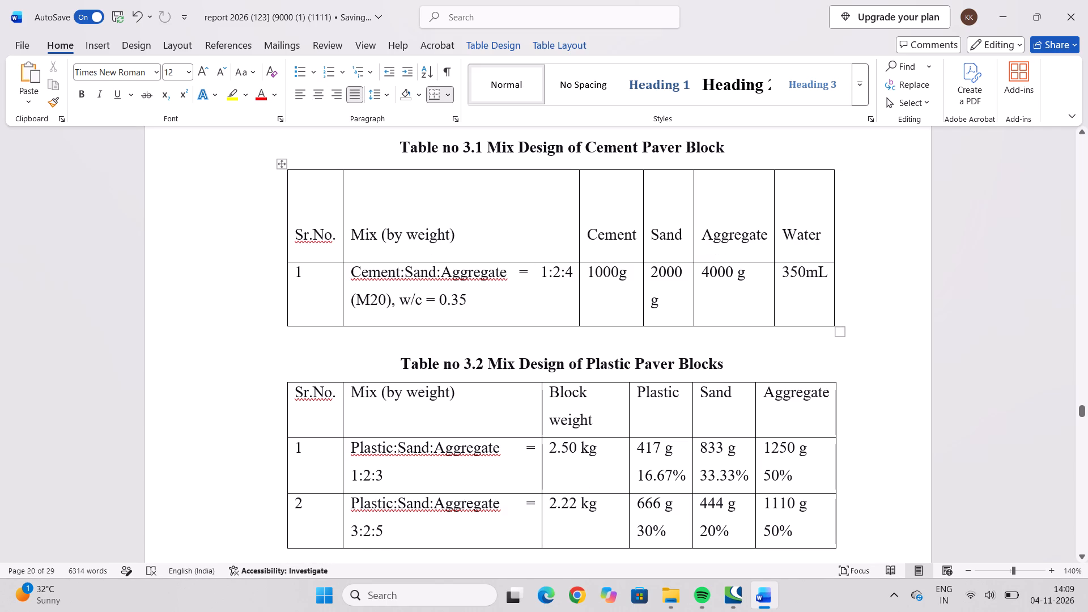
left_click_drag(835, 327, 831, 320)
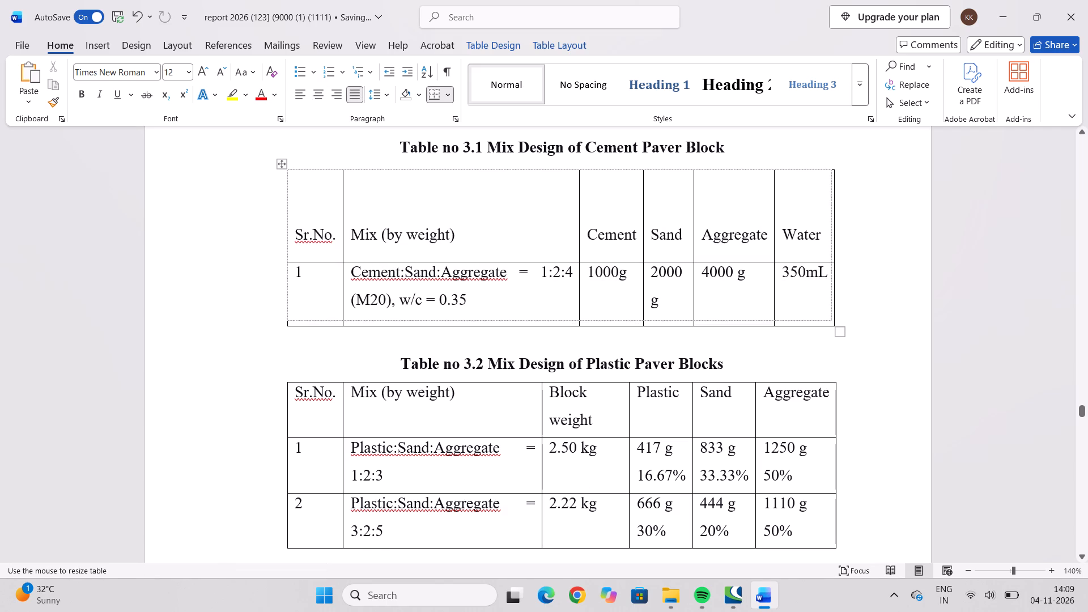
left_click_drag(831, 320, 836, 307)
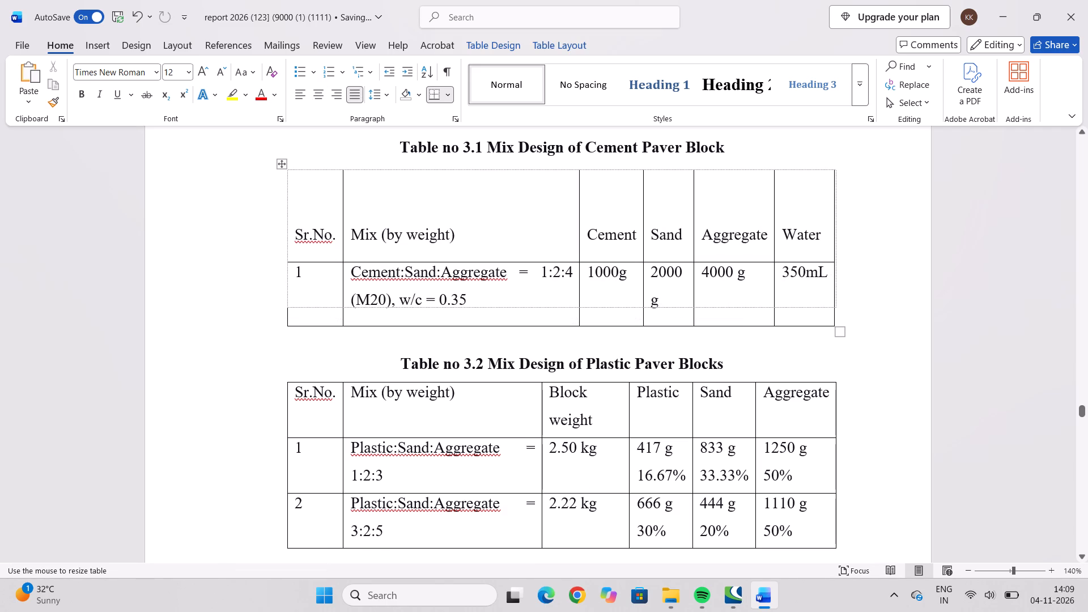
left_click_drag(836, 307, 834, 308)
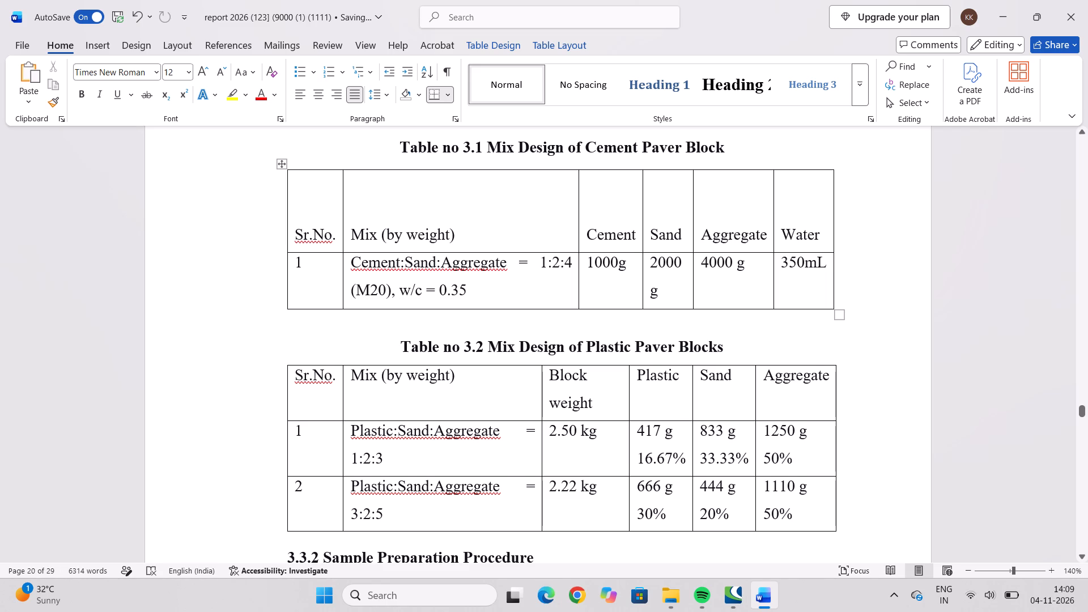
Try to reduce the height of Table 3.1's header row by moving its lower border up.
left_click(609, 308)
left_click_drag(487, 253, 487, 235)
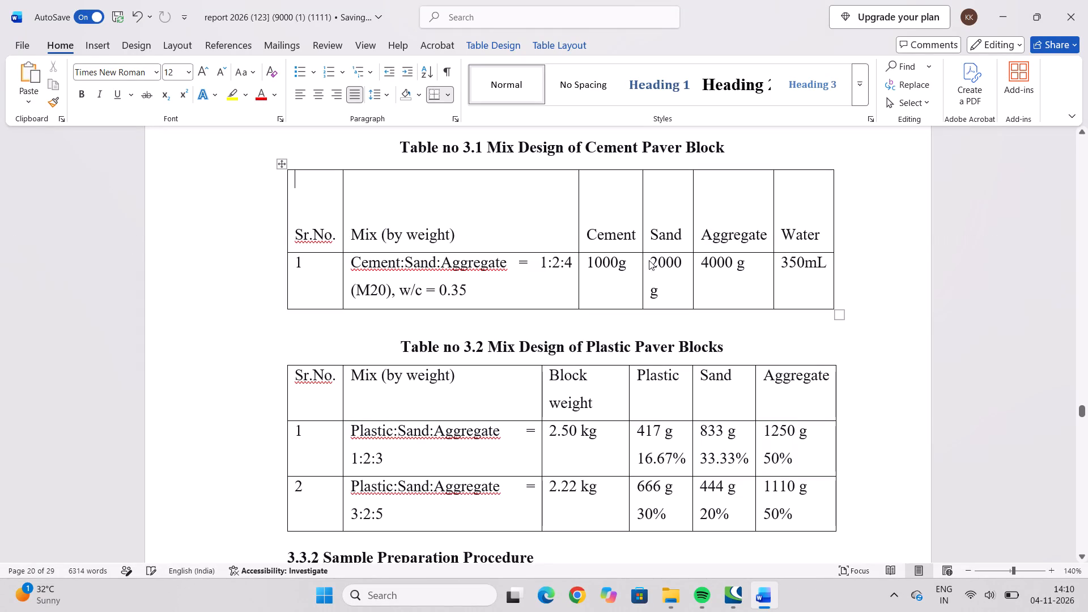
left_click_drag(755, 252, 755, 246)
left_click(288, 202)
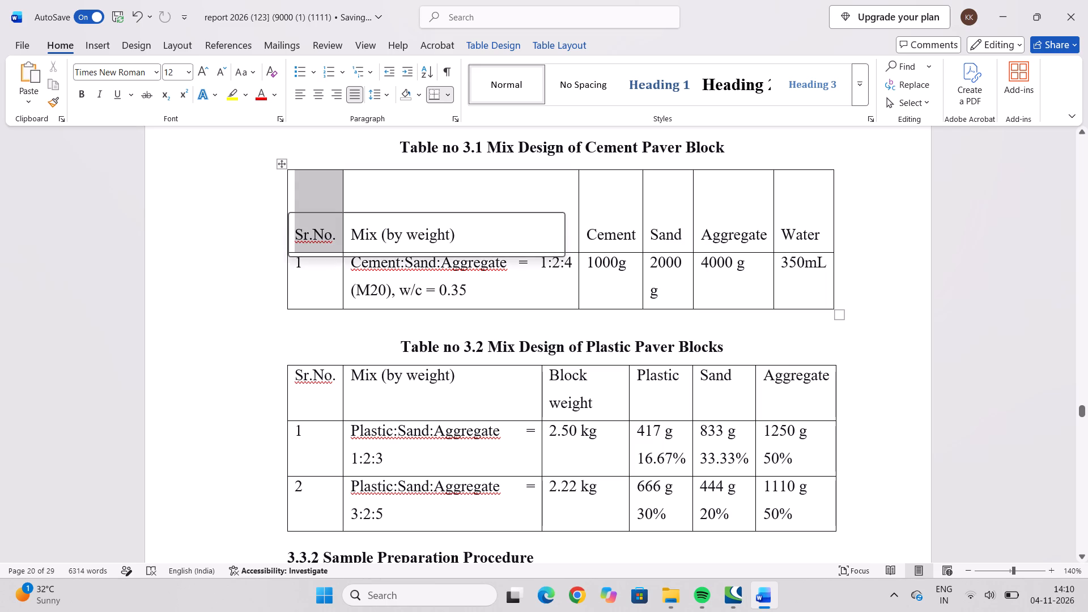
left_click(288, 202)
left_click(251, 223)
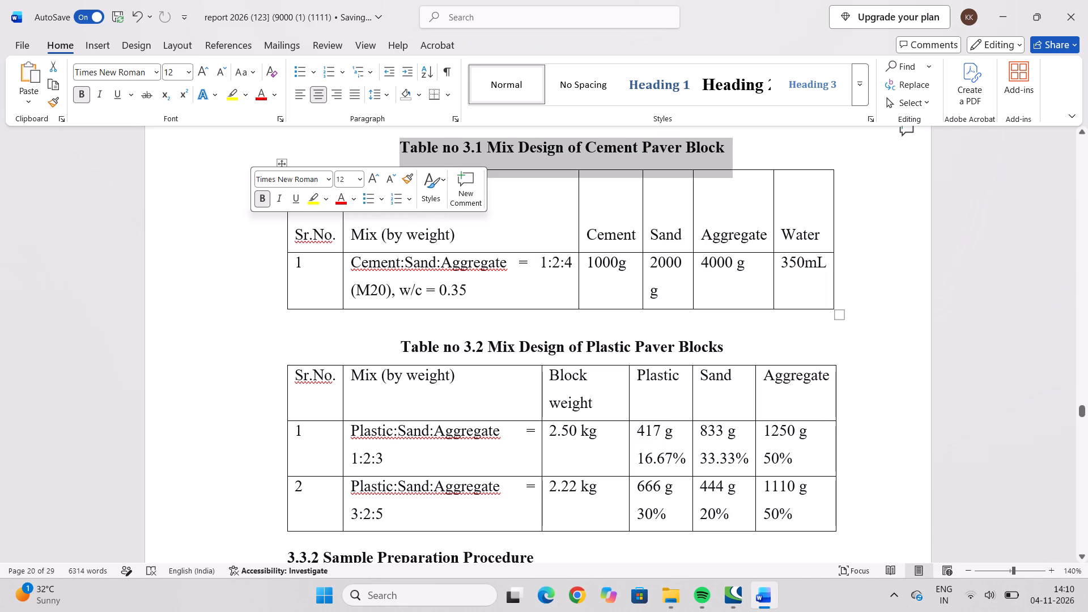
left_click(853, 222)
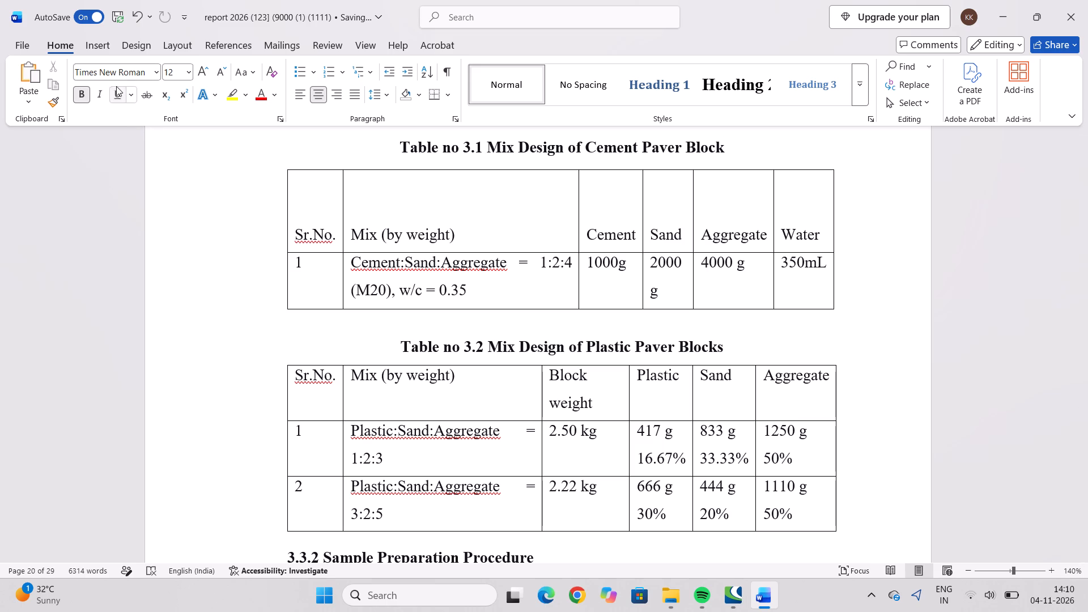
Draw a horizontal line across the full width of Table 3.1's header row, splitting off the empty space above the headings.
left_click(105, 45)
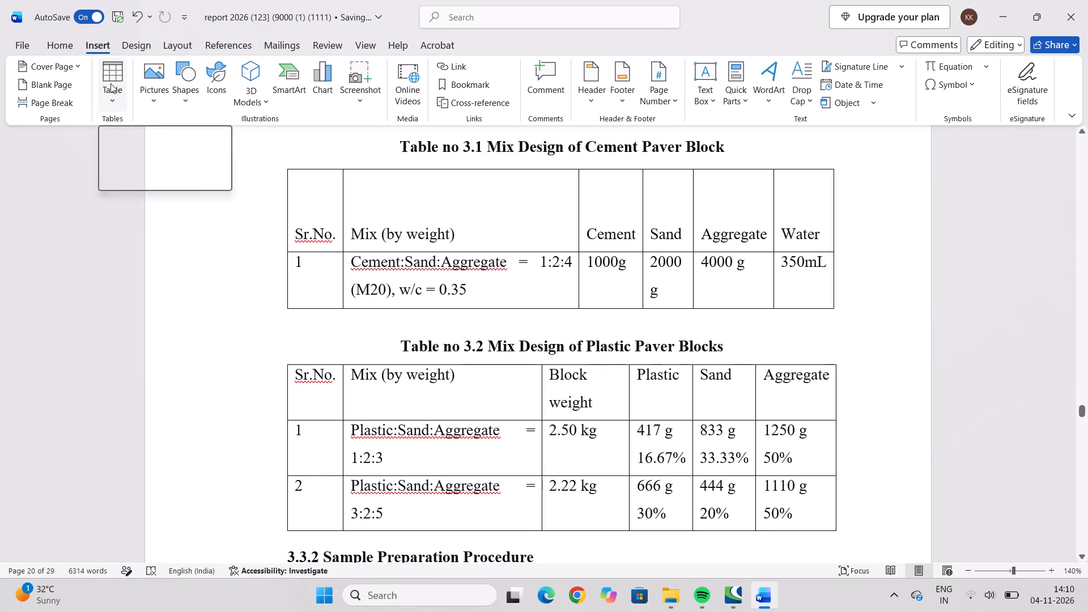
left_click(110, 83)
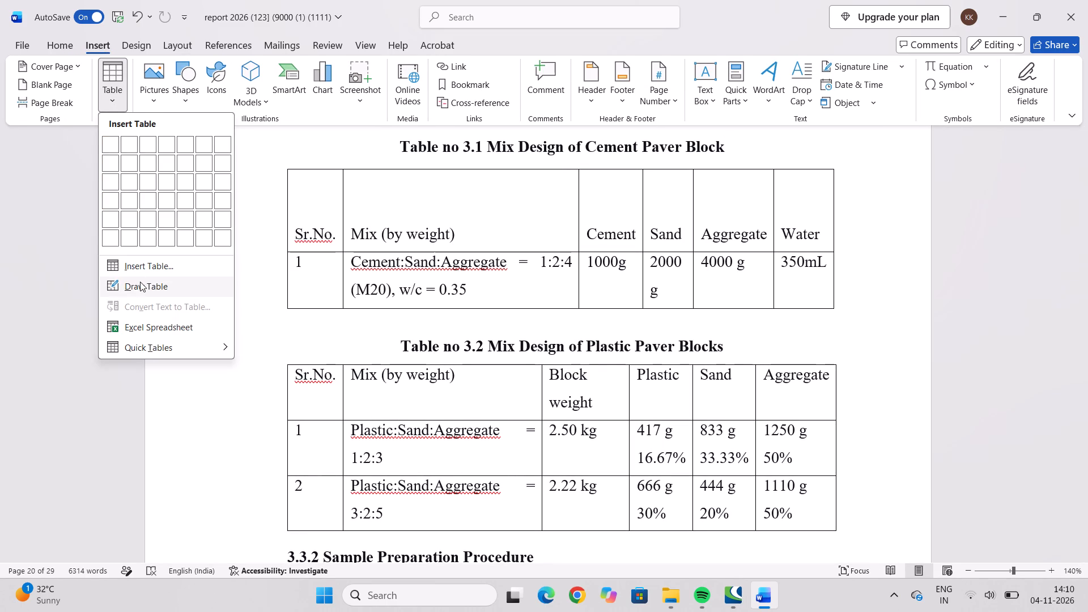
left_click(140, 282)
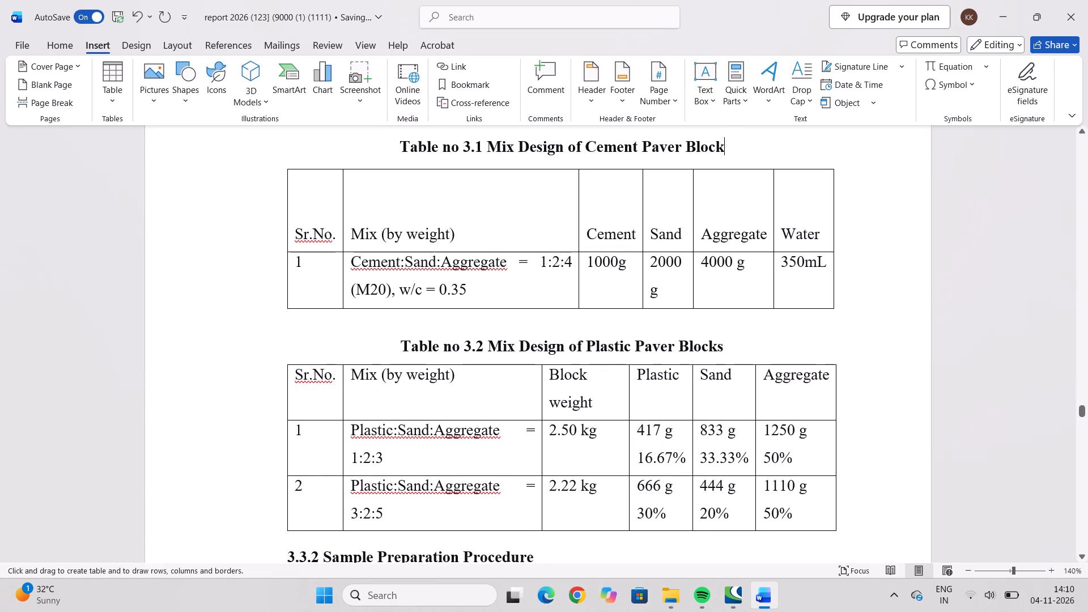
left_click(288, 208)
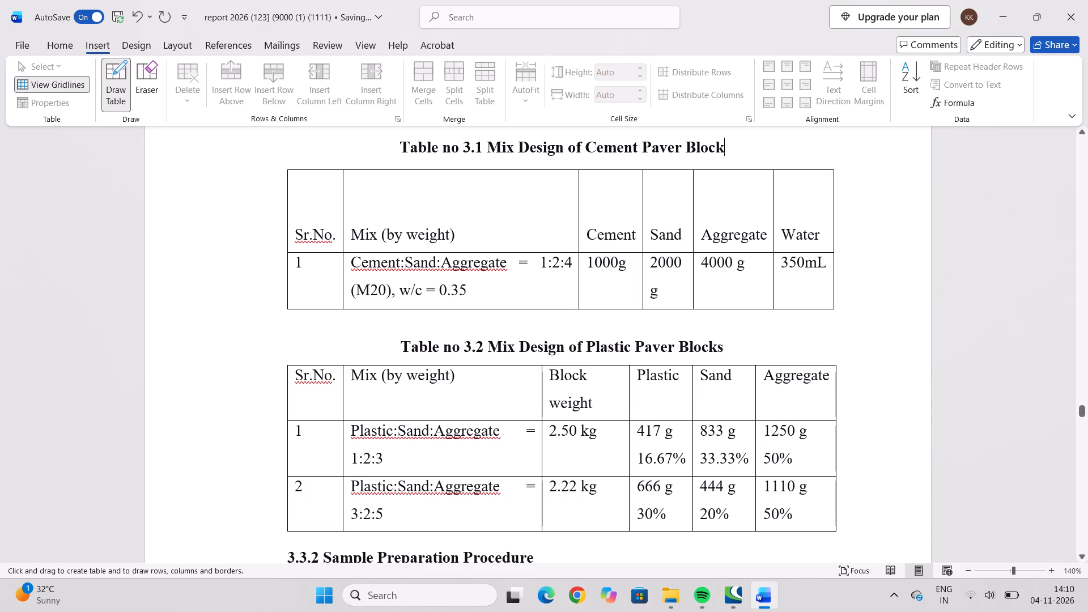
left_click(286, 212)
left_click(287, 212)
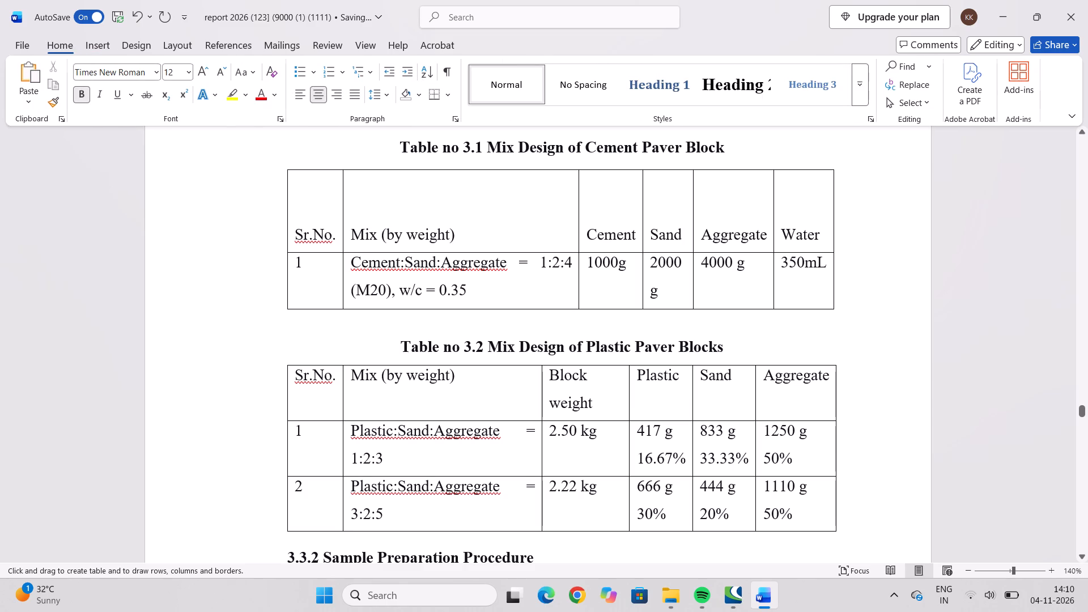
left_click(287, 212)
left_click_drag(287, 212, 619, 214)
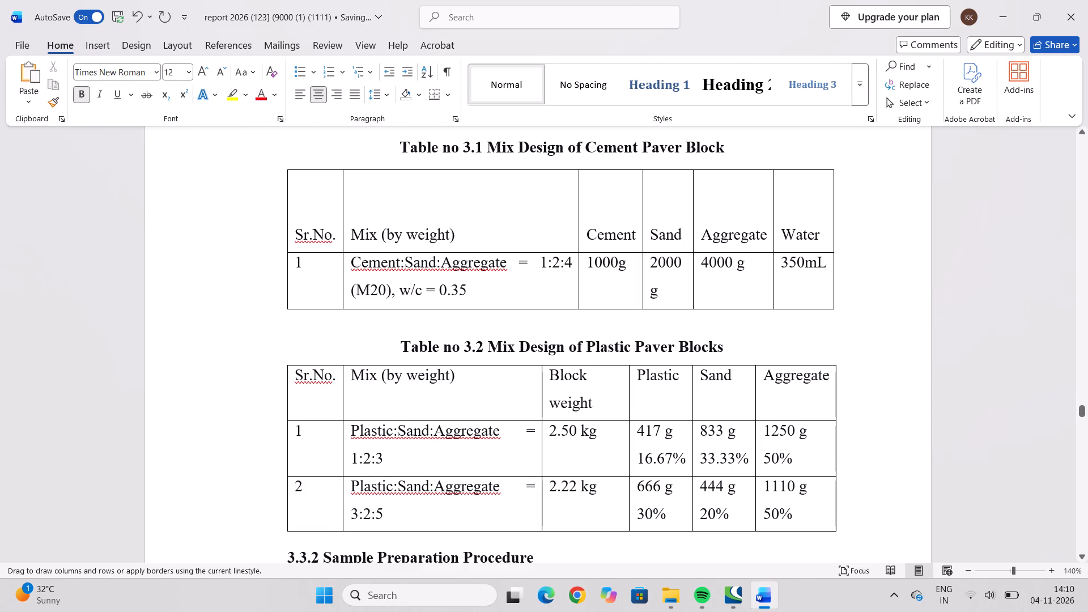
left_click_drag(619, 214, 836, 211)
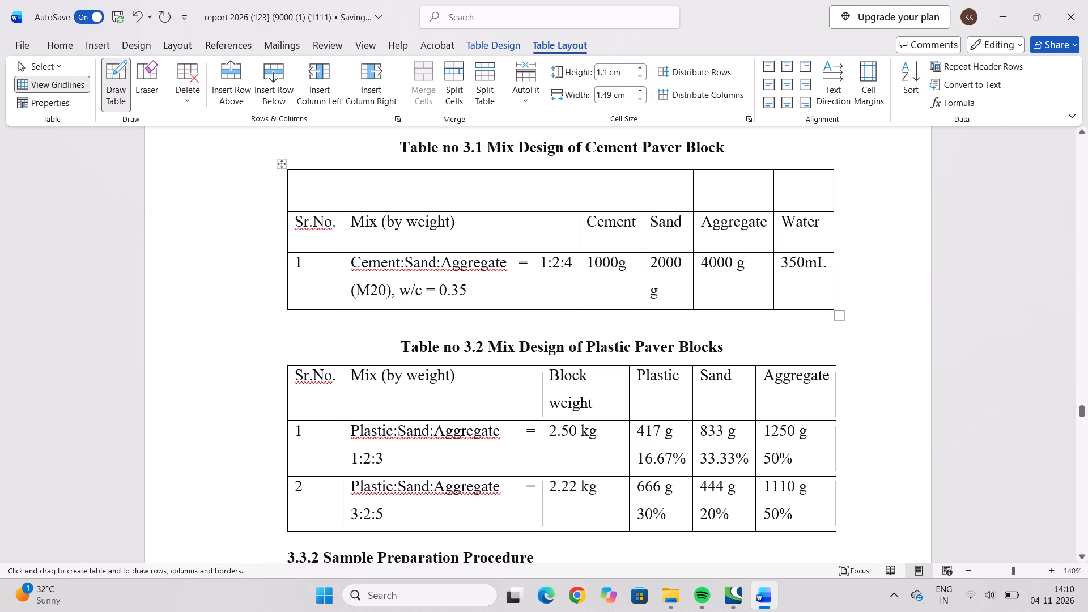
key("Escape")
key("Escape")
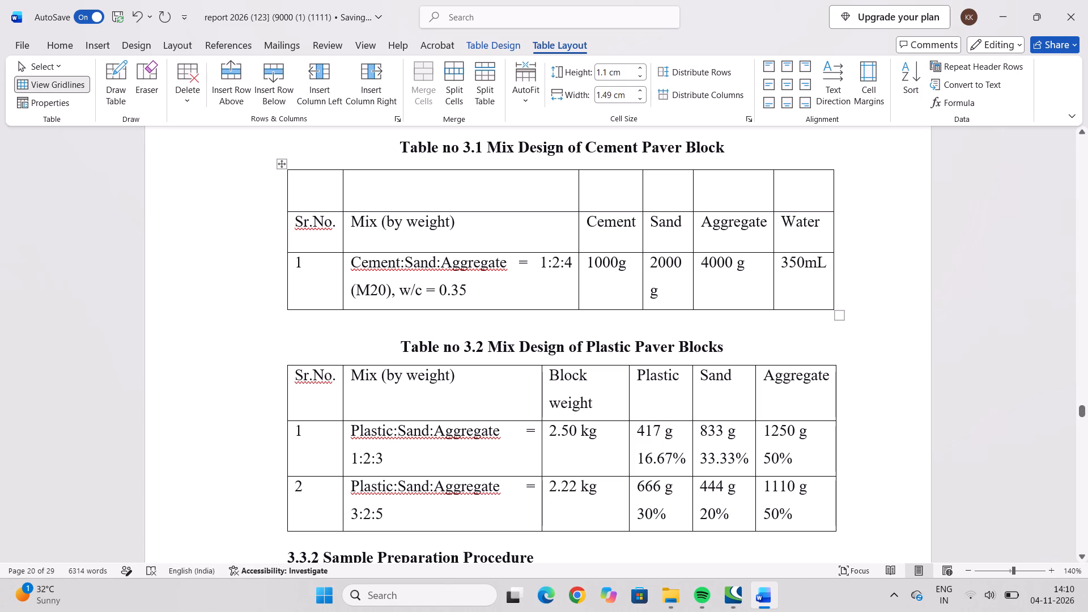
Delete the empty top row of cells from Table 3.1, using the option to shift cells left.
left_click_drag(294, 178, 810, 189)
key("BackSpace")
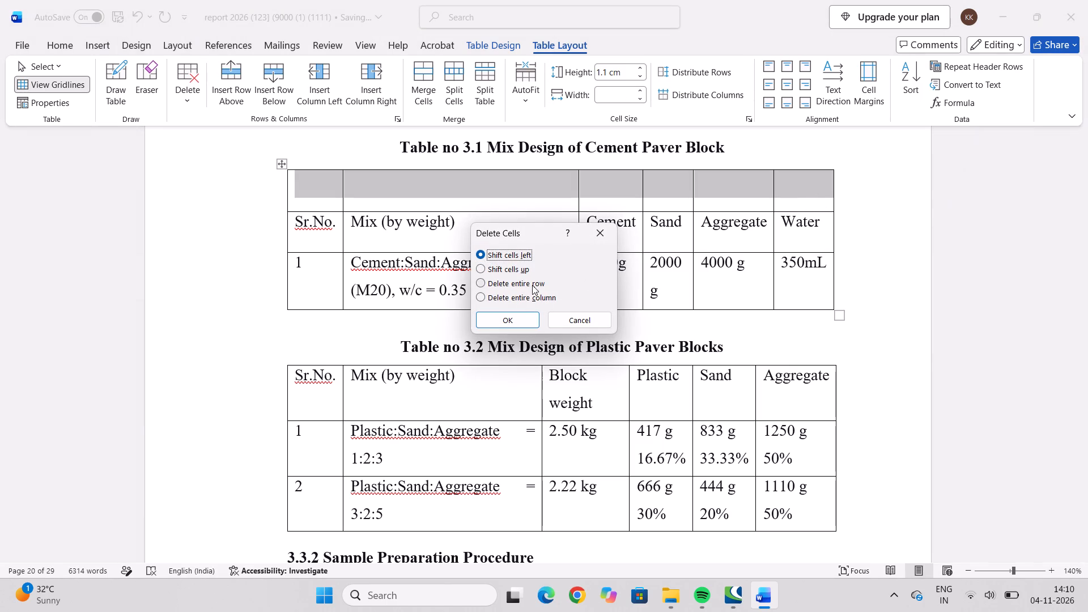
left_click(522, 316)
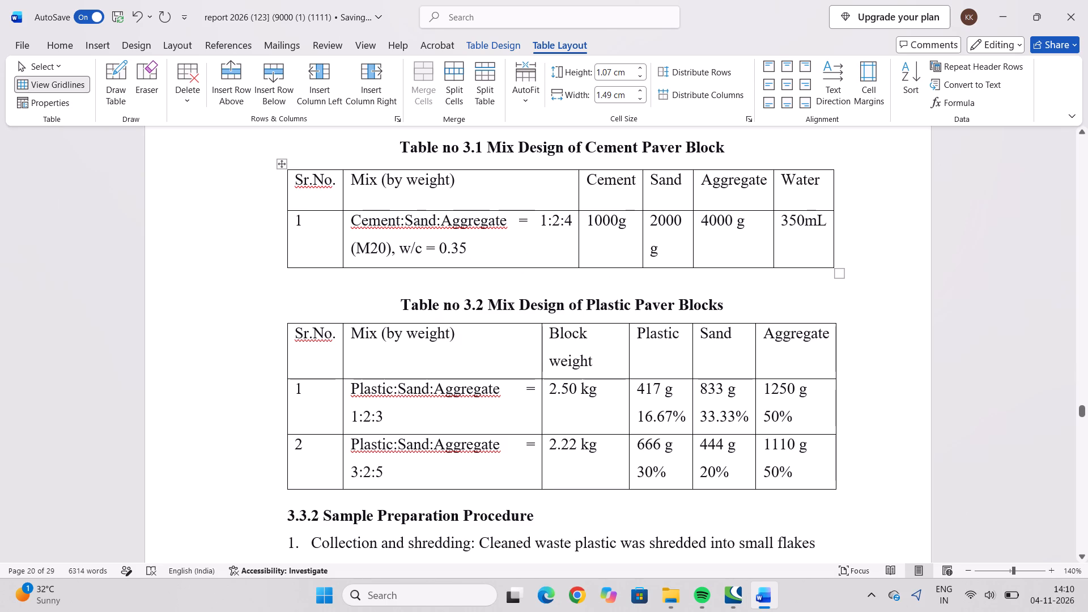
Center the heading text in all cells of Table 3.1's header row.
left_click_drag(295, 183, 804, 193)
left_click(54, 43)
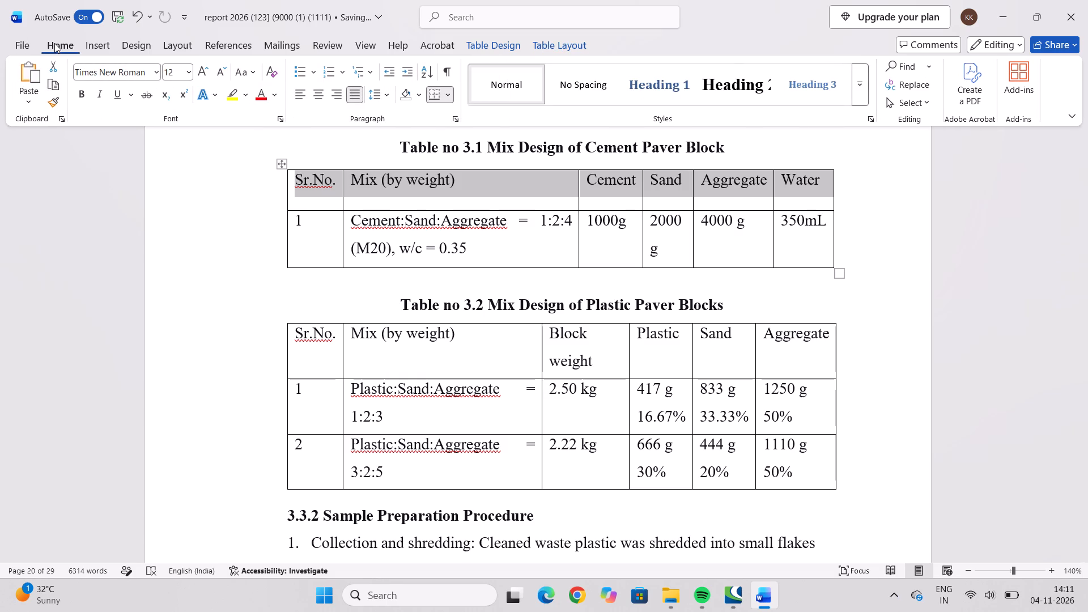
left_click(321, 93)
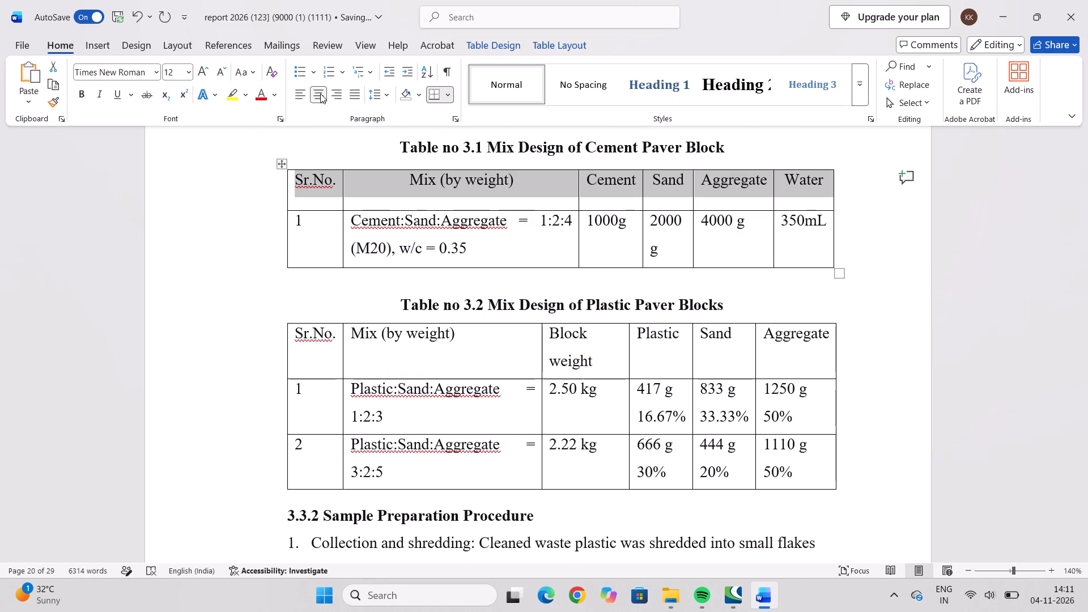
Center the heading text in all cells of Table 3.2's header row.
left_click_drag(292, 337, 343, 347)
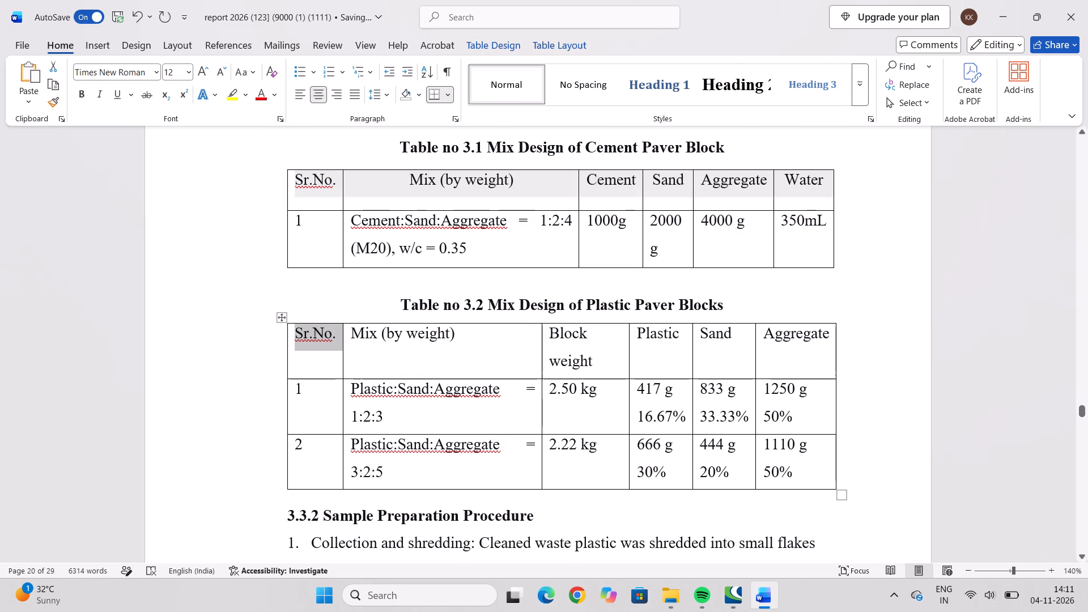
left_click_drag(343, 347, 784, 355)
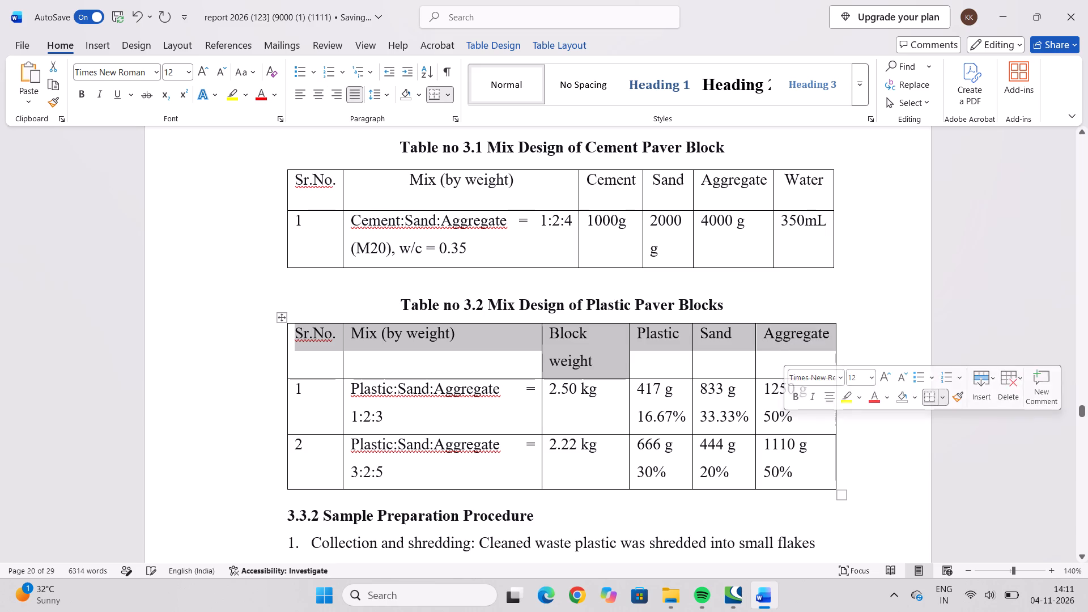
left_click(318, 88)
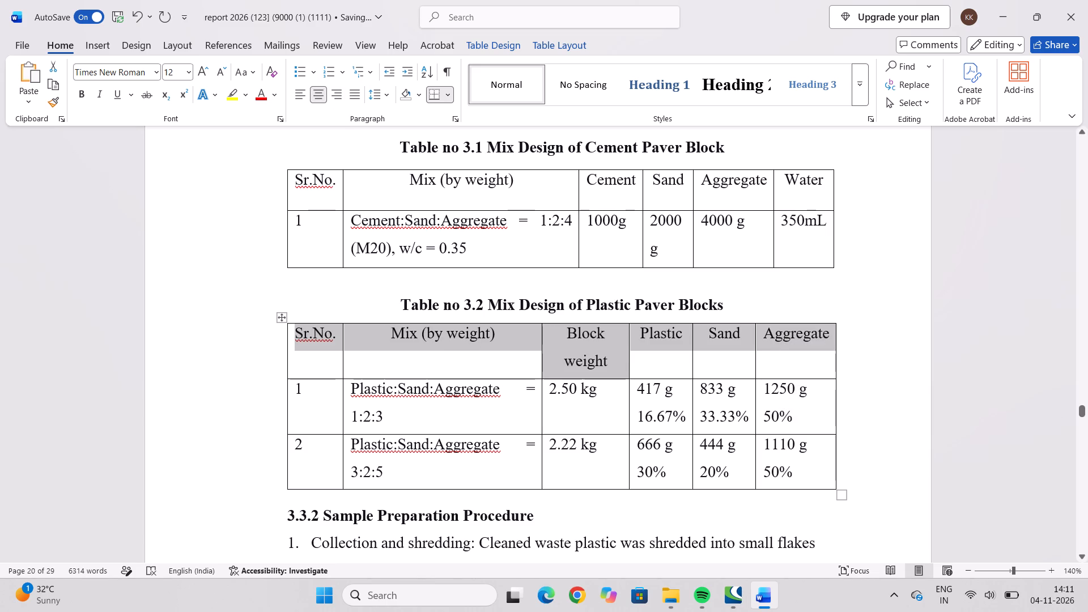
left_click(593, 261)
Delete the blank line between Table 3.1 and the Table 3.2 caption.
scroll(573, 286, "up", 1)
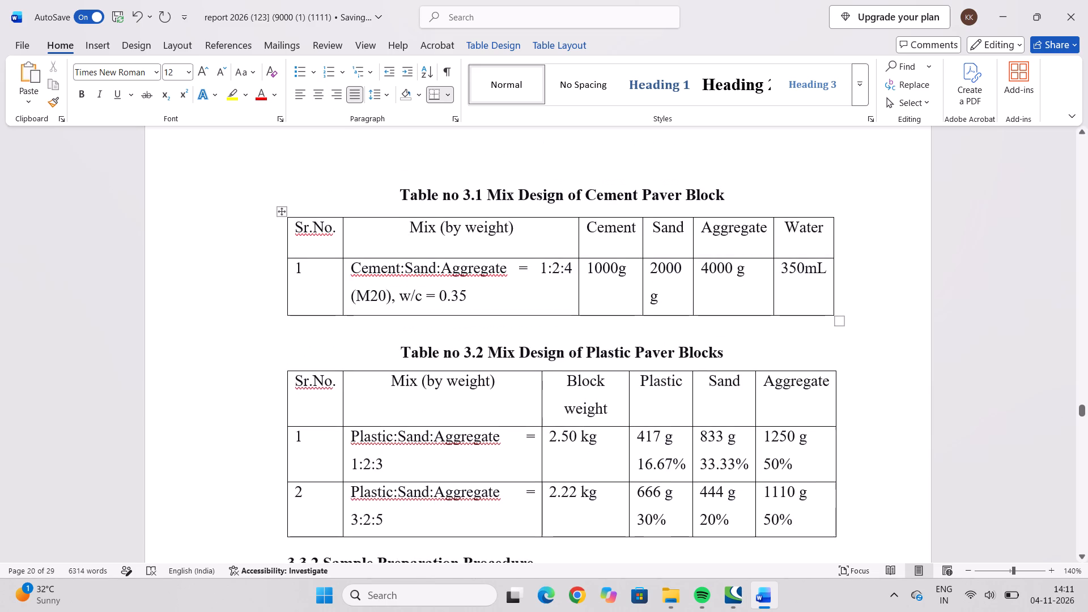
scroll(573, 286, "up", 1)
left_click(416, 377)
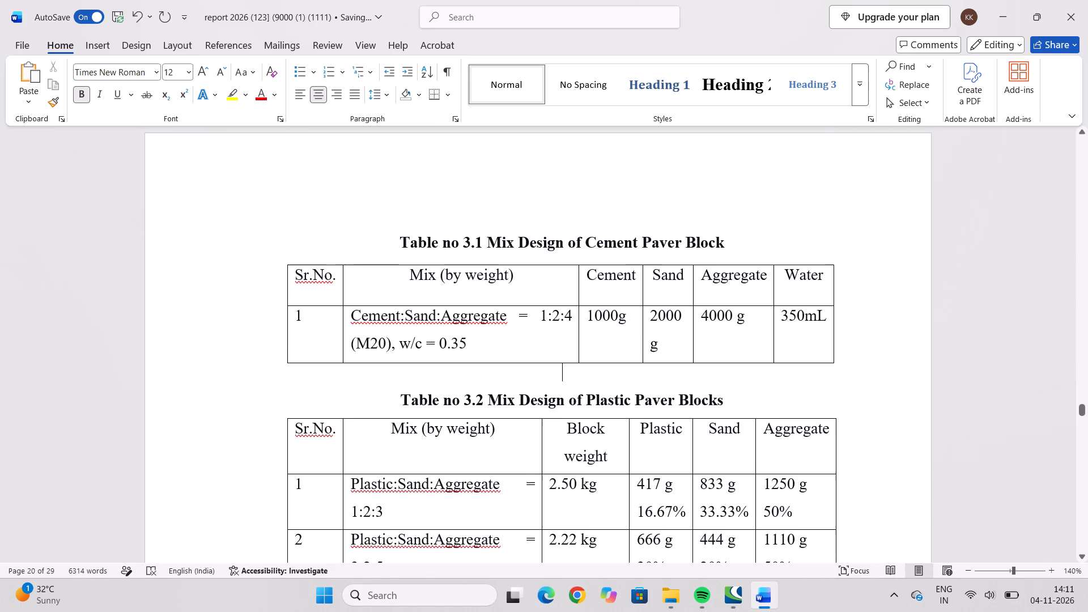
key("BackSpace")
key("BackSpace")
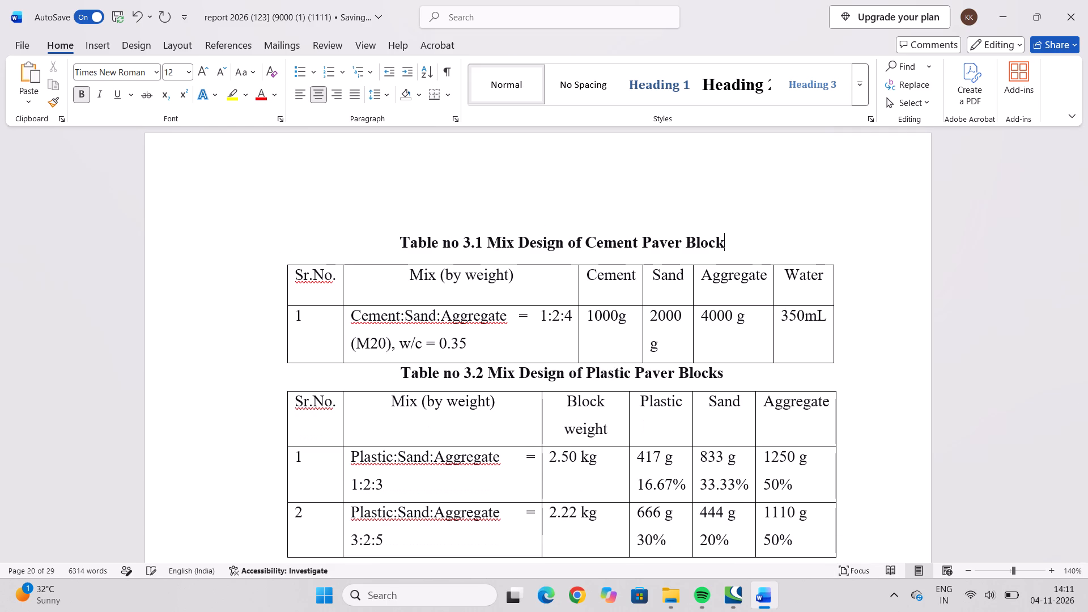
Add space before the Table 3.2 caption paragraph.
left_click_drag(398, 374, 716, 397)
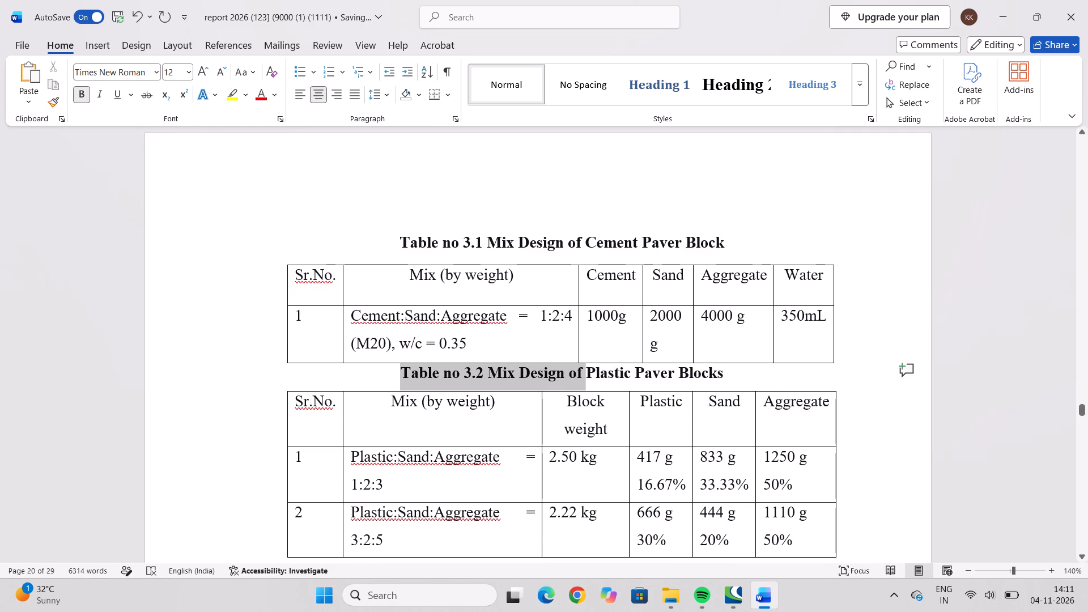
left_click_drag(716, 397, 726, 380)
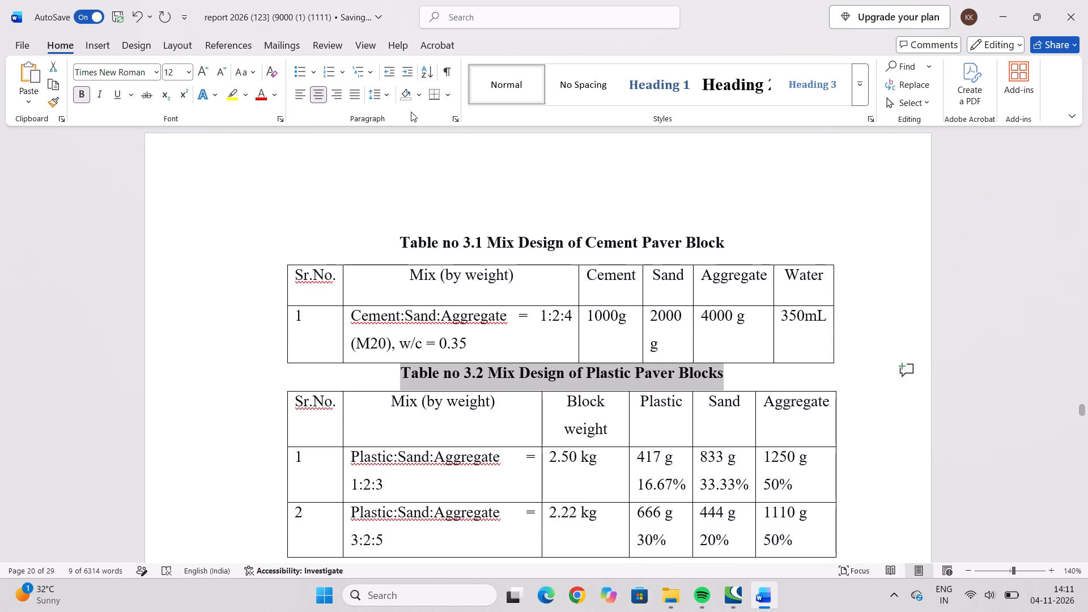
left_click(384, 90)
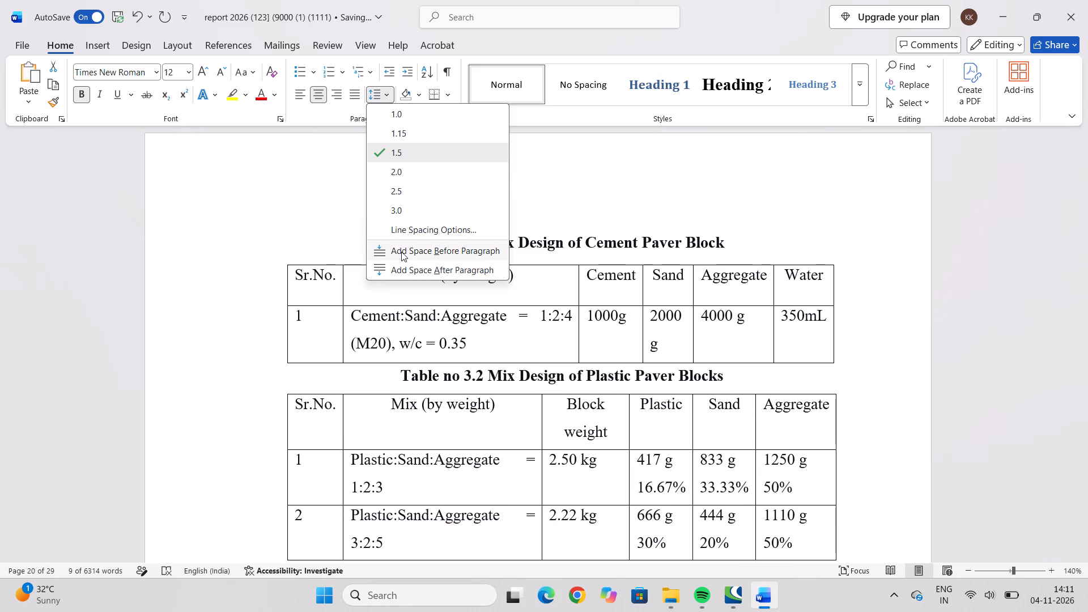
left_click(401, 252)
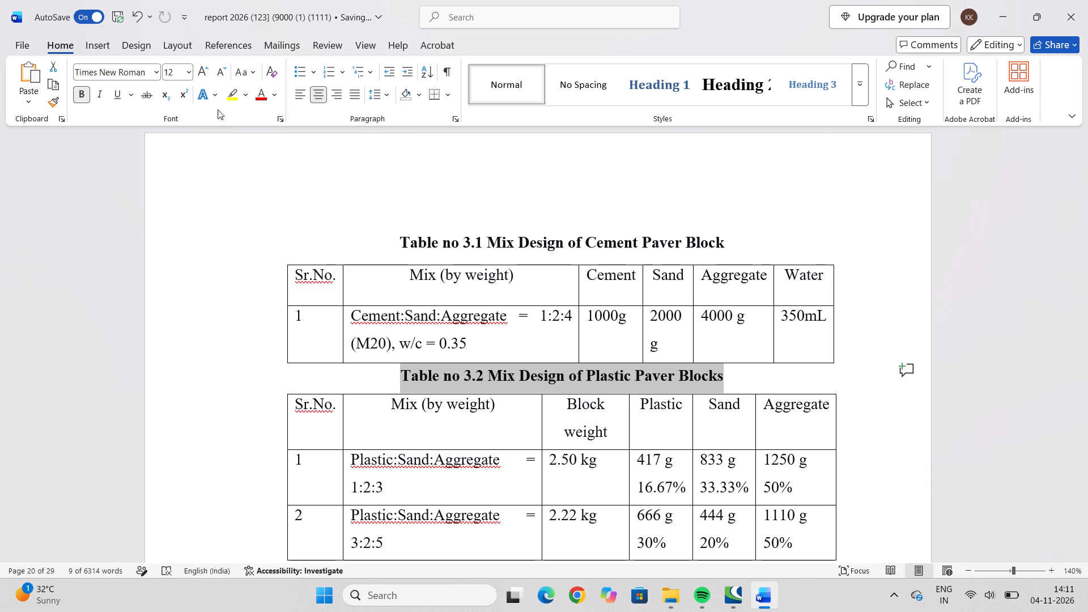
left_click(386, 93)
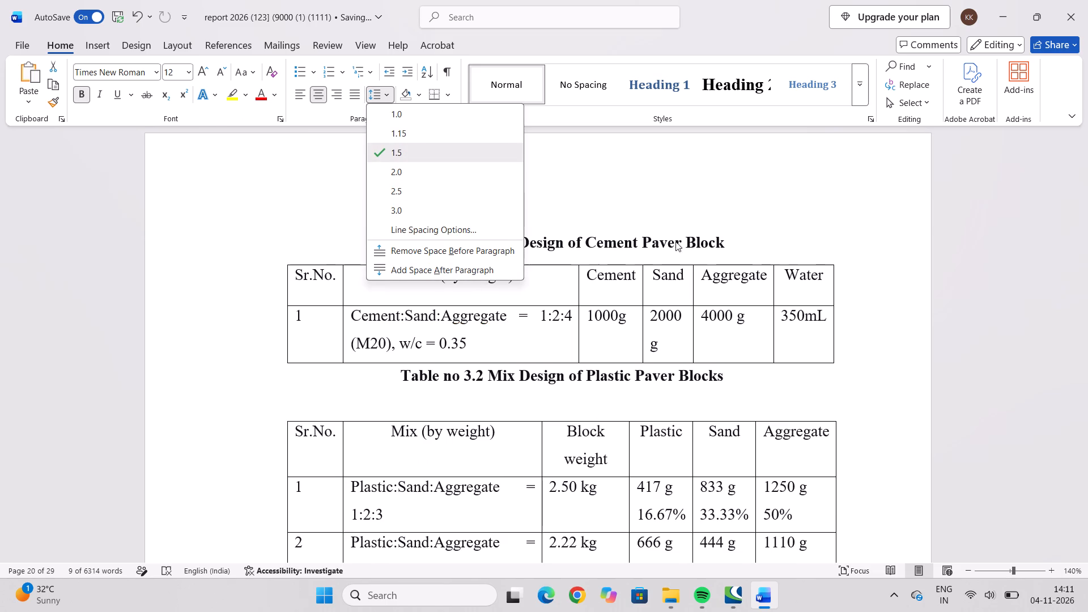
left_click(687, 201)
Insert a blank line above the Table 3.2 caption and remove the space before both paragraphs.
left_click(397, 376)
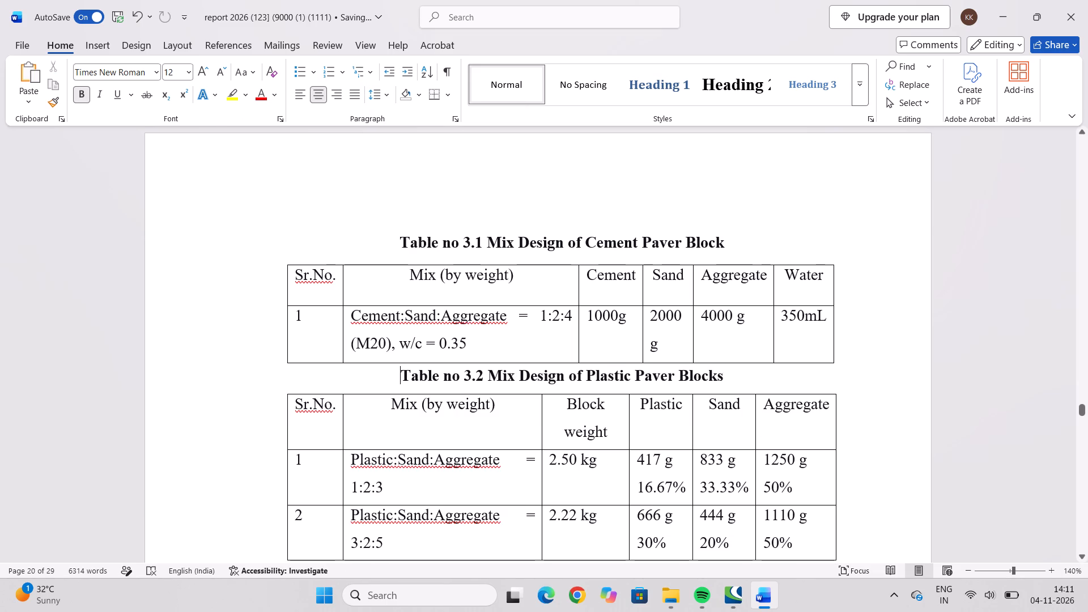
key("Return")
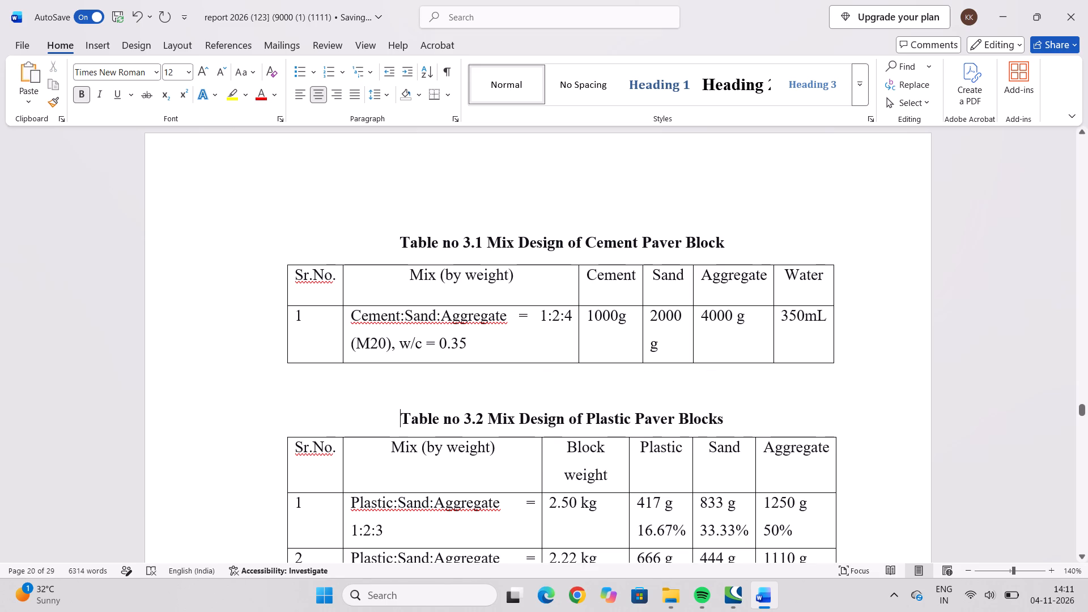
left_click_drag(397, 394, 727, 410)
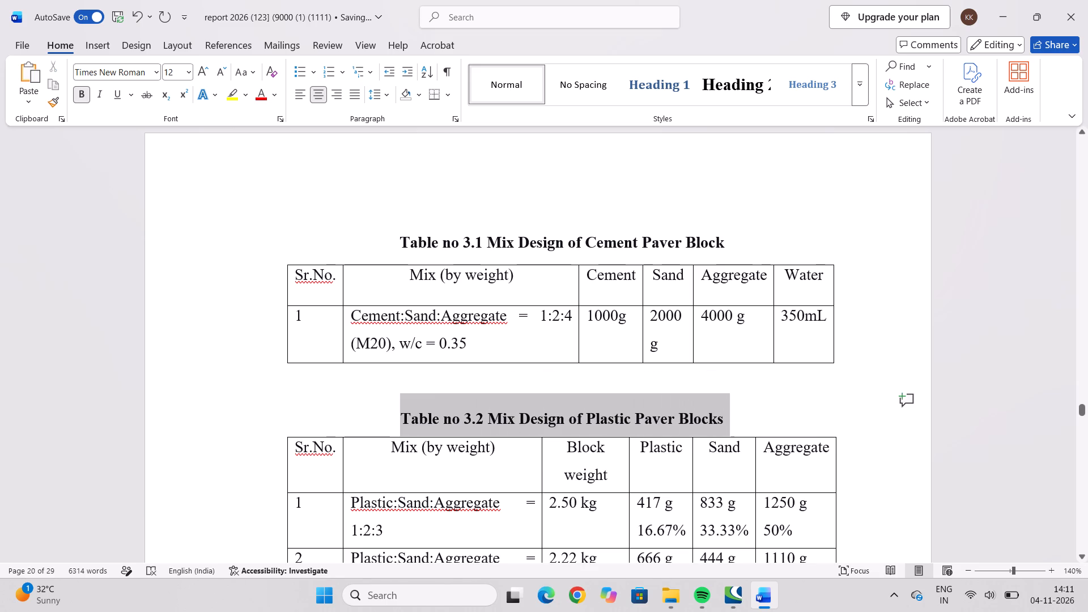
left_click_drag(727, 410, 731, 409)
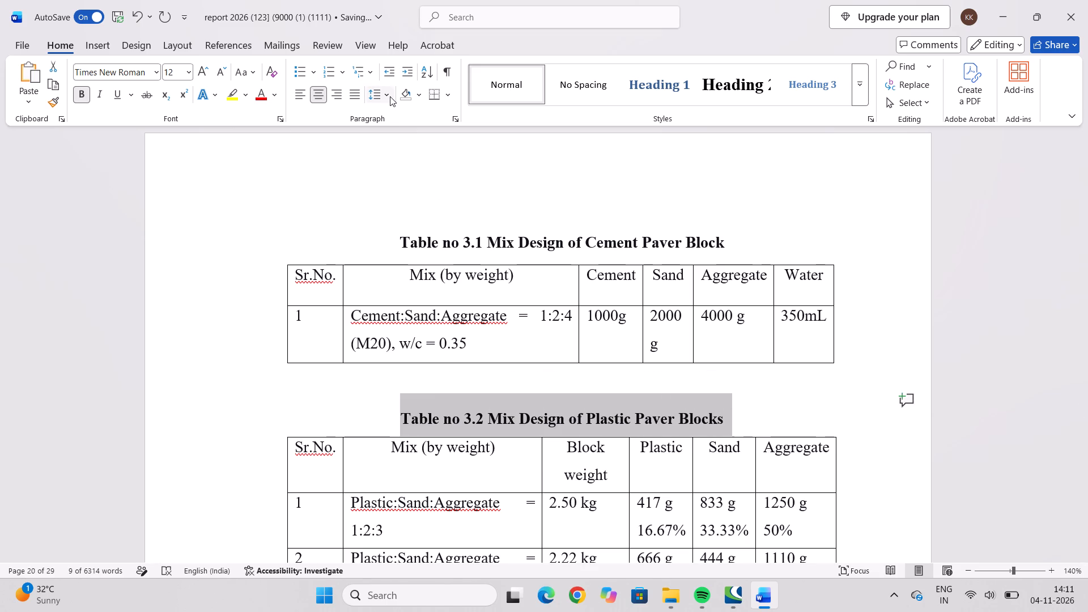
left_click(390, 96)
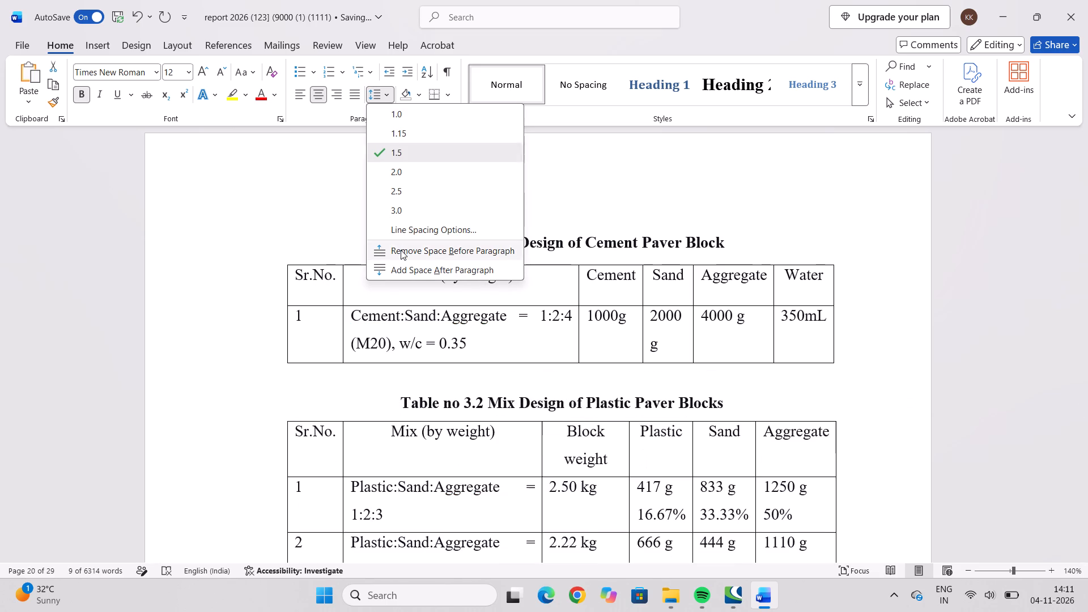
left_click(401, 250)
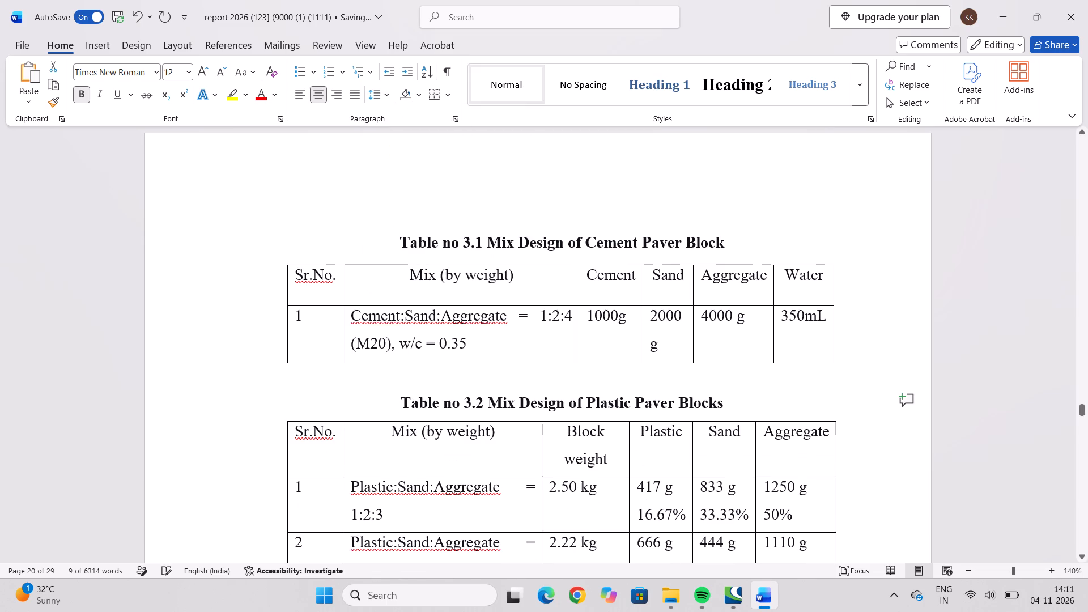
Set the font size of the blank line between Table 3.1 and the Table 3.2 caption to 8.
left_click(437, 384)
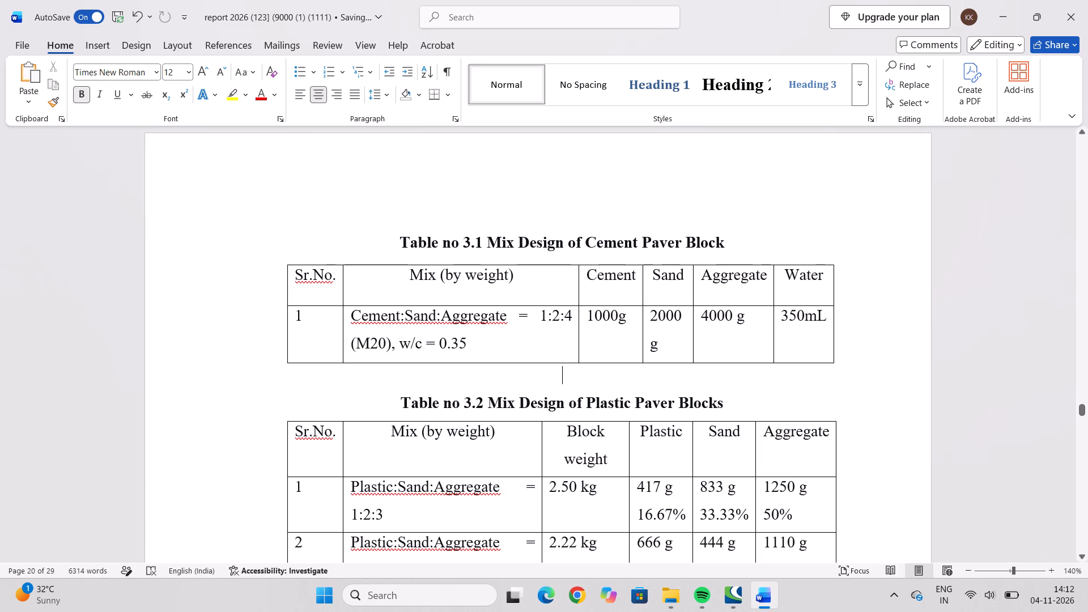
left_click_drag(402, 374, 575, 385)
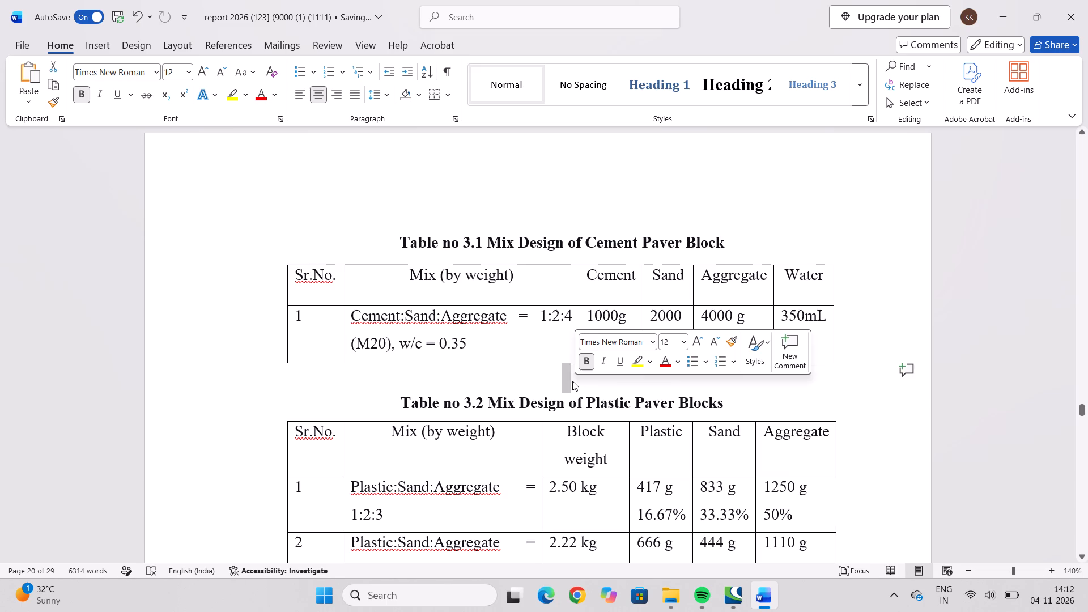
left_click(188, 66)
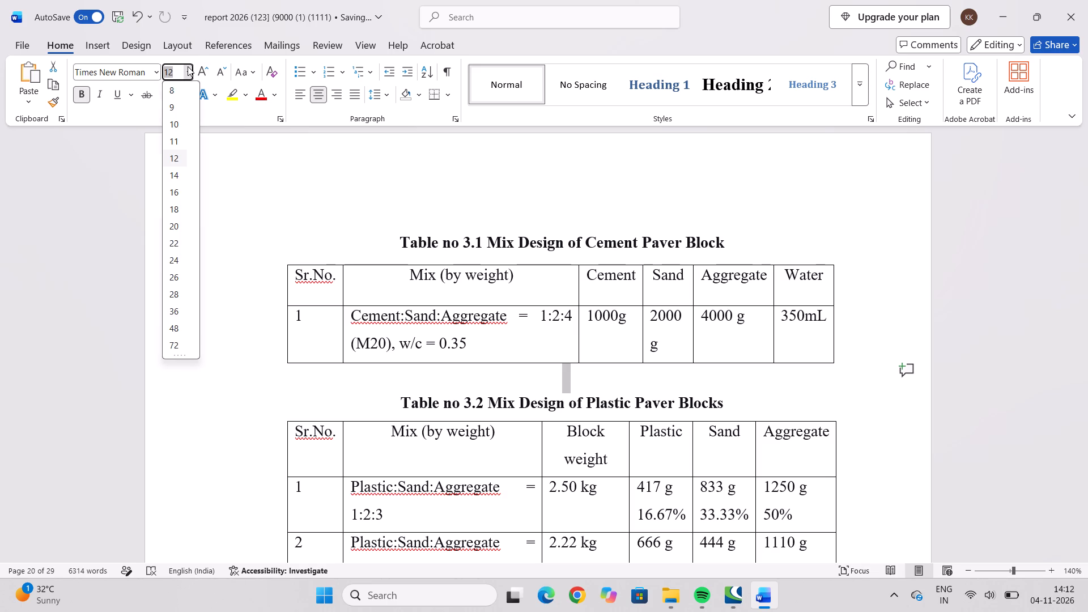
left_click(178, 90)
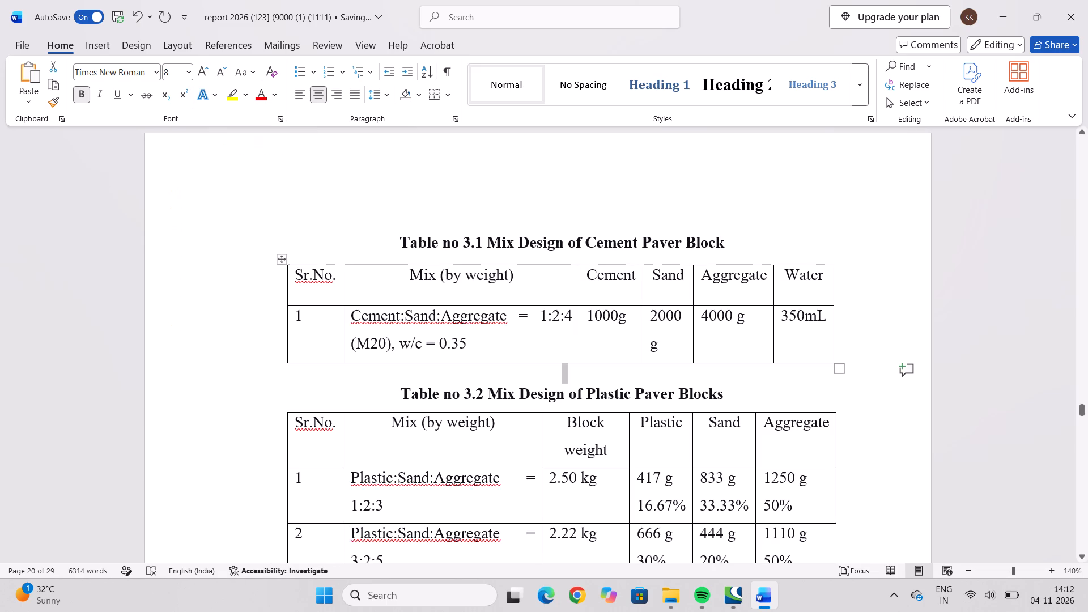
left_click(420, 373)
scroll(839, 376, "down", 2)
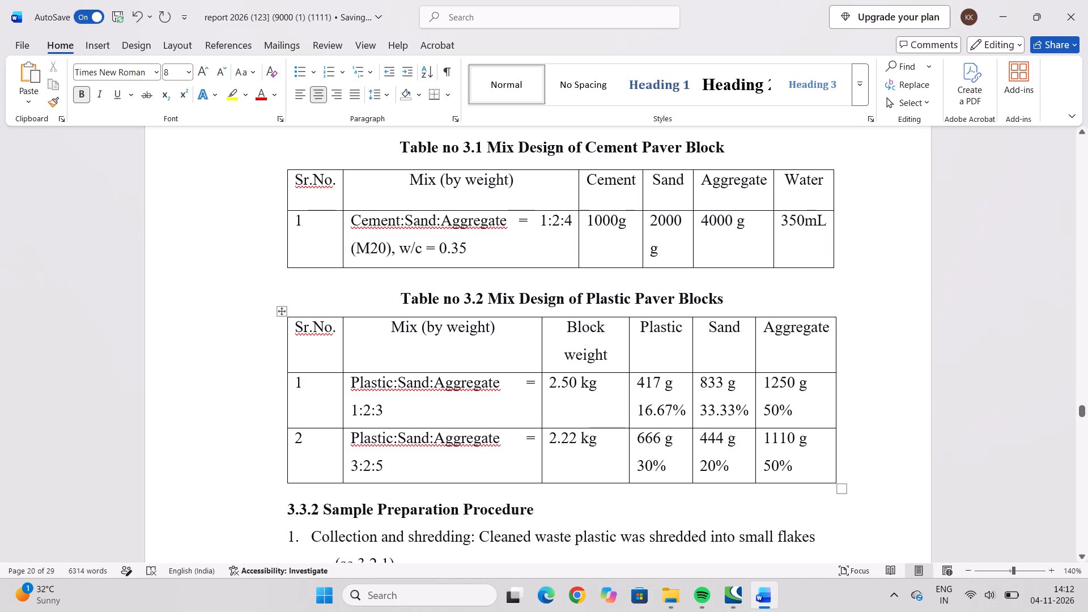
Delete the blank line between Table 3.1 and the Table 3.2 caption.
key("BackSpace")
key("BackSpace")
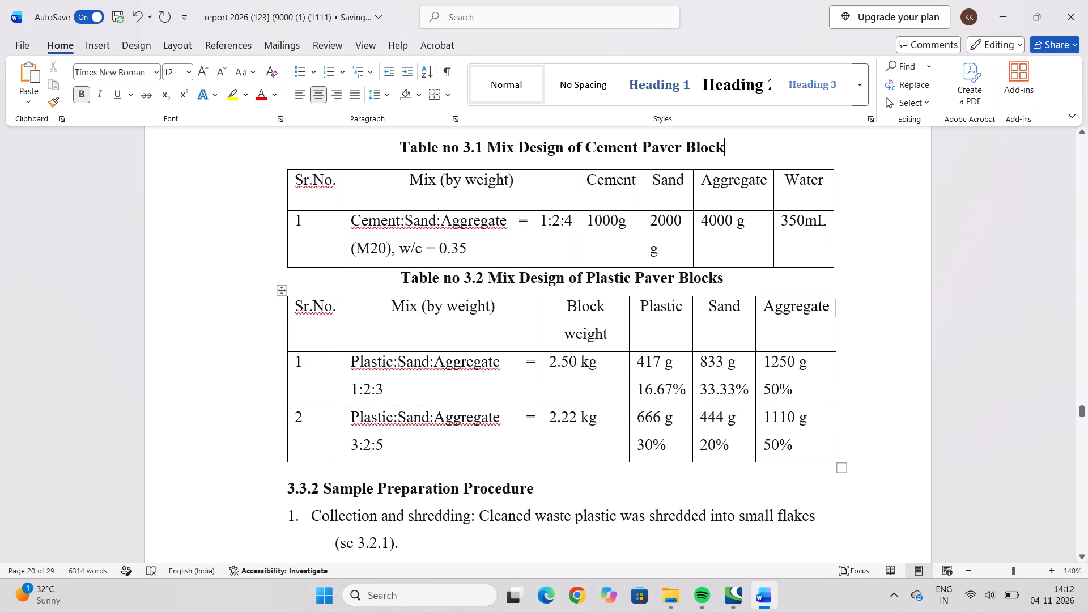
left_click(399, 277)
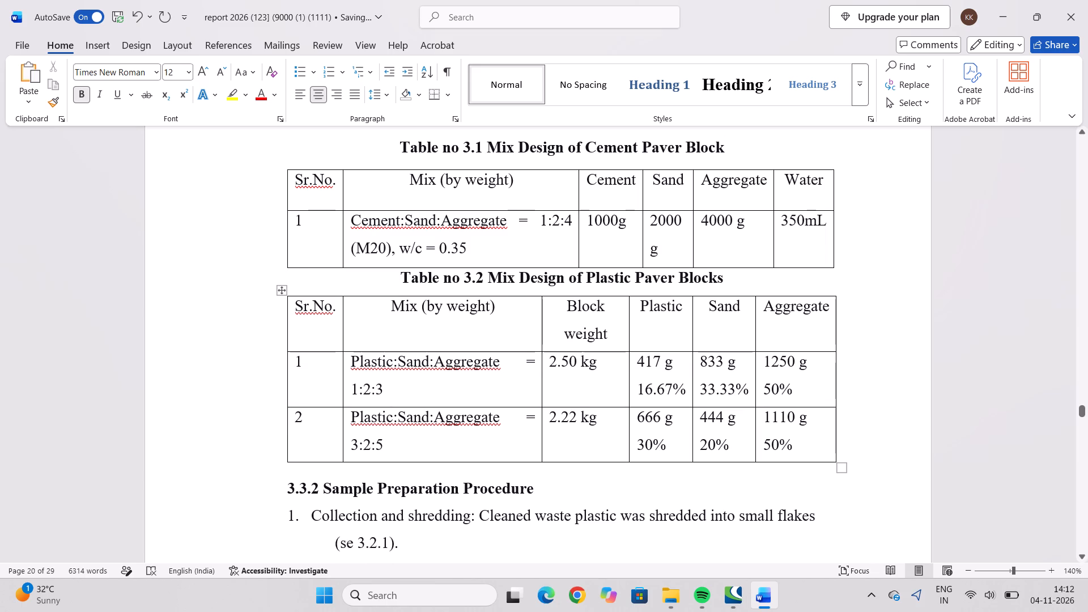
scroll(832, 379, "down", 3)
scroll(831, 379, "up", 3)
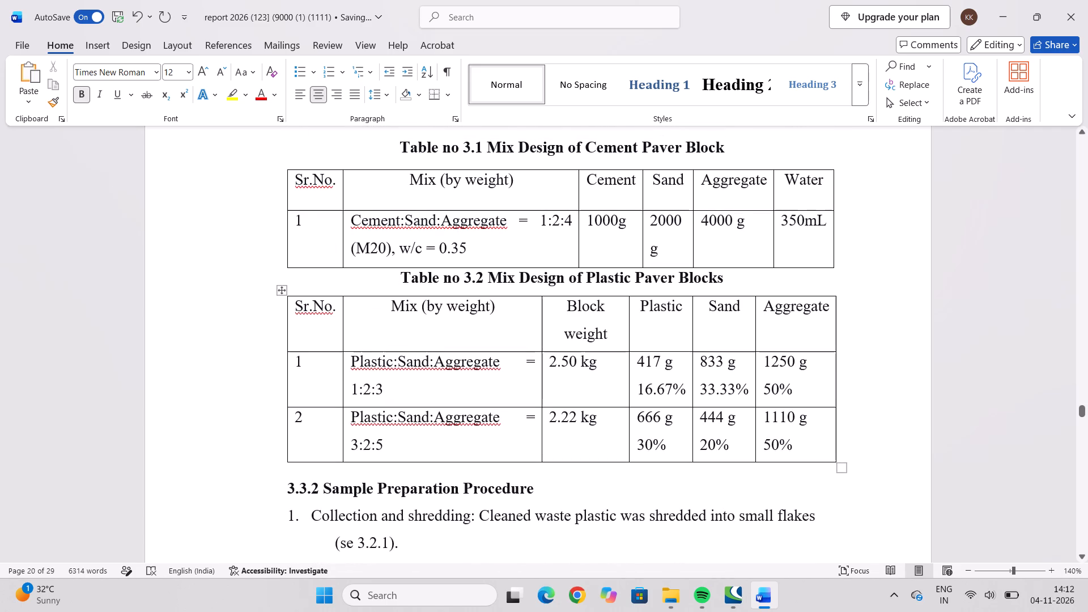
Narrow Table 3.2 slightly by moving its outer edge inward, roughly in line with Table 3.1.
left_click(835, 334)
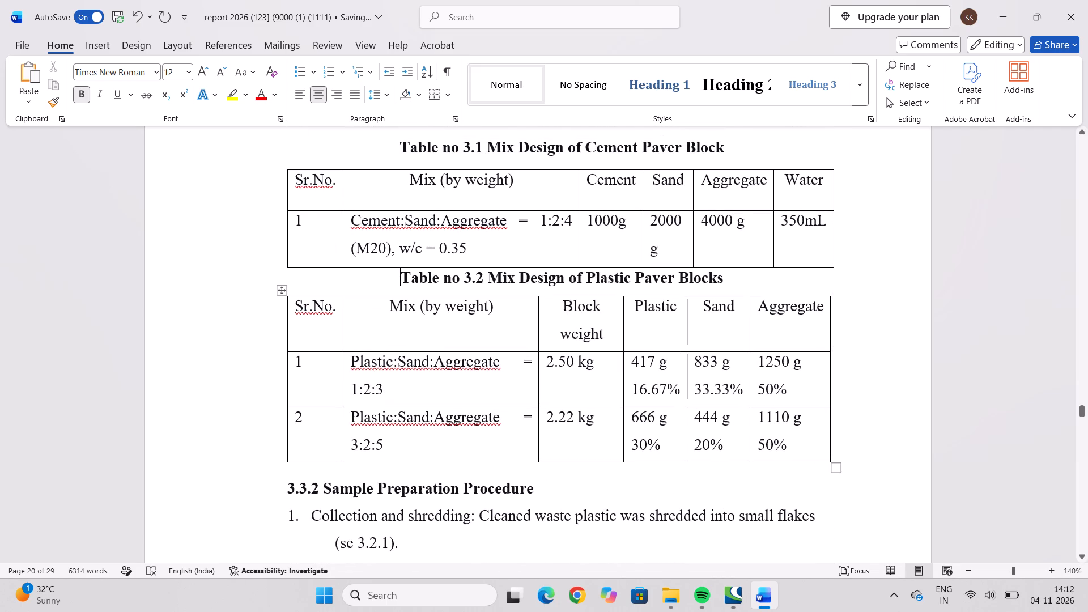
left_click(287, 316)
Centre the header row text of Table 3.3, from Indicator to Reference.
scroll(521, 467, "down", 20)
scroll(521, 467, "down", 2)
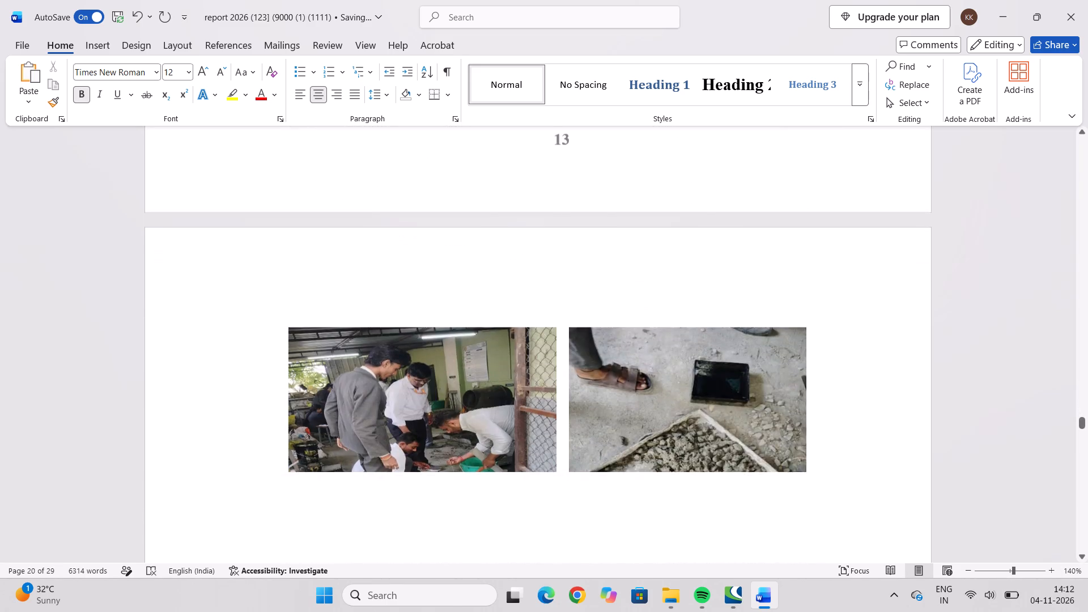
scroll(529, 463, "down", 11)
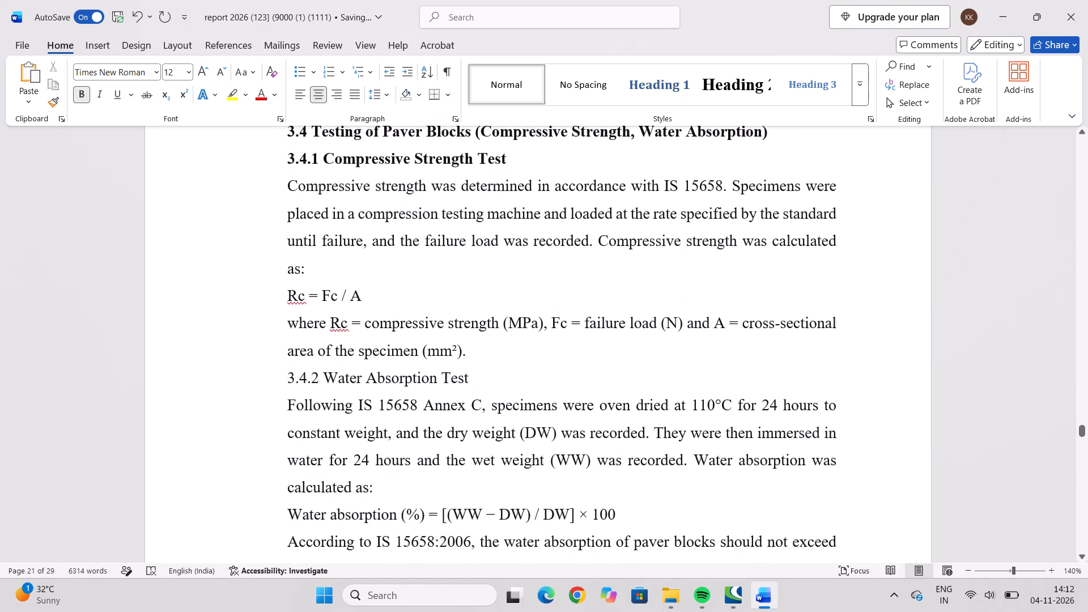
scroll(529, 463, "down", 19)
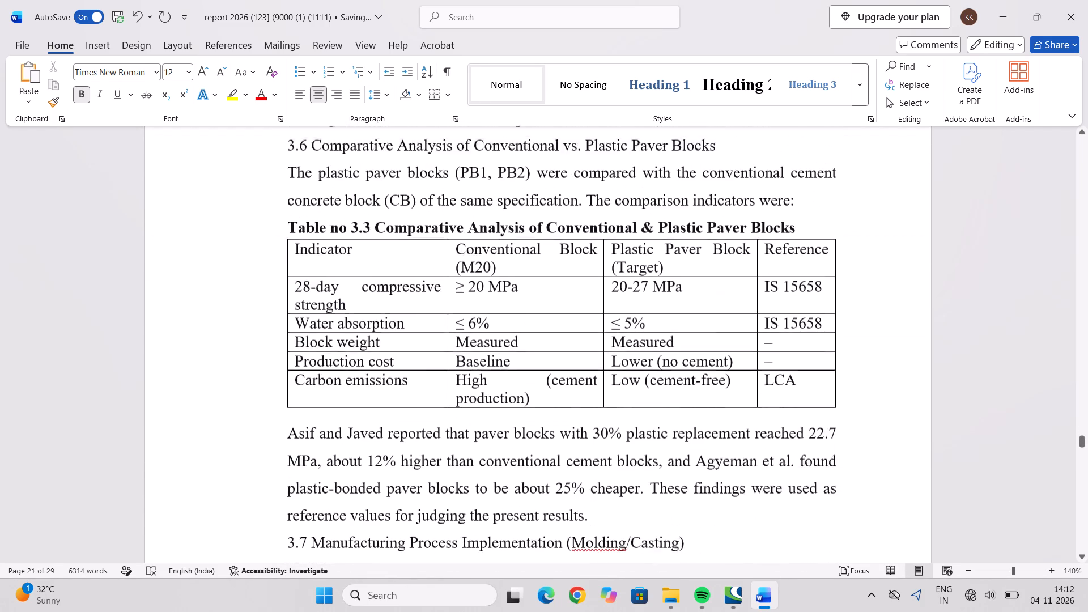
scroll(529, 463, "down", 10)
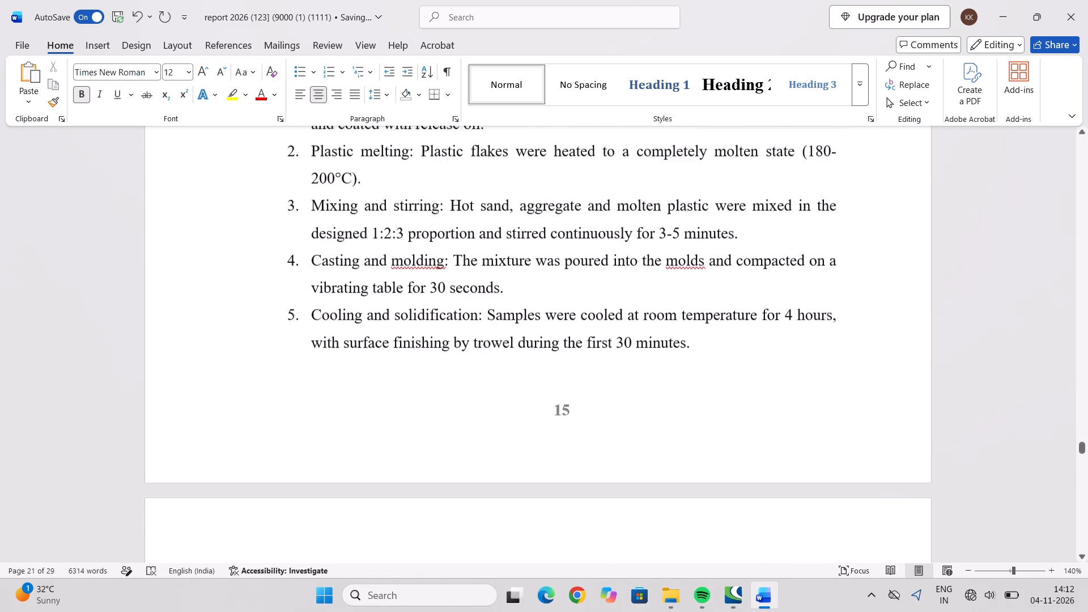
scroll(529, 461, "down", 4)
scroll(529, 461, "up", 19)
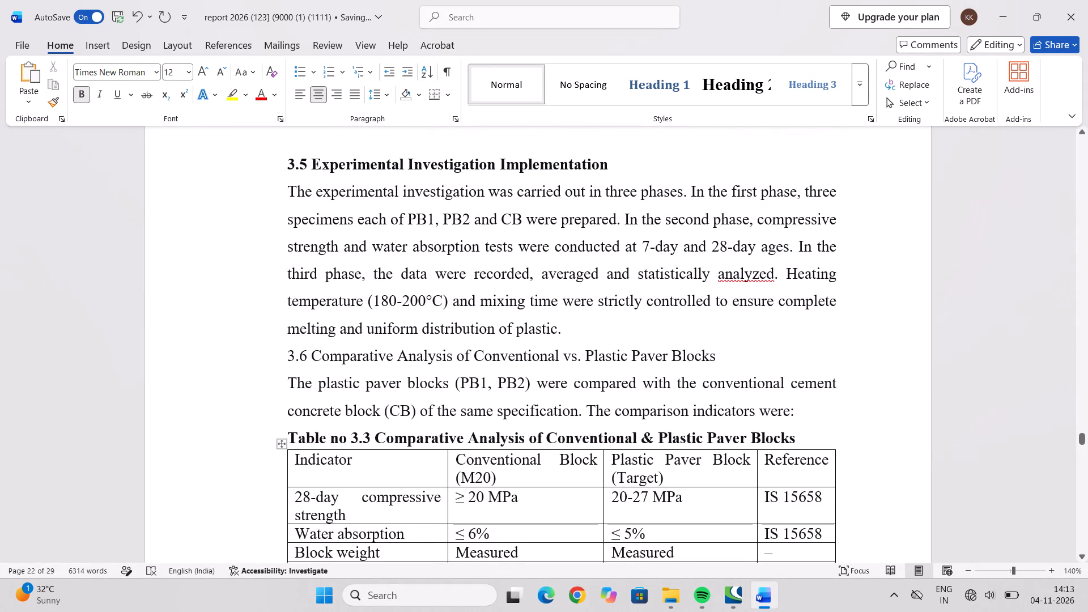
left_click_drag(295, 460, 798, 481)
left_click(318, 92)
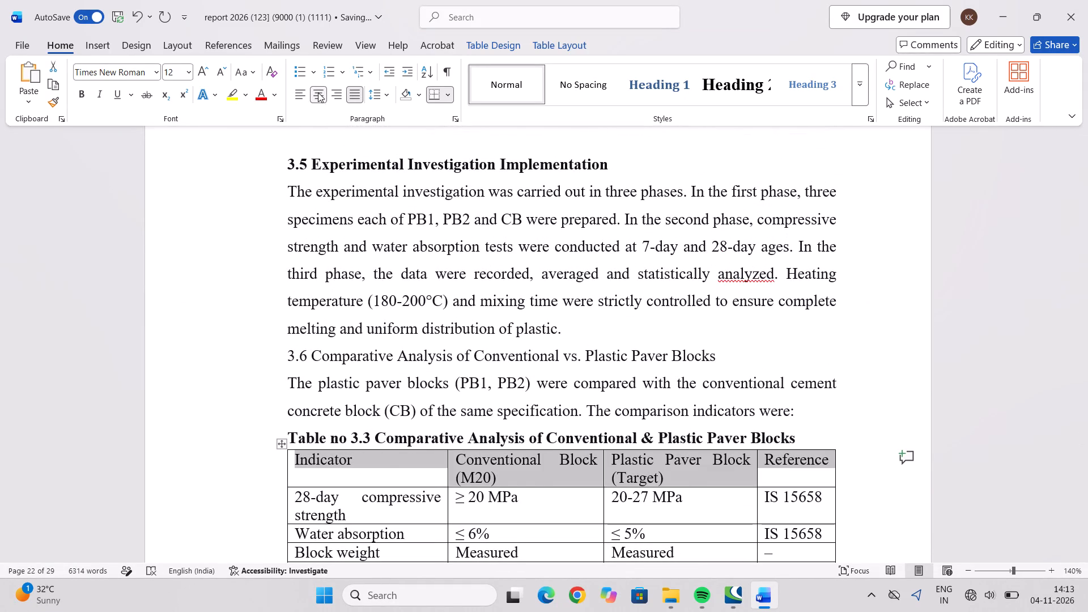
scroll(679, 508, "down", 5)
left_click(666, 465)
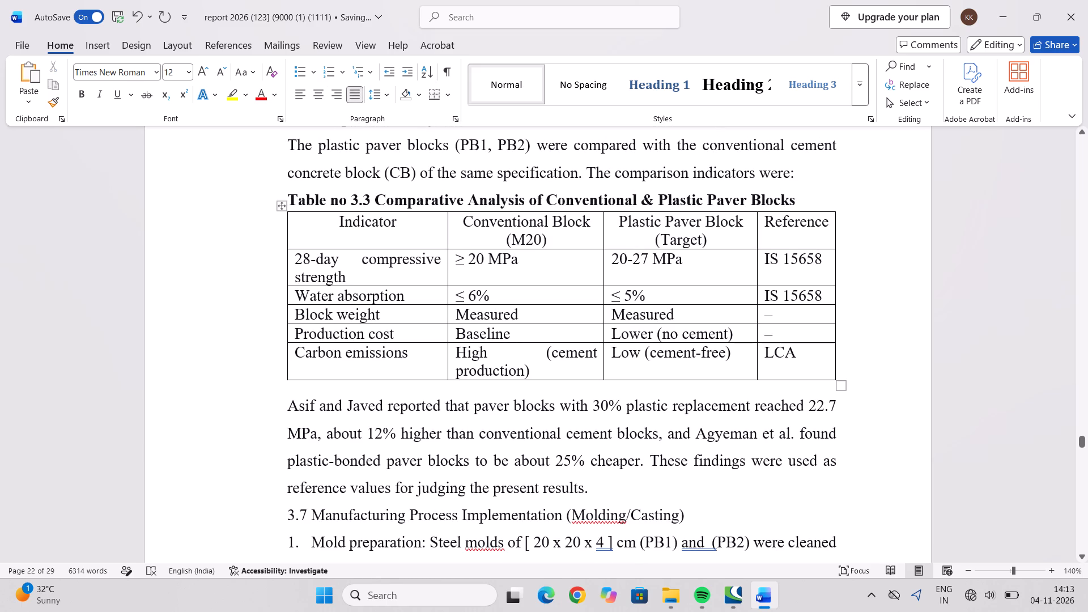
Check the layout of sections 3.7 to 3.9 and of the preceding pages back to the sample preparation figures.
scroll(576, 356, "down", 6)
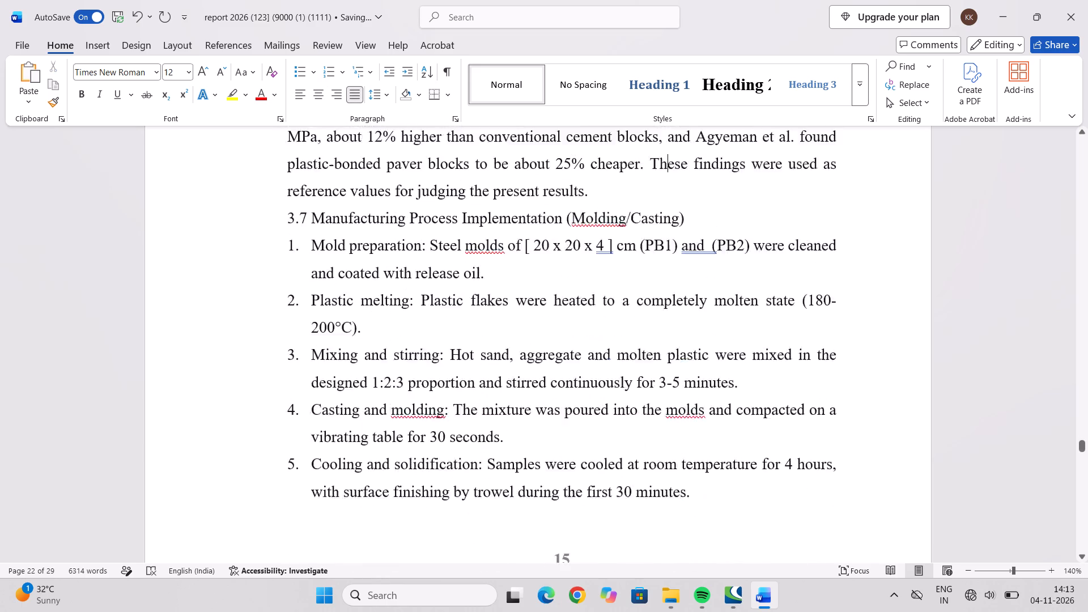
scroll(579, 355, "down", 13)
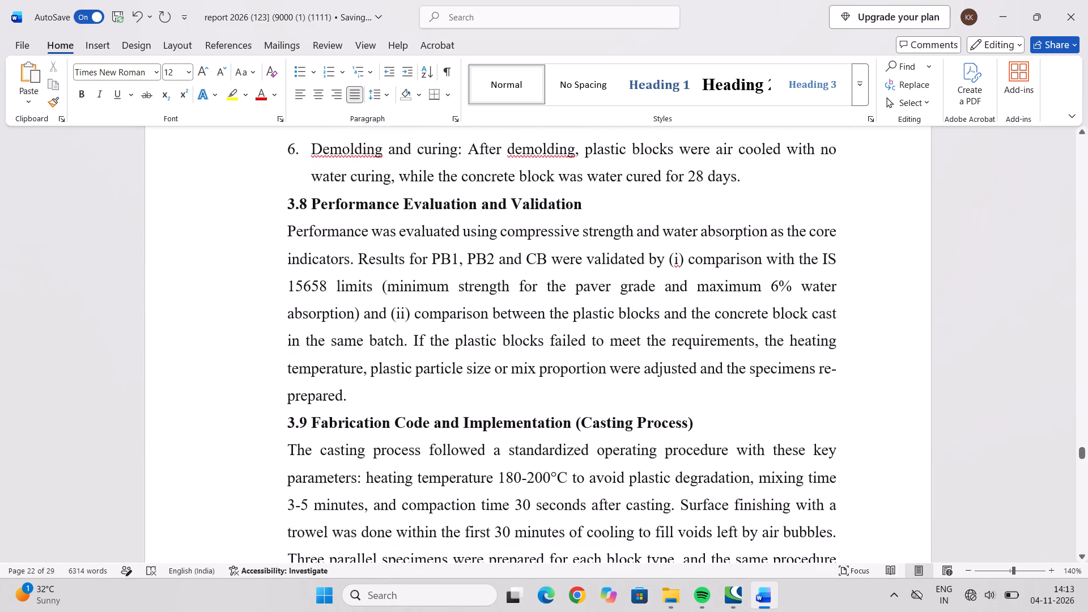
scroll(581, 354, "down", 10)
scroll(582, 353, "up", 12)
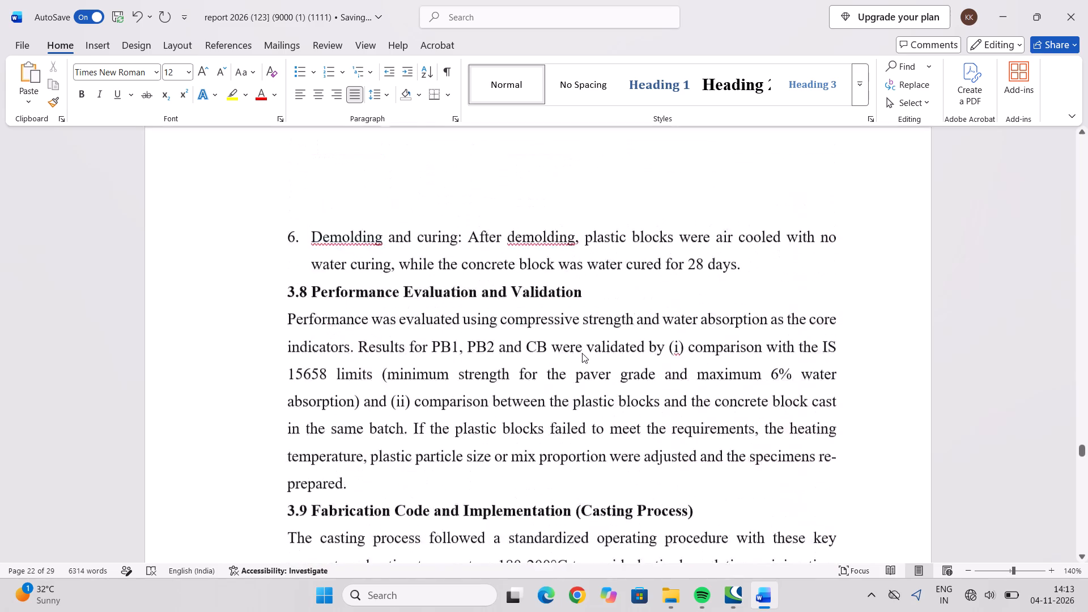
scroll(582, 353, "up", 20)
scroll(582, 353, "up", 12)
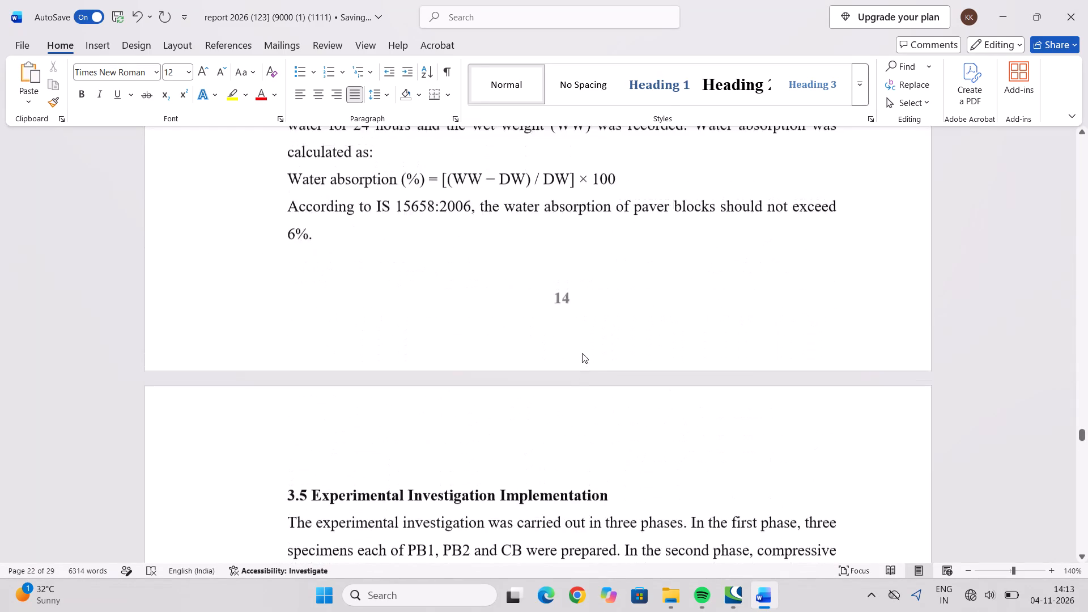
scroll(582, 353, "up", 18)
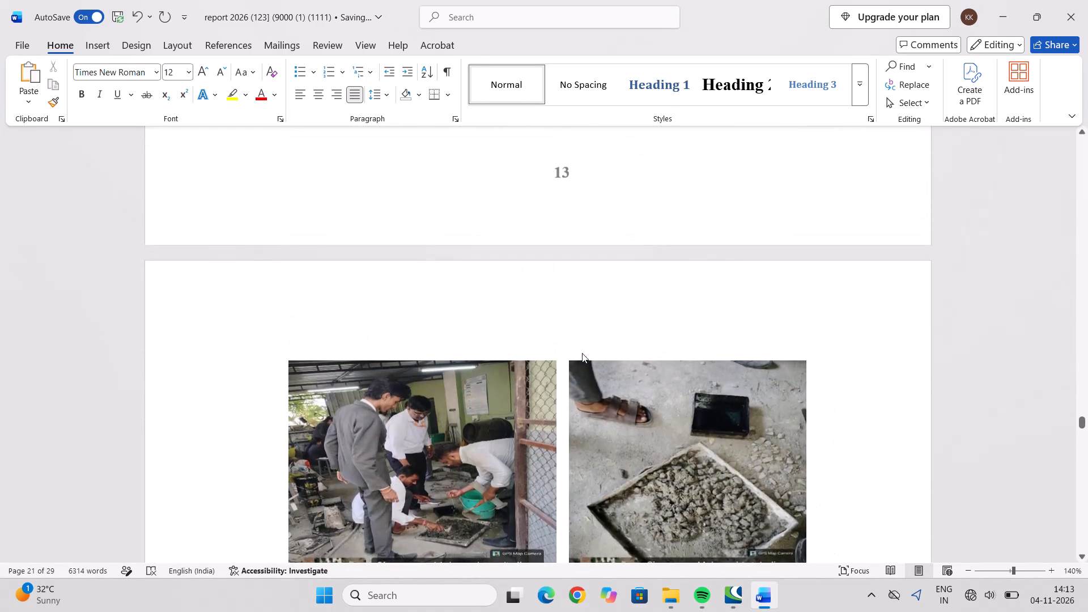
scroll(582, 353, "up", 1)
Widen the Fig 3.5 picture slightly toward the page margin, keeping its bottom edge about level with the Fig 3.4 picture.
scroll(582, 353, "down", 4)
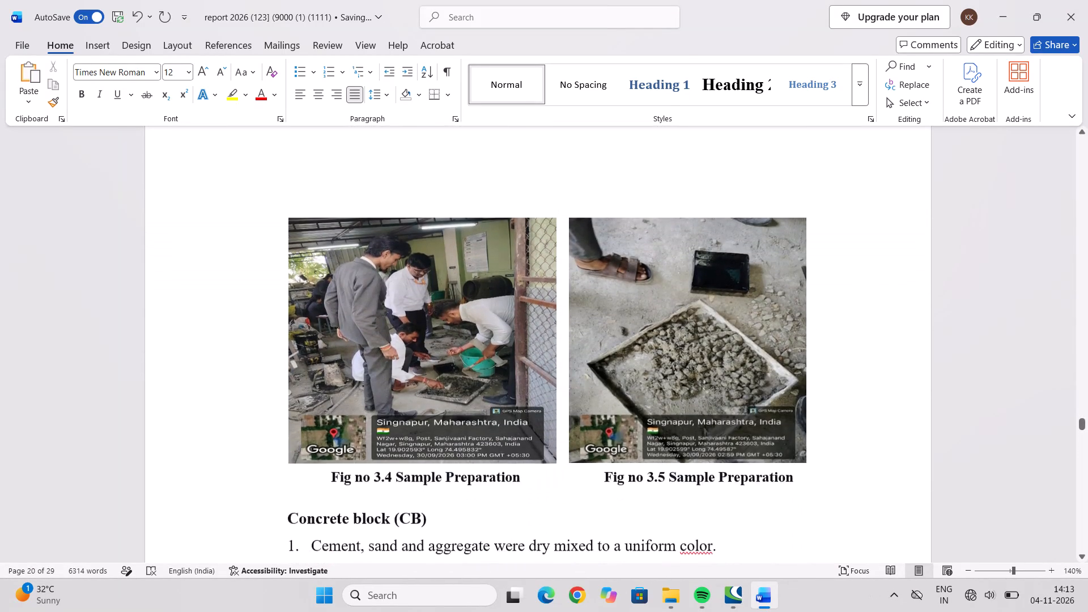
scroll(582, 353, "down", 2)
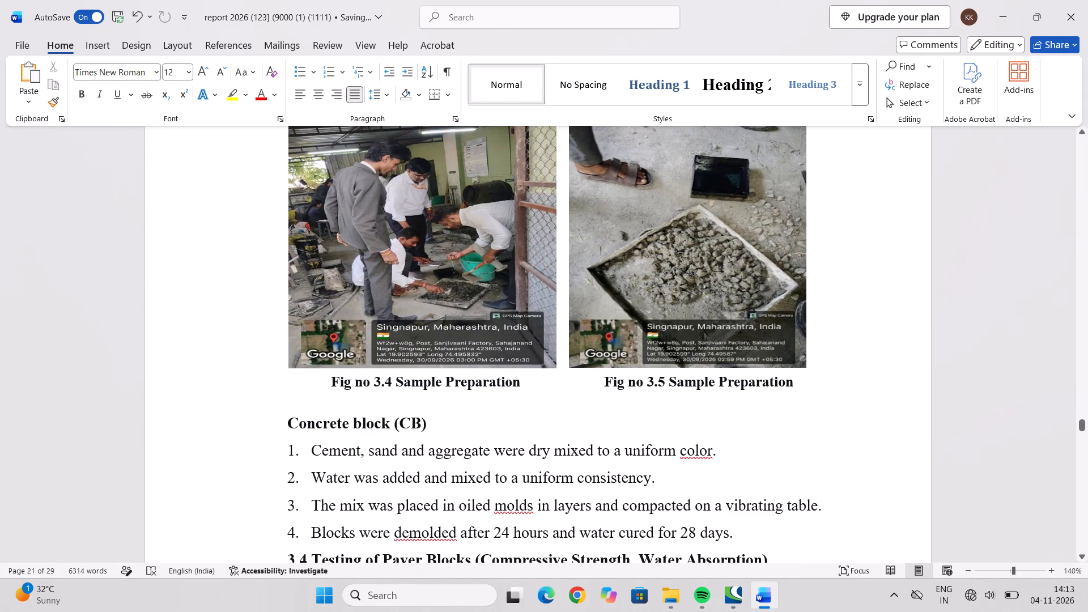
left_click(781, 328)
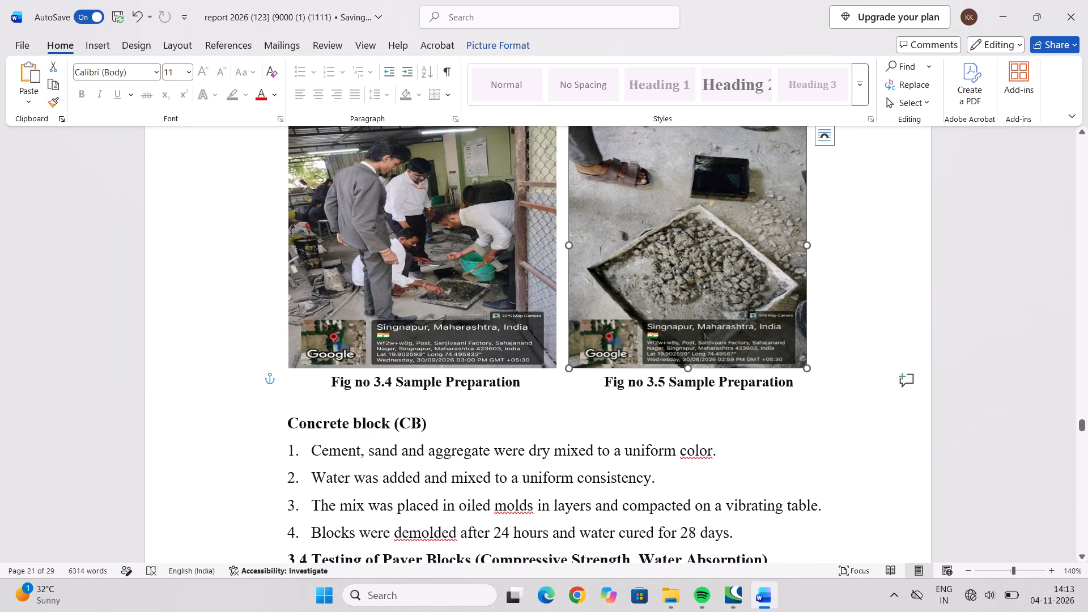
left_click_drag(809, 244, 815, 247)
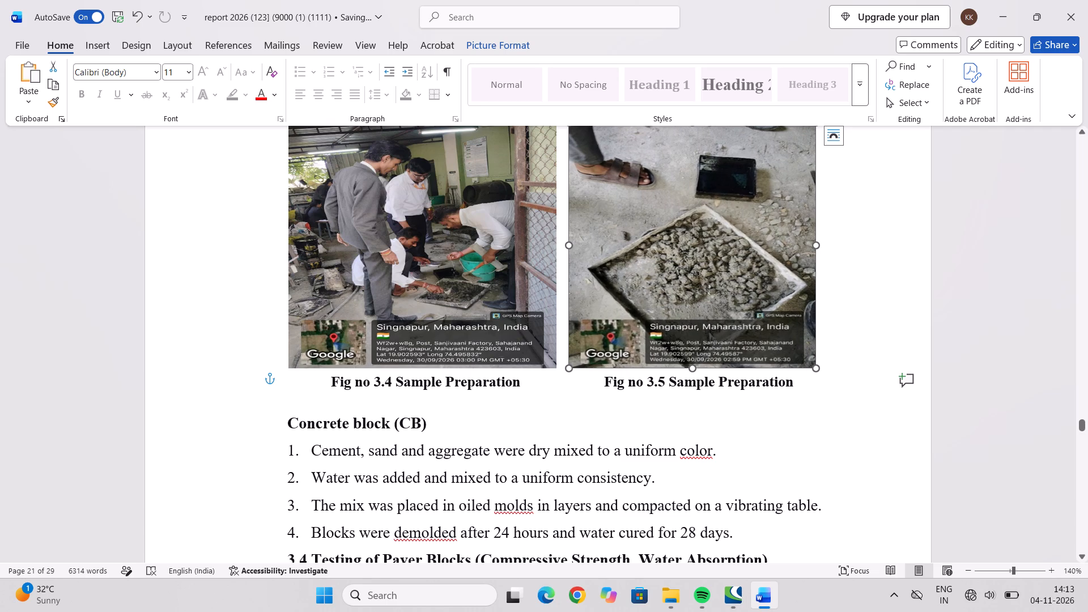
left_click_drag(816, 369, 812, 369)
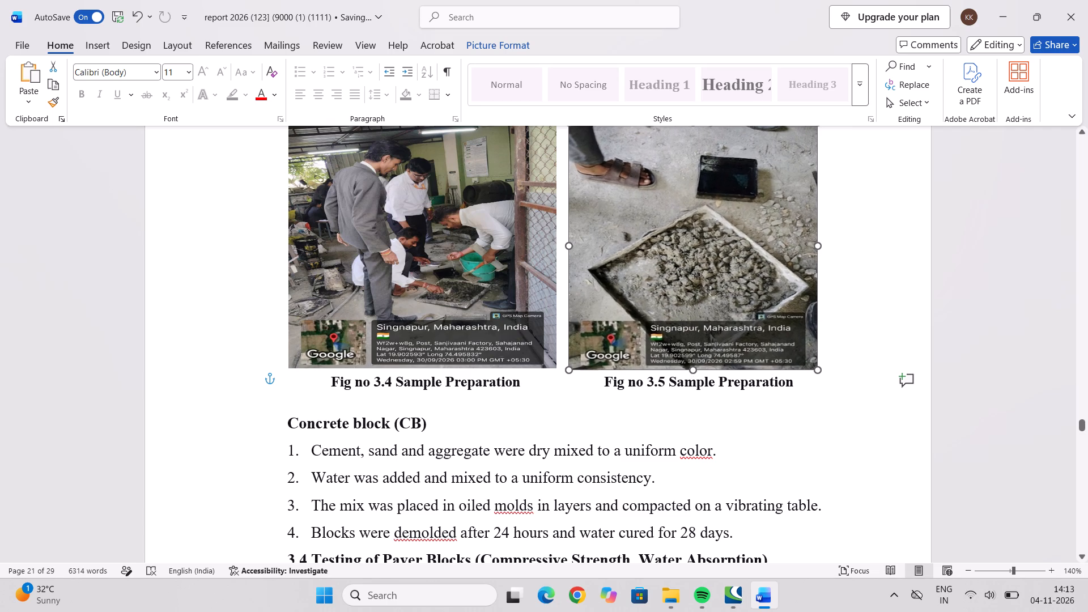
left_click_drag(812, 369, 809, 367)
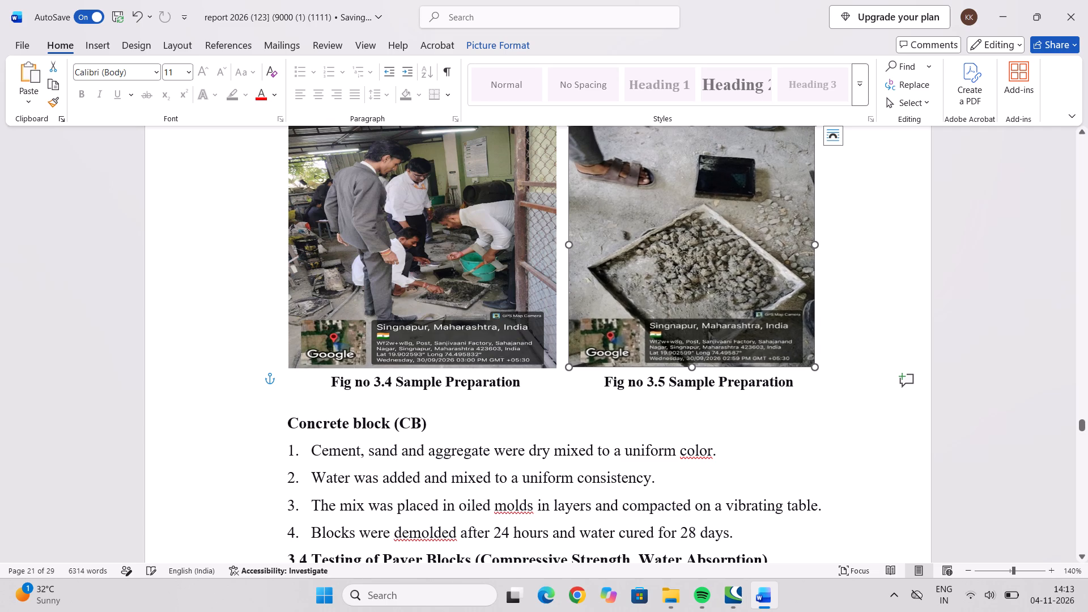
left_click(834, 325)
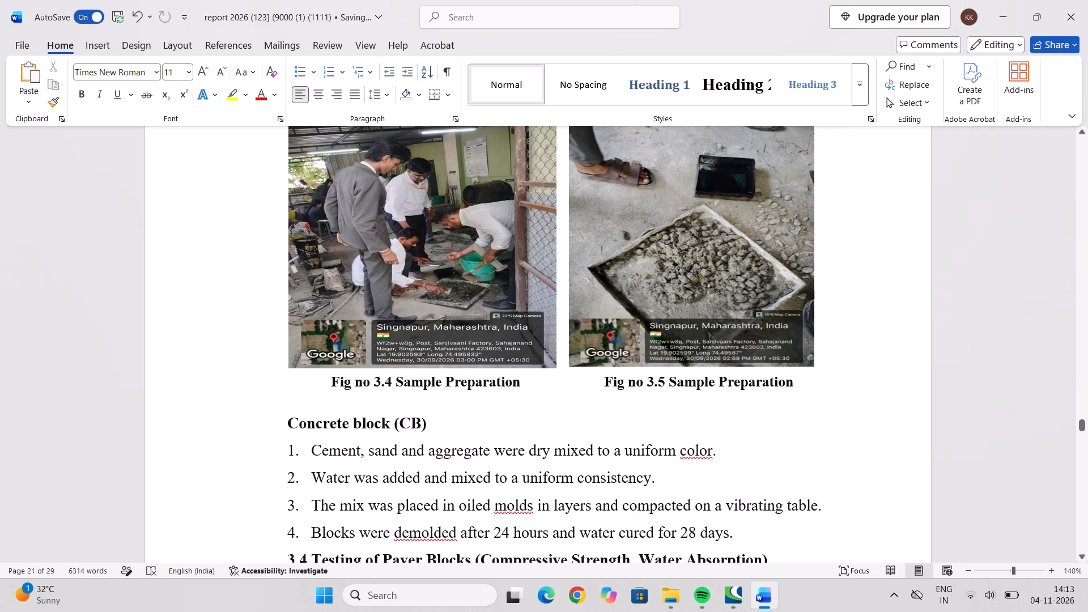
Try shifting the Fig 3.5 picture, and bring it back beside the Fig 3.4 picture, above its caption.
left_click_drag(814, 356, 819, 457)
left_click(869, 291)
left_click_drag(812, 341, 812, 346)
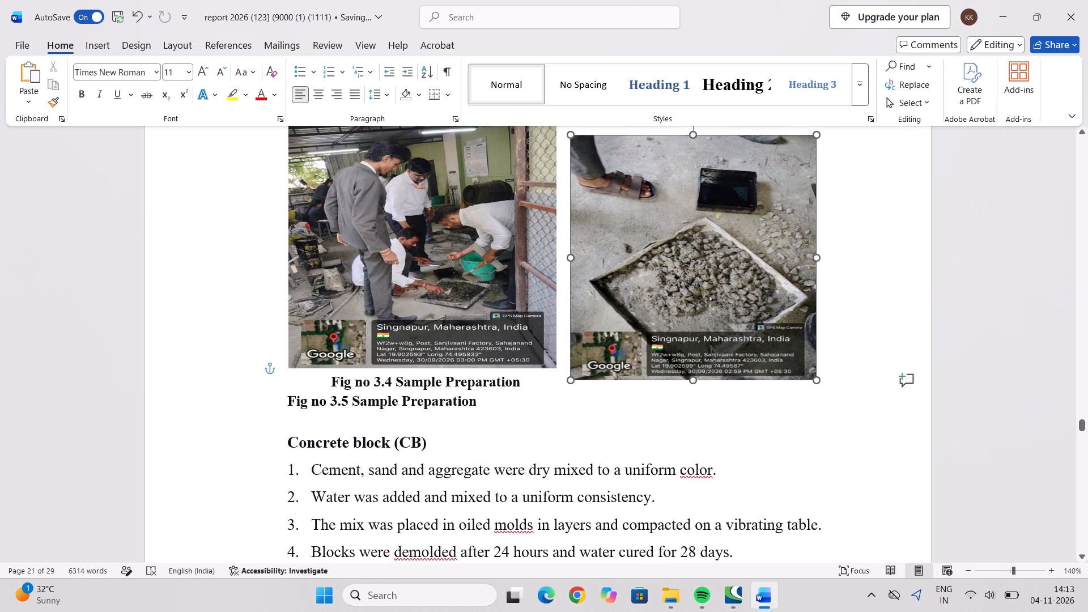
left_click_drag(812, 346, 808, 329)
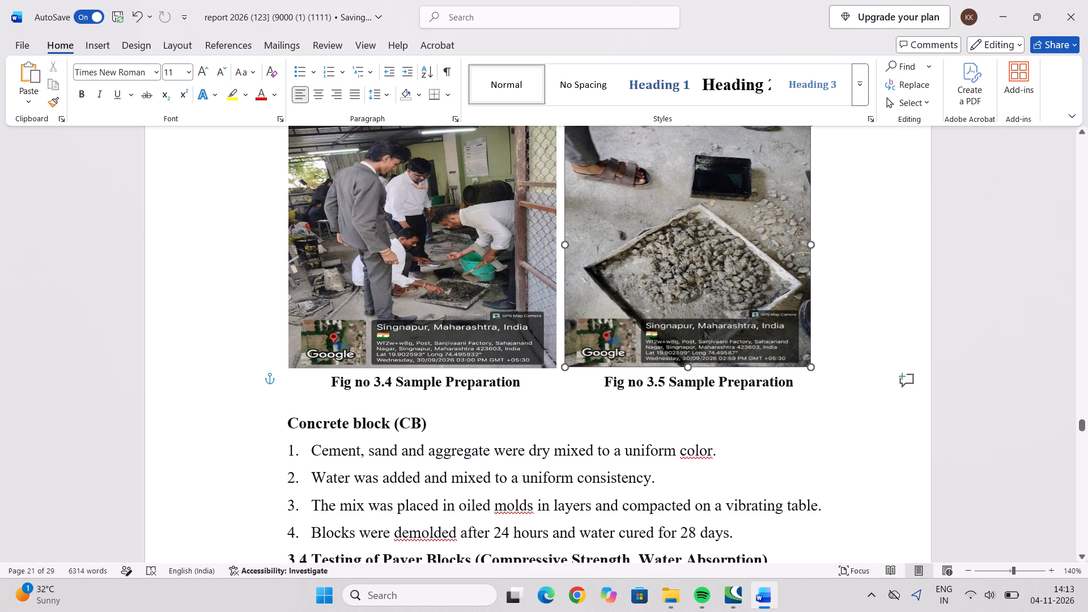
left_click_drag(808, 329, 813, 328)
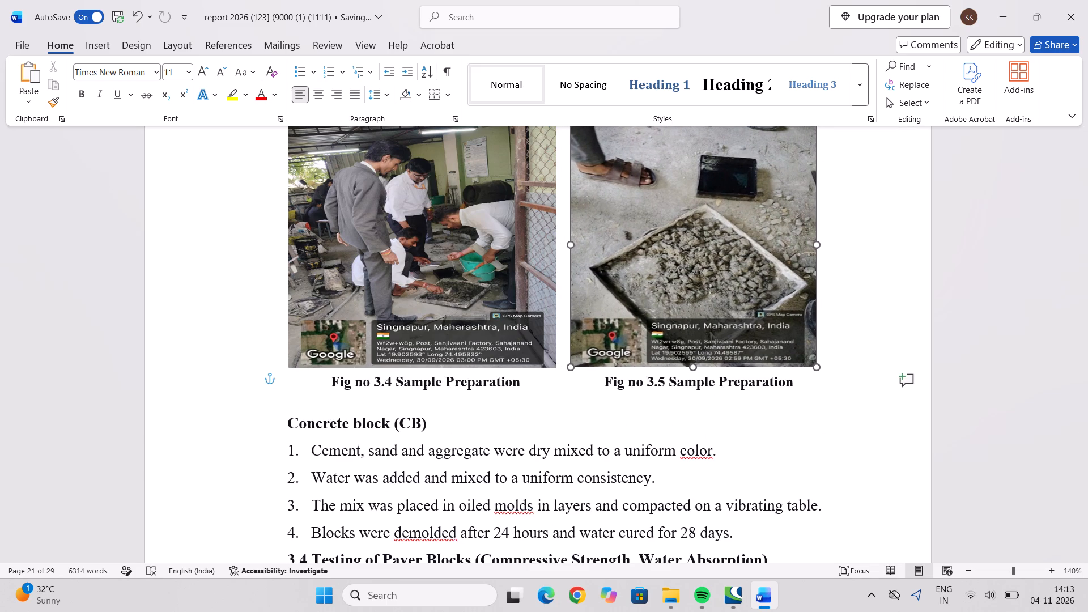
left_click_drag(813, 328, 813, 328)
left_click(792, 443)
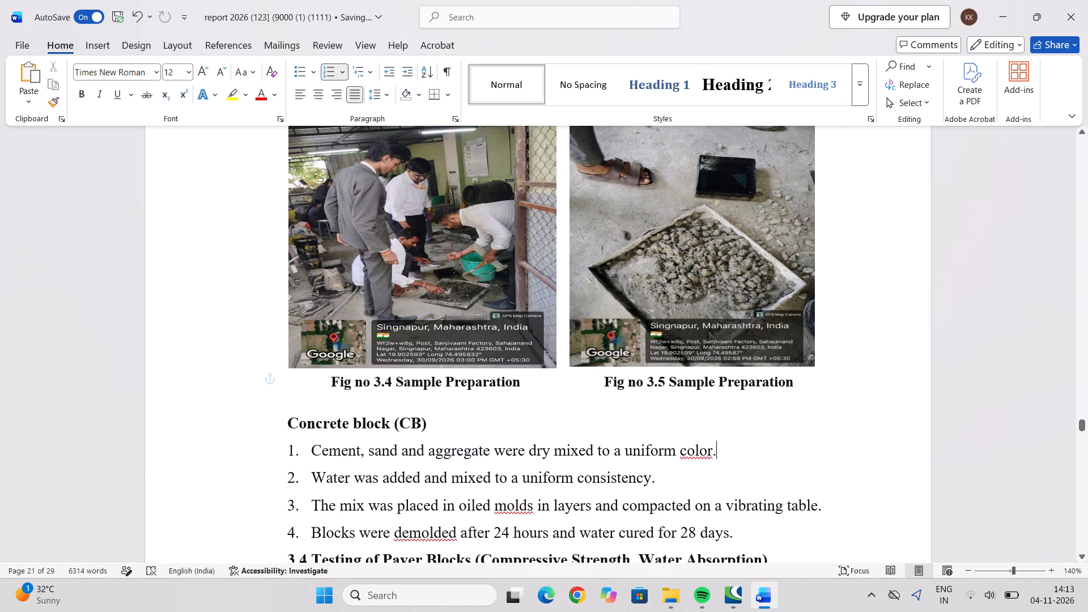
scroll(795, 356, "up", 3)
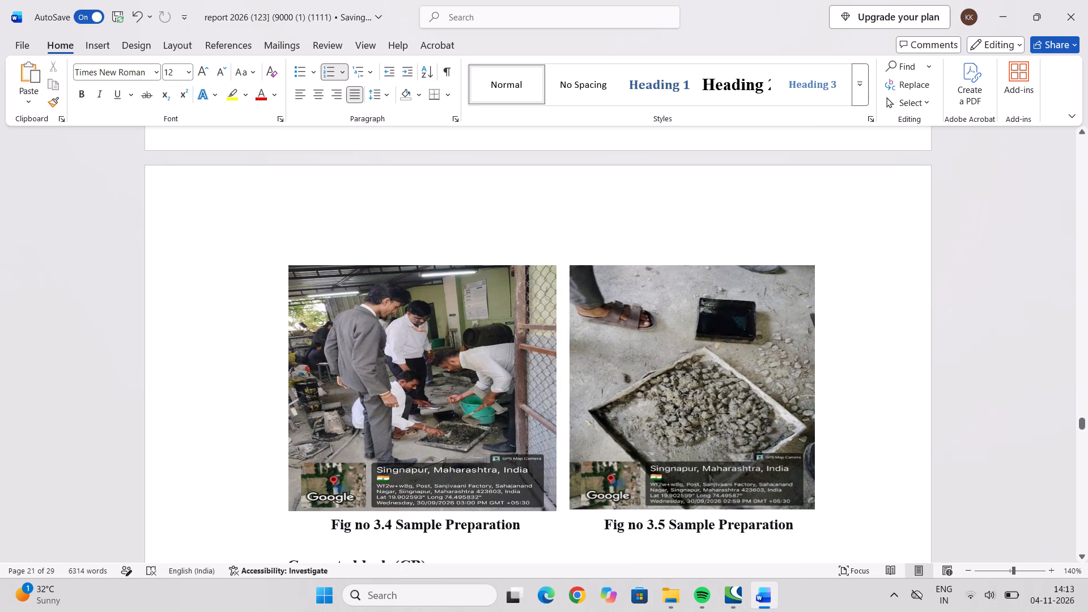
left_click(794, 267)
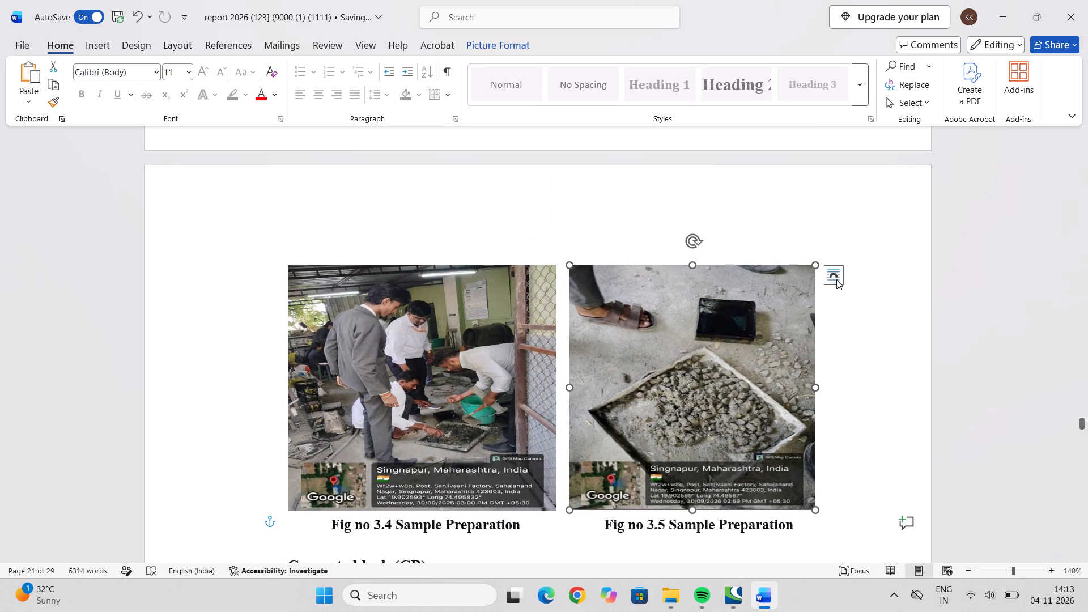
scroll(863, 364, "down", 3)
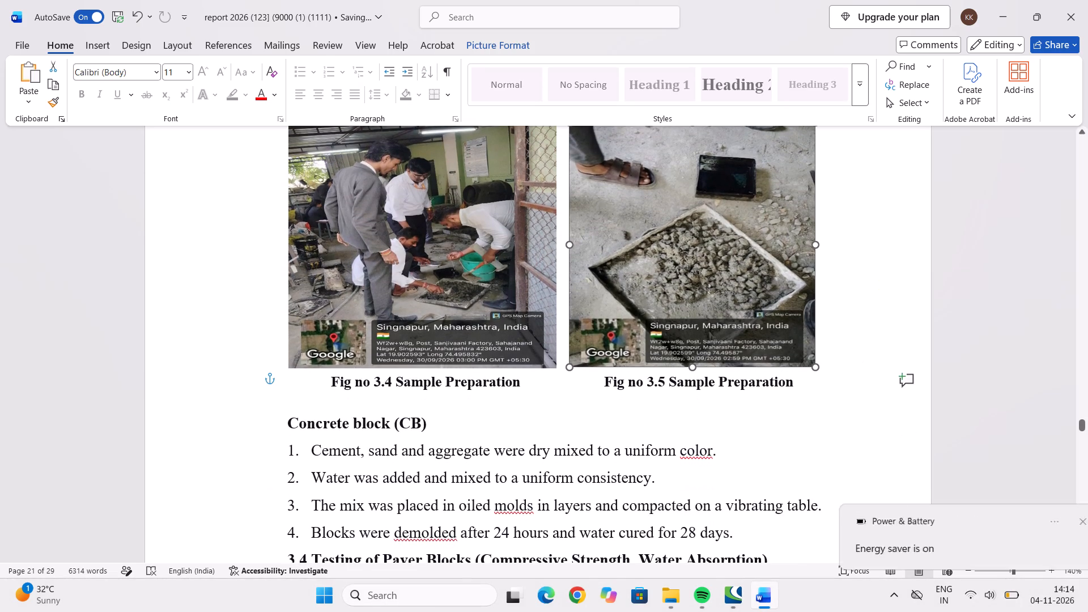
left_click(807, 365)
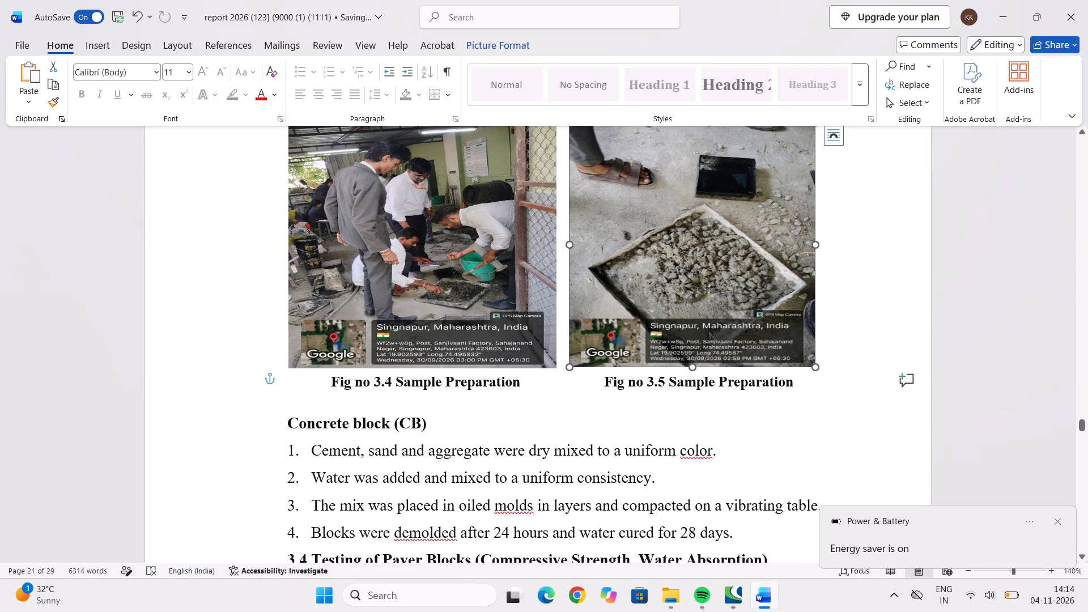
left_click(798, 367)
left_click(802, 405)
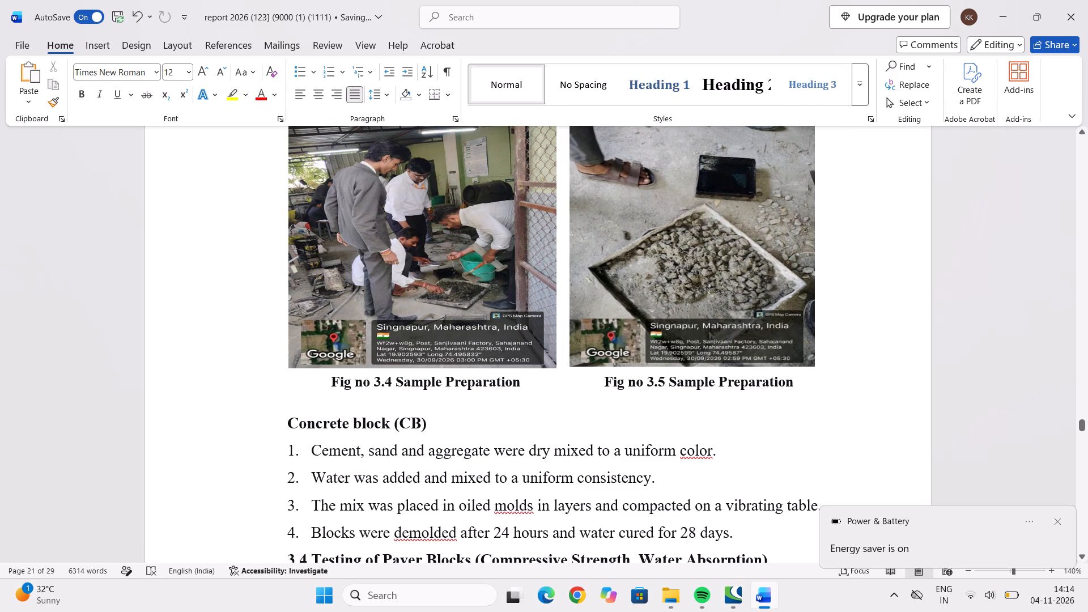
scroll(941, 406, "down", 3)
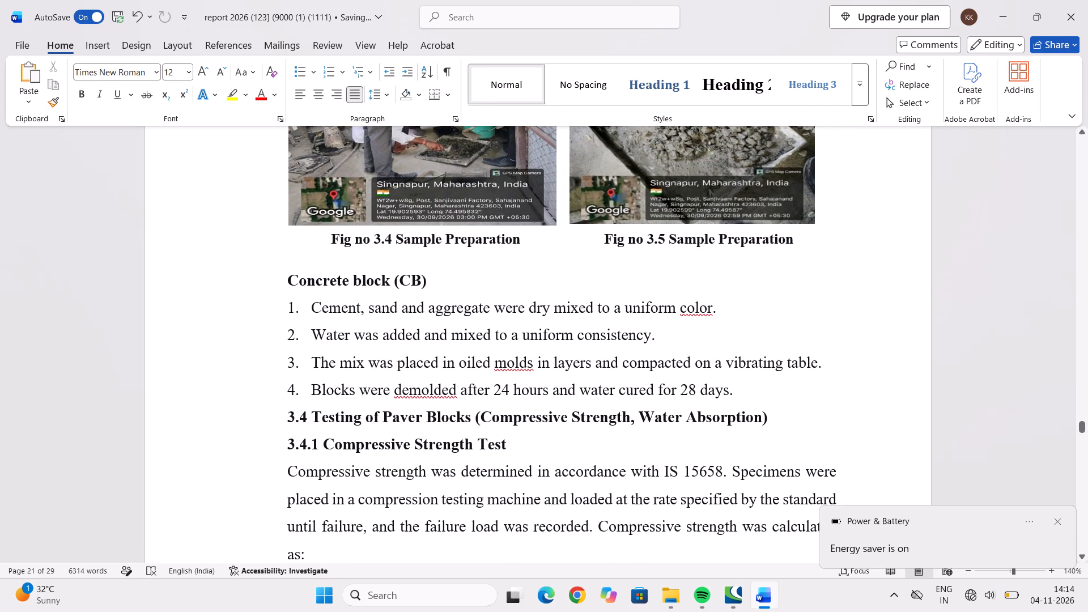
Insert one space before the Fig no 3.5 caption to shift it slightly away from the Fig no 3.4 caption.
left_click(805, 209)
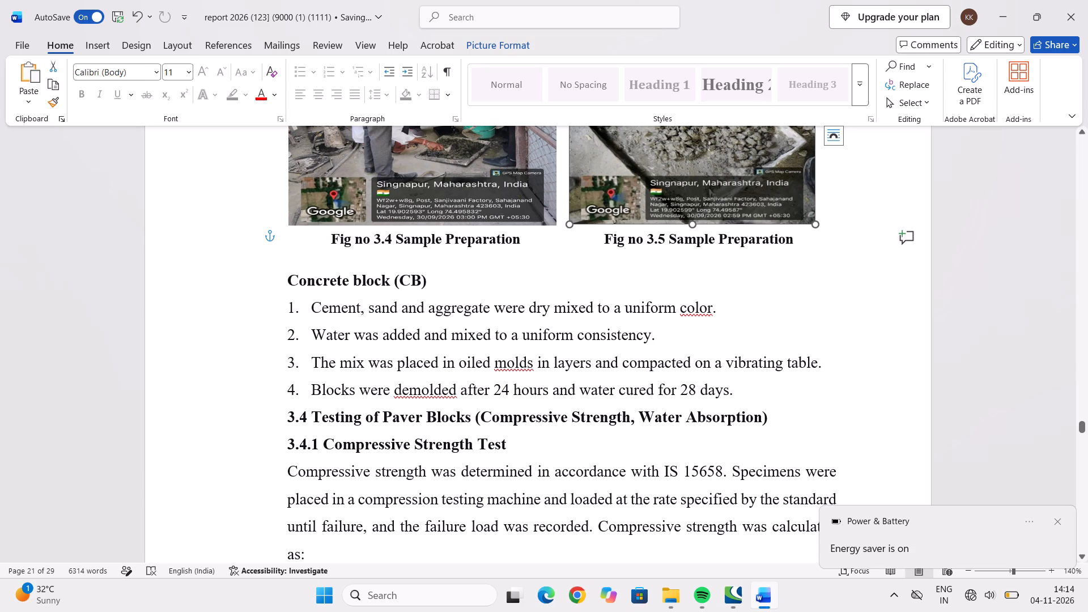
left_click(561, 213)
key("space")
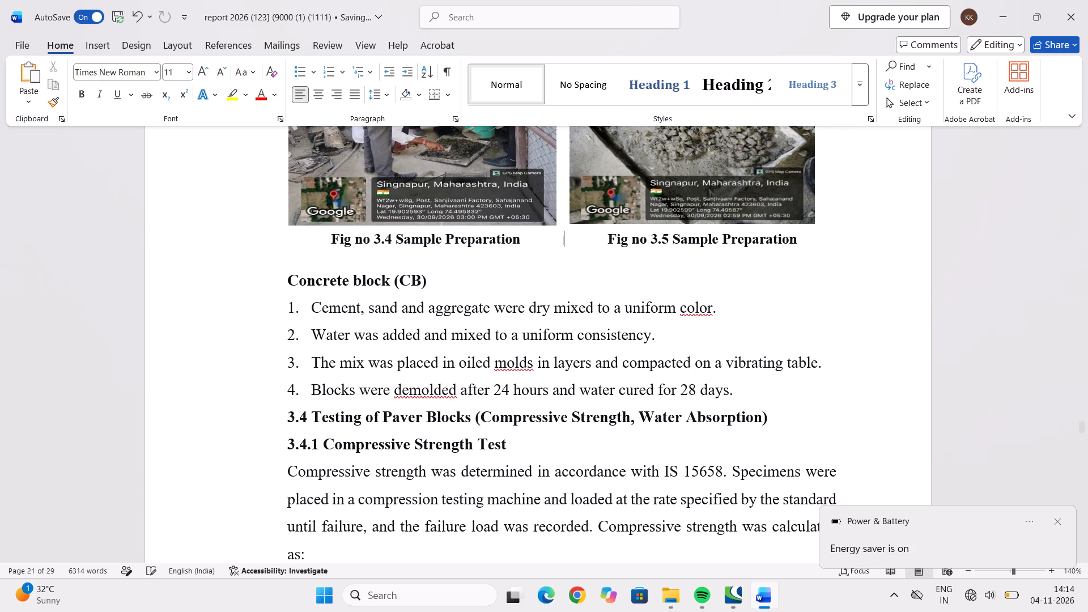
left_click(559, 191)
scroll(561, 186, "up", 4)
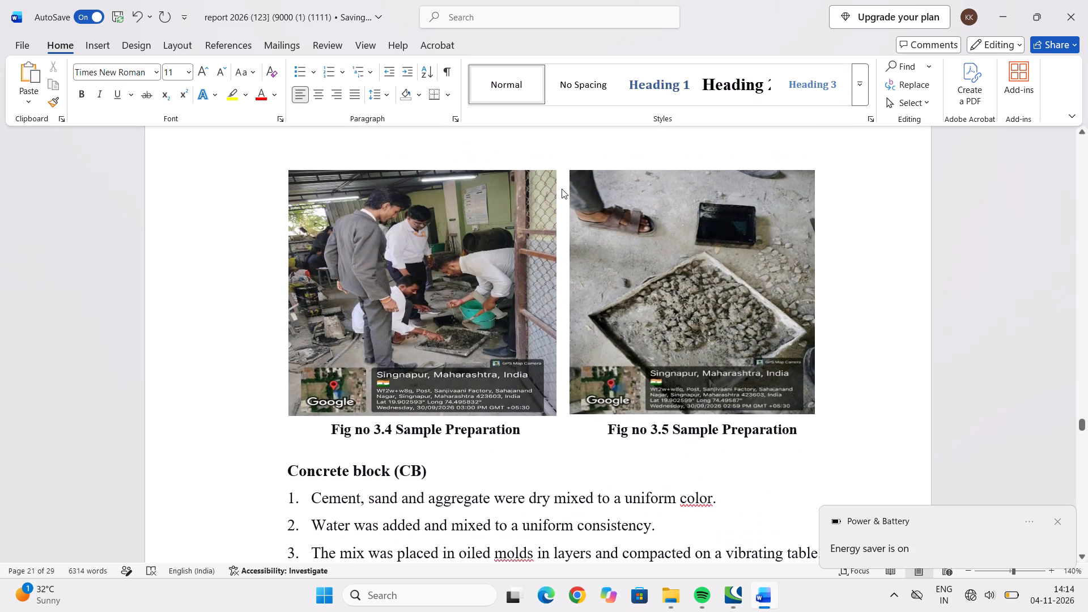
left_click(563, 180)
left_click(564, 170)
left_click(564, 184)
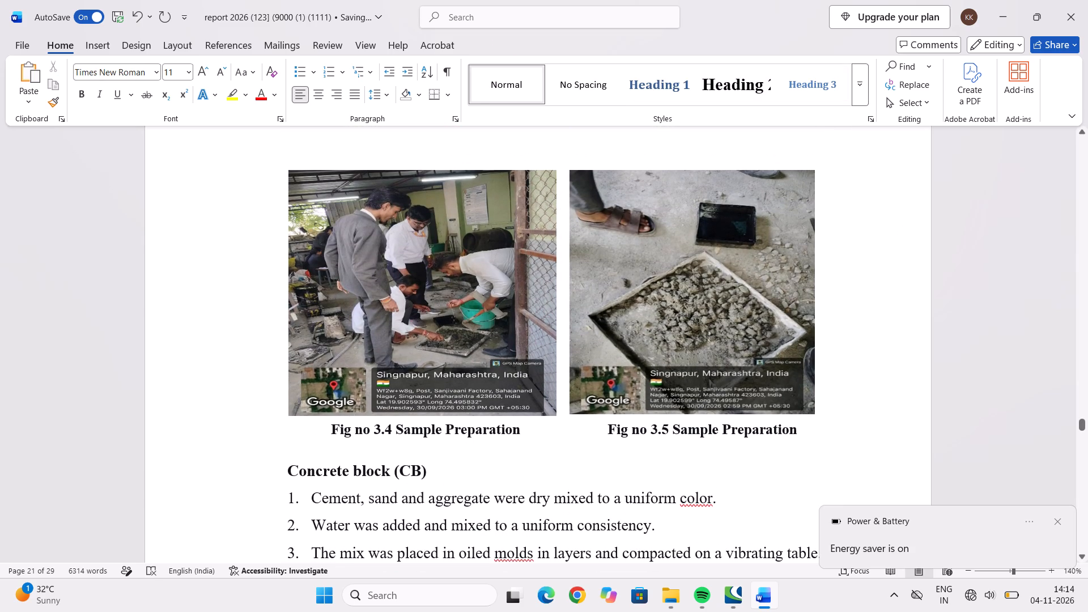
Nudge the Fig 3.5 picture horizontally away from the Fig 3.4 picture until its outer edge sits slightly past the body text margin.
left_click(573, 244)
key("Right")
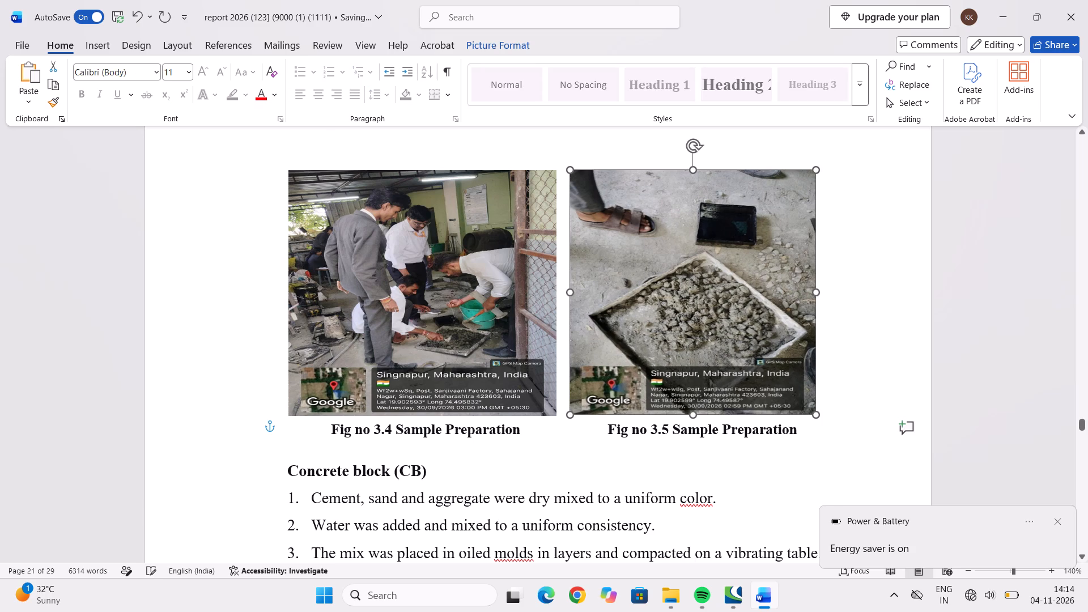
key("Right")
key("Right")
key("Right")
key("Right")
key("Right")
key("Right")
key("Right")
key("Right")
key("Right")
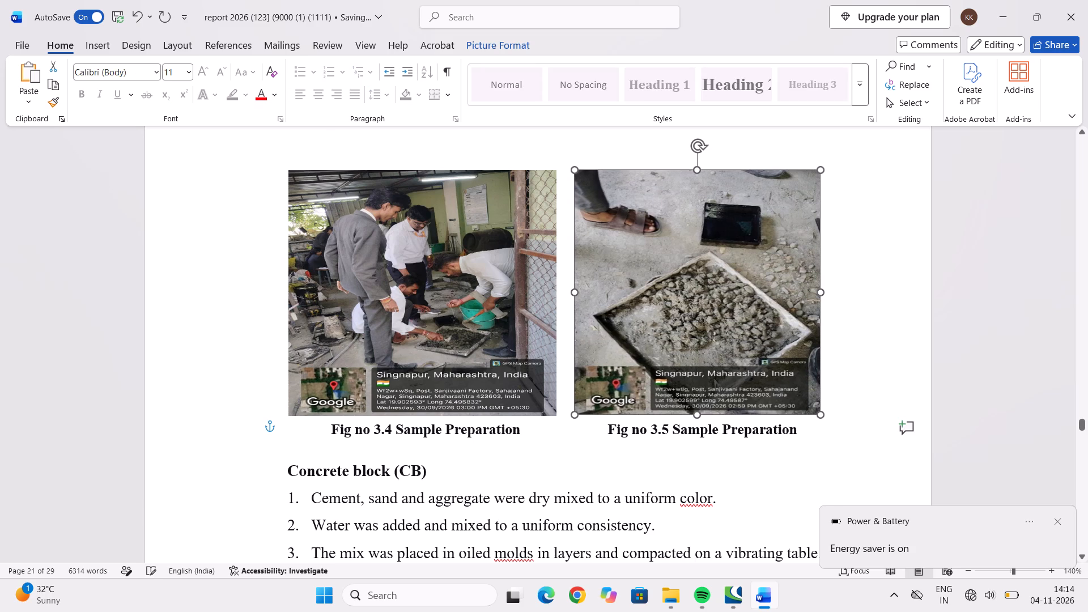
key("Right")
key("Right")
key("Right")
key("Right")
key("Right")
key("Right")
key("Right")
key("Right")
key("Right")
key("Right")
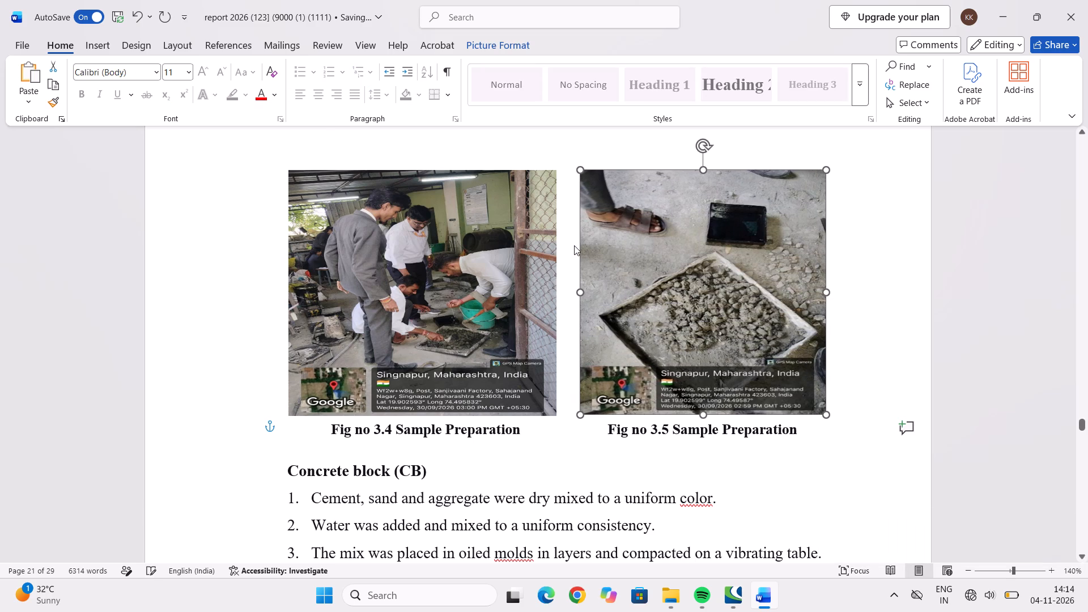
key("Right")
key("Right")
key("Right")
key("Right")
key("Right")
key("Right")
key("Right")
key("Right")
key("Right")
key("Right")
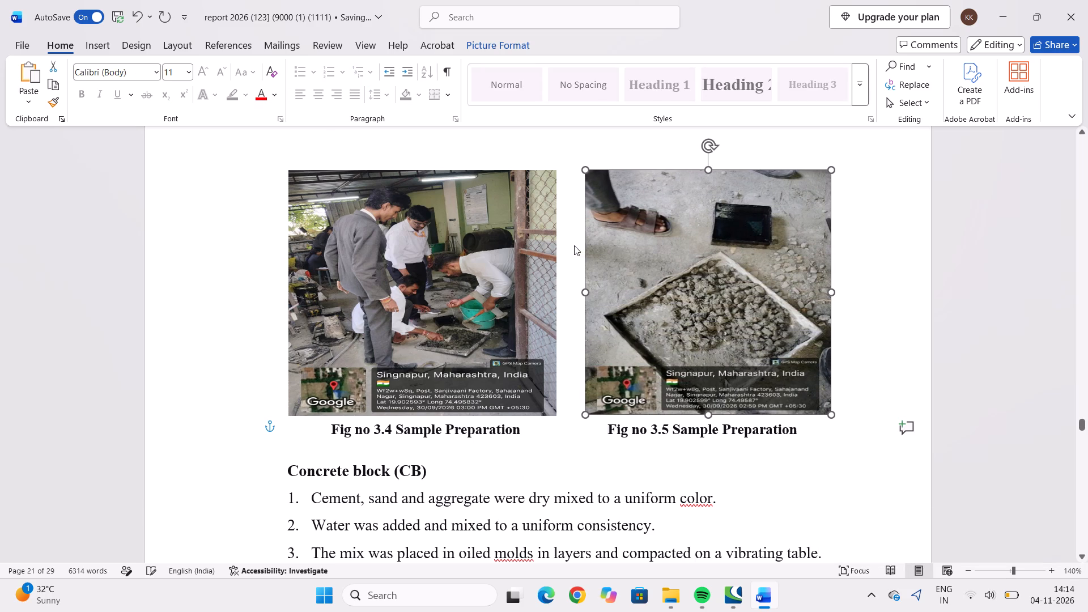
key("Right")
key("Right")
scroll(870, 287, "down", 4)
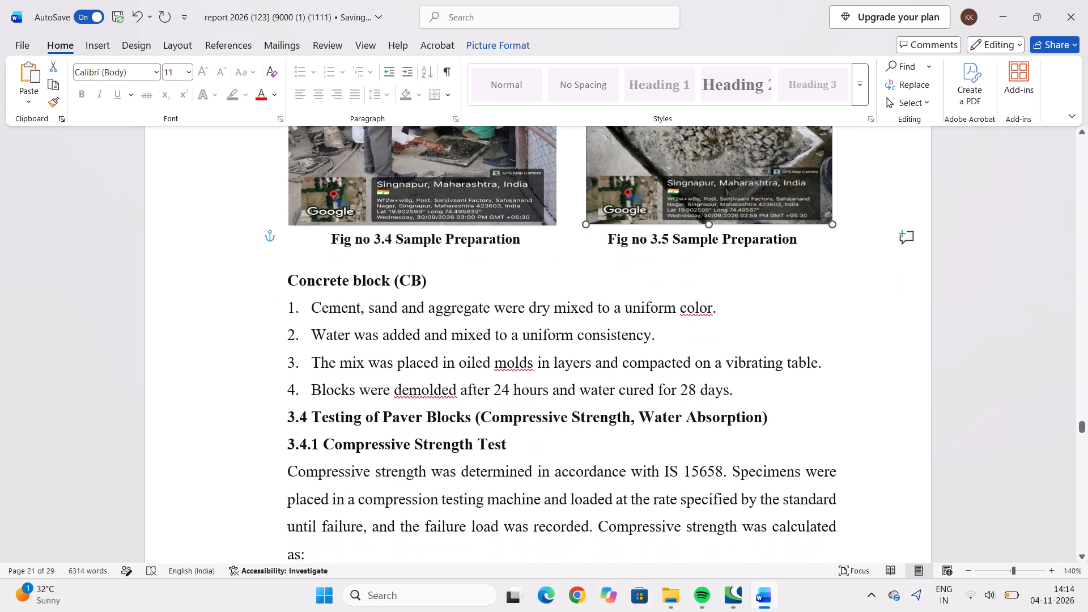
scroll(870, 286, "down", 1)
key("Right")
key("Right")
key("Right")
key("Right")
key("Right")
key("Right")
key("Right")
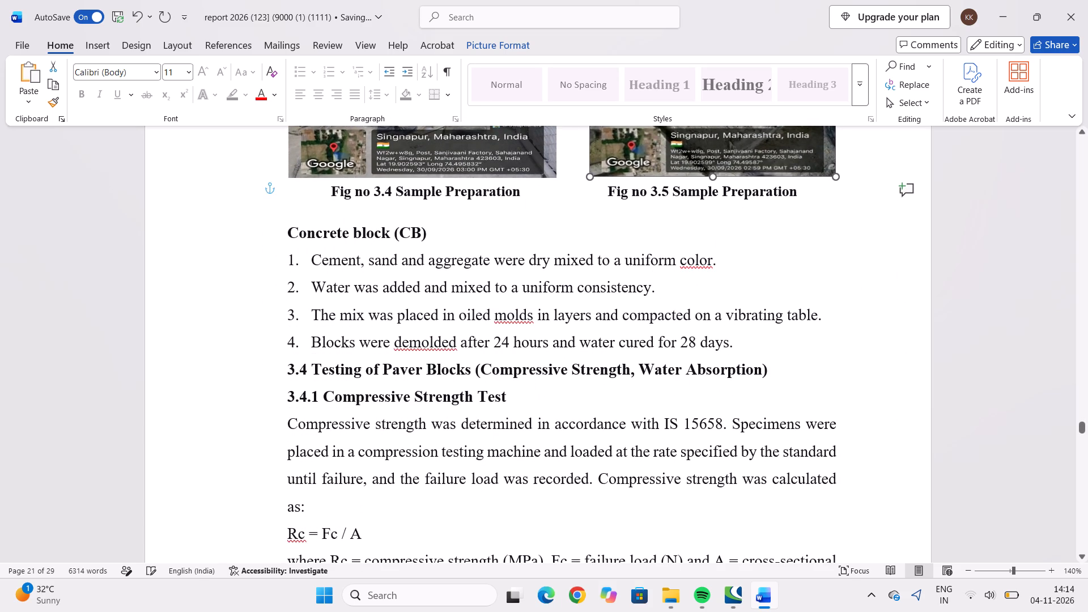
key("Right")
key("Right")
key("Right")
key("Right")
key("Right")
key("Right")
key("Right")
key("Right")
key("Right")
key("Right")
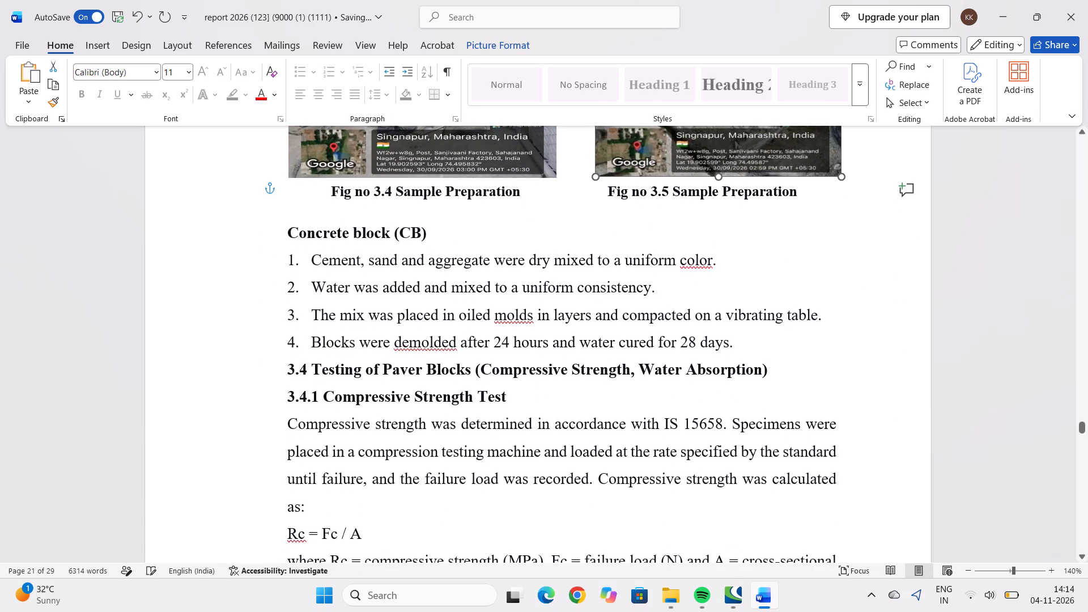
key("Right")
key("Right")
key("Right")
key("Right")
key("Right")
key("Right")
key("Right")
key("Right")
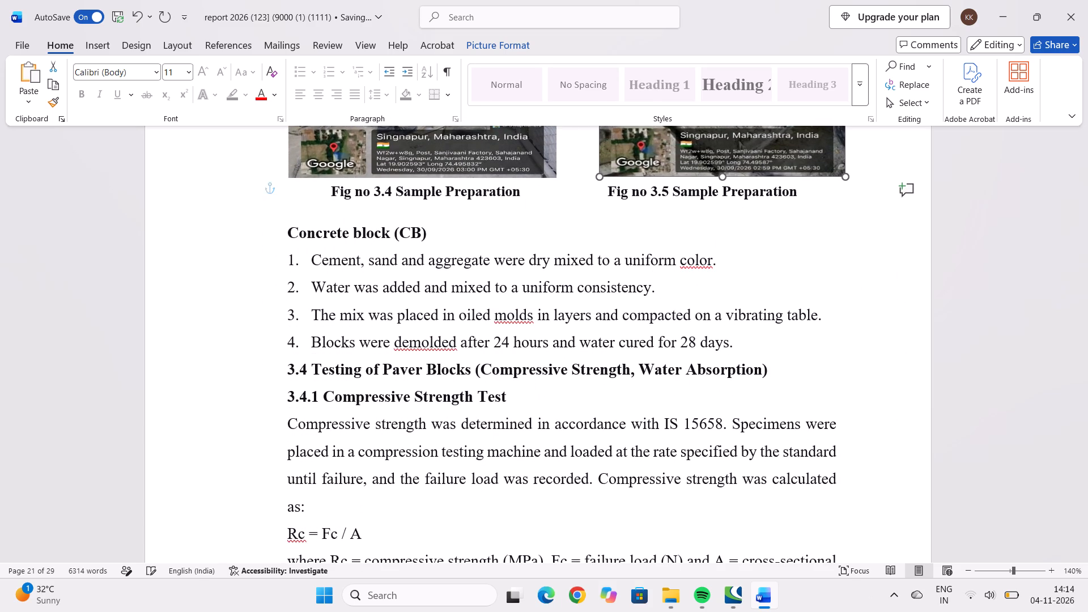
key("Right")
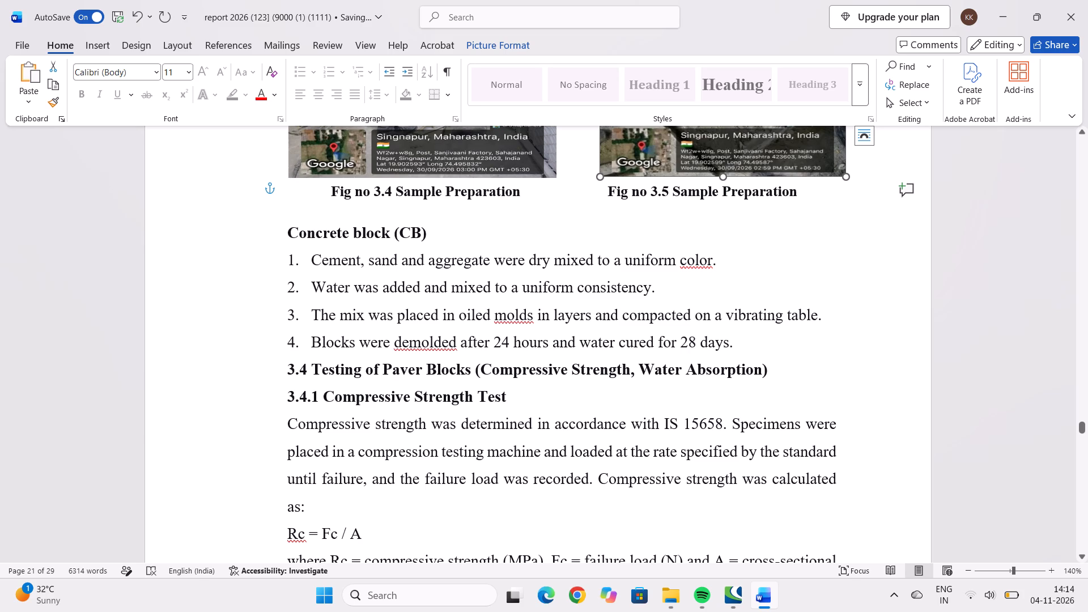
left_click(834, 423)
left_click_drag(834, 423, 834, 420)
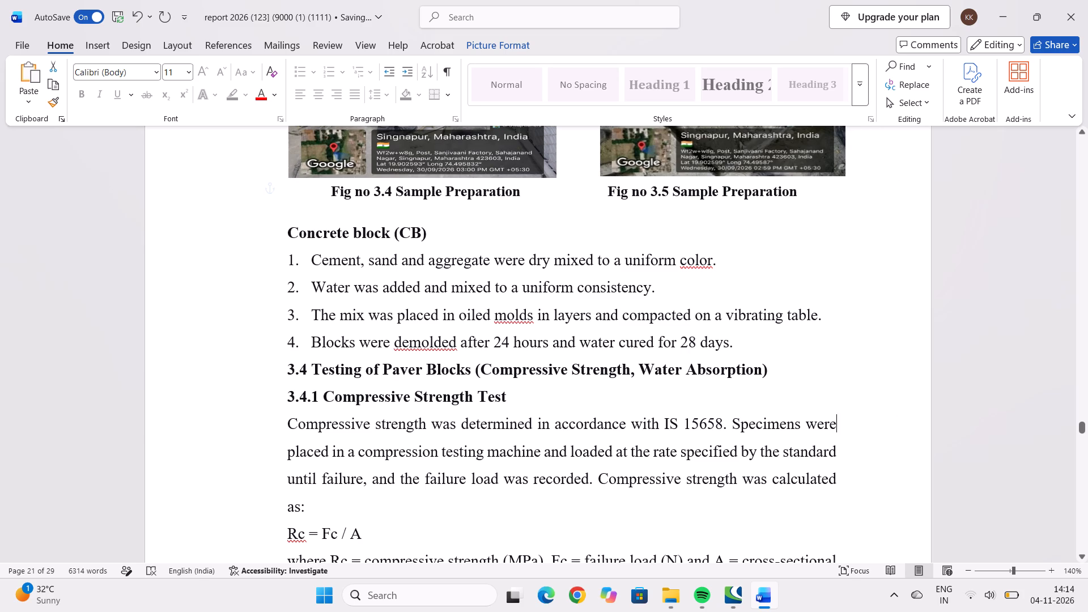
left_click_drag(834, 420, 831, 161)
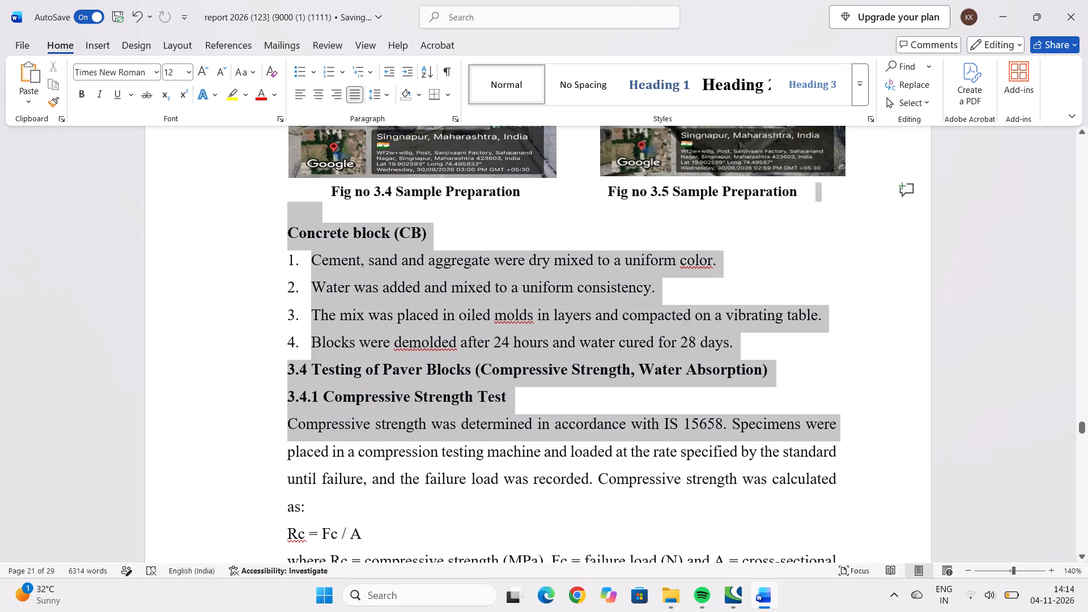
left_click_drag(831, 161, 852, 393)
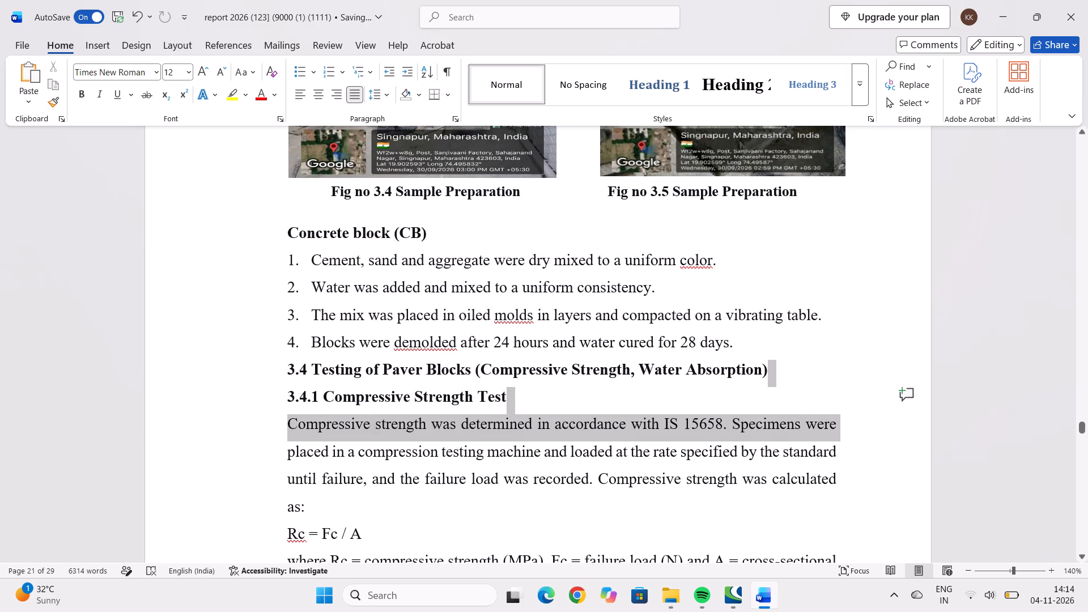
left_click_drag(852, 393, 845, 415)
left_click(873, 277)
Widen the Fig 3.4 picture slightly toward the Fig 3.5 picture, keeping its outer edge and height.
scroll(849, 314, "up", 4)
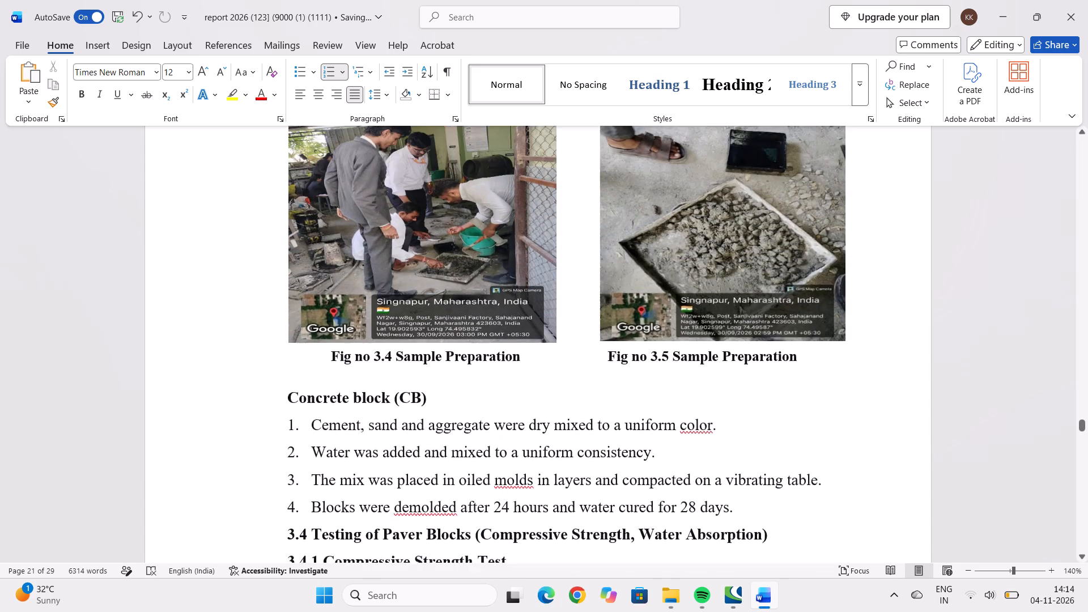
scroll(846, 318, "up", 2)
left_click(549, 340)
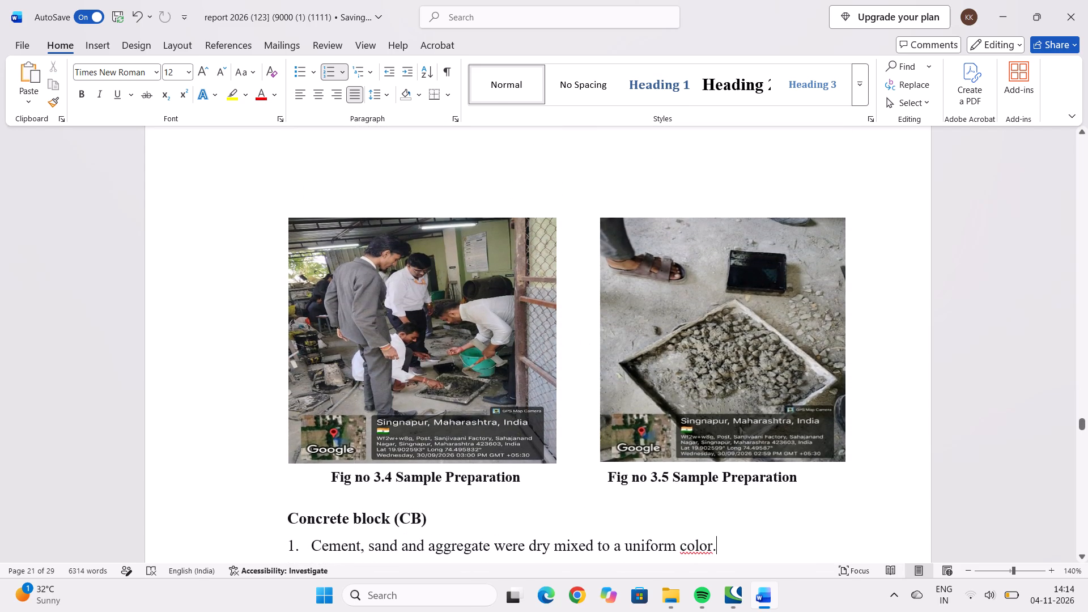
left_click_drag(556, 342, 576, 342)
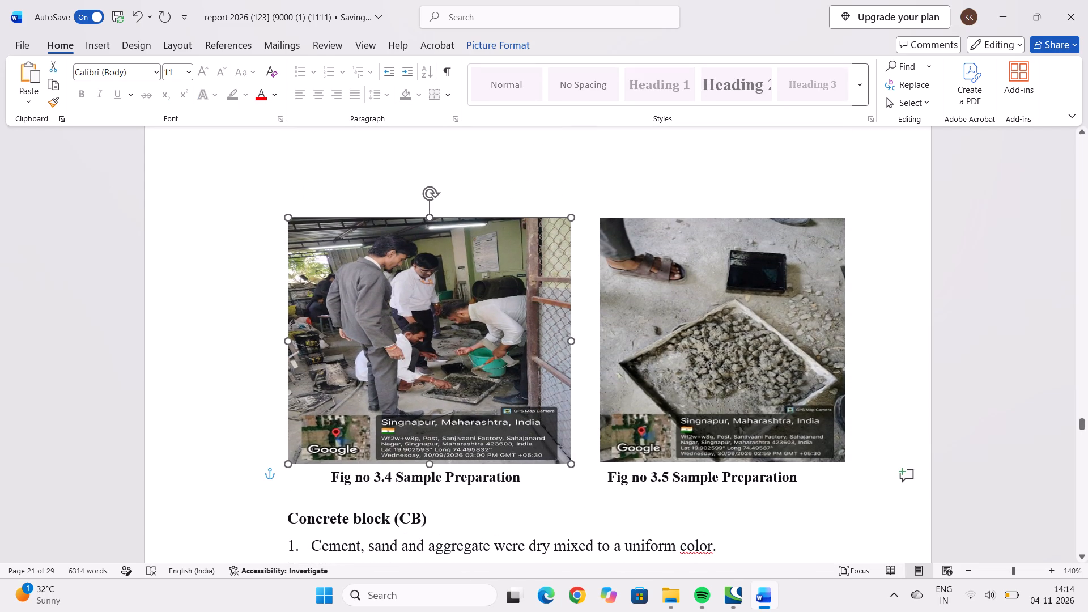
left_click_drag(576, 342, 568, 344)
Widen the Fig 3.5 picture toward the Fig 3.4 picture, leaving a narrow gap between the two.
left_click(607, 317)
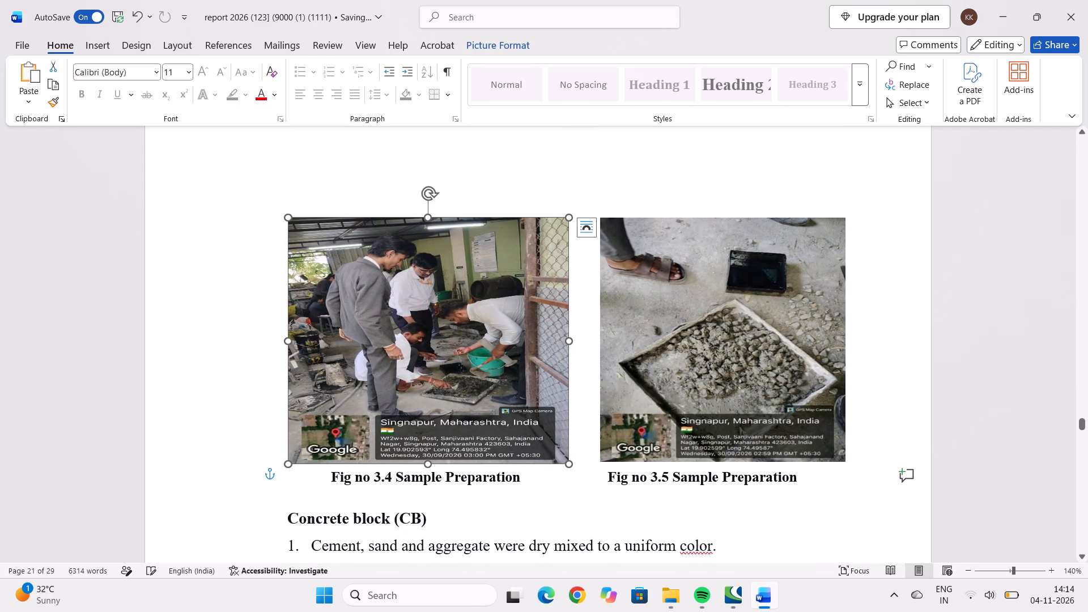
left_click_drag(598, 338, 584, 339)
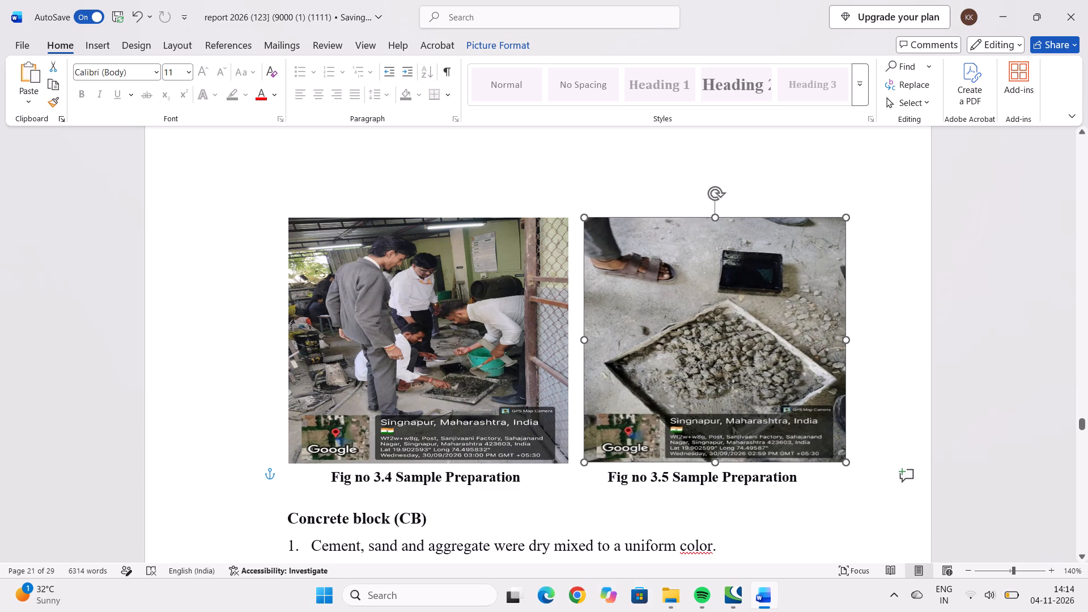
left_click_drag(584, 339, 579, 341)
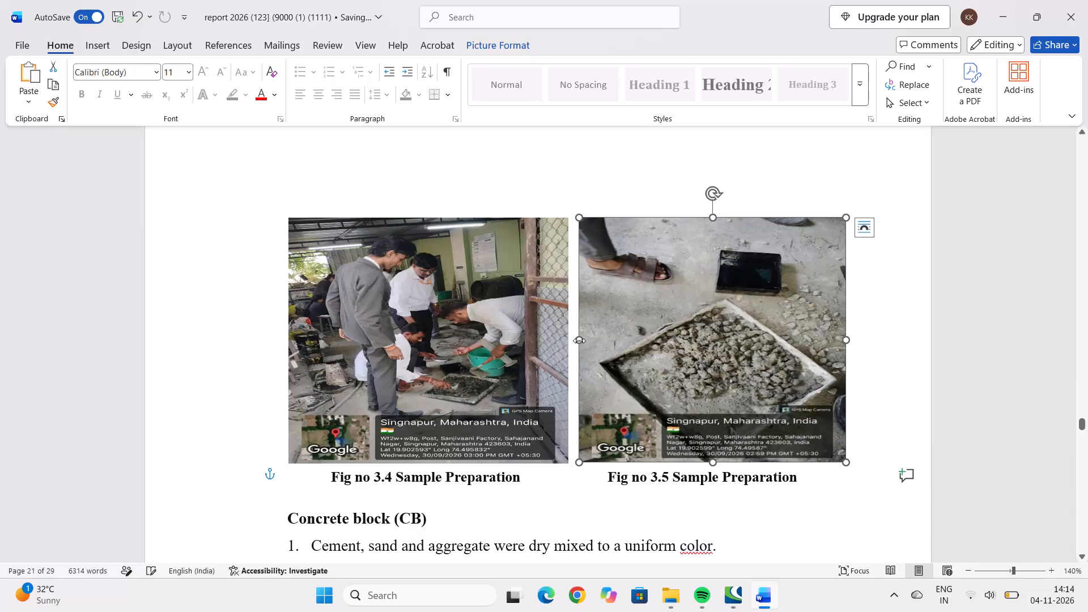
left_click(732, 522)
Nudge the Fig 3.5 picture very slightly away from the Fig 3.4 picture.
scroll(673, 377, "down", 4)
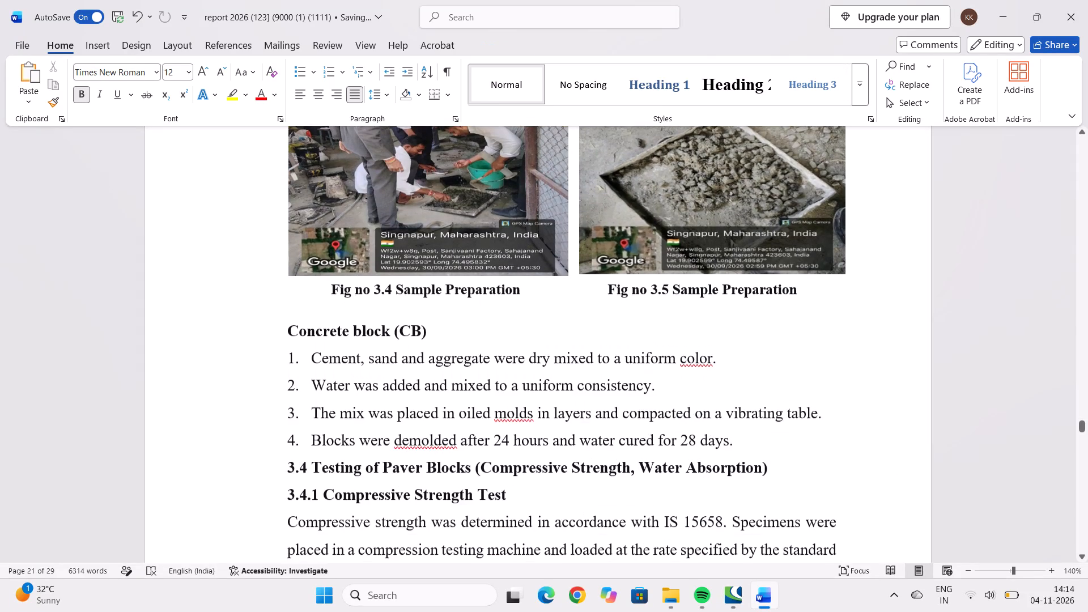
scroll(681, 409, "down", 3)
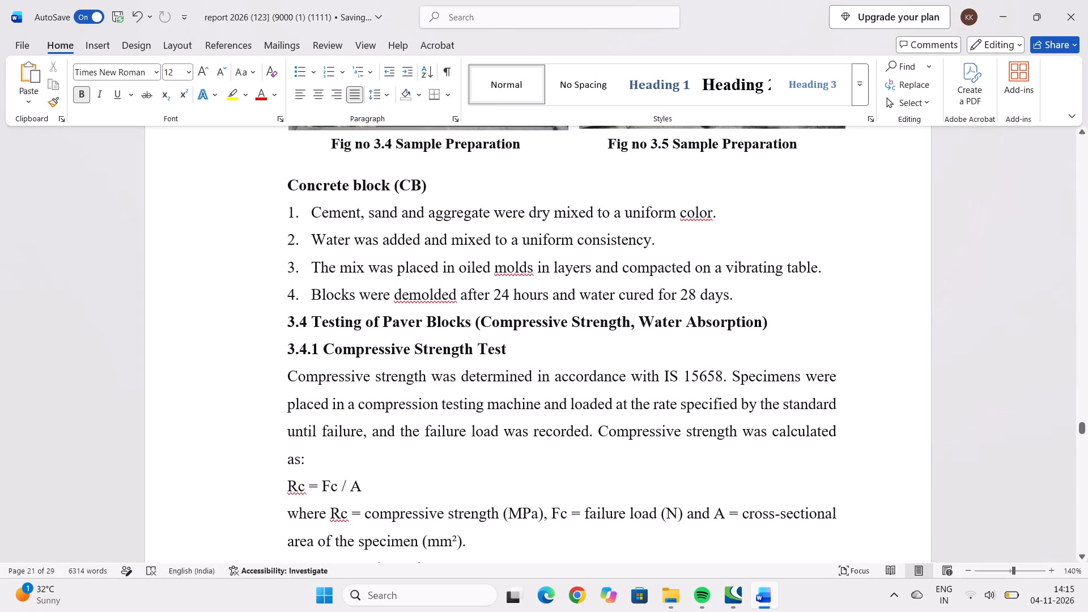
scroll(681, 409, "up", 3)
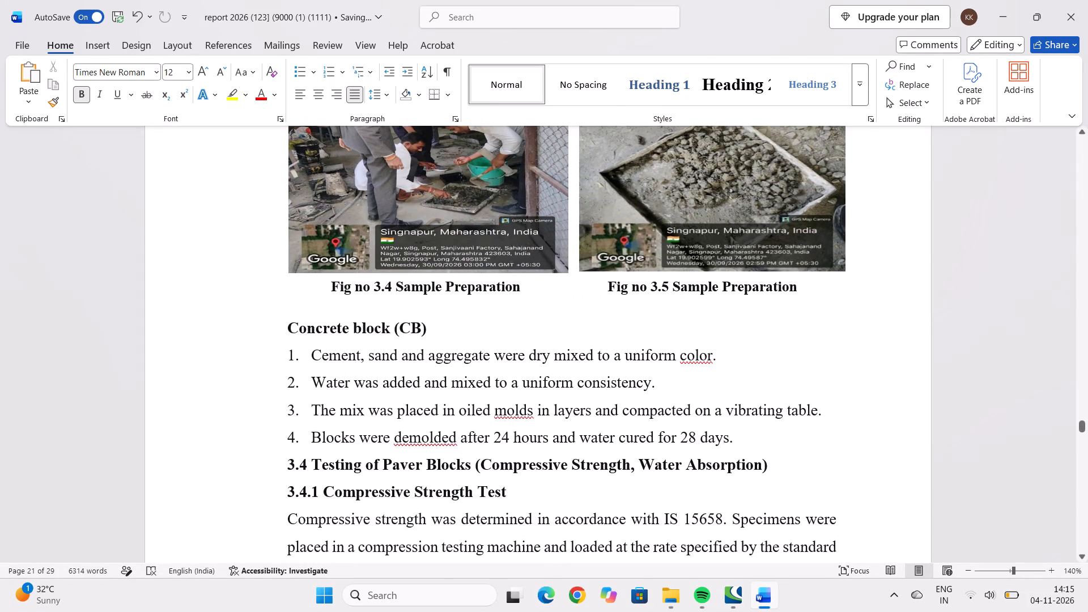
left_click(720, 224)
key("Right")
key("Right")
key("Right")
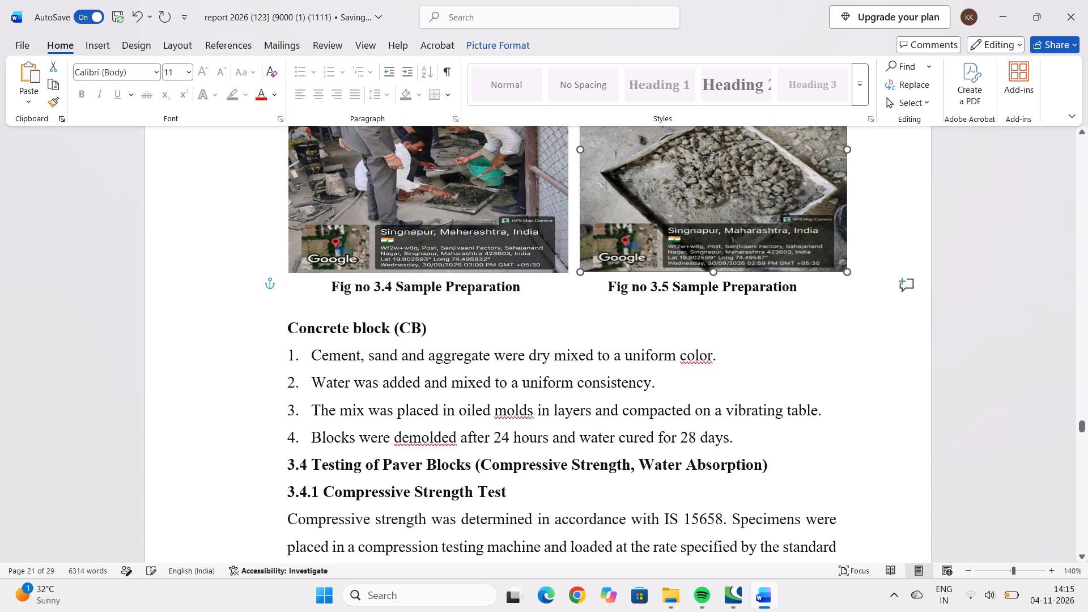
key("Right")
Enlarge the Fig 3.5 picture very slightly at its lower outer corner, lining up its bottom edge with the Fig 3.4 picture.
scroll(767, 385, "down", 3)
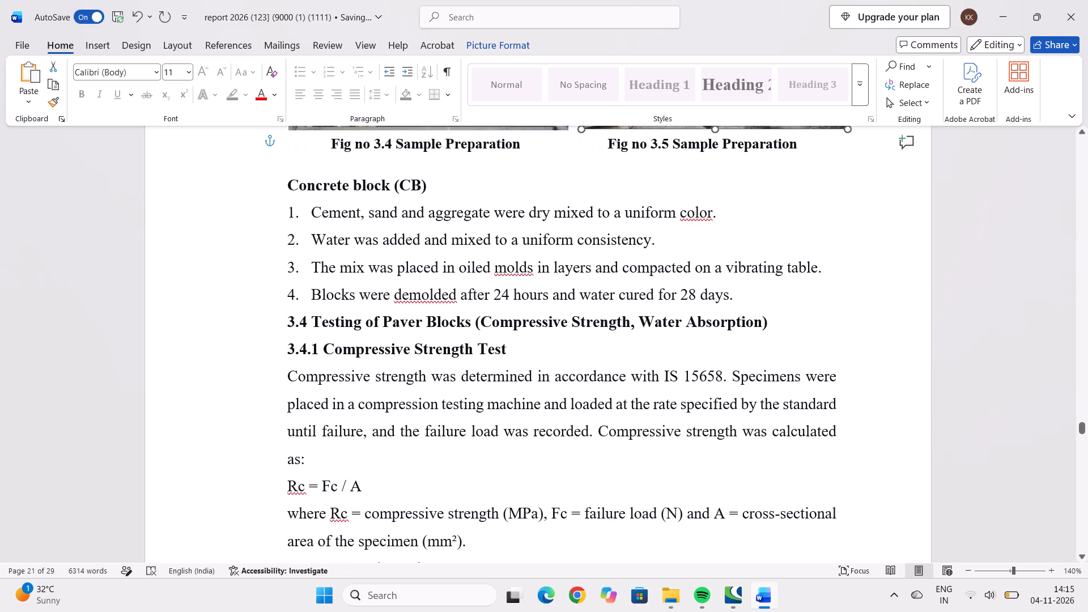
scroll(847, 311, "up", 11)
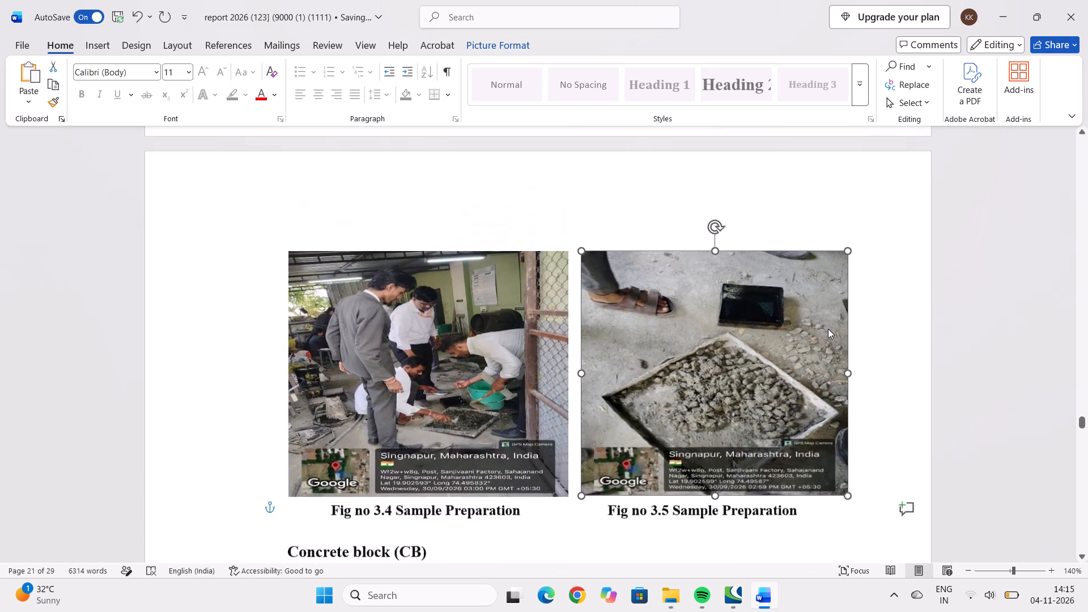
scroll(828, 329, "up", 1)
left_click(829, 354)
scroll(836, 364, "down", 5)
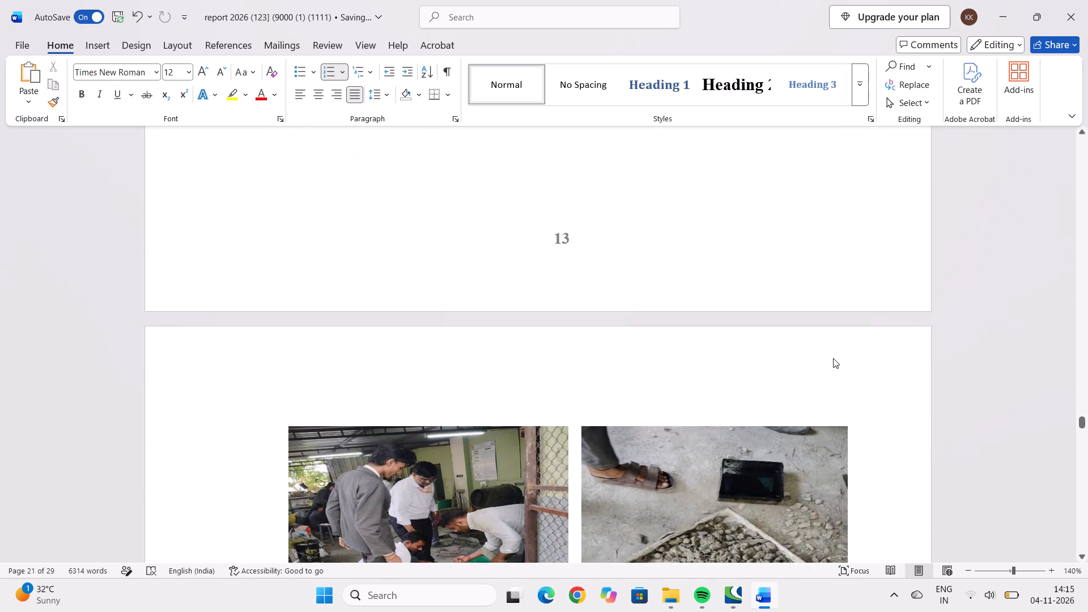
left_click(847, 365)
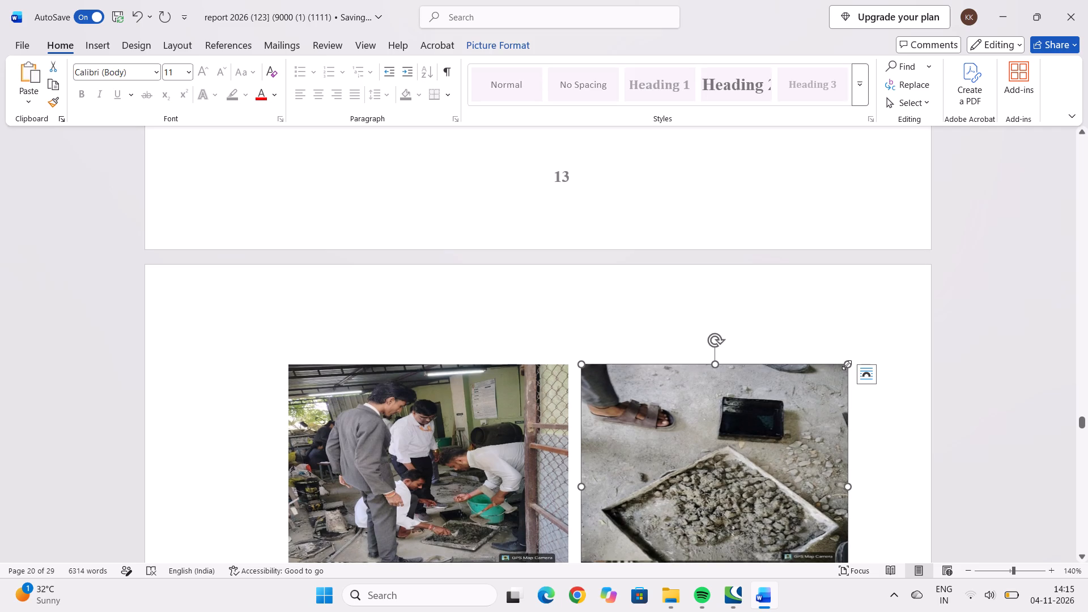
scroll(883, 288, "down", 5)
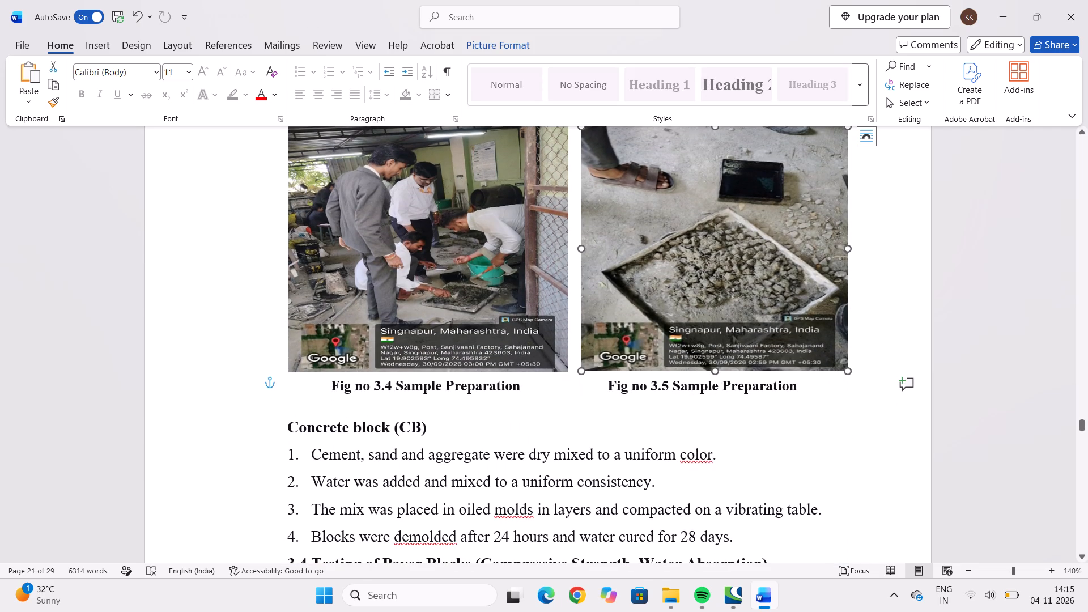
left_click(849, 371)
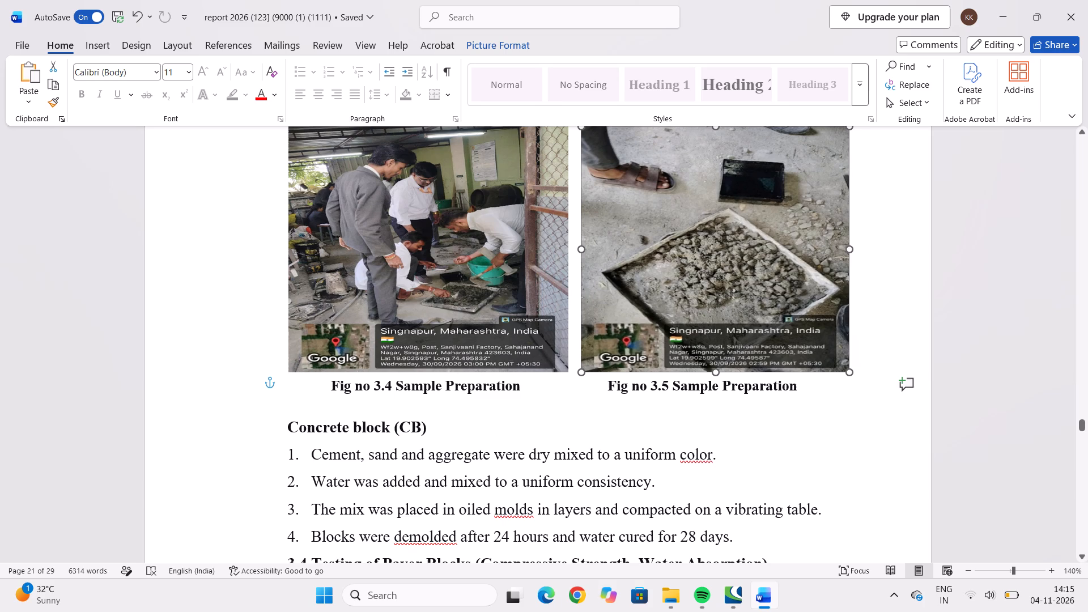
double_click(845, 423)
scroll(849, 418, "up", 3)
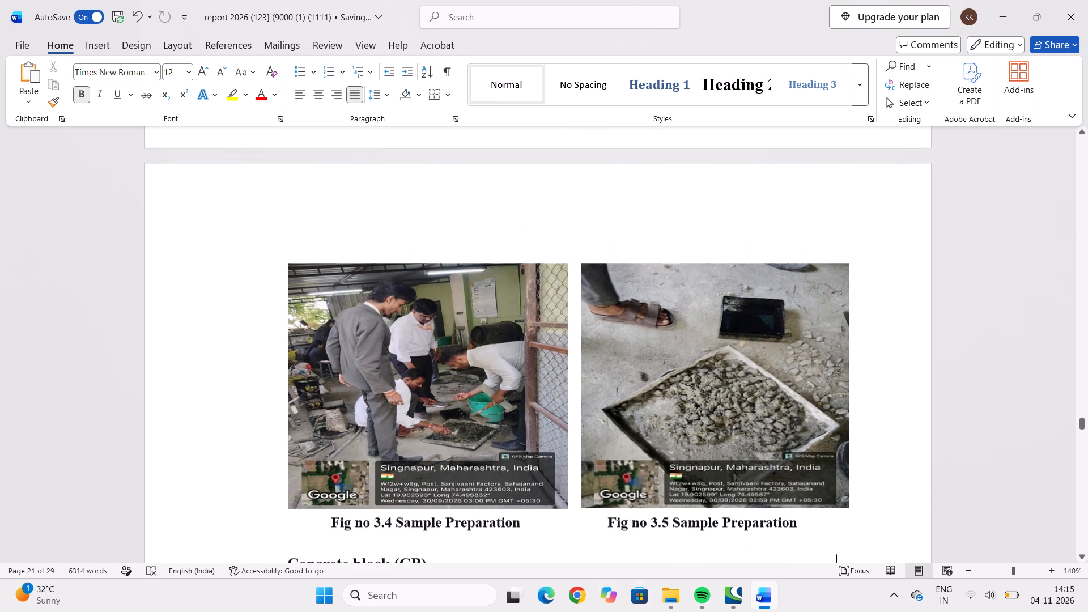
scroll(853, 419, "down", 8)
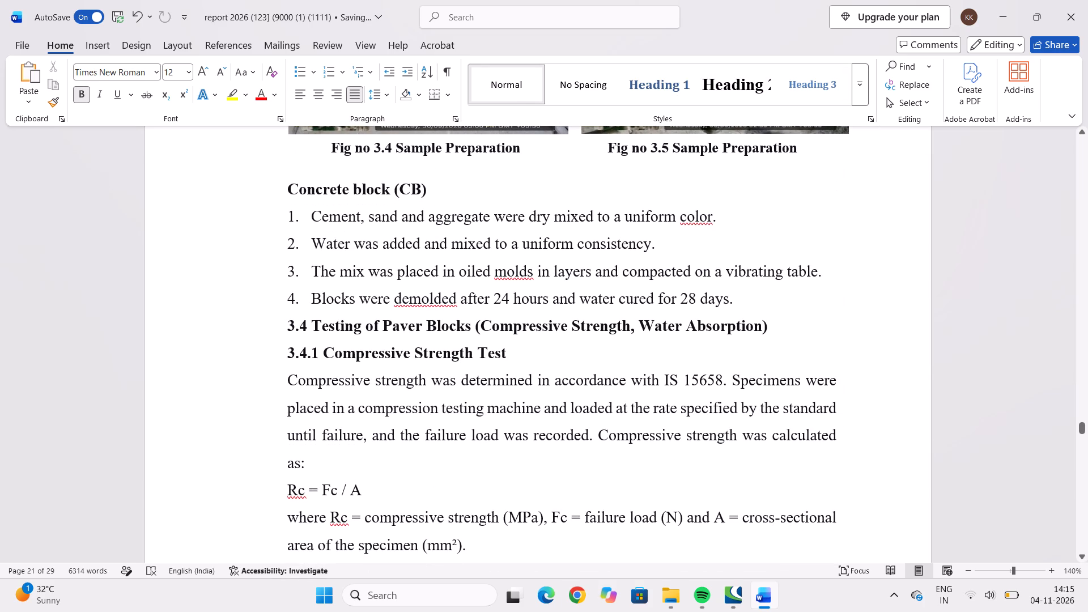
left_click(848, 135)
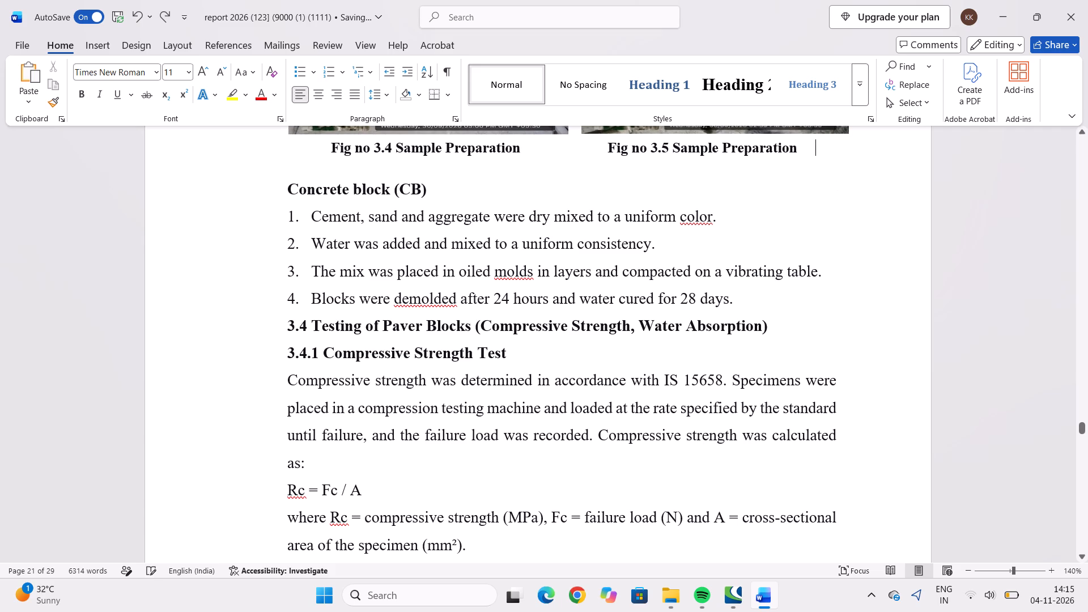
Narrow the Fig 3.5 picture very slightly from its outer edge toward the text margin, keeping its height and inner edge.
scroll(844, 145, "up", 1)
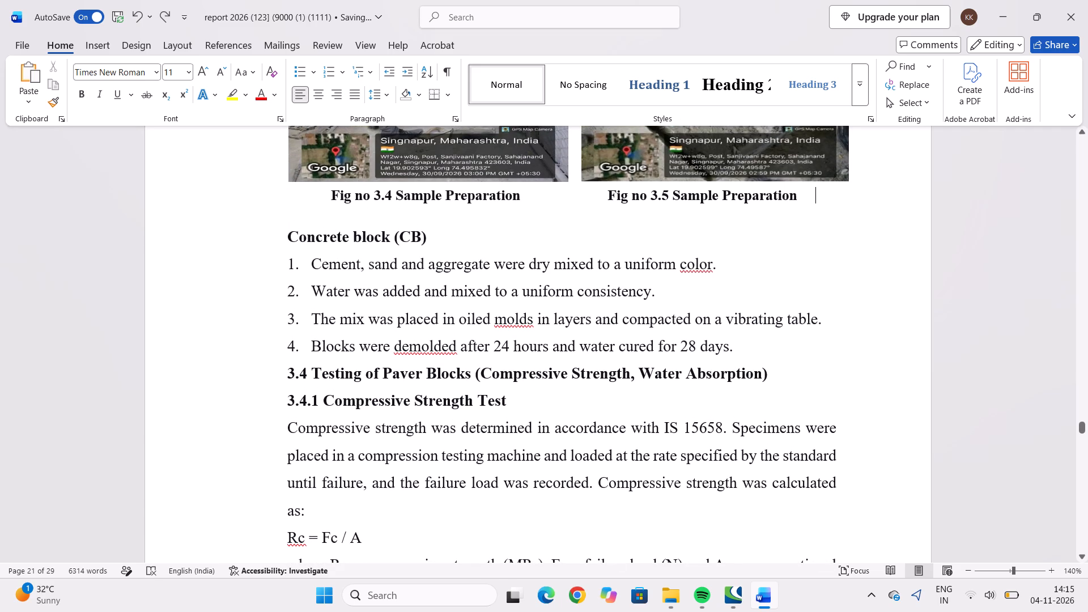
left_click(840, 166)
left_click_drag(848, 182, 843, 184)
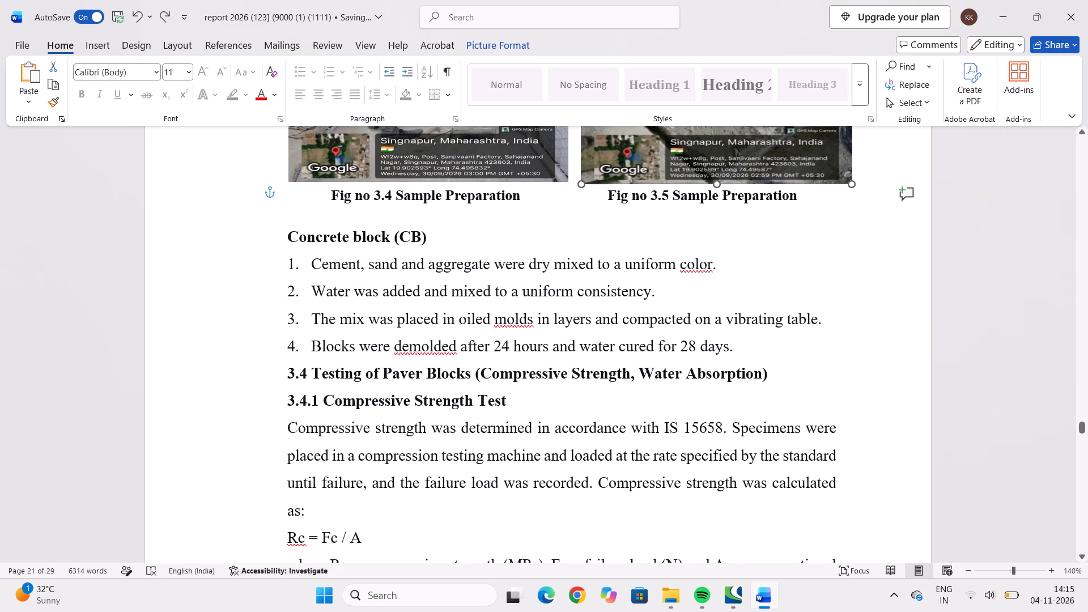
left_click_drag(843, 184, 815, 182)
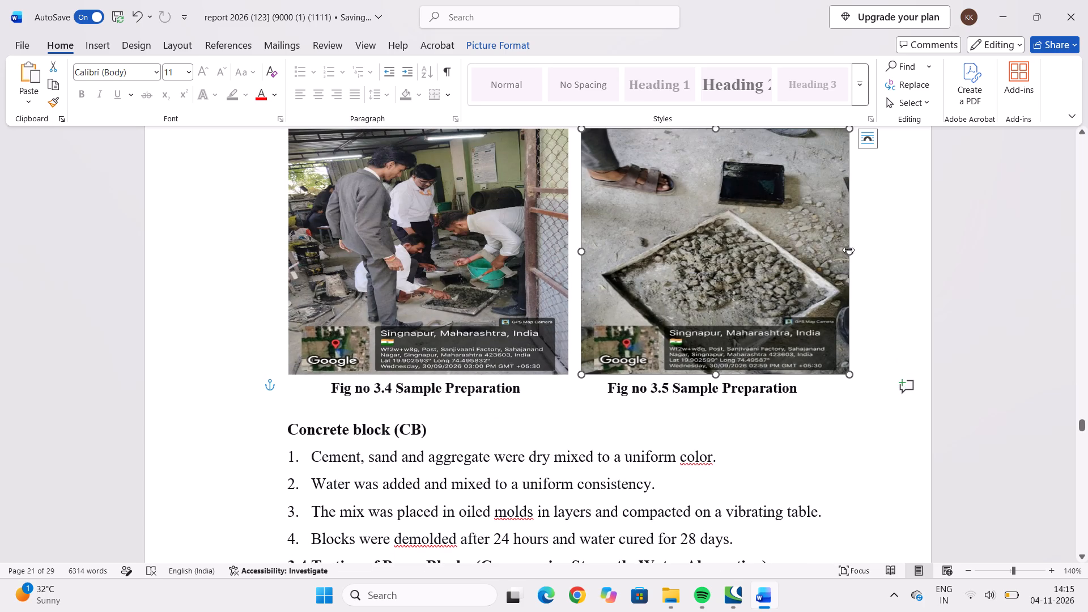
left_click_drag(848, 253, 841, 253)
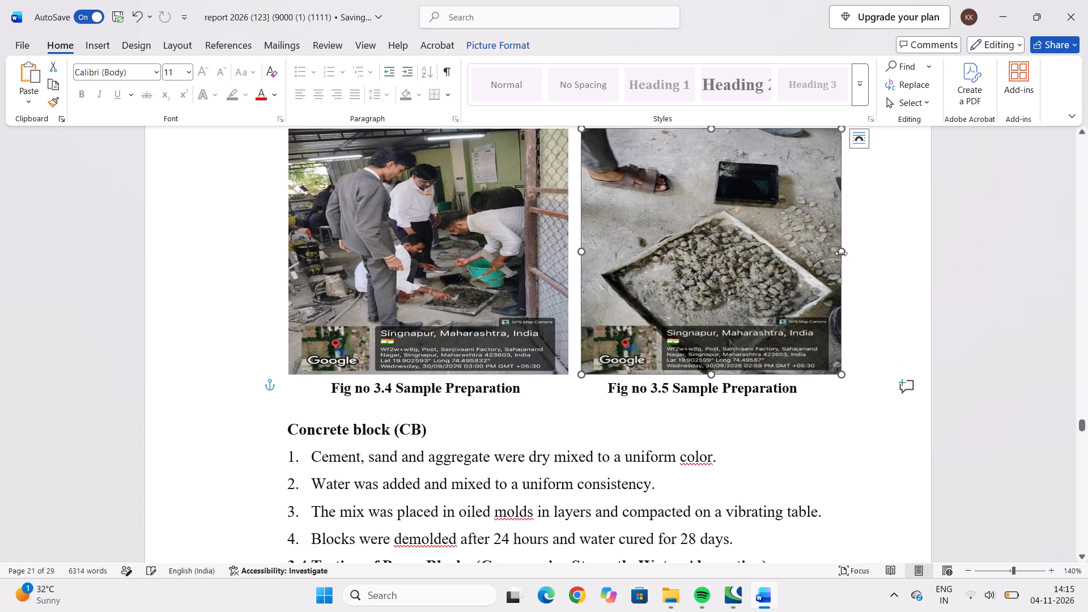
scroll(860, 275, "down", 4)
scroll(856, 269, "up", 2)
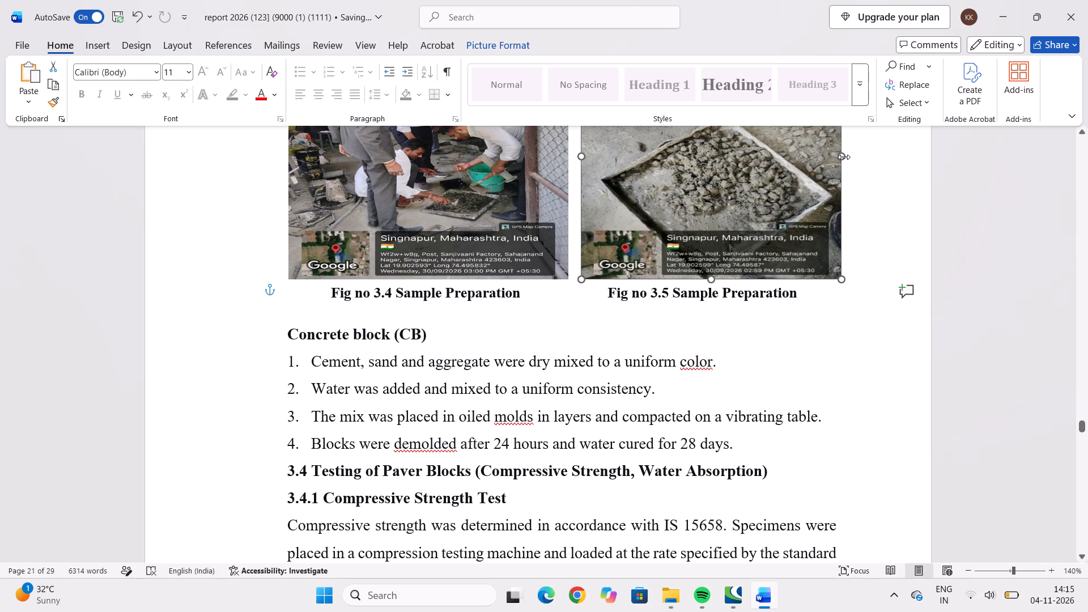
left_click(844, 157)
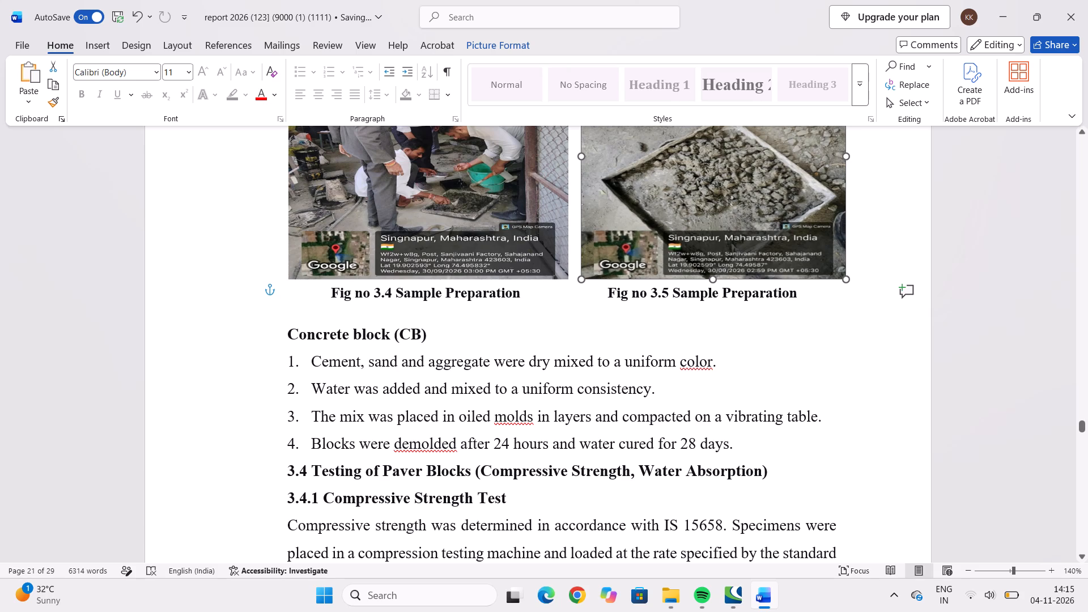
Review the layout of the following pages, including the Fig 3.6 and 3.7 pictures, the compressive strength results table and the bar chart.
scroll(865, 393, "down", 7)
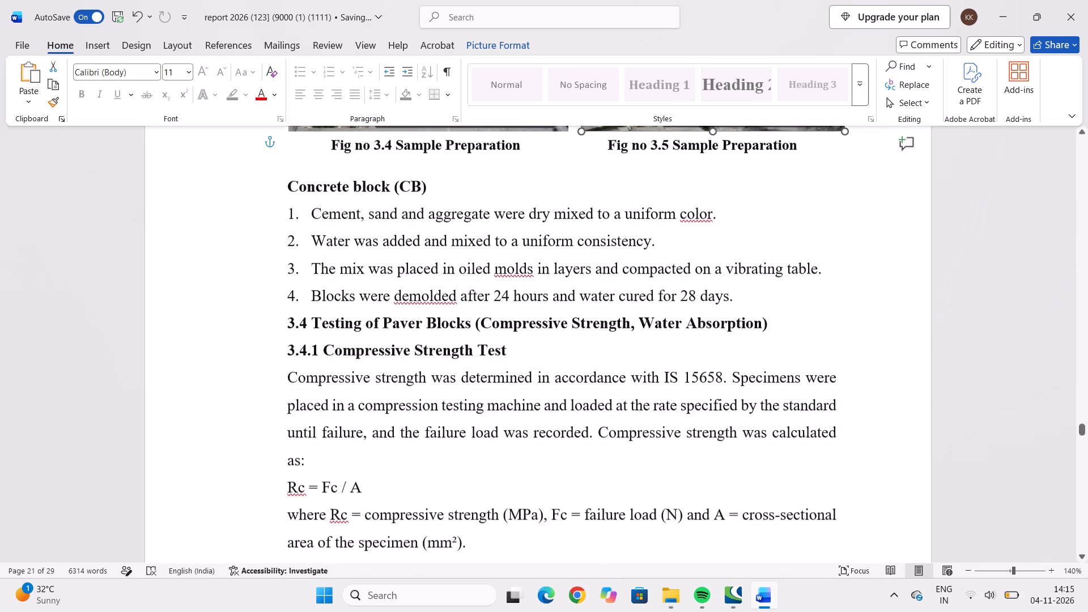
scroll(865, 391, "down", 20)
scroll(865, 391, "down", 7)
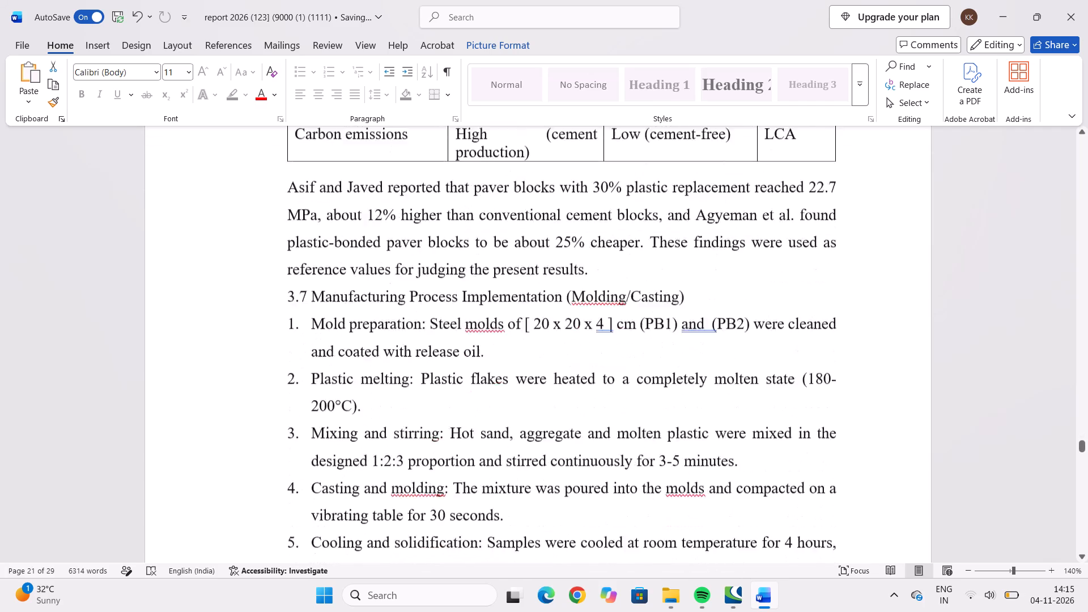
scroll(868, 379, "down", 20)
scroll(868, 379, "down", 7)
scroll(865, 380, "up", 3)
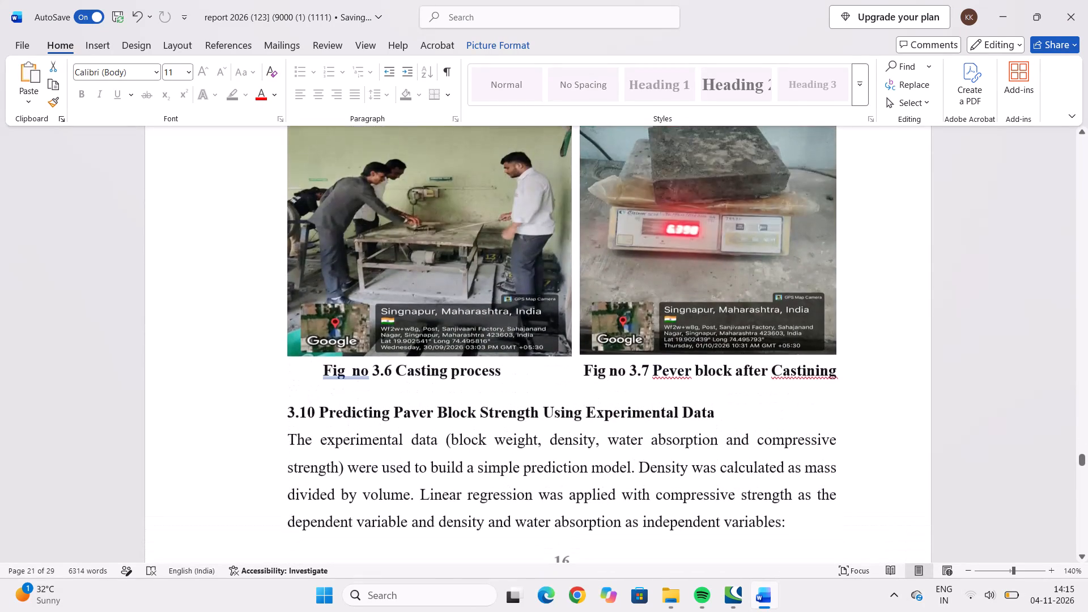
scroll(865, 380, "down", 3)
scroll(865, 380, "down", 19)
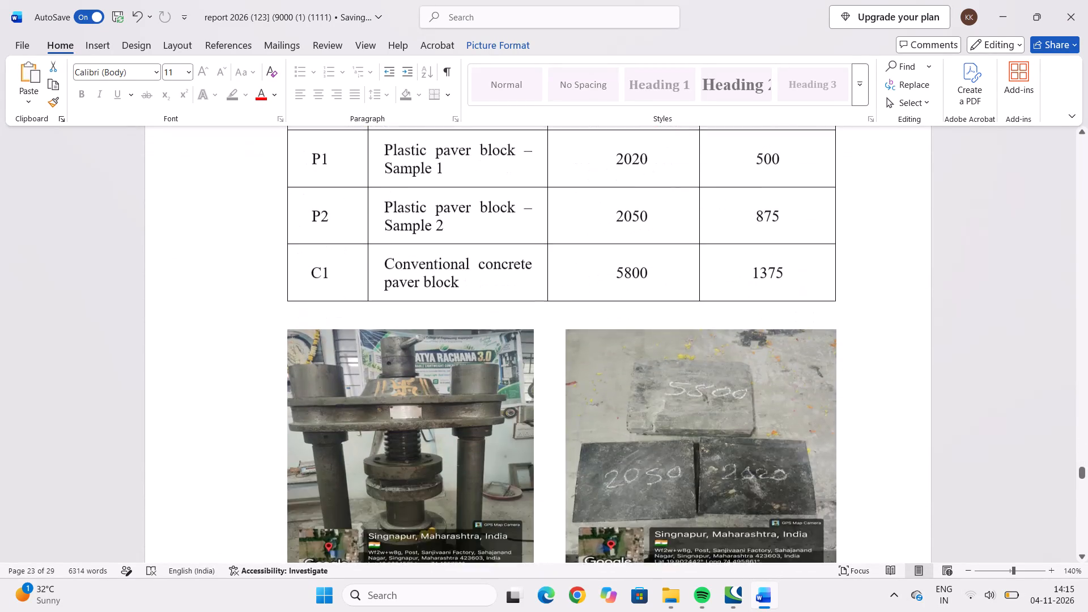
scroll(865, 380, "down", 20)
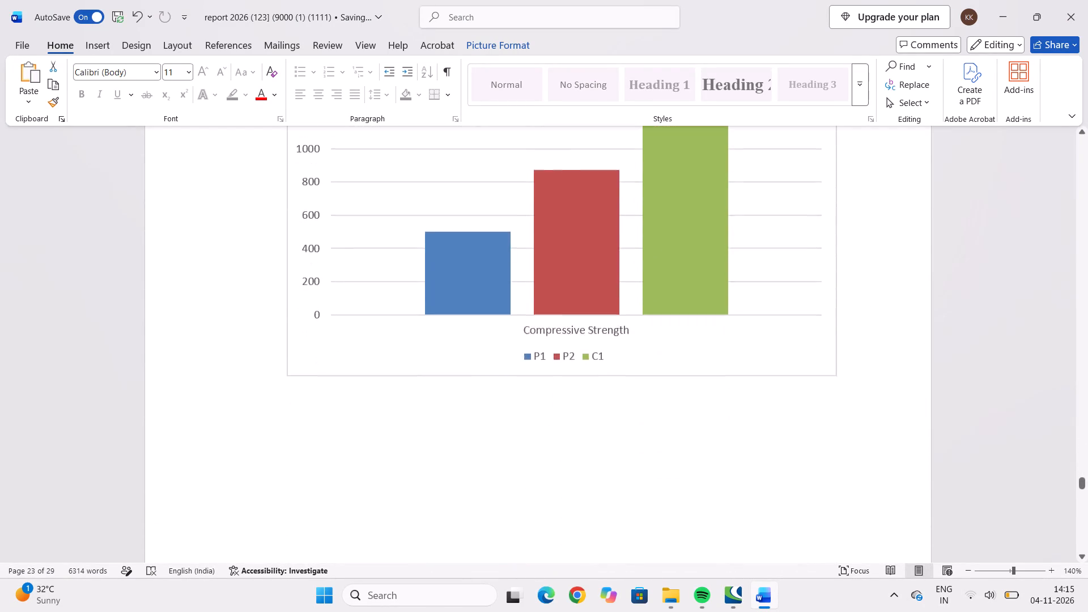
scroll(865, 379, "down", 2)
scroll(865, 379, "up", 16)
scroll(865, 377, "up", 9)
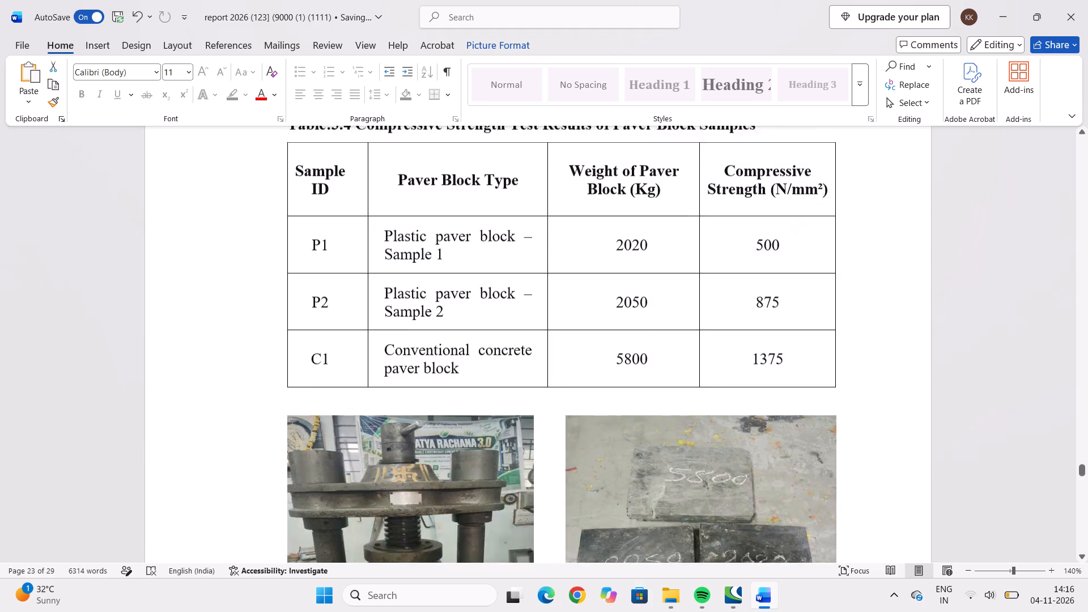
scroll(866, 364, "up", 19)
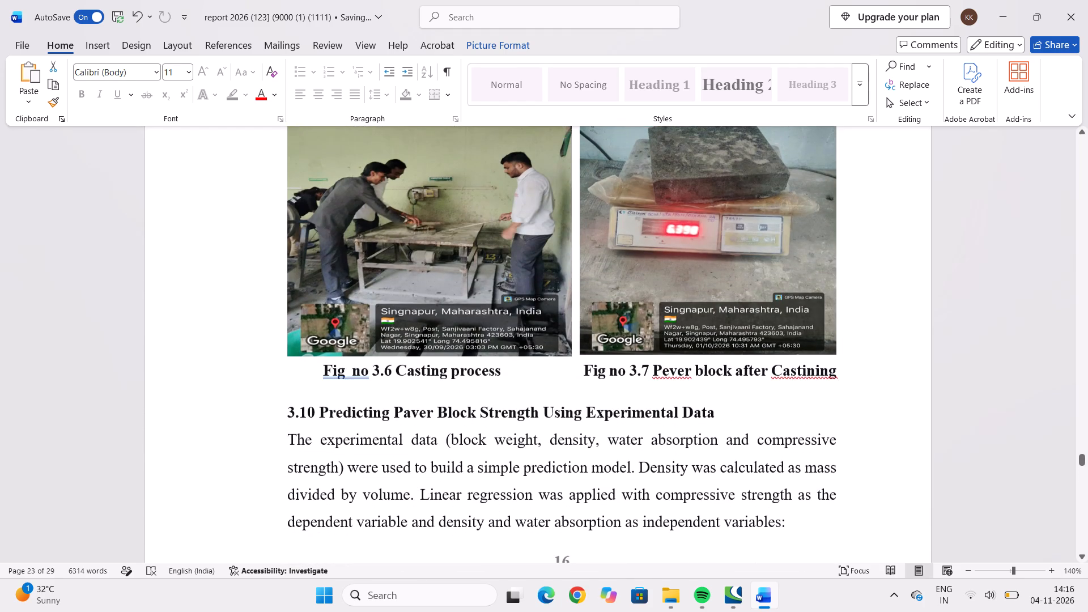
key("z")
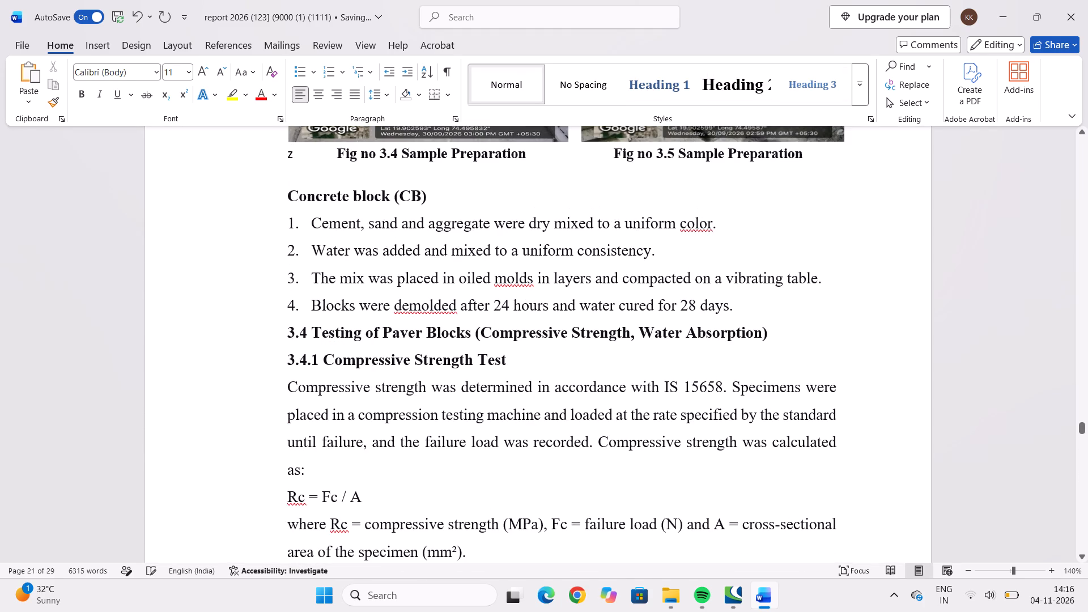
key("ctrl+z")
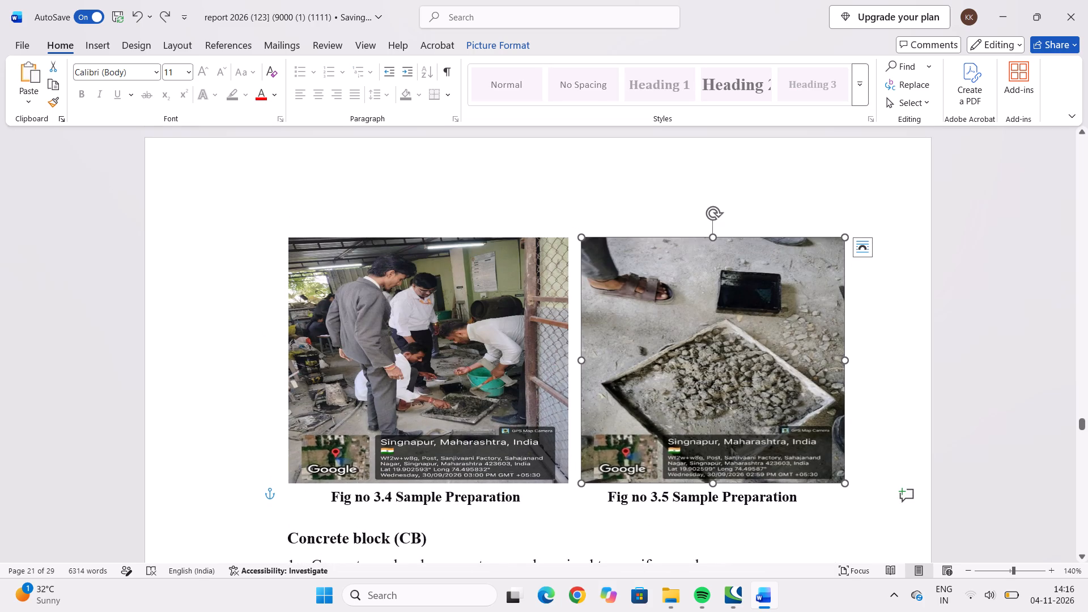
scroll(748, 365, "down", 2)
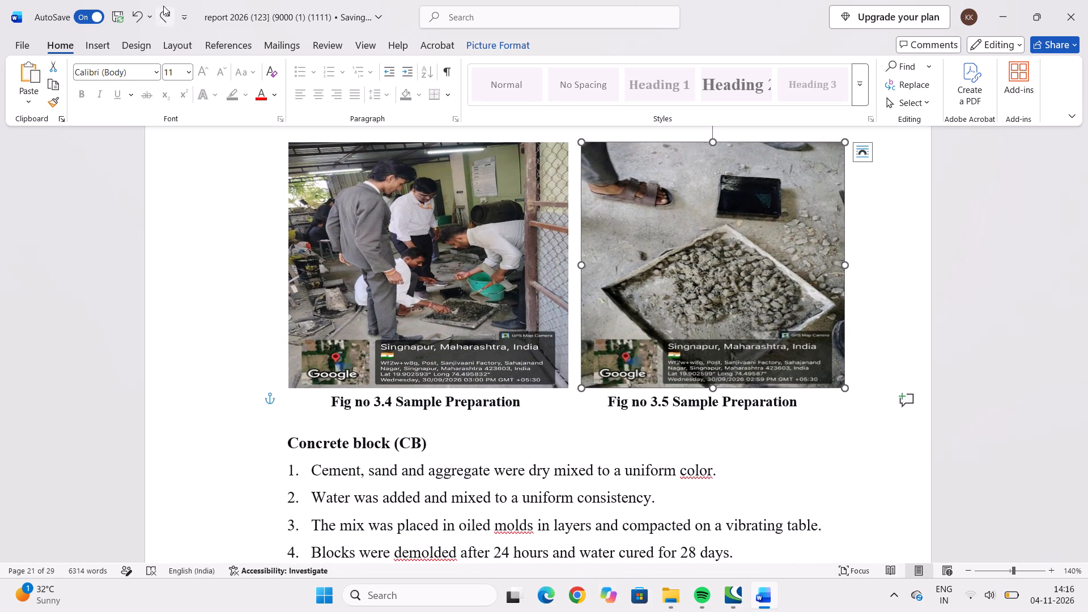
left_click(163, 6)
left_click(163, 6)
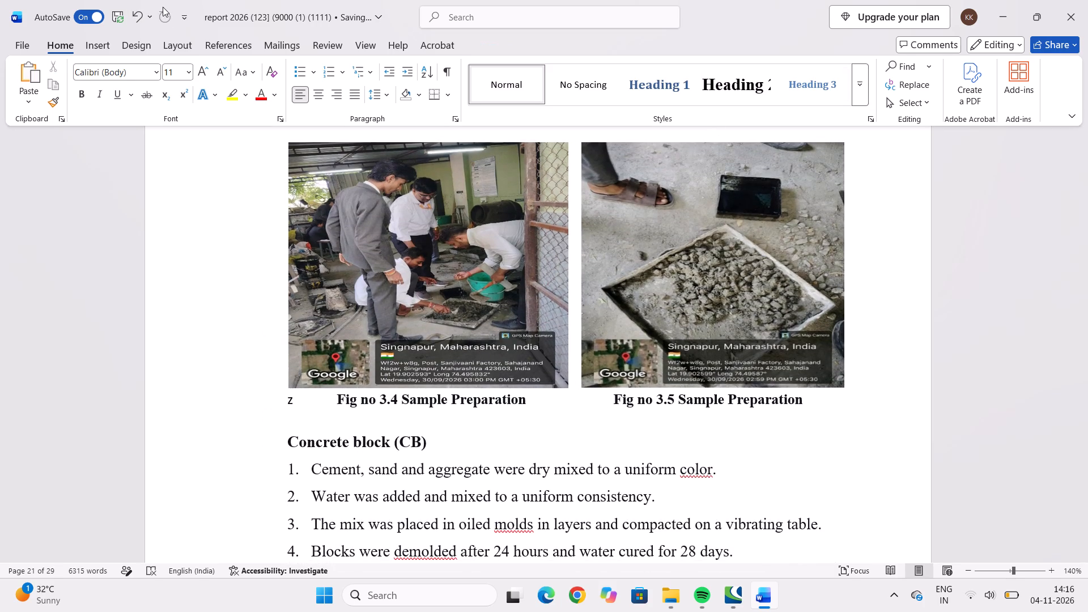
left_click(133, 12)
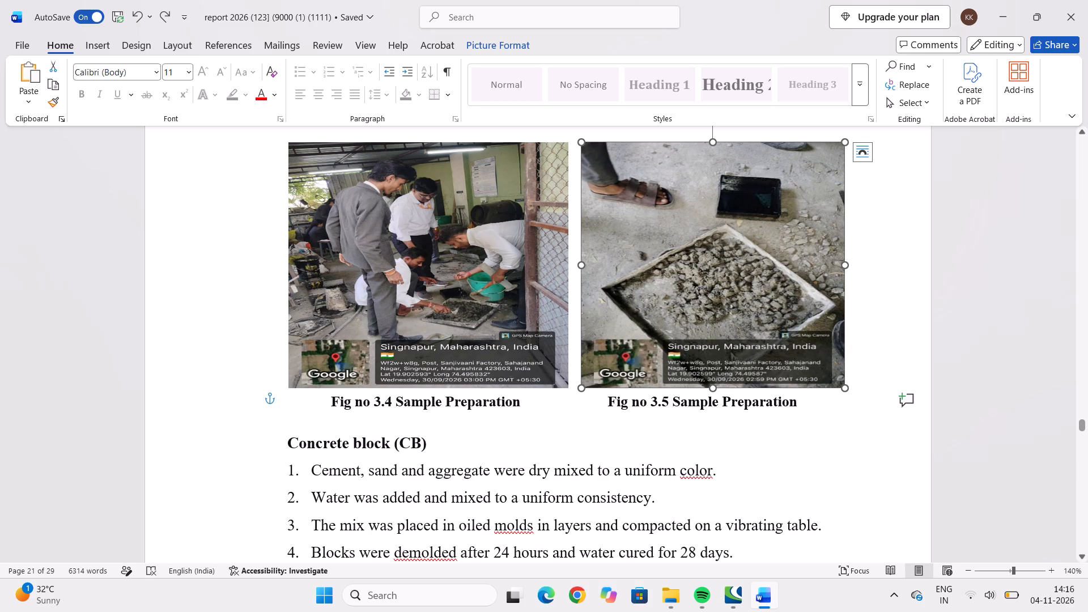
Add the missing periods after "Fig" and "no" in both Sample Preparation captions, making them "Fig. no. 3.4" and "Fig. no. 3.5".
scroll(586, 324, "down", 4)
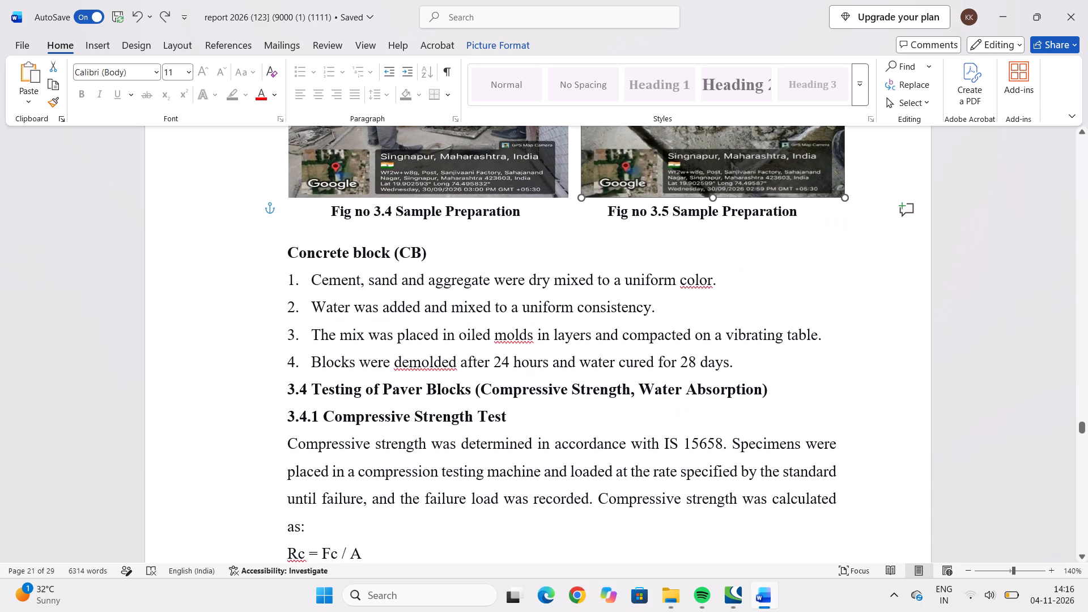
left_click(872, 273)
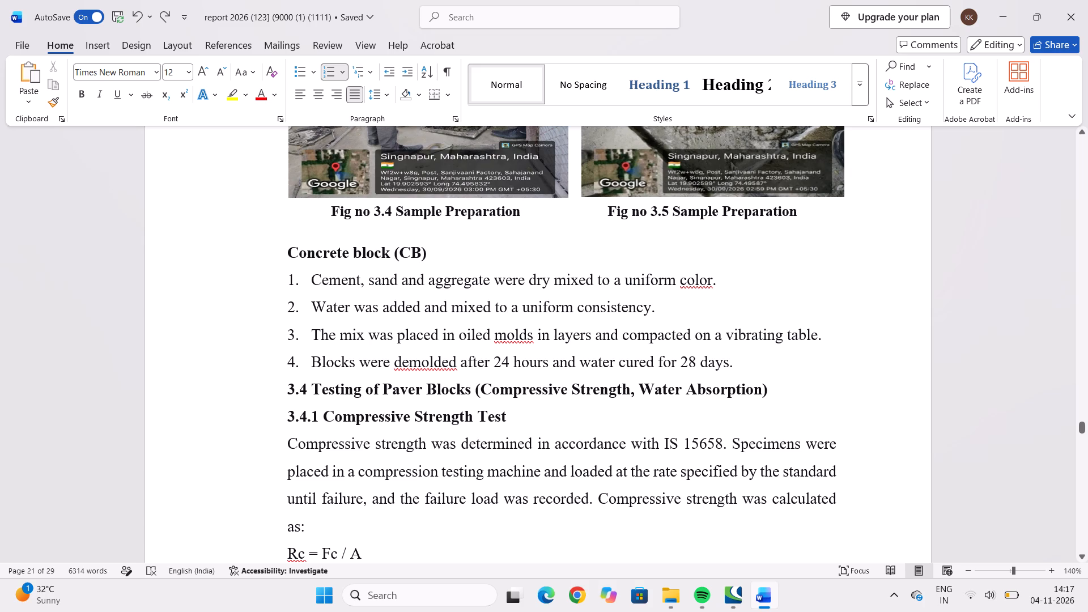
left_click(369, 213)
key("period")
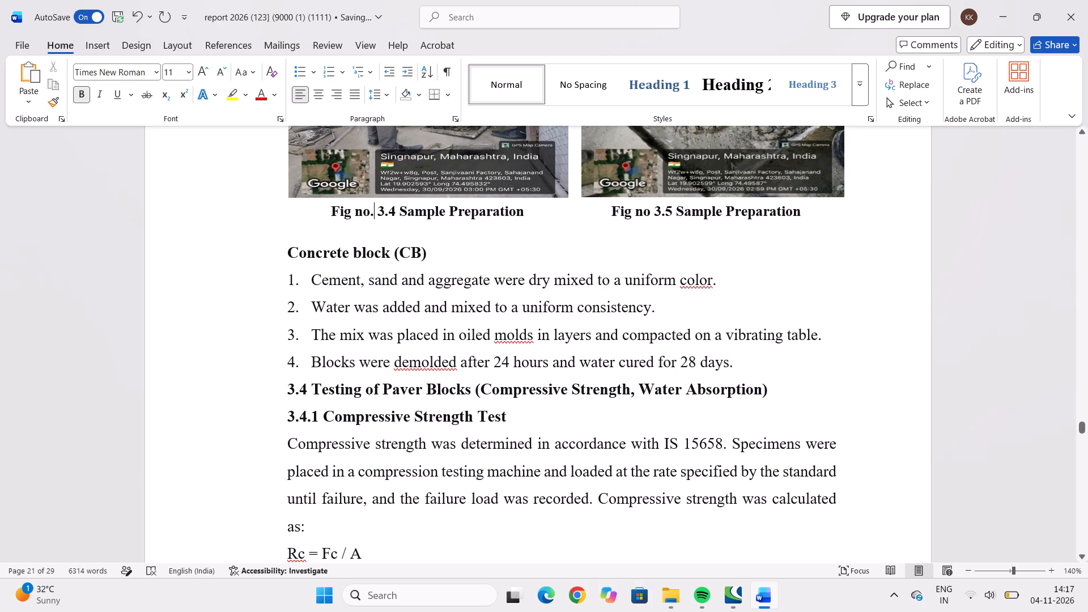
left_click(349, 212)
key("period")
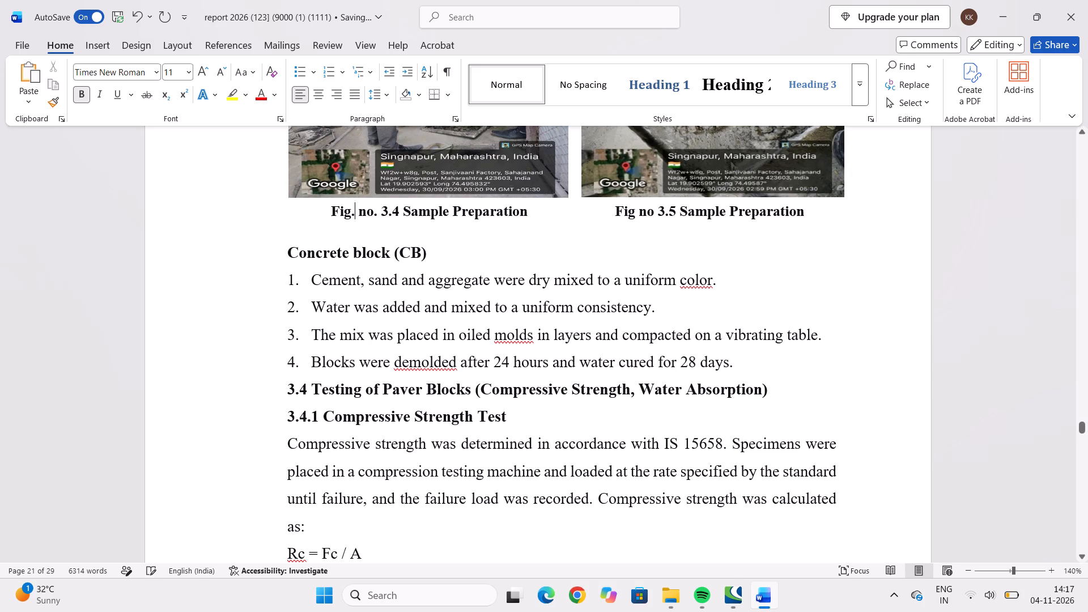
left_click(632, 215)
key("period")
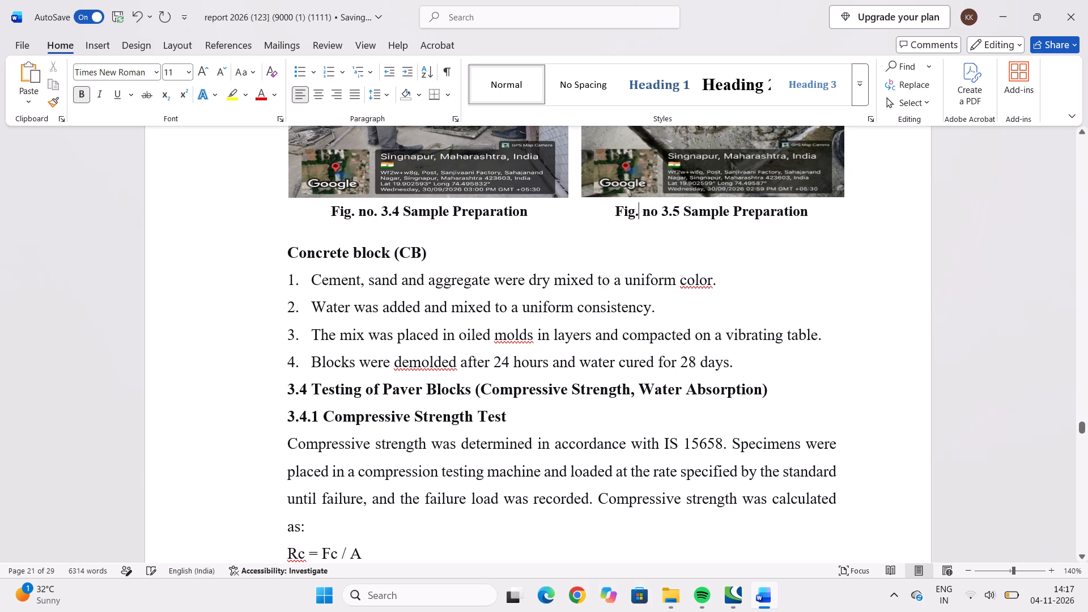
left_click(654, 217)
key("period")
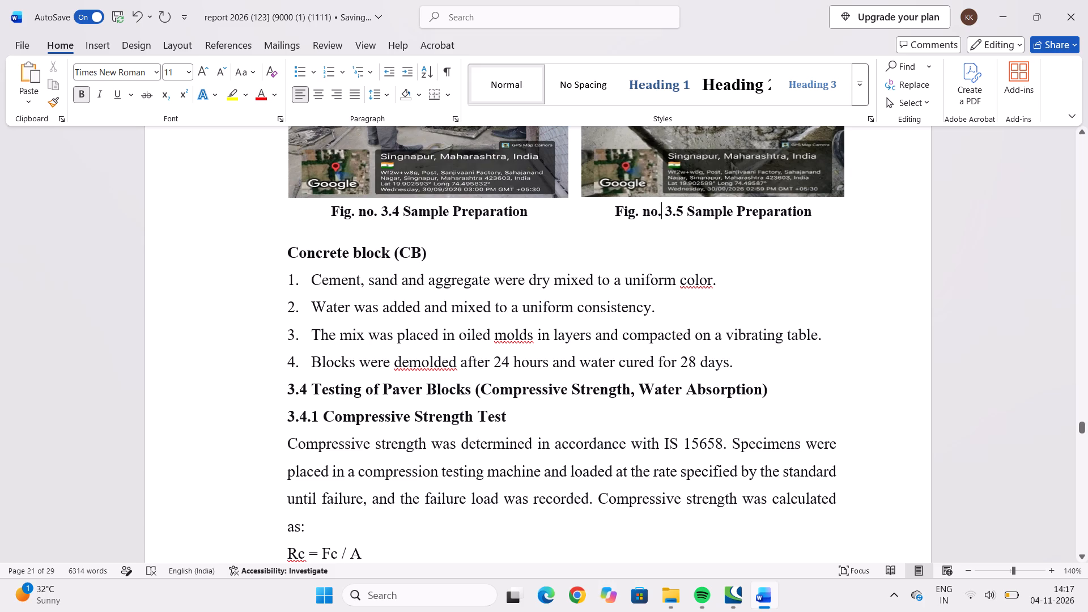
Add a period after "no" in both mix design table captions, making them "Table no. 3.2" and "Table no. 3.1".
scroll(465, 233, "up", 15)
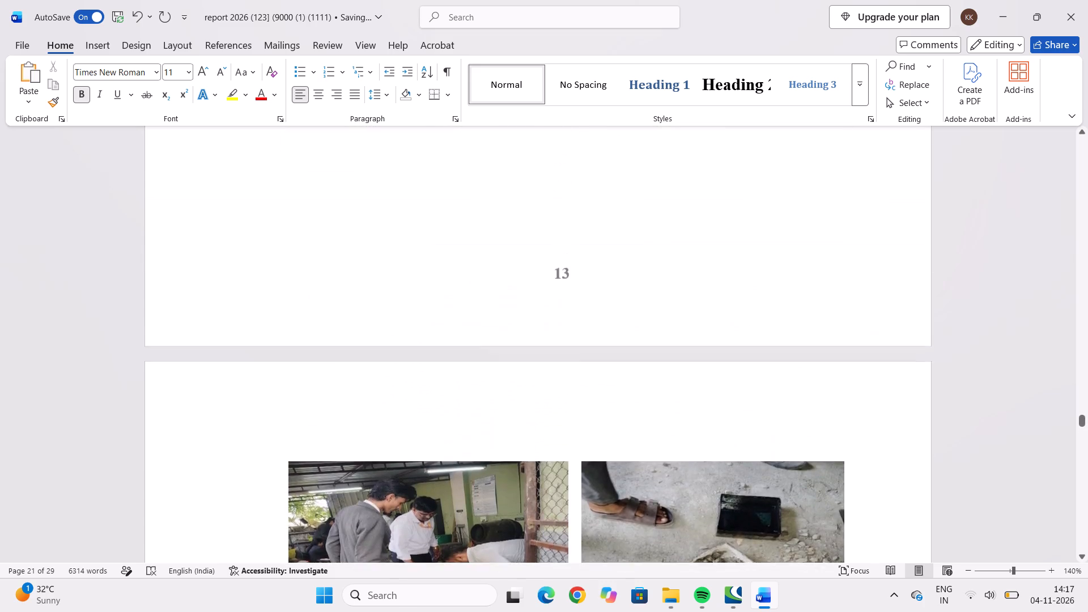
scroll(461, 222, "up", 11)
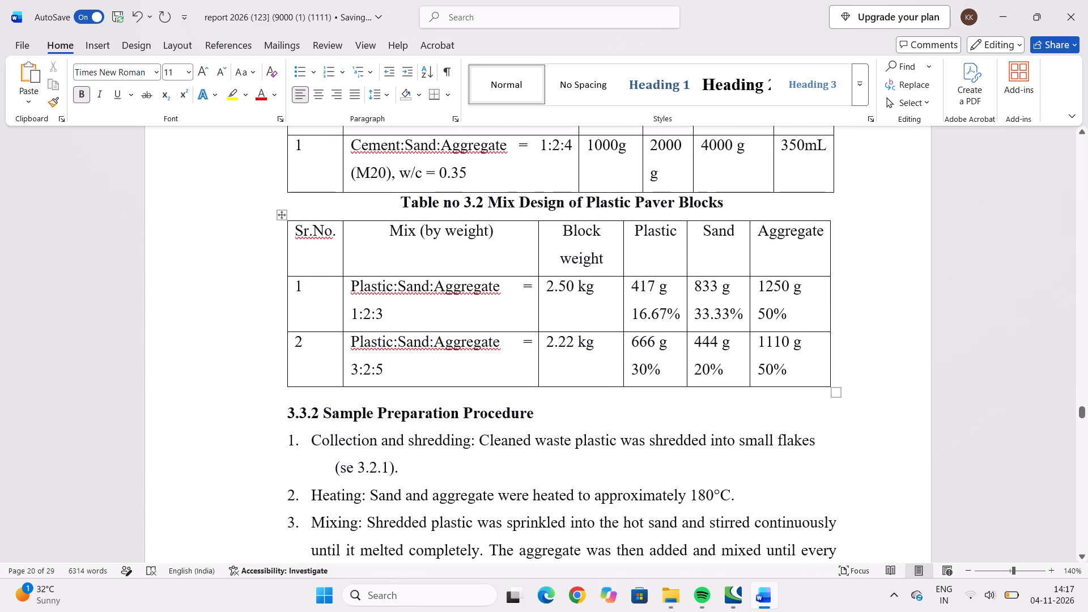
scroll(432, 318, "up", 3)
left_click(439, 349)
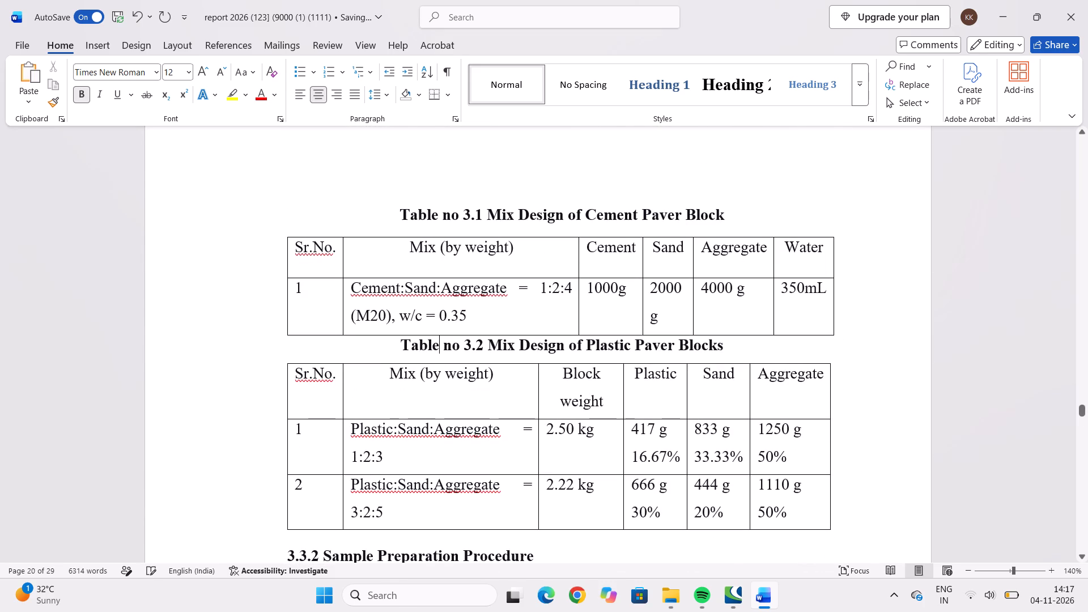
left_click(459, 345)
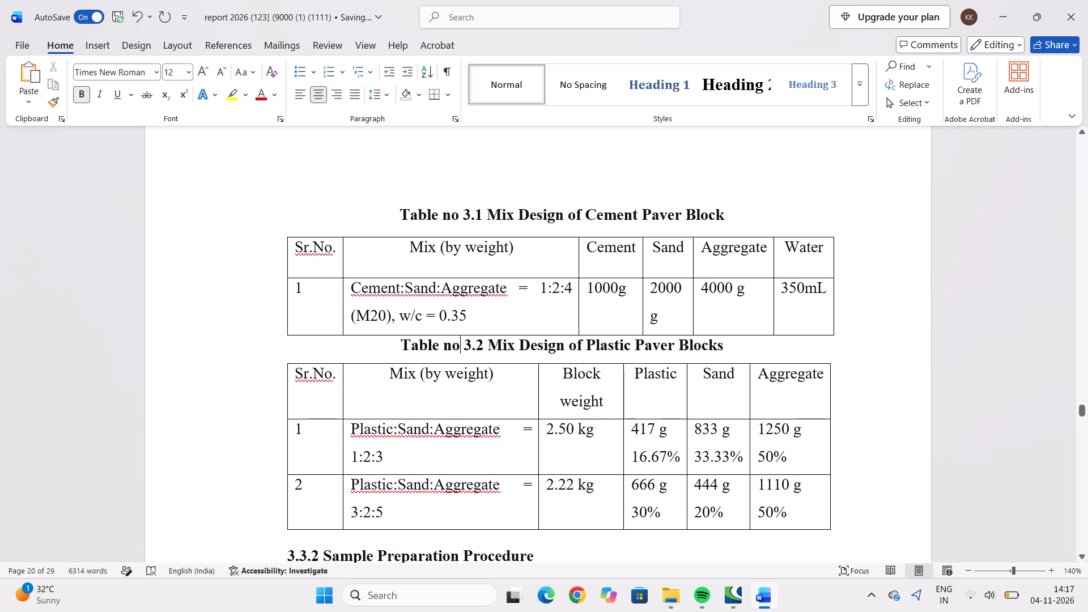
key("period")
scroll(458, 327, "up", 4)
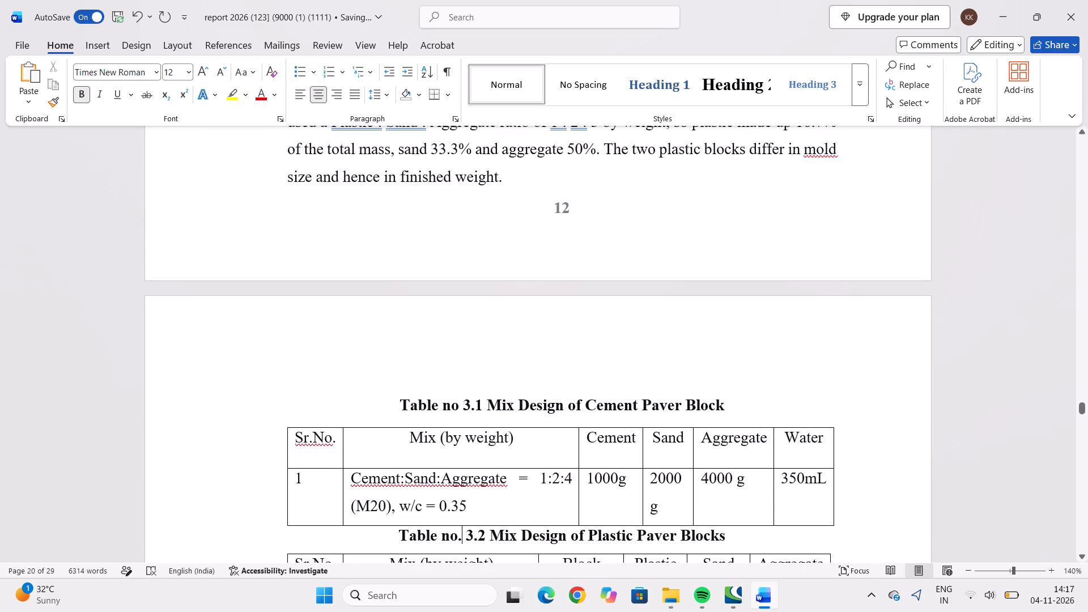
left_click(457, 407)
key("period")
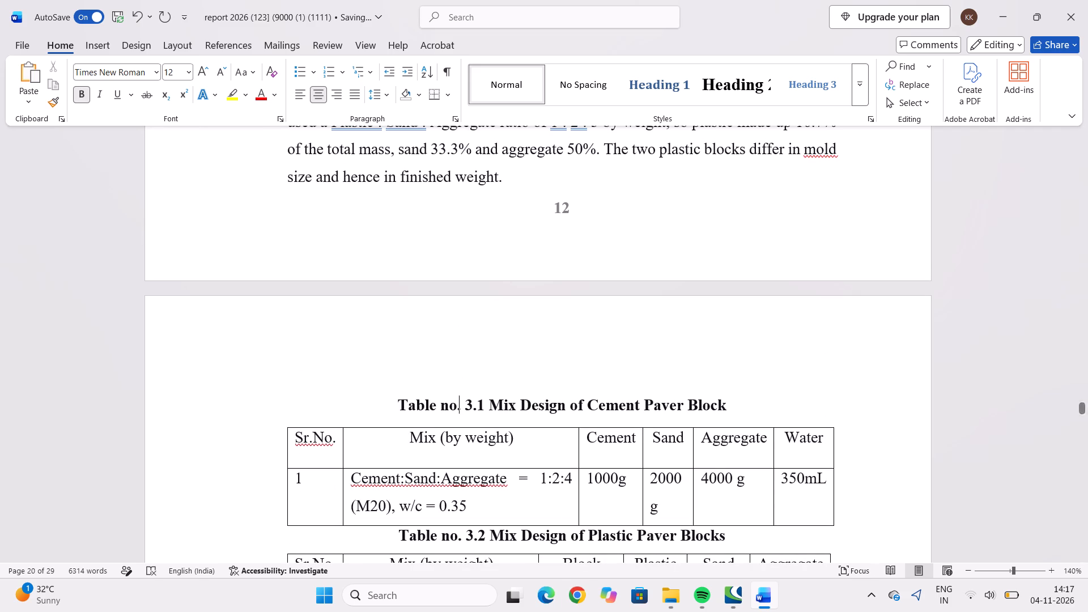
Review the earlier figure captions from Fig. no. 3.3 back to the start of Chapter 3 for consistent punctuation.
scroll(462, 397, "up", 20)
scroll(452, 359, "up", 6)
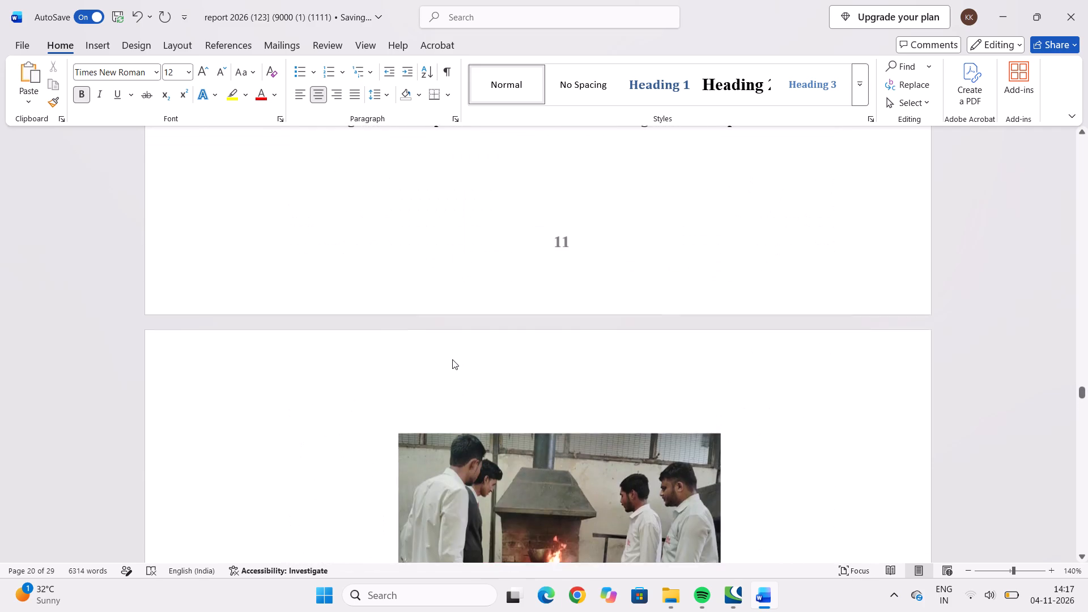
scroll(452, 359, "down", 8)
scroll(468, 396, "up", 4)
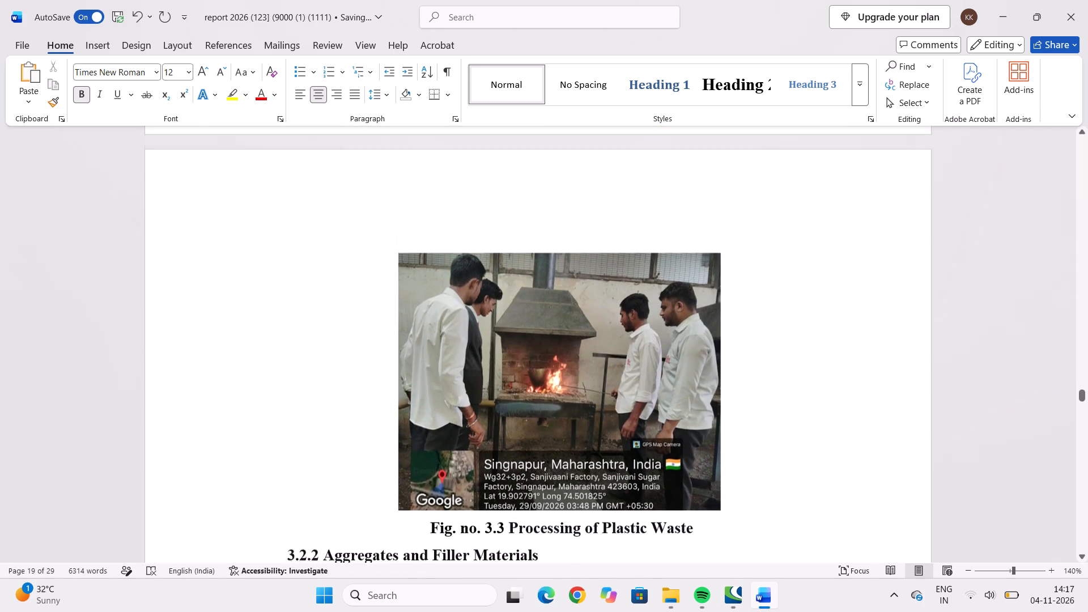
scroll(468, 396, "up", 8)
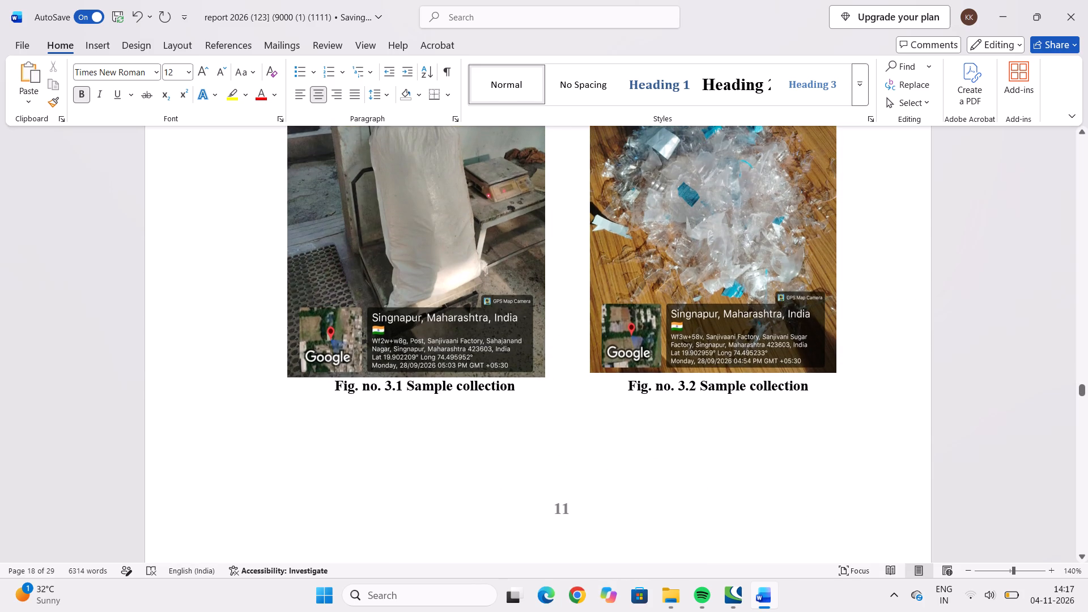
scroll(434, 402, "up", 19)
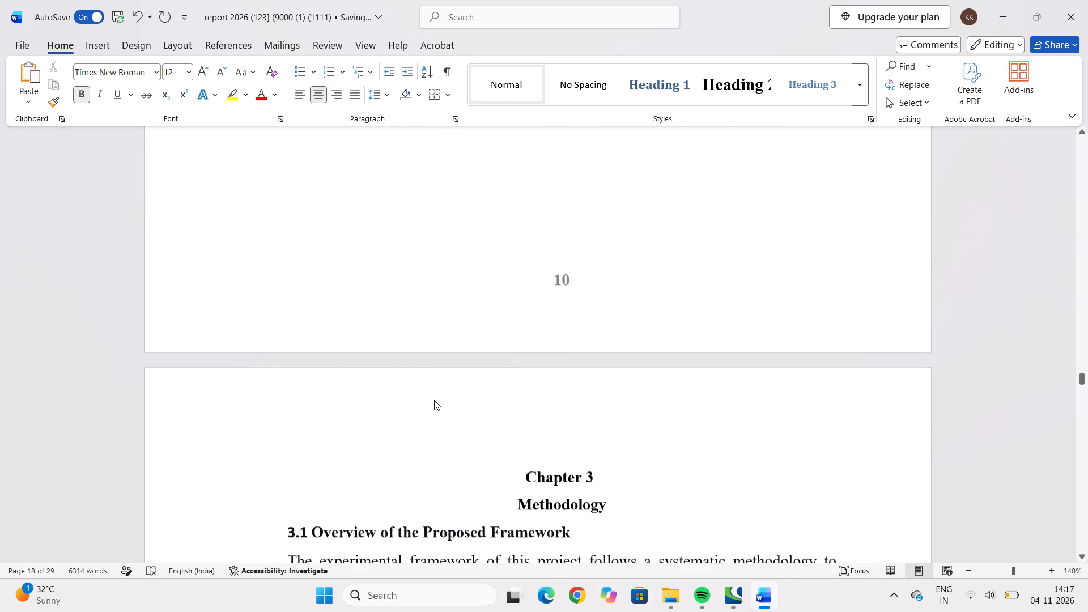
Add a period after "no" in the Comparative Analysis table caption, making it "Table no. 3.3".
scroll(434, 400, "down", 20)
scroll(434, 400, "down", 14)
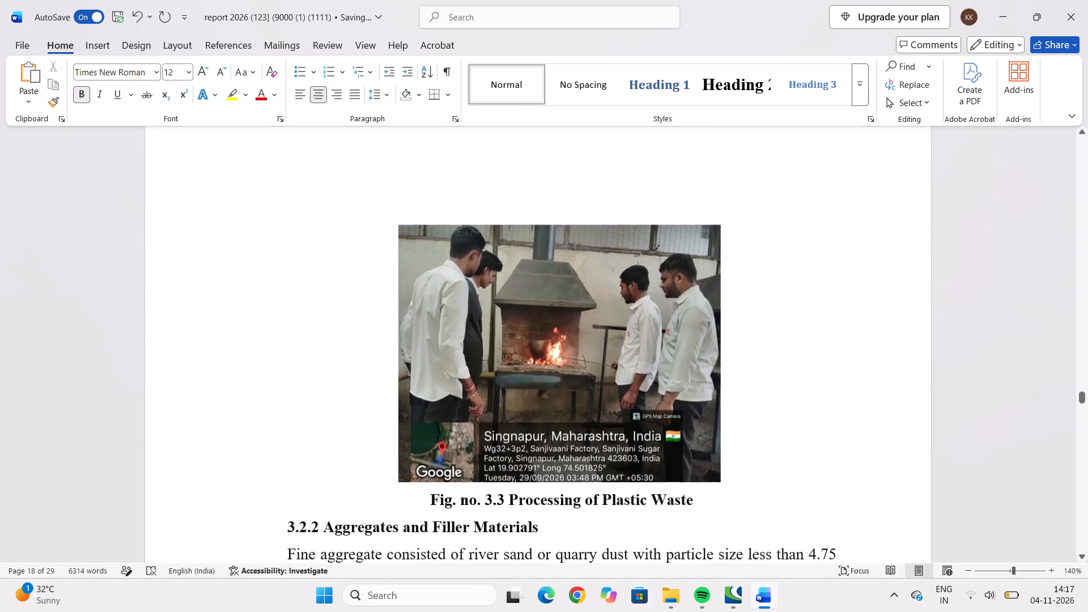
scroll(438, 389, "down", 20)
scroll(438, 389, "down", 12)
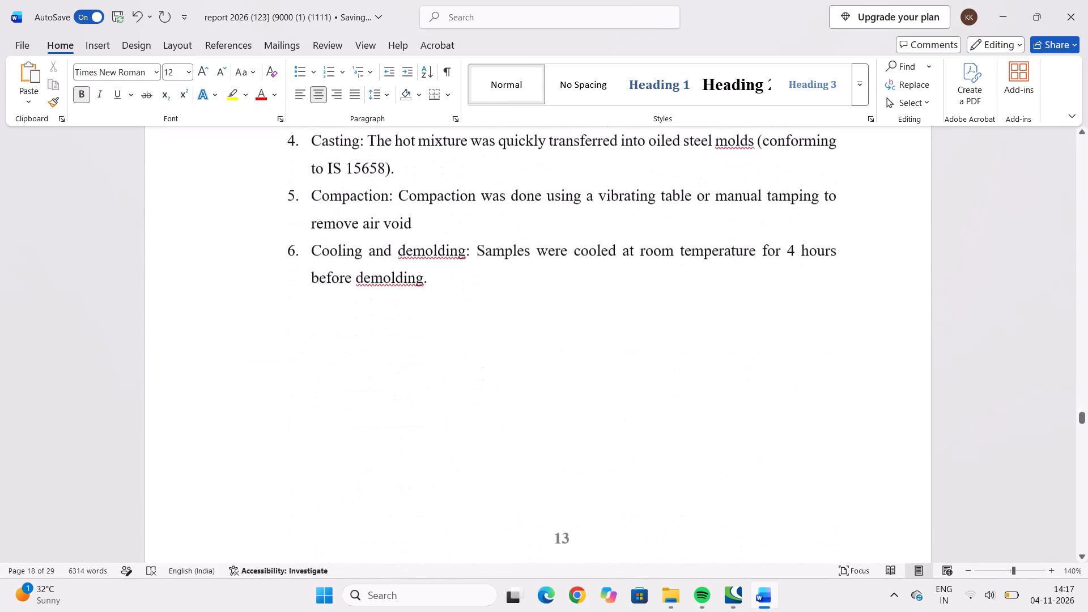
scroll(439, 389, "down", 19)
scroll(439, 389, "down", 5)
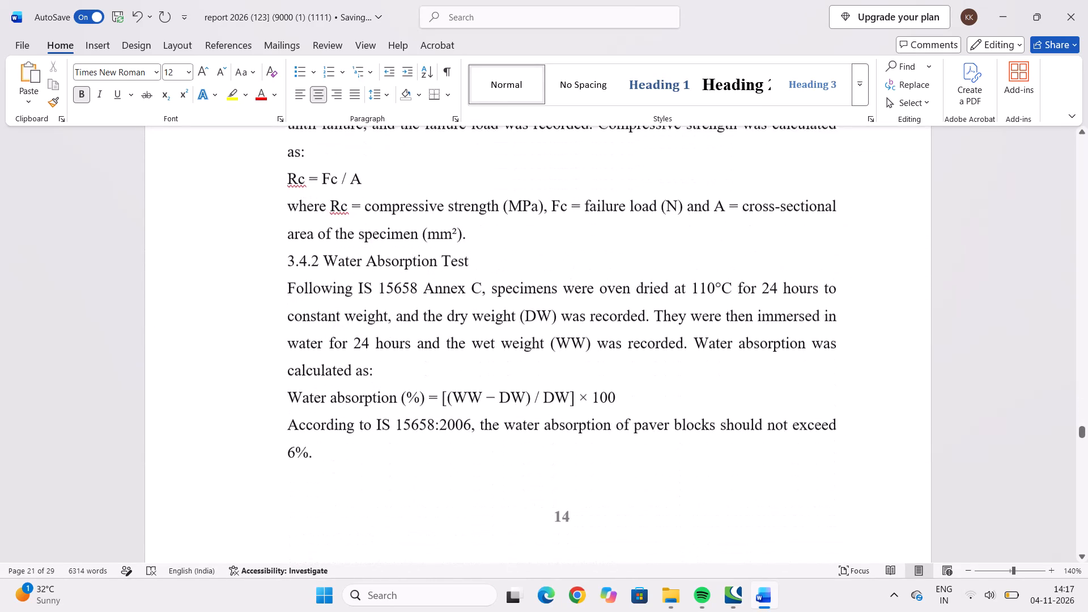
scroll(439, 389, "down", 18)
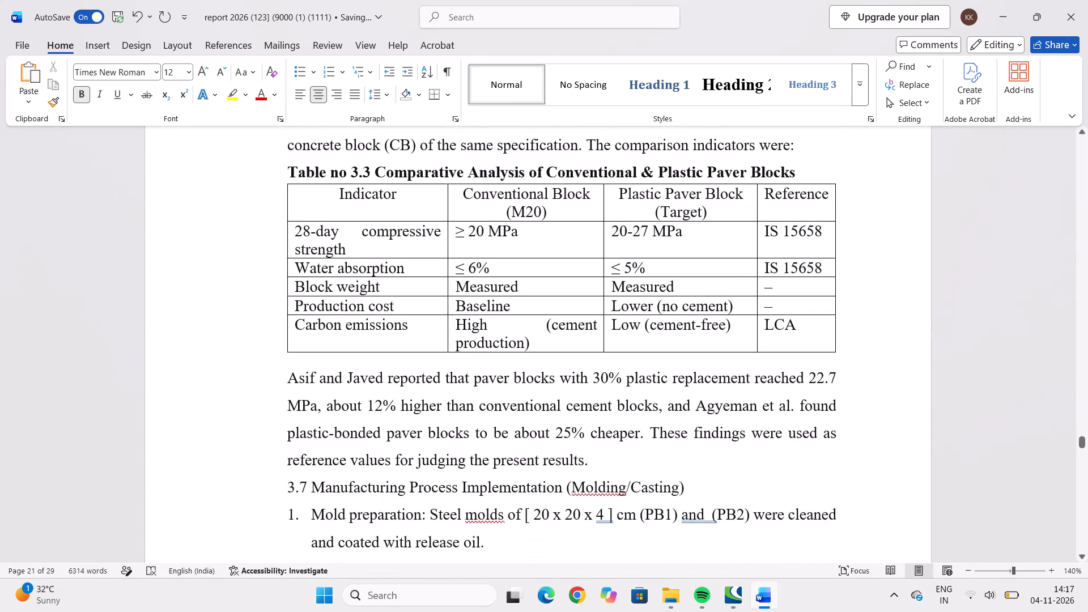
scroll(438, 387, "down", 2)
scroll(438, 387, "up", 3)
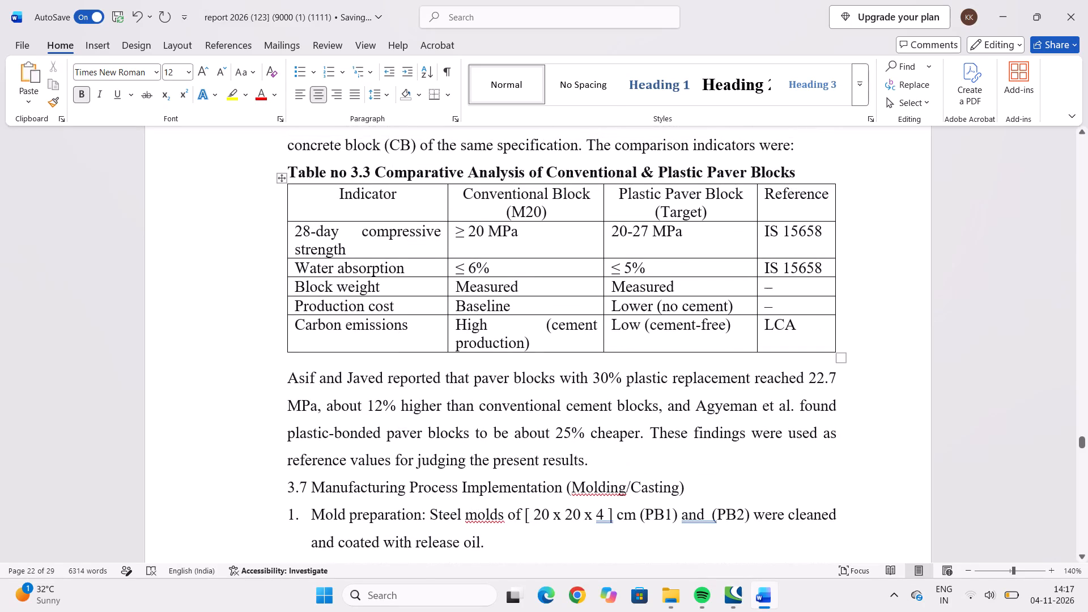
left_click(346, 177)
key("period")
Correct the Casting process caption to "Fig. no. 3.6" by adding both missing periods and removing the extra space.
scroll(378, 243, "down", 19)
scroll(377, 244, "down", 2)
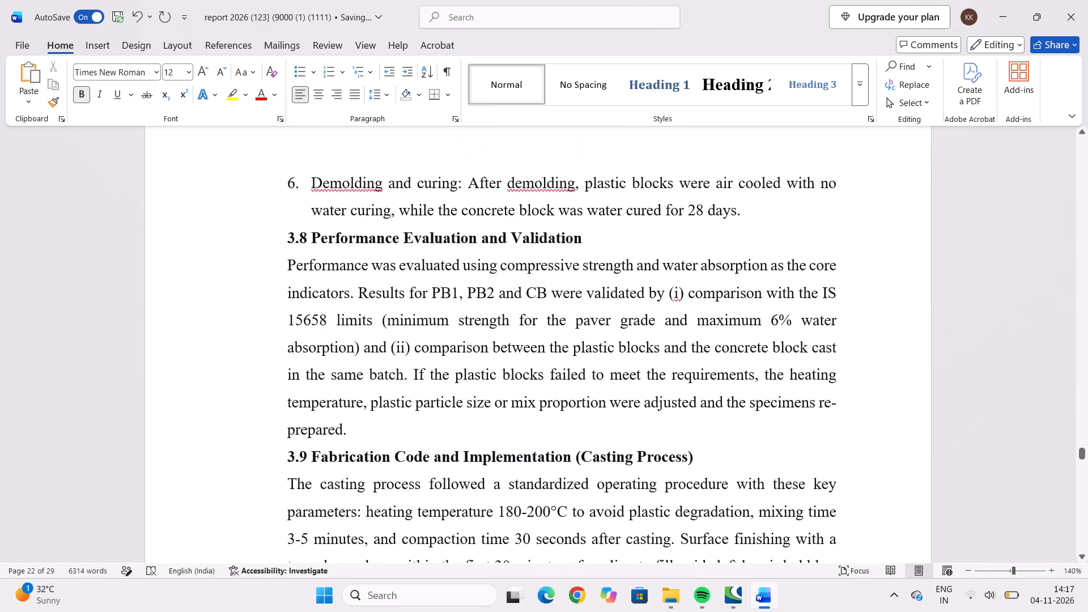
scroll(377, 244, "down", 10)
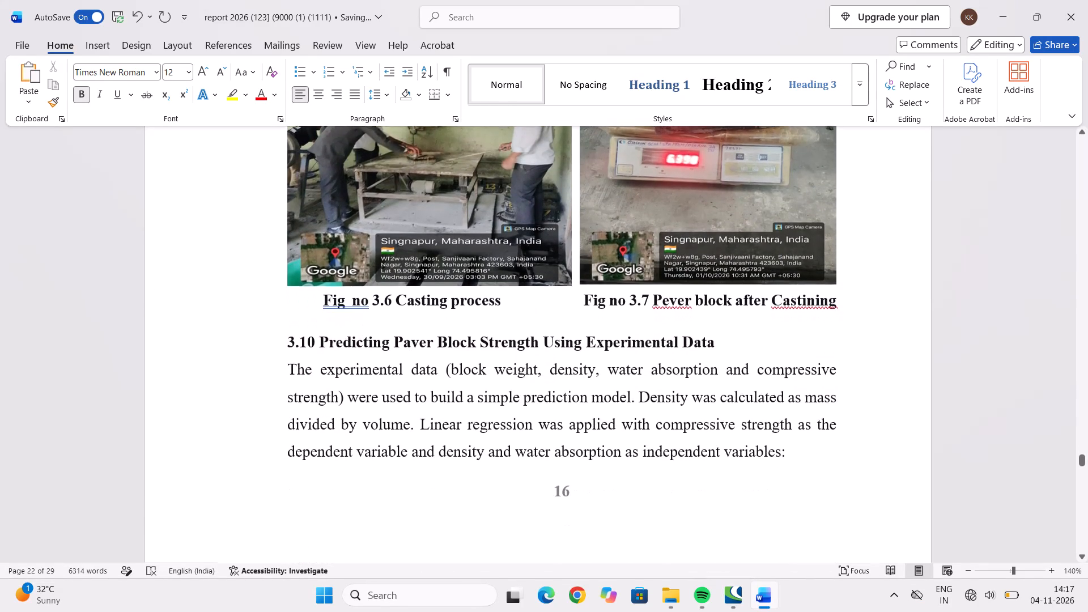
left_click(343, 291)
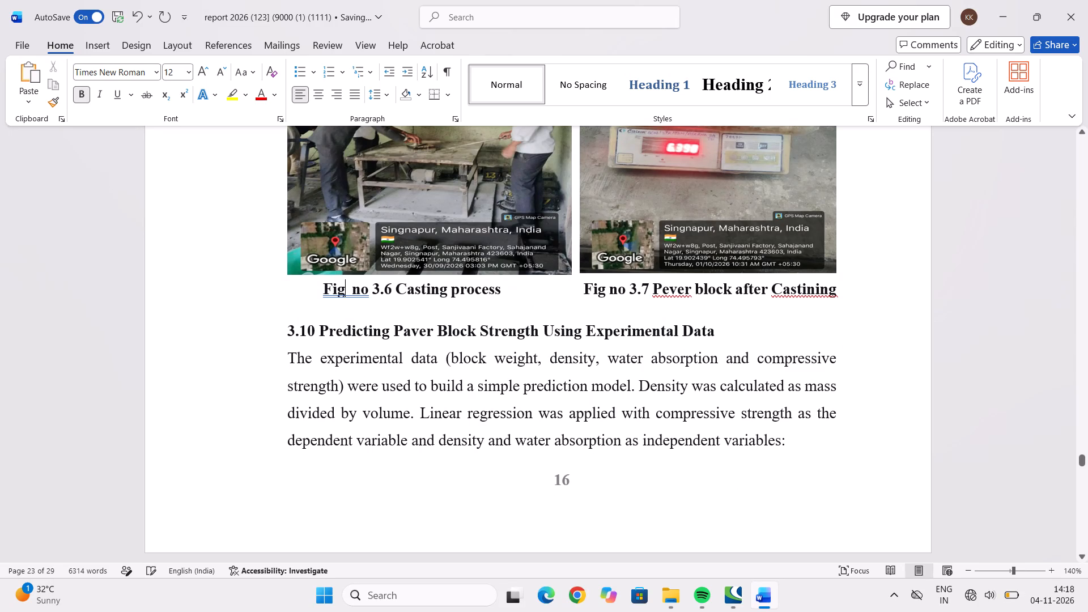
key("period")
left_click(369, 297)
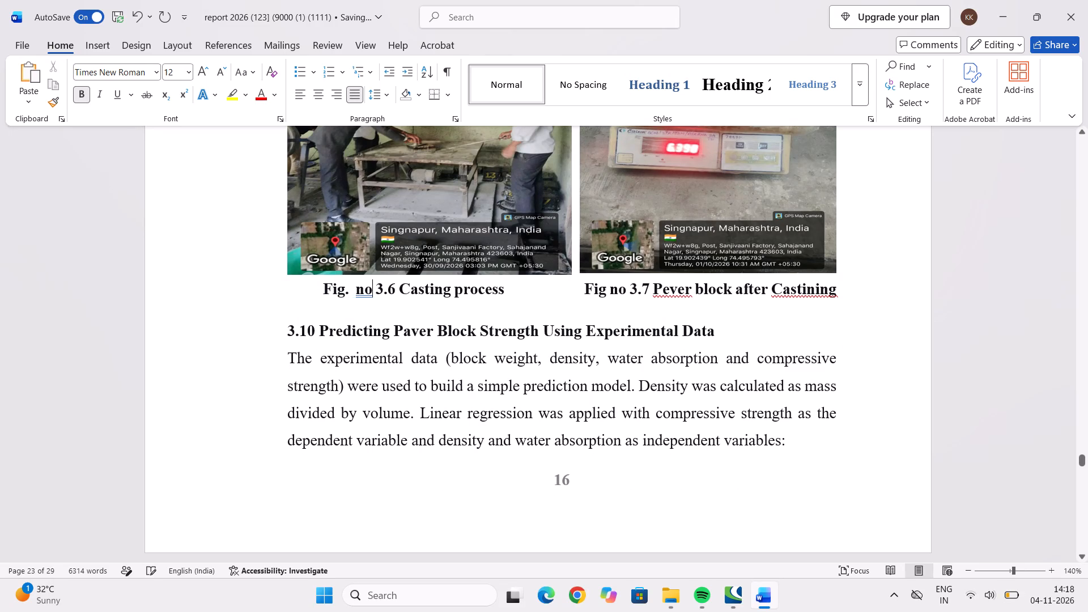
key("period")
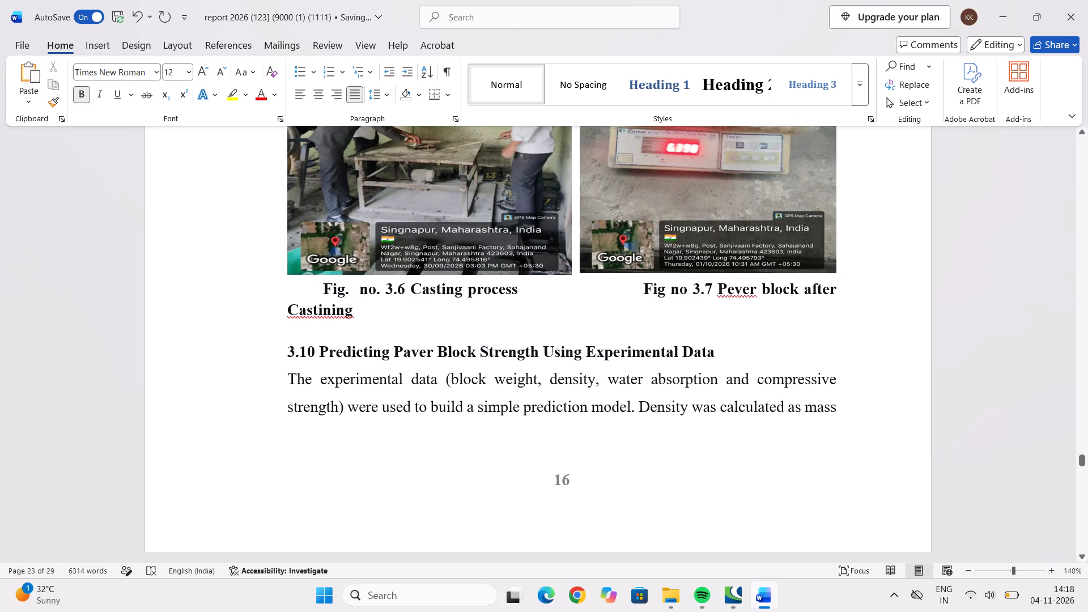
left_click(360, 296)
key("BackSpace")
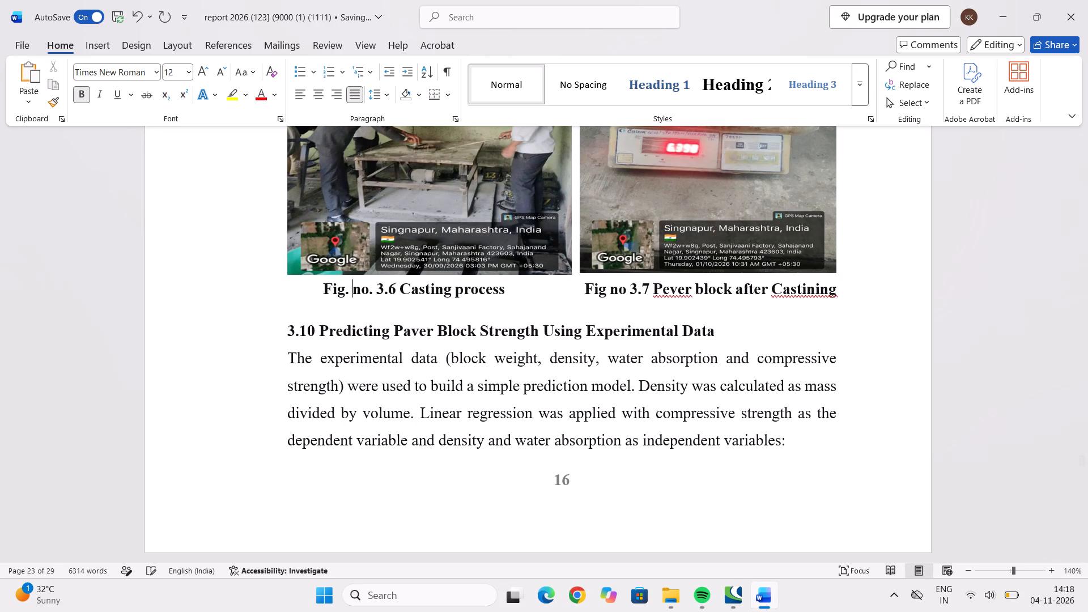
Add both missing periods to make "Fig. no. 3.7" and trim the spacing before it so the caption fits on one line.
left_click(613, 291)
key("Left")
key("period")
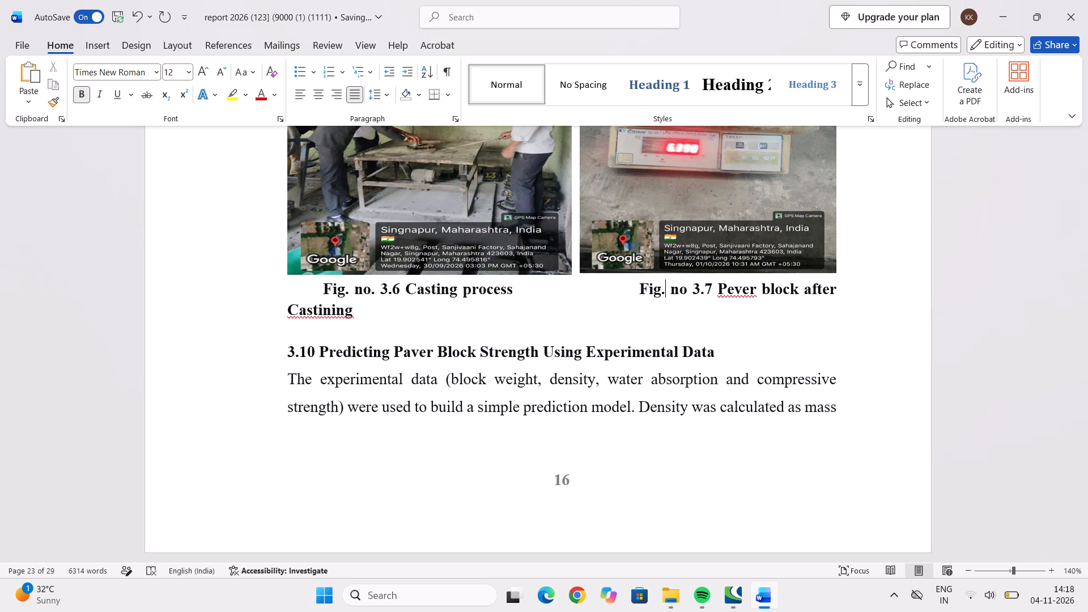
key("Right")
key("Right")
key("Right")
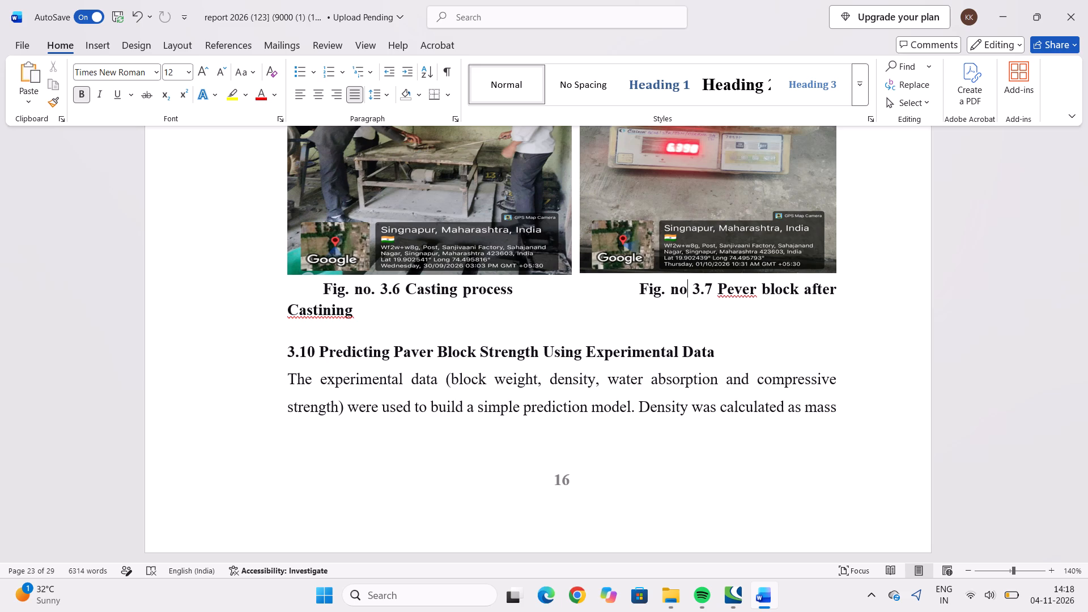
key("period")
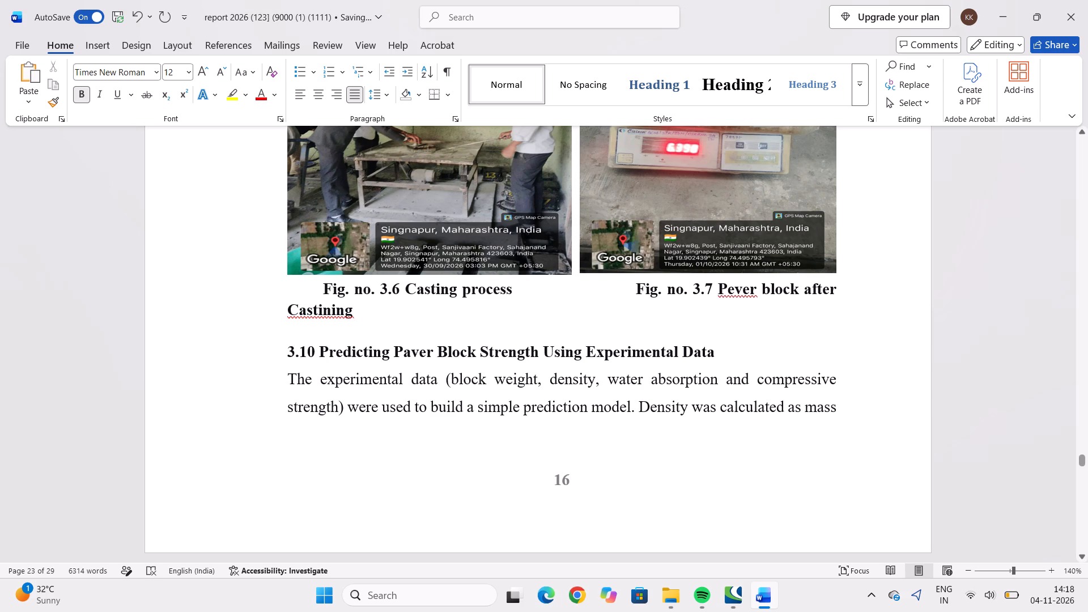
left_click(625, 299)
key("BackSpace")
key("BackSpace")
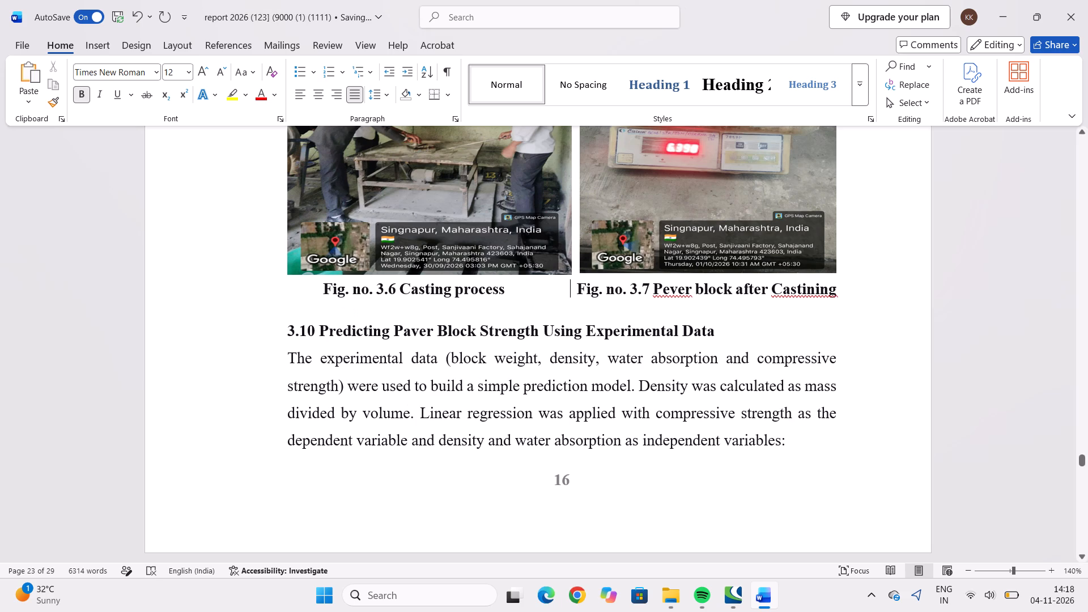
Change the label of the Compression Testing caption under the two pictures to "Fig.no. 3.8".
scroll(648, 354, "down", 14)
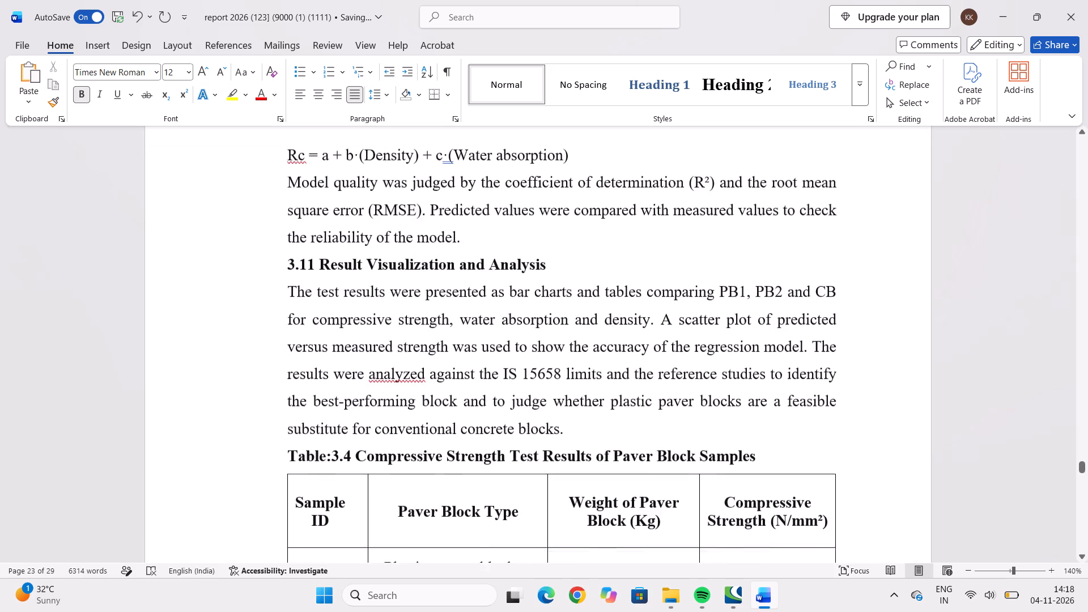
scroll(642, 355, "down", 9)
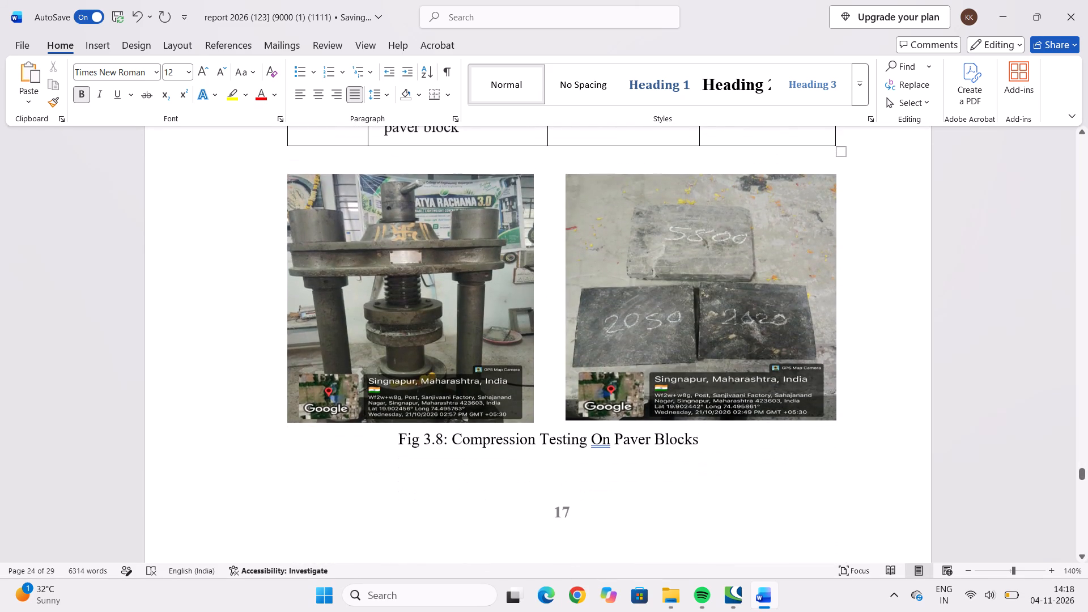
left_click(420, 443)
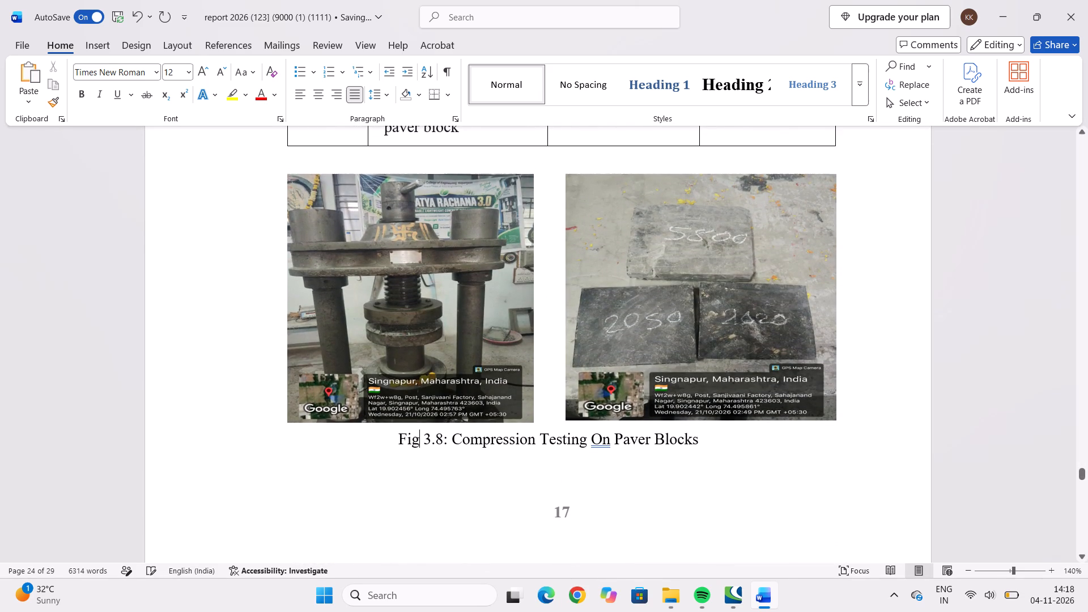
key("period")
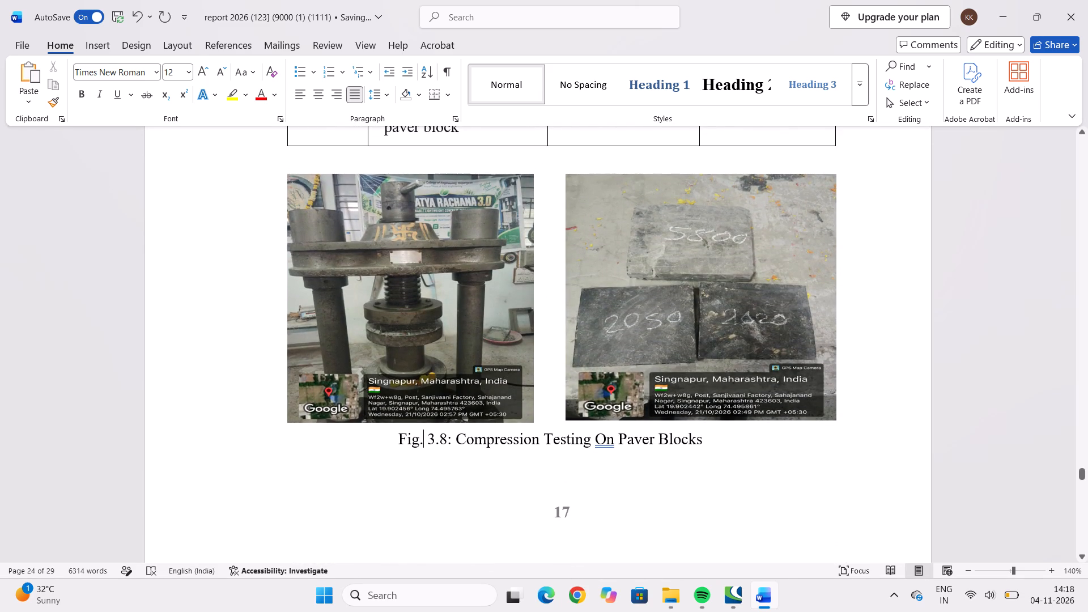
type("no.")
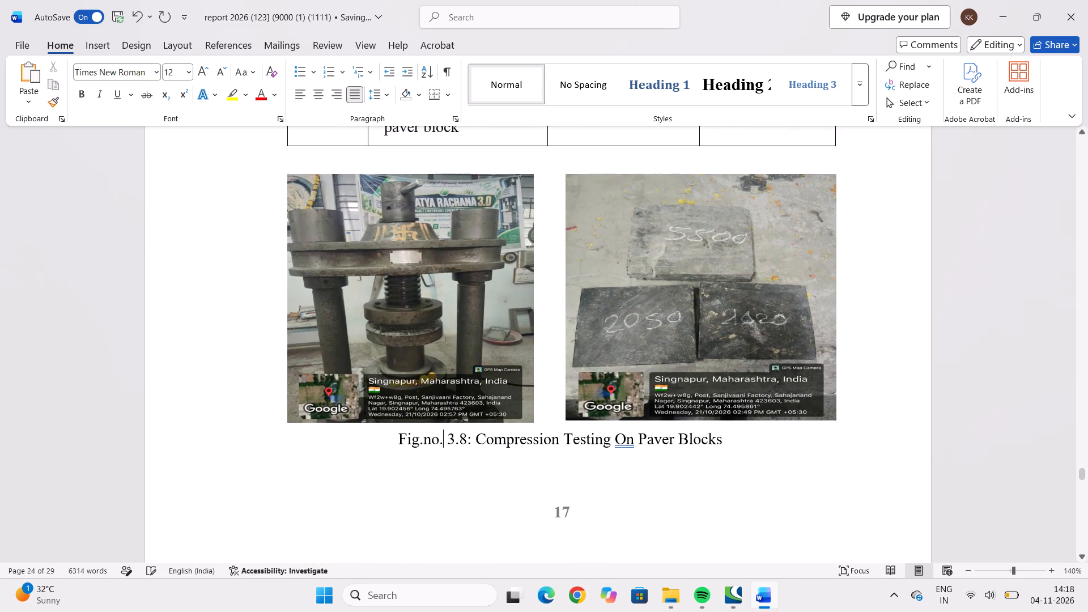
Make the whole Fig.no. 3.8 Compression Testing caption bold.
left_click_drag(396, 442, 685, 448)
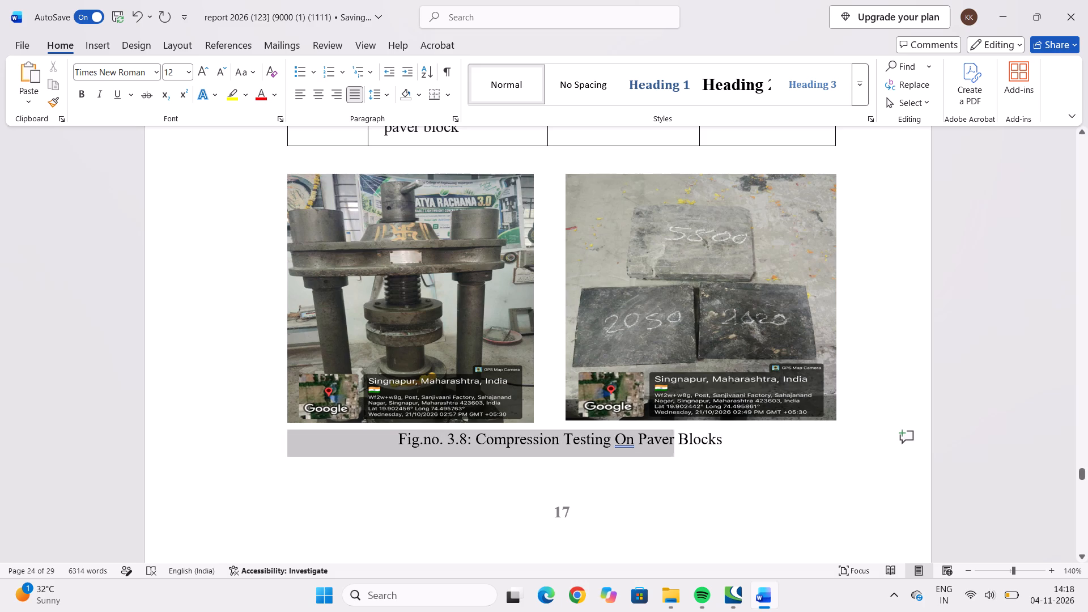
left_click_drag(685, 448, 732, 440)
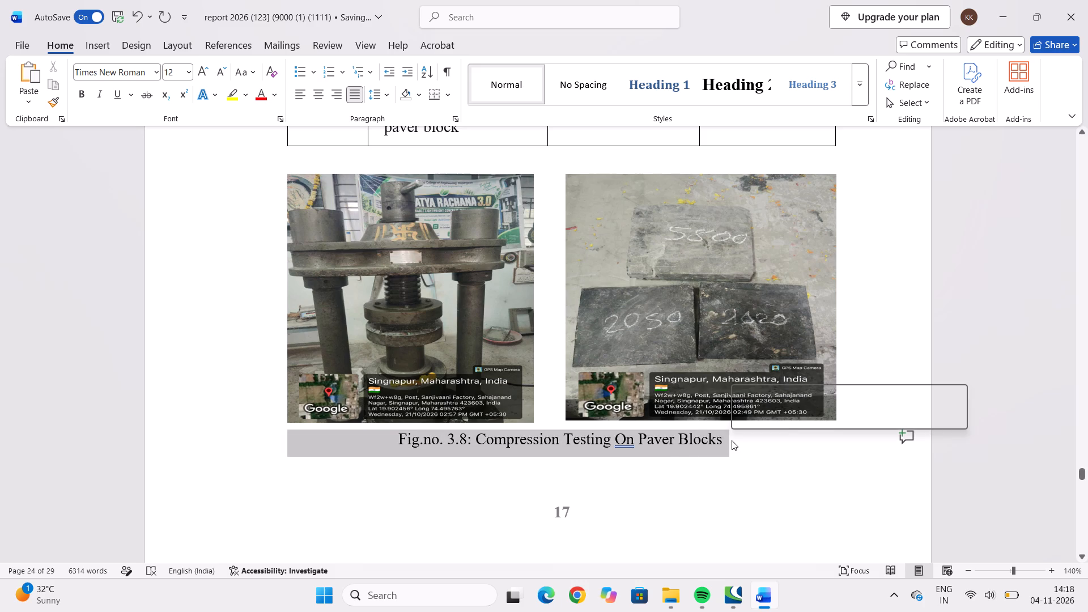
left_click(742, 420)
left_click(726, 472)
Change the Graphical Representation of Compressive Strength's caption label to "Fig.no. 3.9" and remove the colon after its number.
scroll(614, 427, "down", 4)
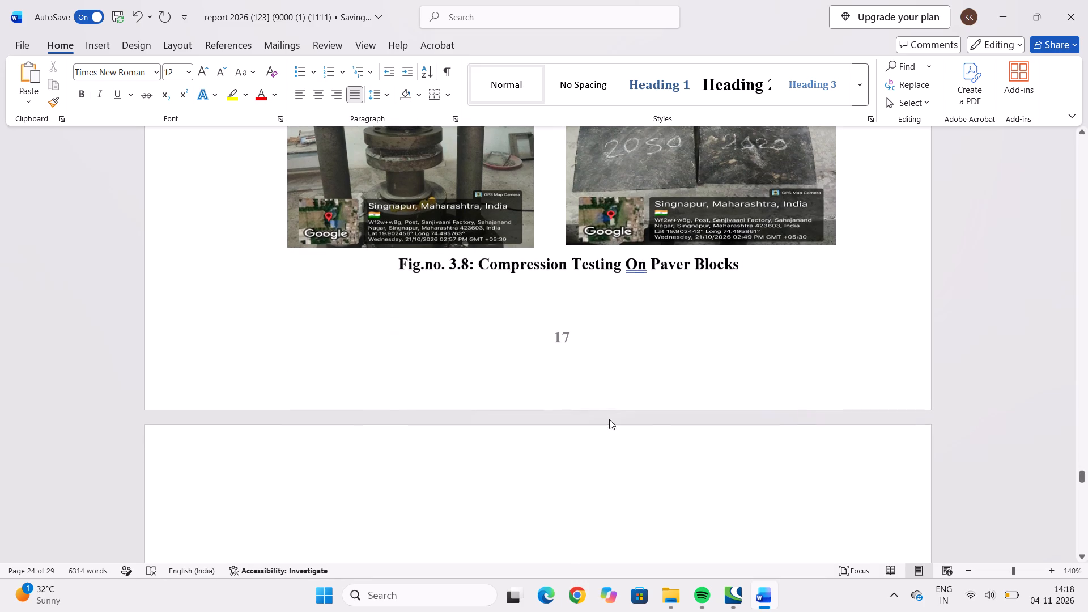
scroll(609, 419, "down", 6)
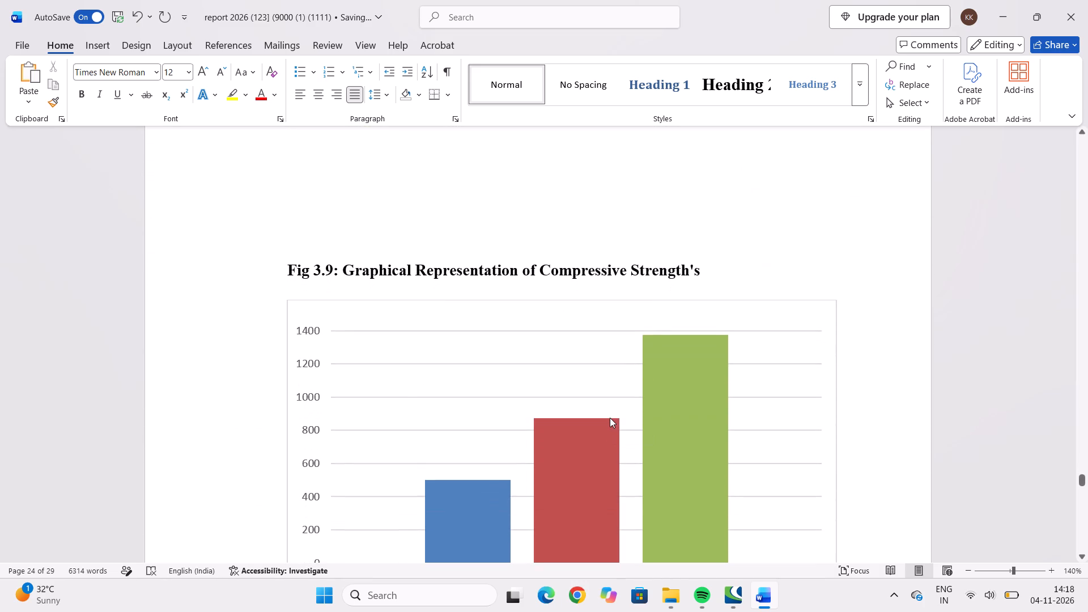
left_click(335, 273)
left_click(344, 280)
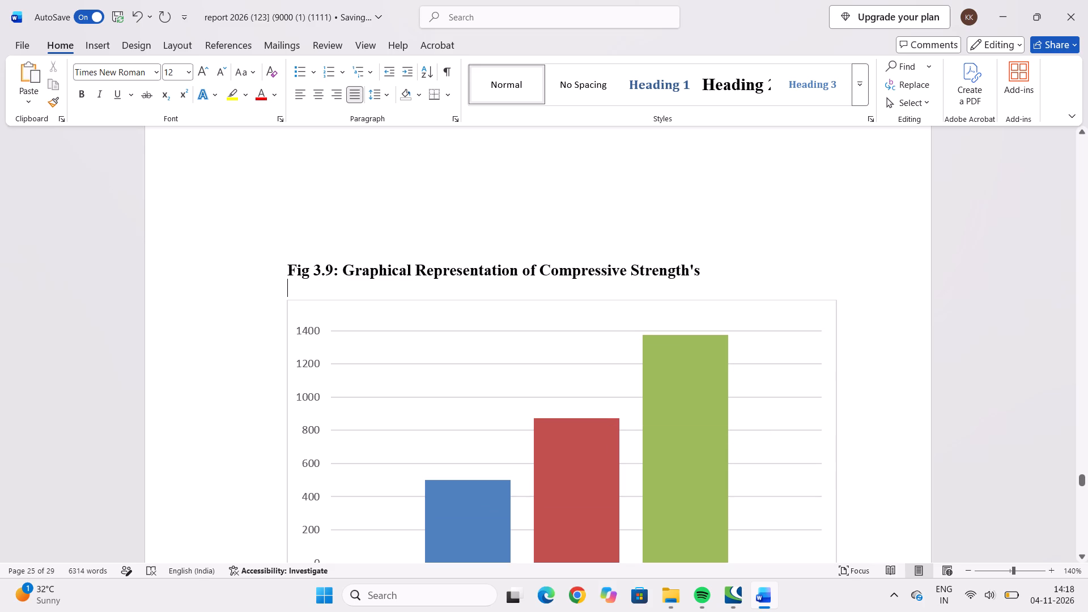
left_click(338, 272)
key("BackSpace")
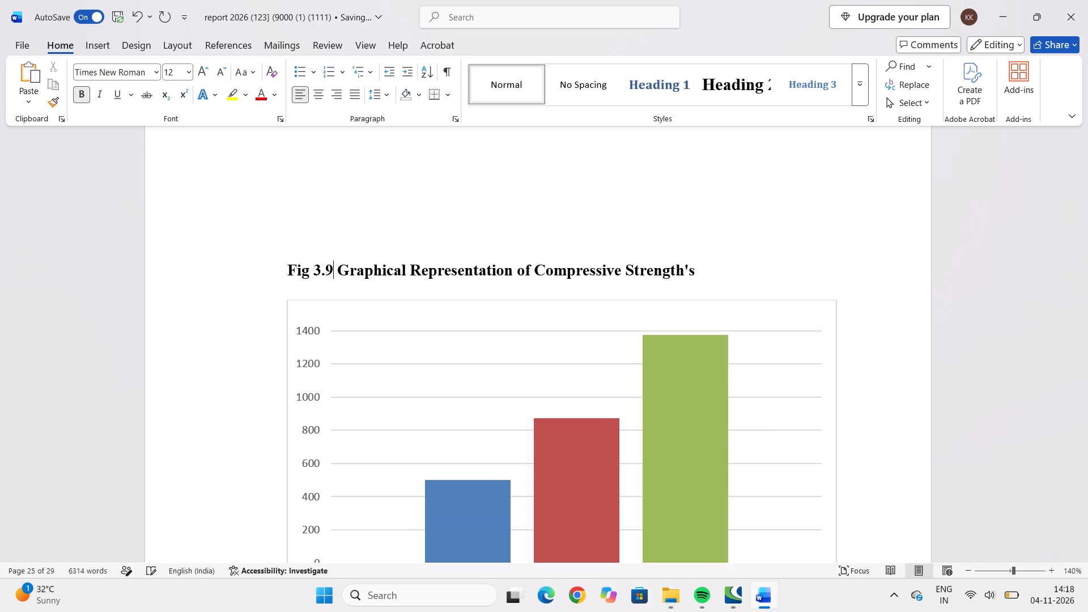
left_click(309, 273)
key("period")
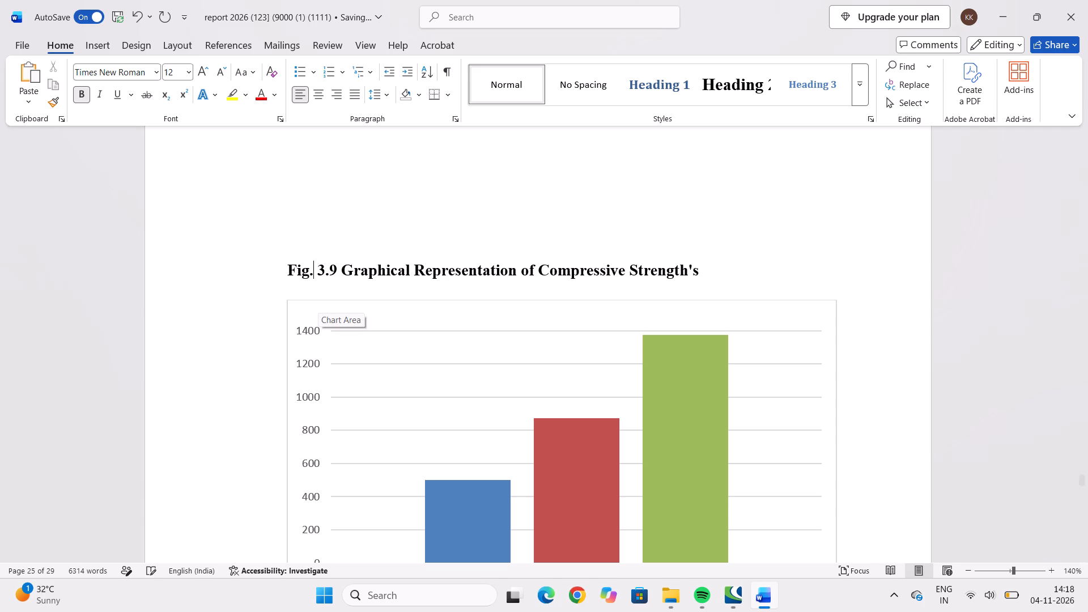
type("no")
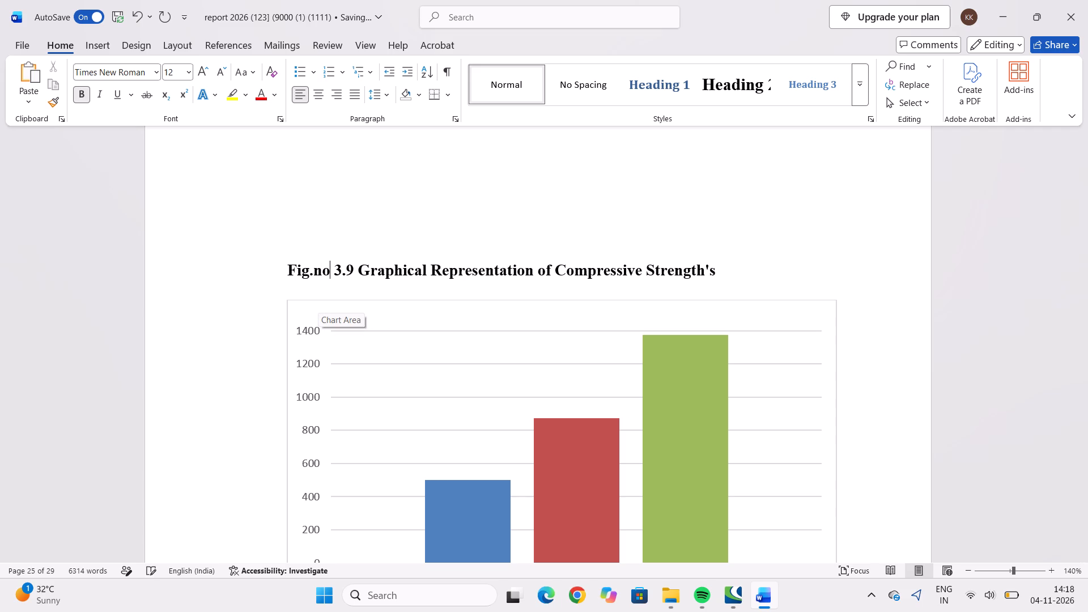
key("period")
Change the Chapter 4 heading from plural to singular so it reads "Conclusion".
scroll(372, 291, "down", 7)
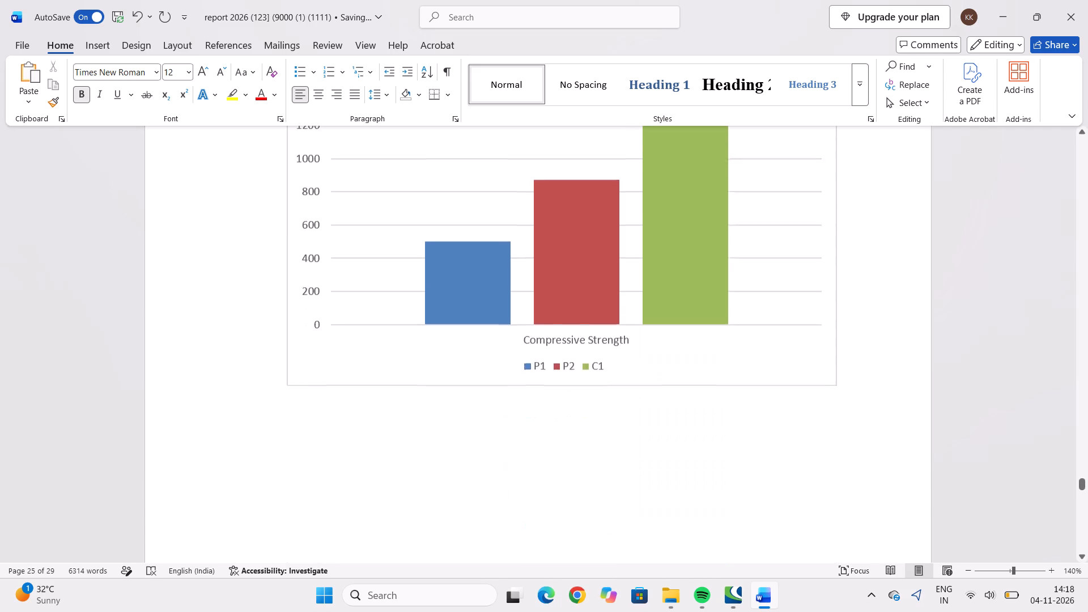
scroll(372, 291, "down", 6)
scroll(372, 290, "down", 16)
scroll(372, 287, "up", 4)
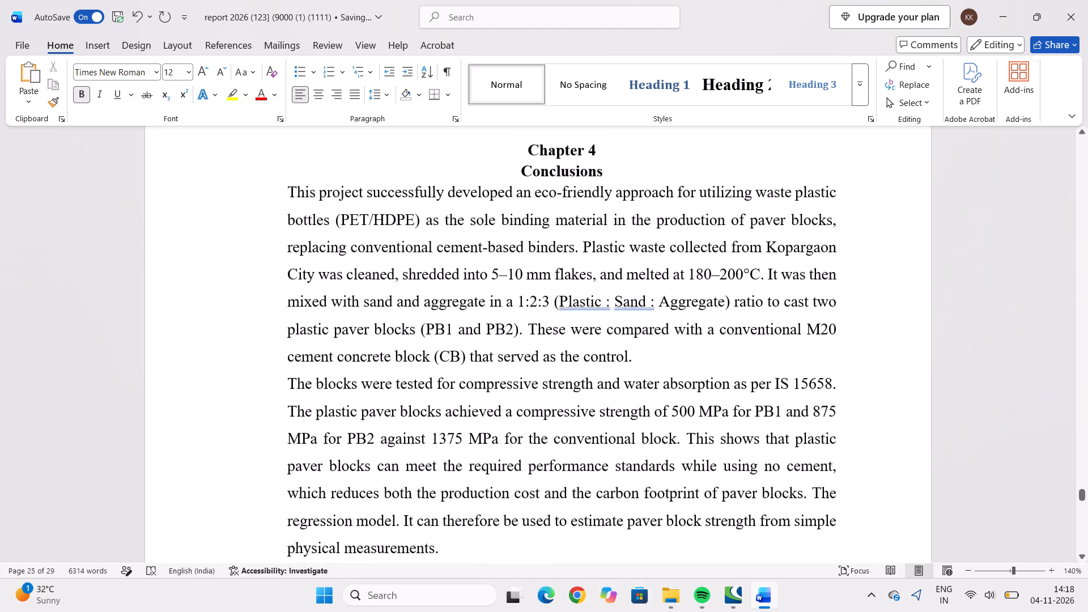
scroll(372, 287, "up", 11)
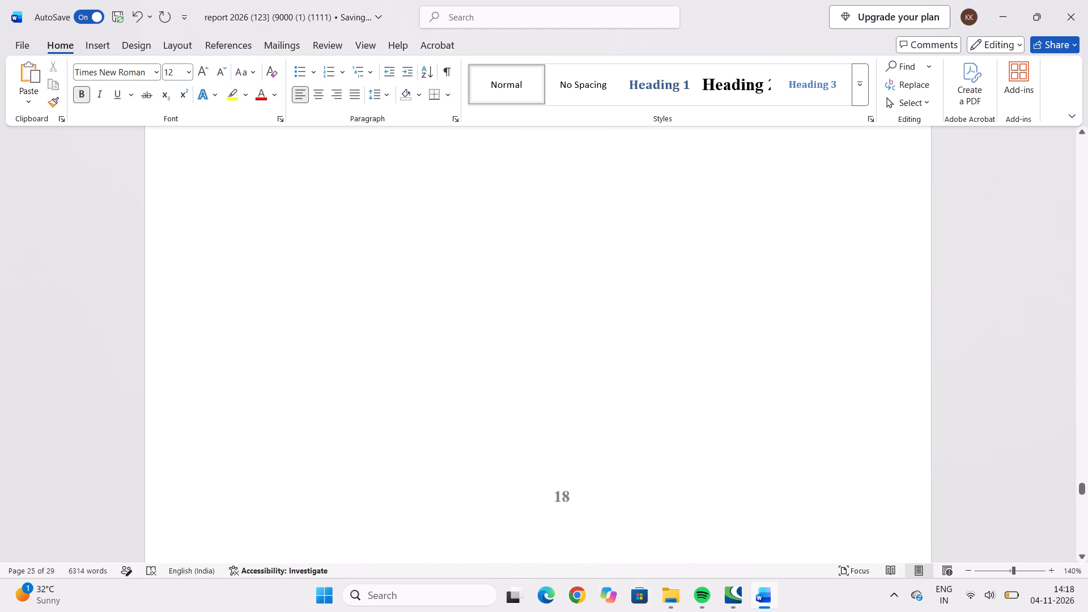
scroll(370, 287, "up", 8)
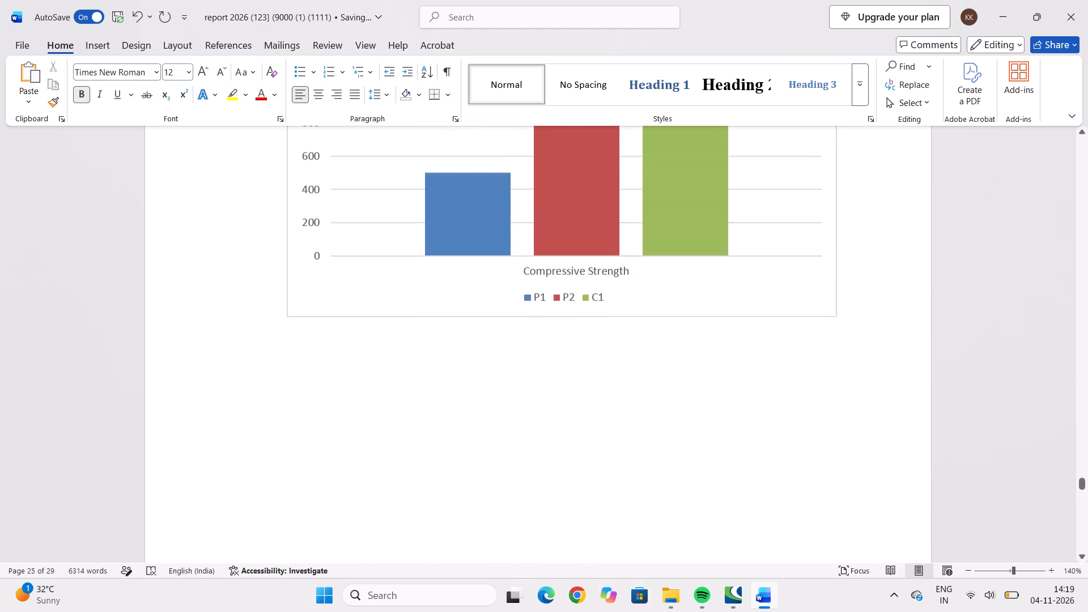
scroll(370, 287, "down", 19)
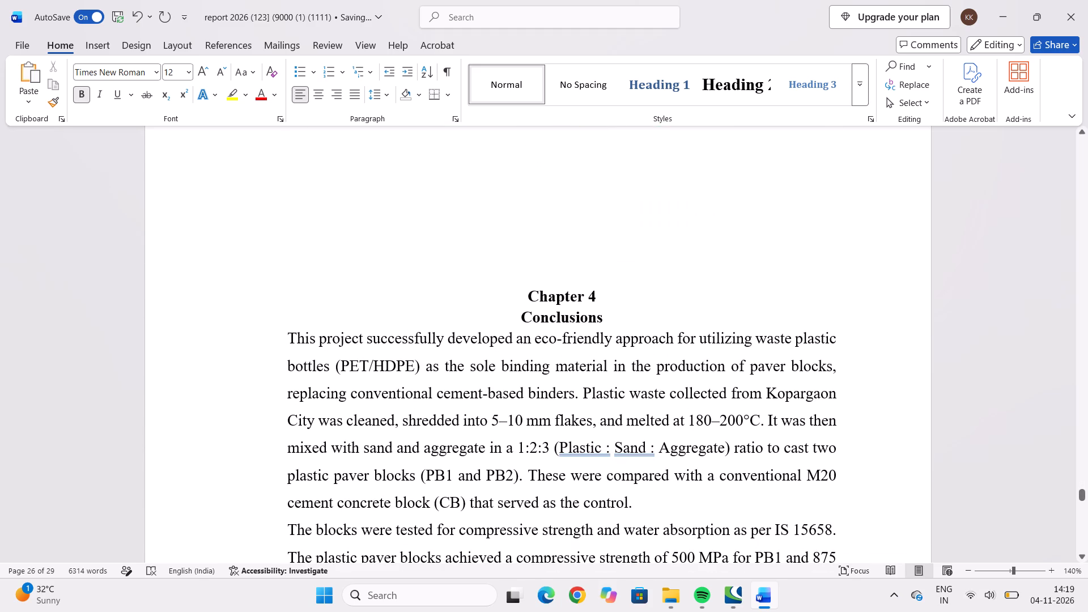
left_click(613, 319)
key("BackSpace")
Review how the Conclusion text, the Future Scope list and the References section are spread over the pages.
scroll(603, 318, "down", 3)
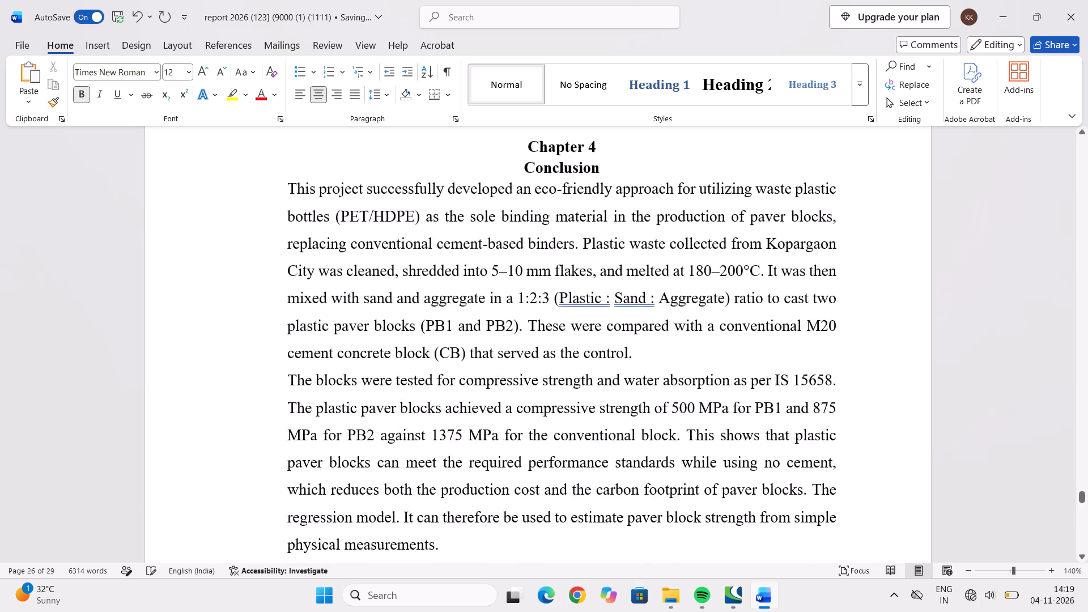
scroll(589, 310, "down", 17)
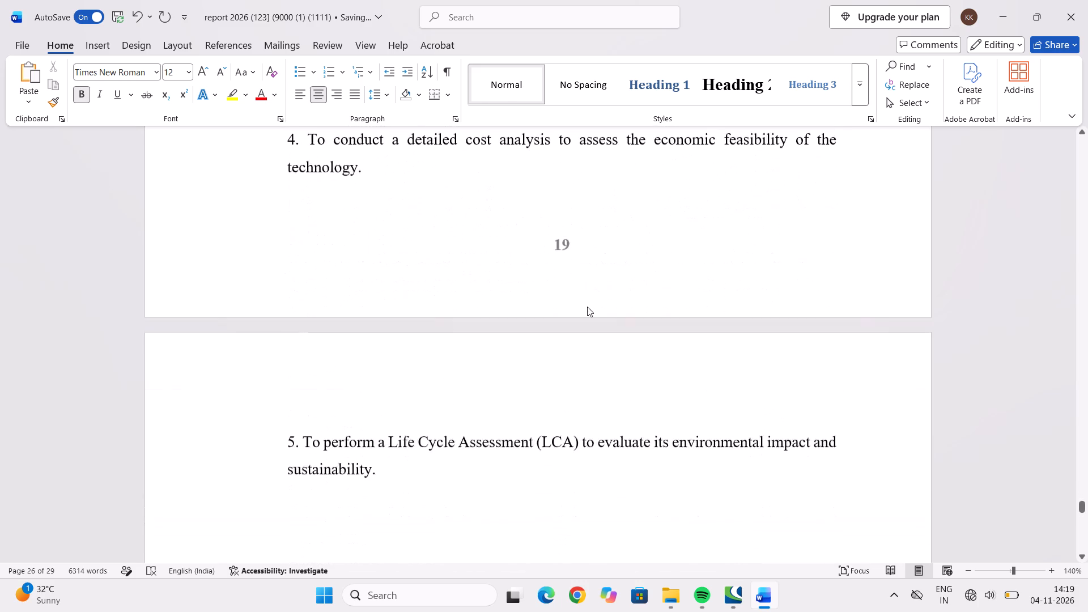
scroll(587, 307, "down", 4)
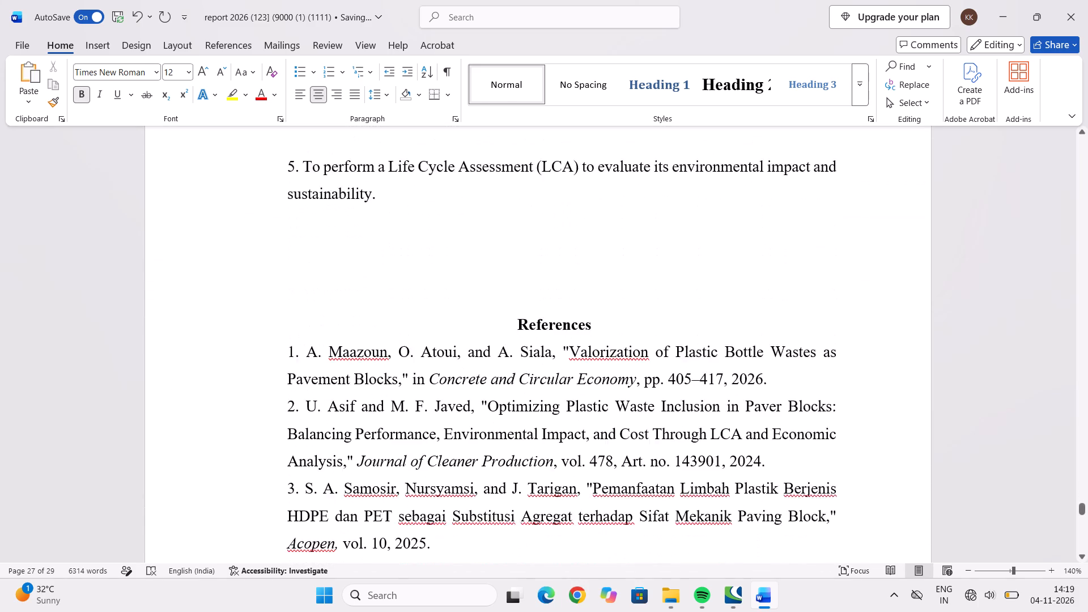
scroll(587, 304, "down", 1)
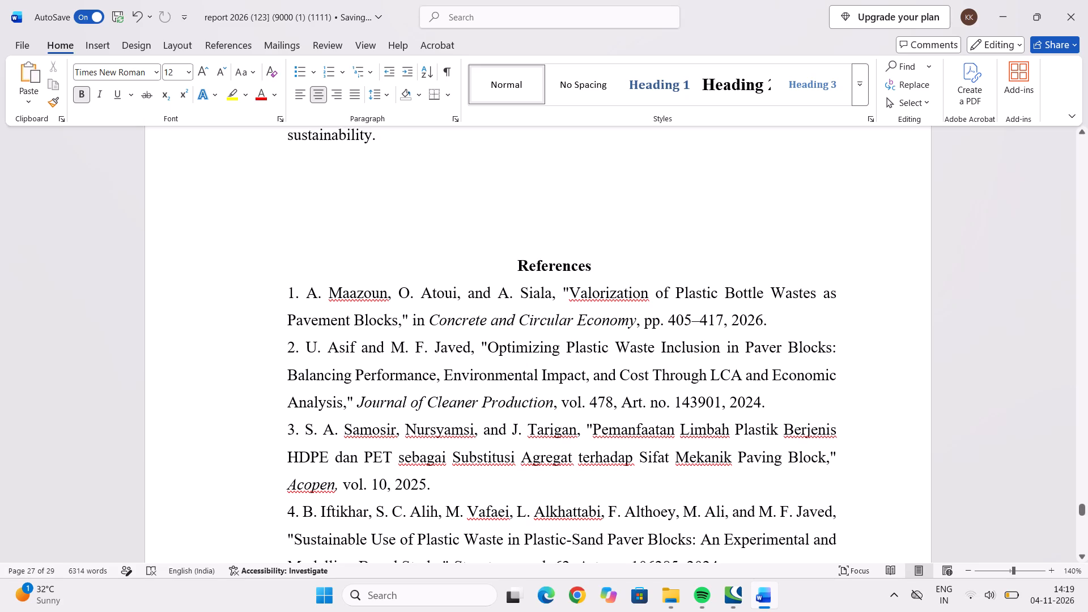
scroll(444, 225, "up", 3)
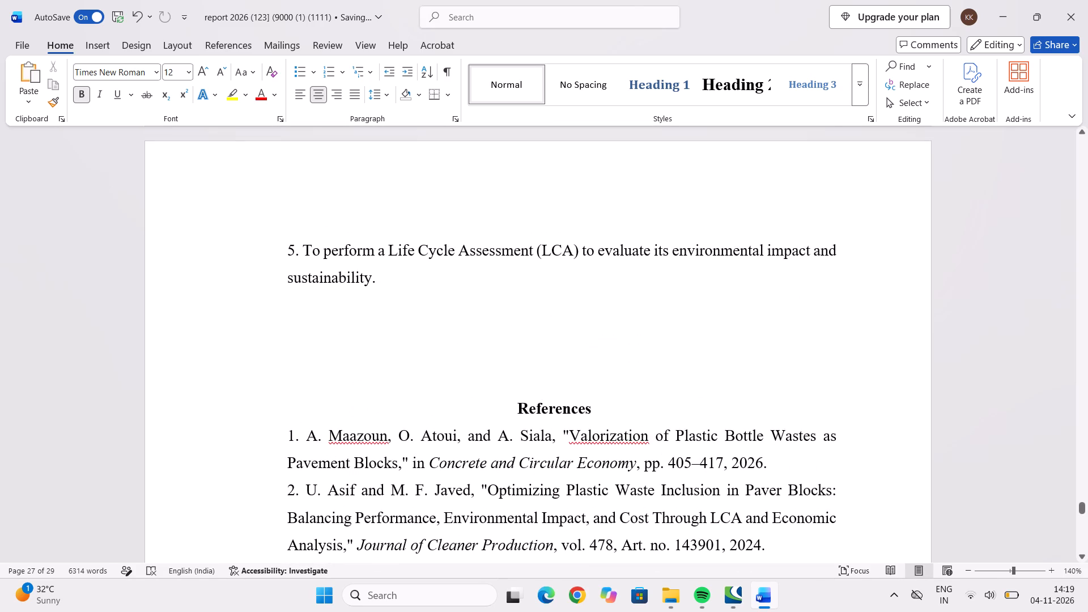
scroll(507, 293, "up", 14)
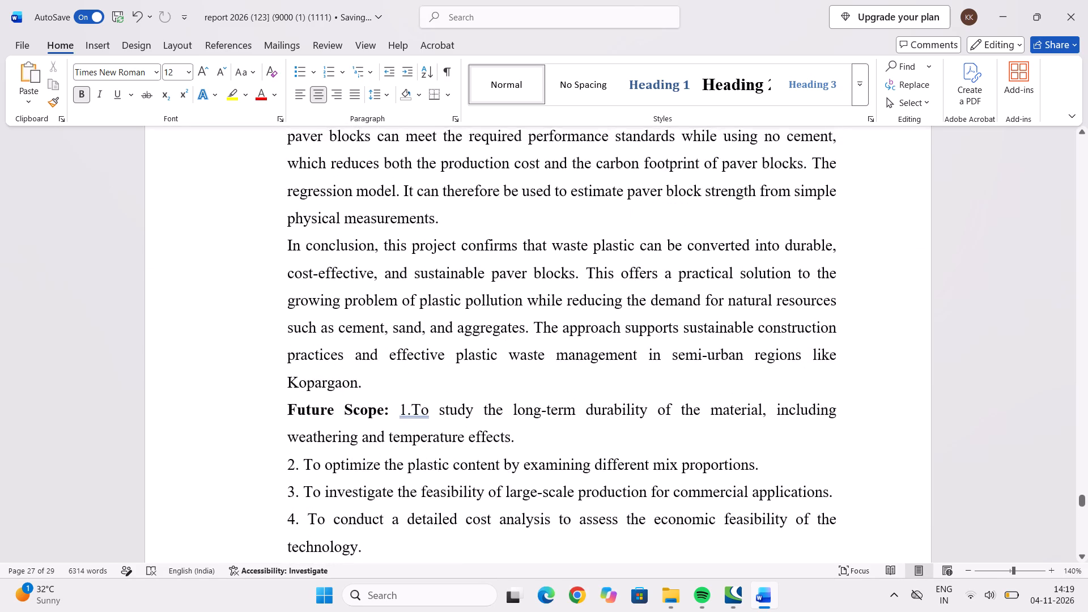
scroll(507, 293, "up", 5)
scroll(507, 293, "down", 4)
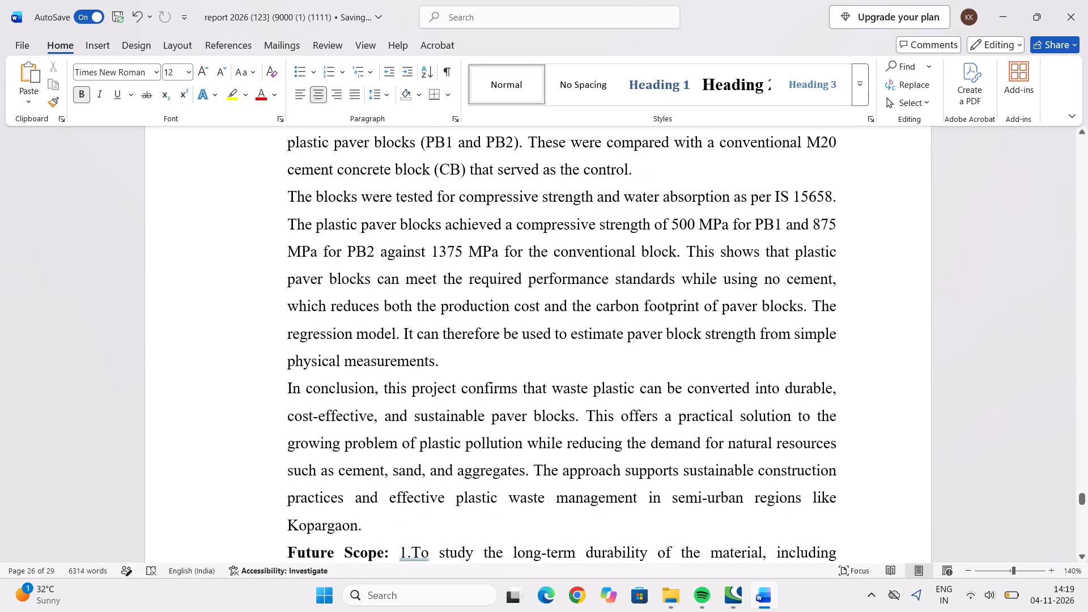
scroll(507, 293, "down", 4)
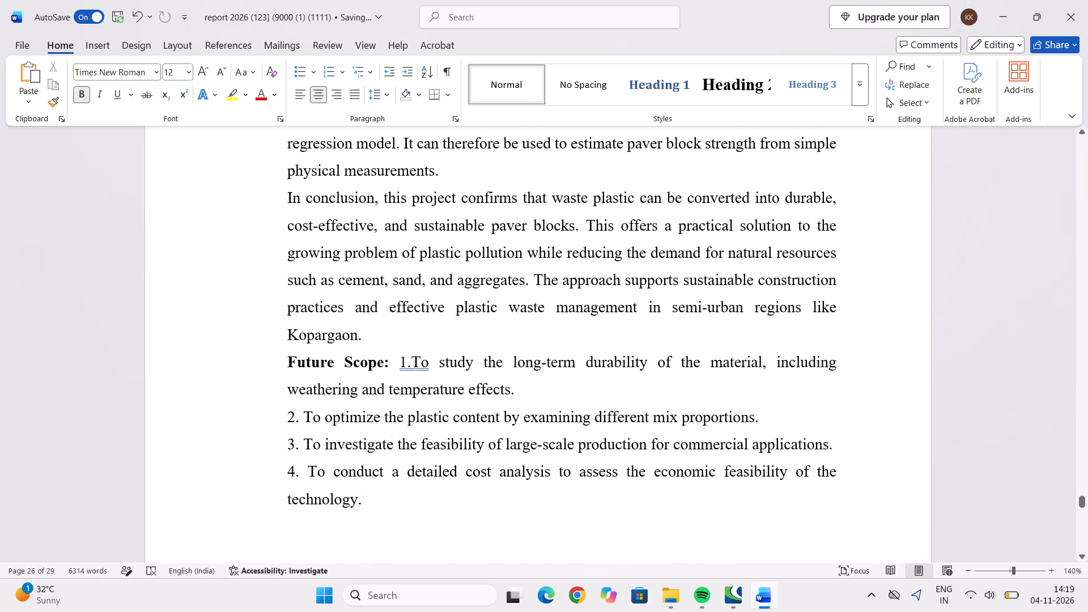
Delete the sentence "This offers a practical solution… cement, sand, and aggregates." from the last conclusion paragraph, keeping one space between the remaining sentences.
left_click_drag(586, 226, 598, 245)
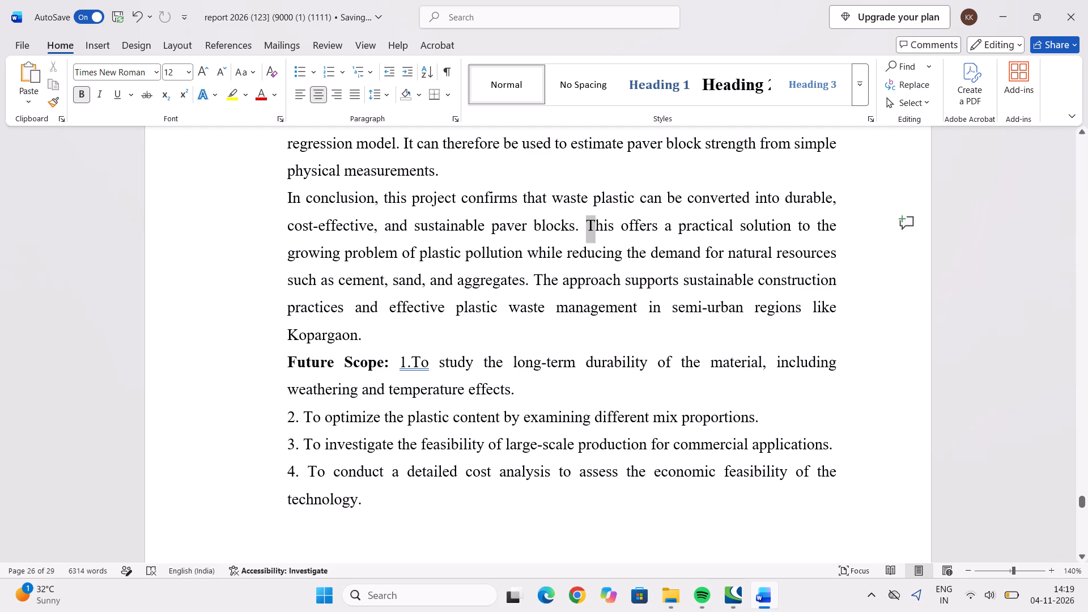
left_click_drag(598, 245, 522, 273)
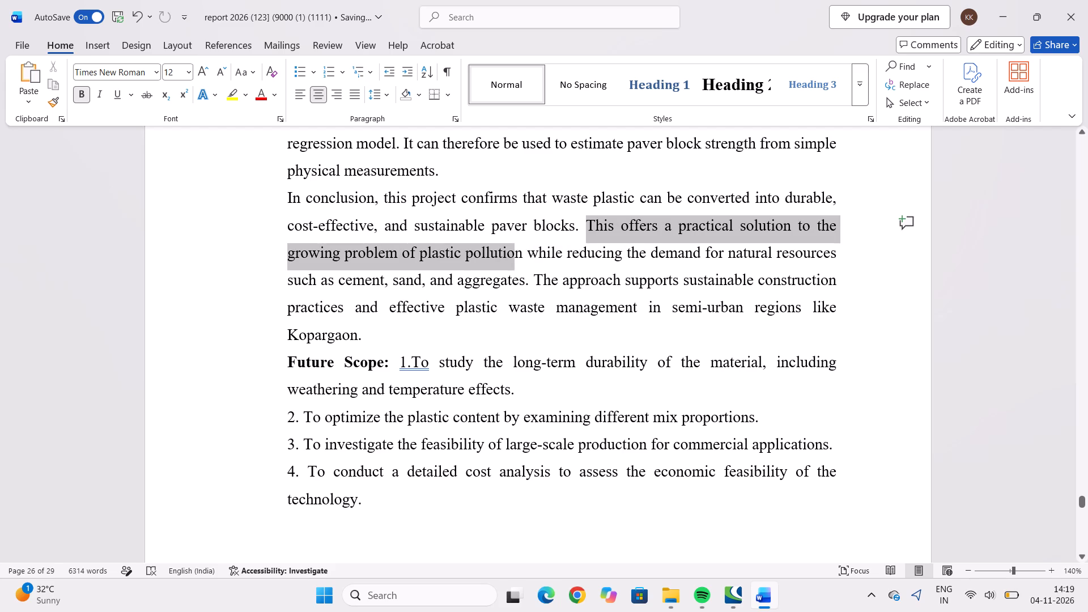
left_click_drag(522, 273, 527, 278)
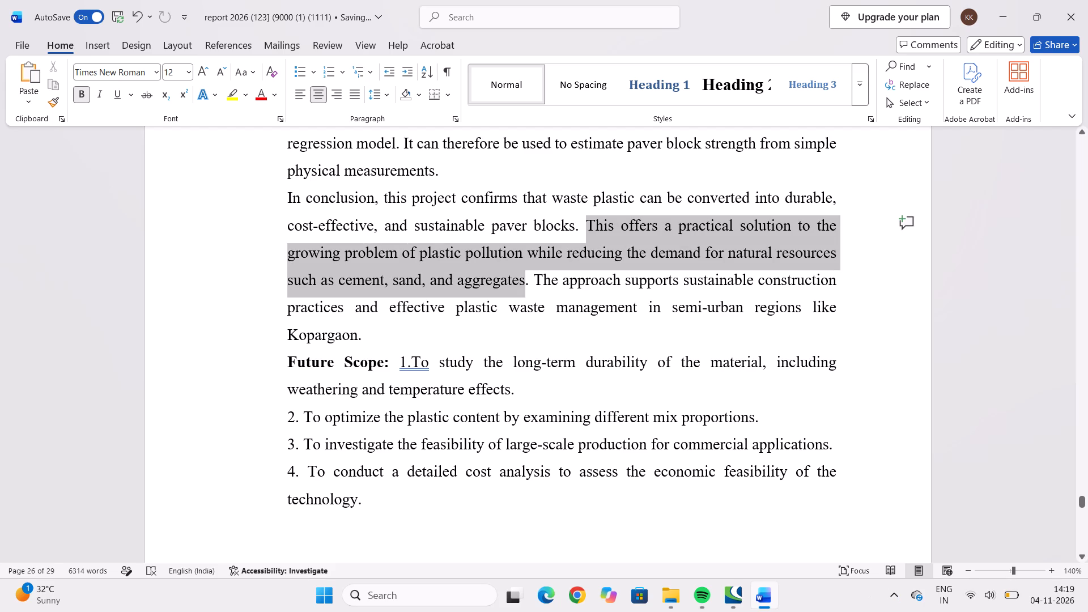
left_click_drag(527, 278, 519, 274)
left_click_drag(519, 274, 537, 274)
key("BackSpace")
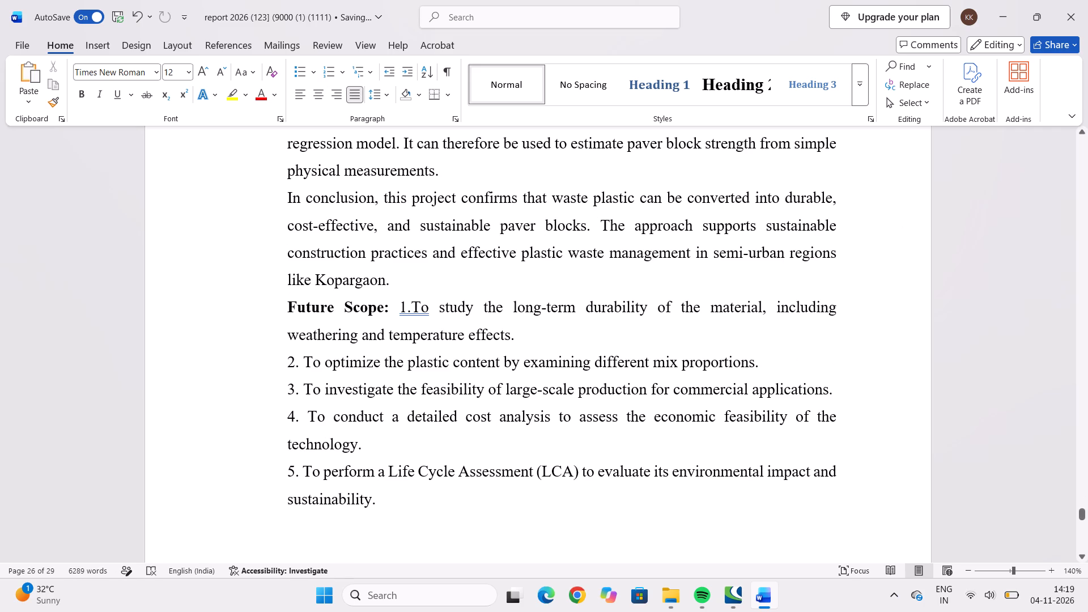
key("BackSpace")
key("space")
Remove the blank lines above the References heading, leaving one line break after the fifth Future Scope item.
scroll(538, 320, "down", 8)
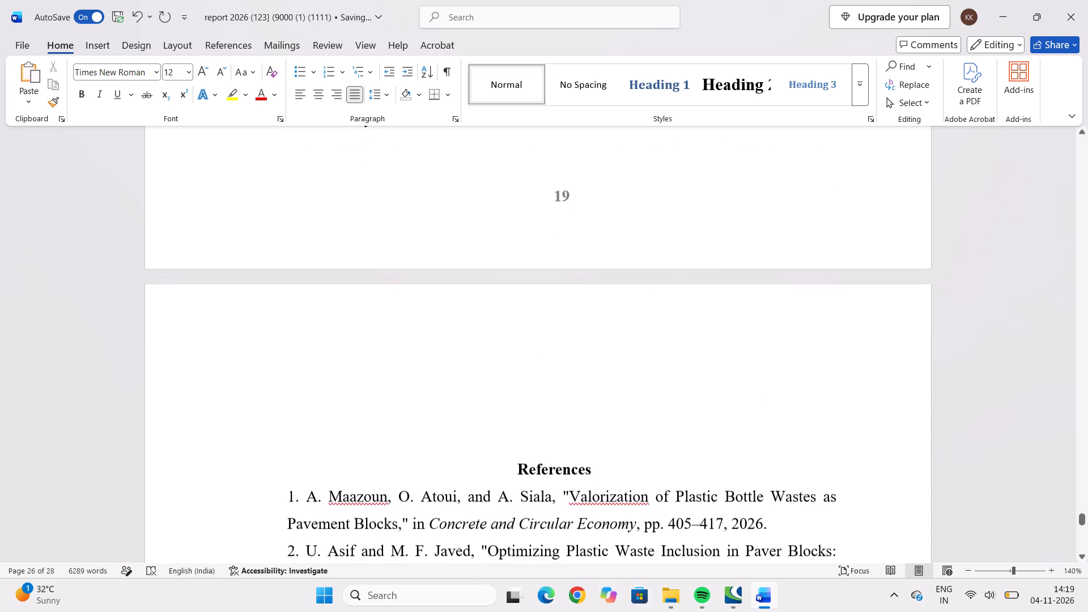
left_click(554, 401)
left_click_drag(552, 432, 489, 380)
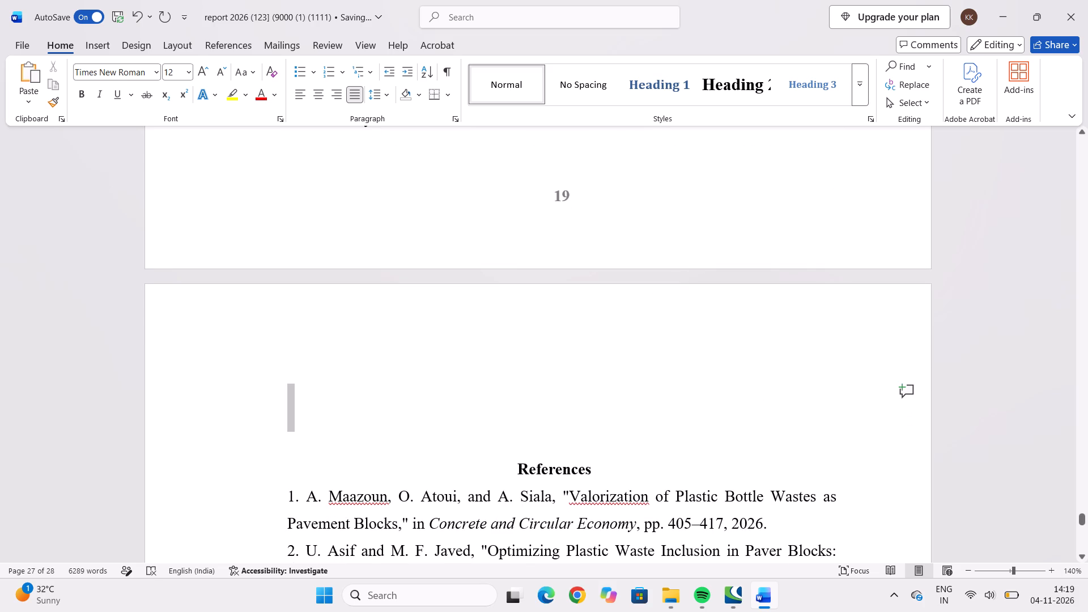
left_click_drag(489, 380, 473, 347)
key("BackSpace")
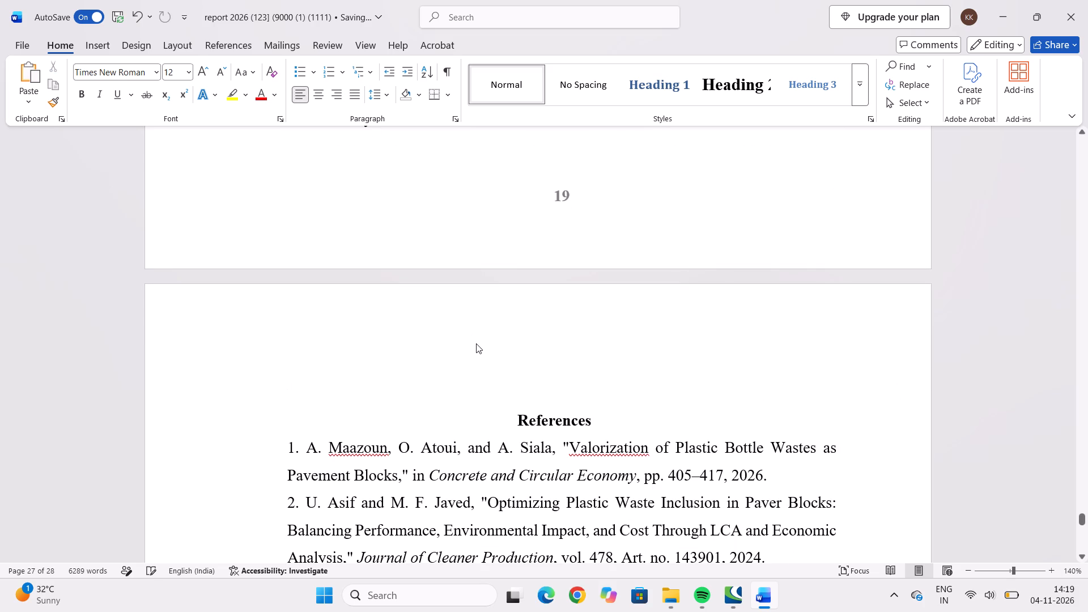
key("BackSpace")
key("BackSpace")
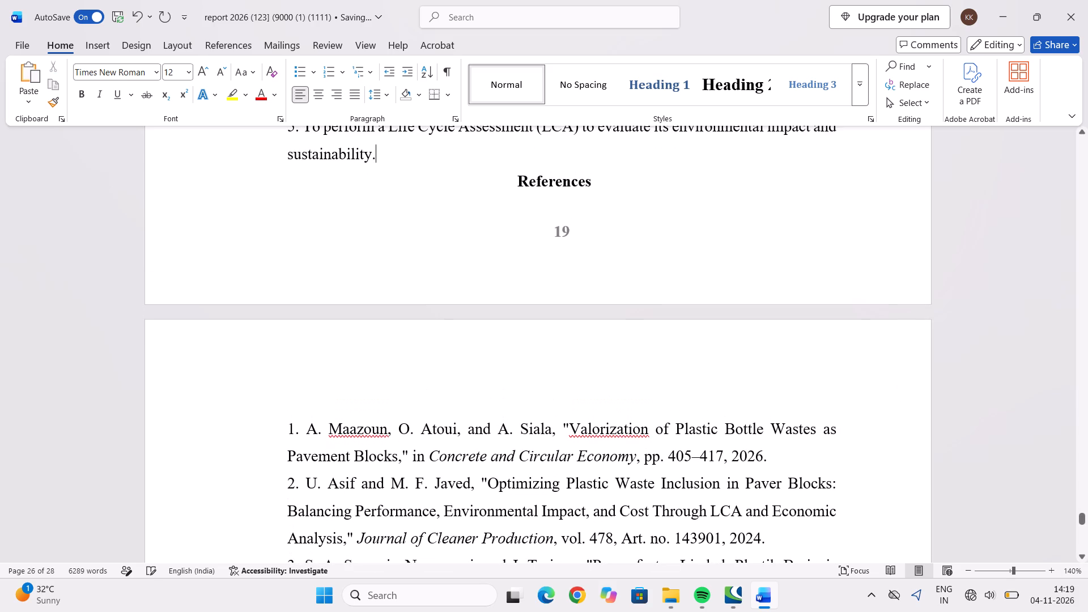
key("Return")
Check the page layout around the References heading and the blank space above the Chapter 4 heading.
scroll(487, 342, "down", 5)
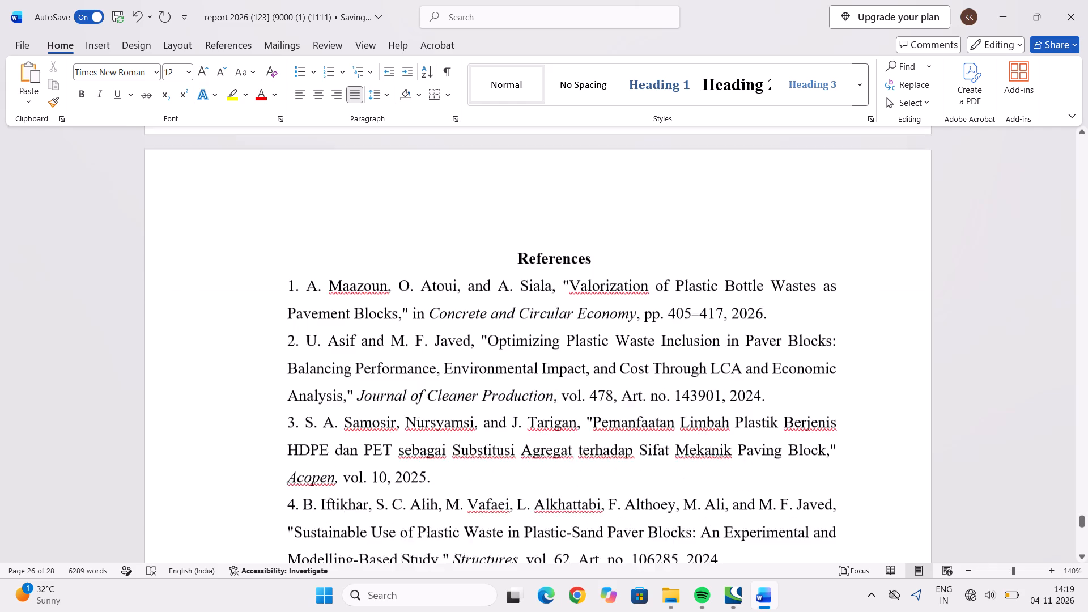
scroll(513, 341, "down", 10)
scroll(517, 329, "up", 17)
scroll(512, 312, "up", 4)
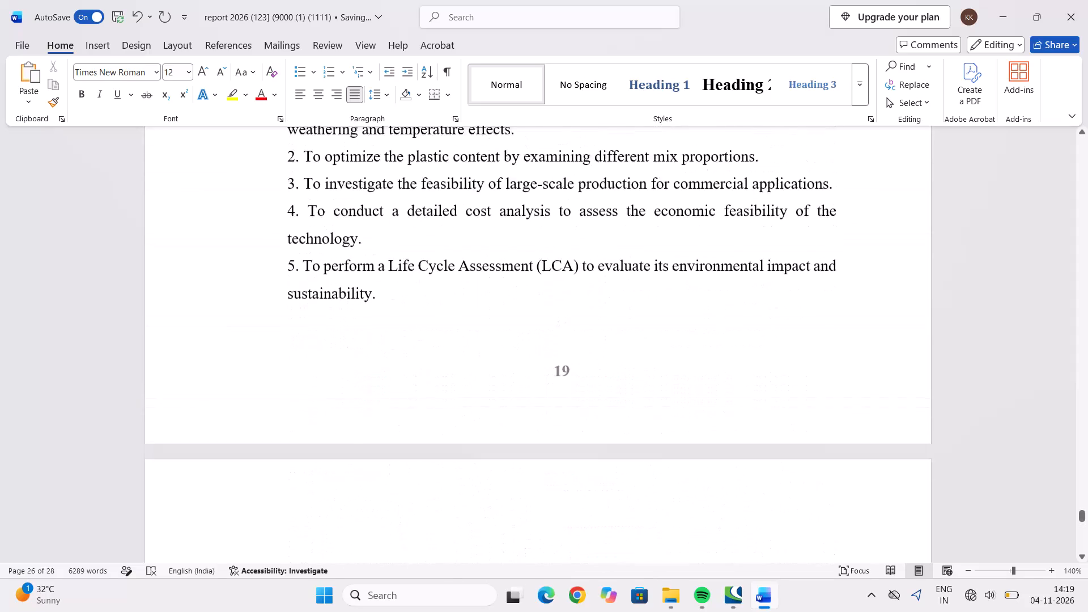
scroll(511, 313, "up", 1)
middle_click(511, 313)
scroll(511, 313, "up", 16)
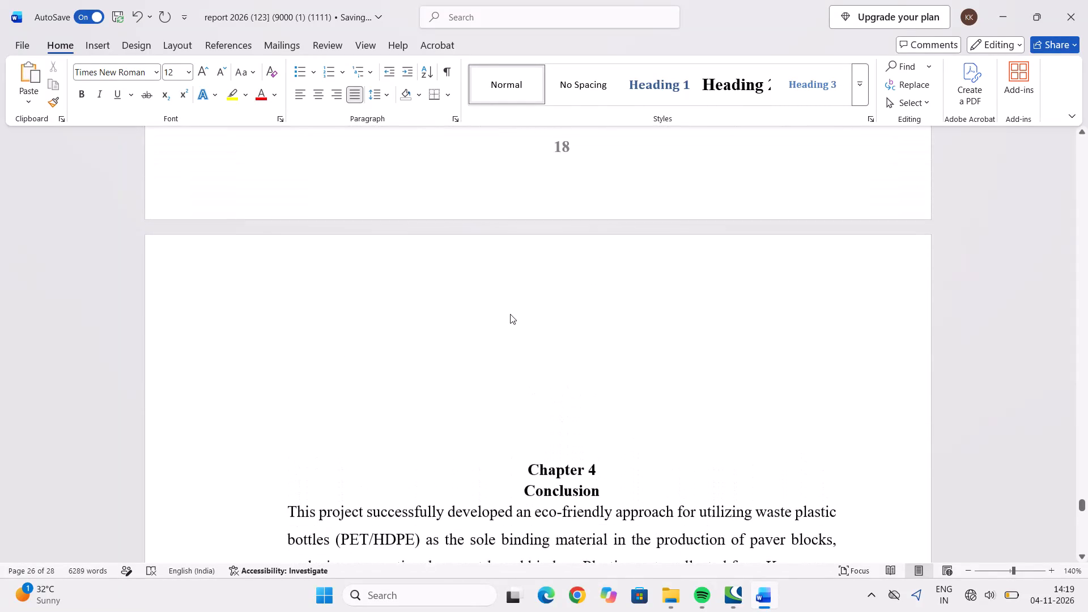
left_click_drag(546, 442, 493, 303)
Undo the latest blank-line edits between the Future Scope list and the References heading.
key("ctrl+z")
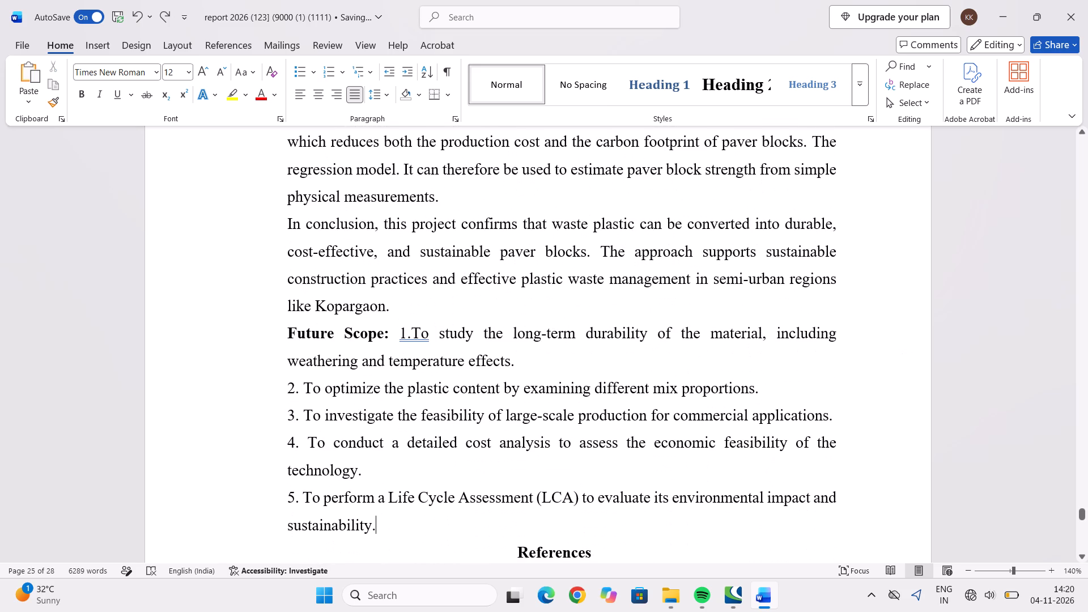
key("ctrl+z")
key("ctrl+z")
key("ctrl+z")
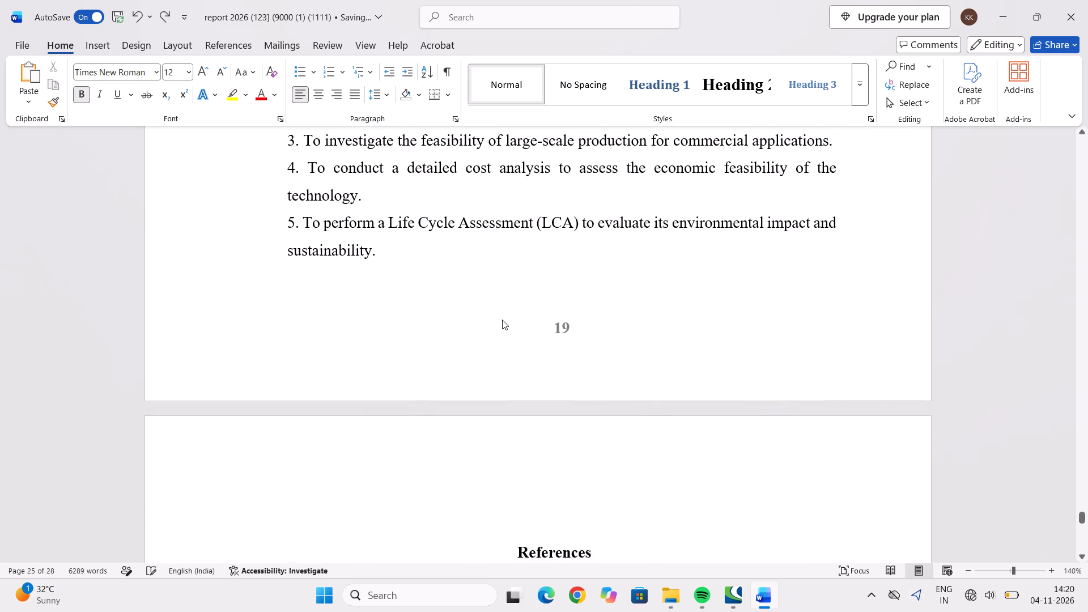
Undo the earlier edits back through the deletion of the sentence "This offers a practical solution…" in the last conclusion paragraph.
key("ctrl+z")
key("ctrl+z")
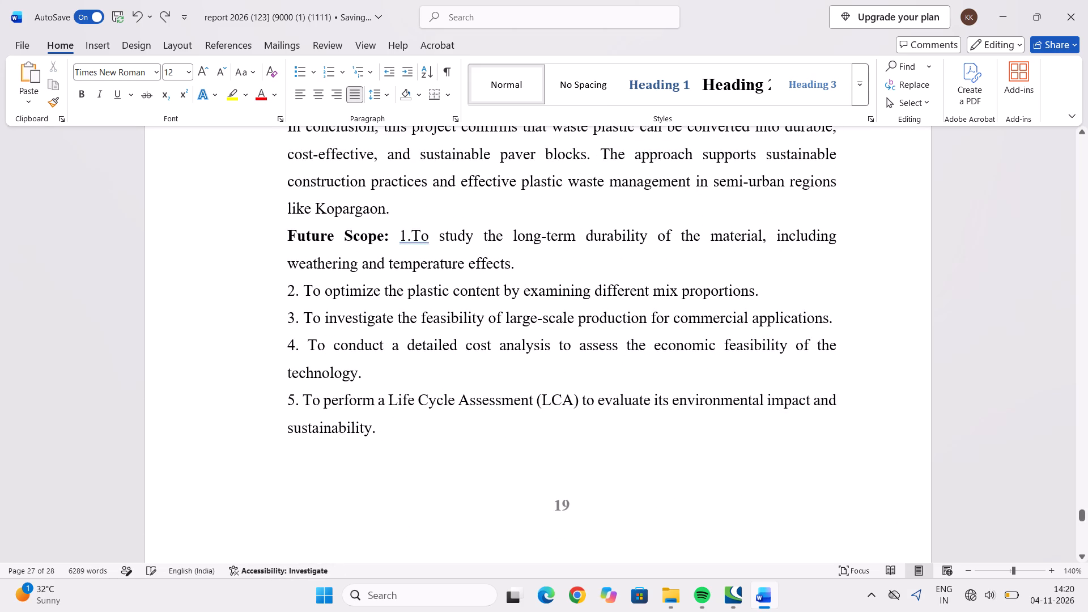
key("ctrl+z")
Remove the blank lines above the Chapter 4 heading, keeping one line break so the heading starts the page with Conclusion.
scroll(540, 465, "up", 6)
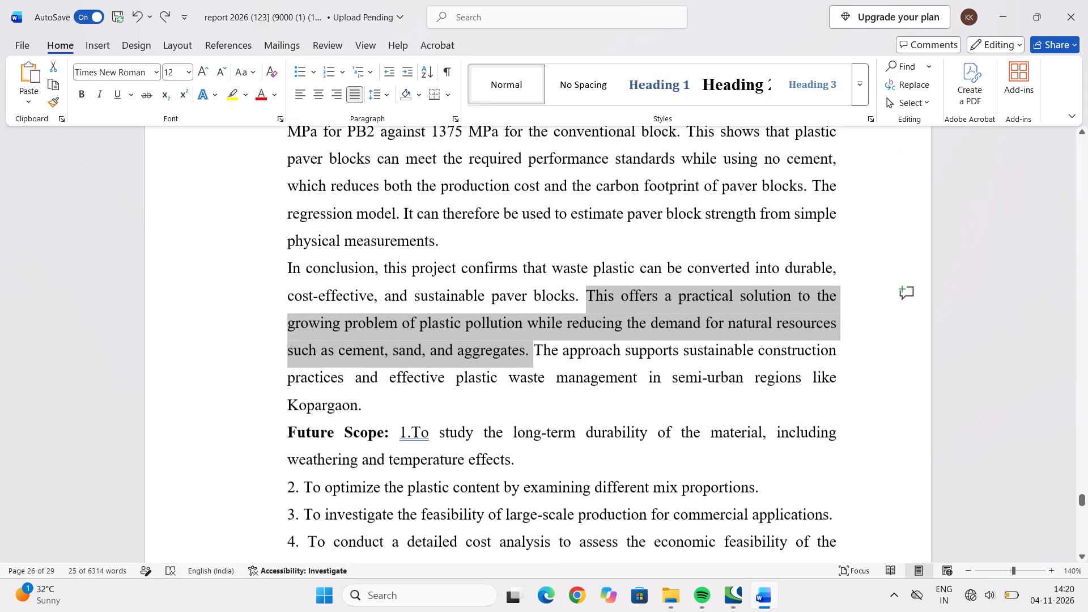
scroll(539, 469, "up", 8)
left_click_drag(536, 299, 507, 178)
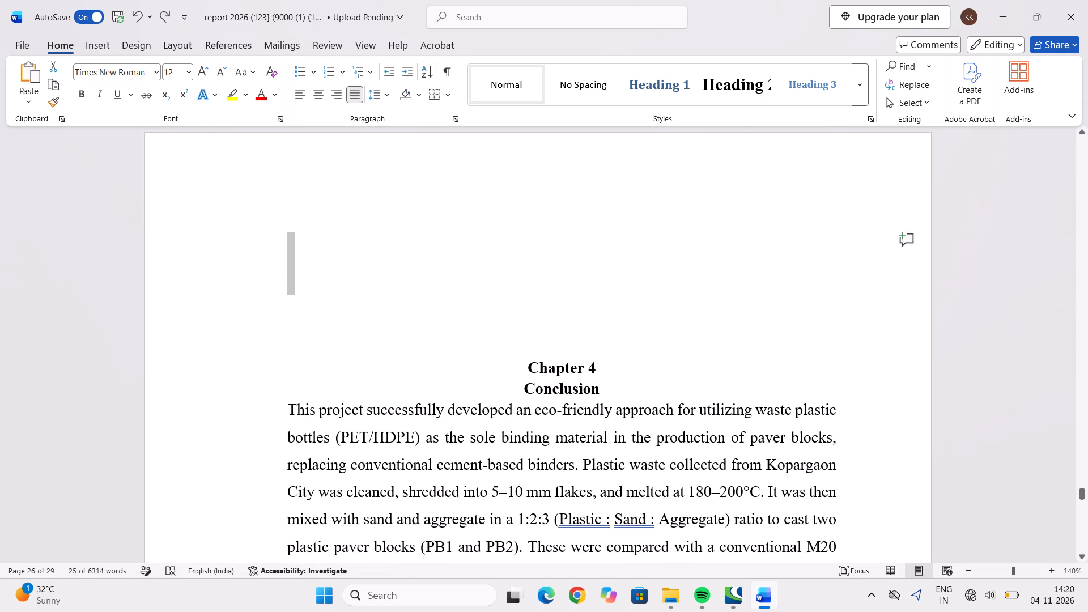
left_click_drag(507, 178, 509, 176)
key("BackSpace")
key("BackSpace")
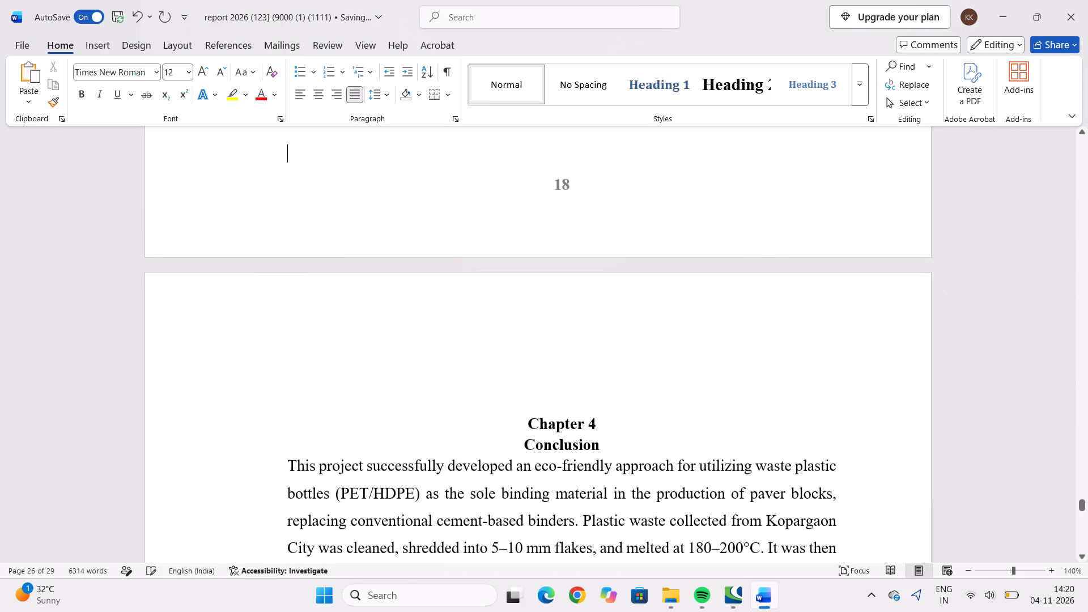
key("BackSpace")
key("BackSpace")
key("BackSpace")
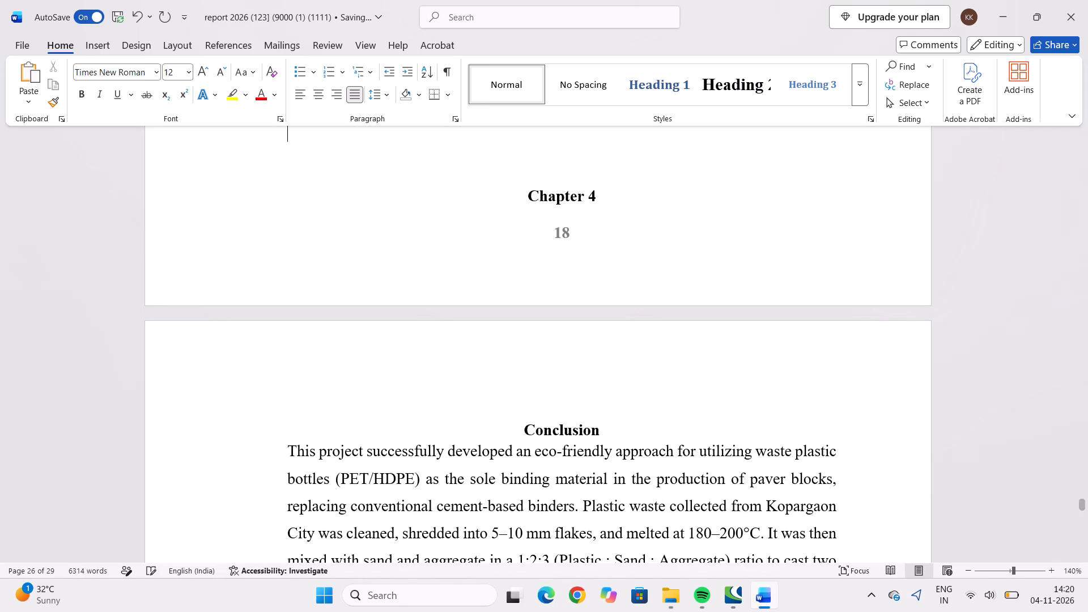
key("Return")
Check the page layout from the Conclusion chapter back to the casting figures and the section 3.11 results table.
scroll(561, 320, "down", 4)
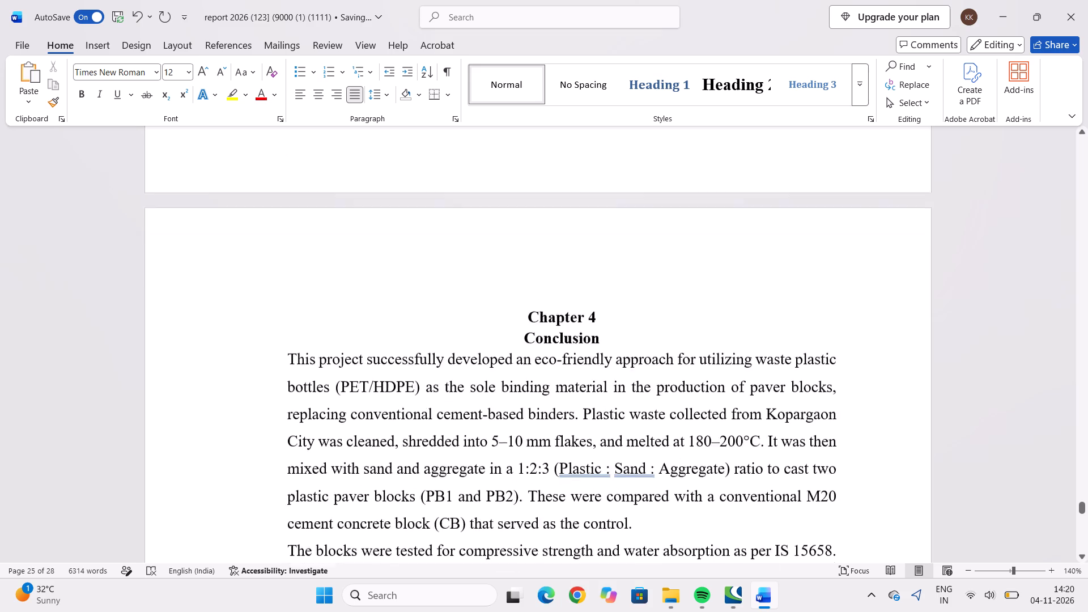
scroll(561, 318, "down", 20)
scroll(561, 318, "down", 2)
scroll(561, 316, "up", 10)
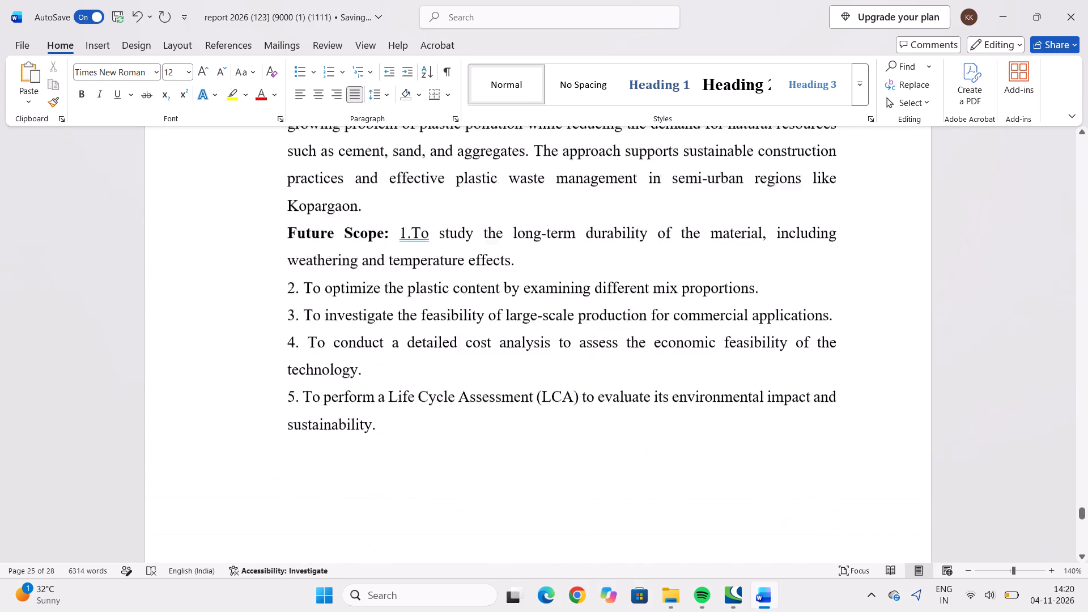
scroll(561, 314, "up", 20)
scroll(561, 314, "up", 12)
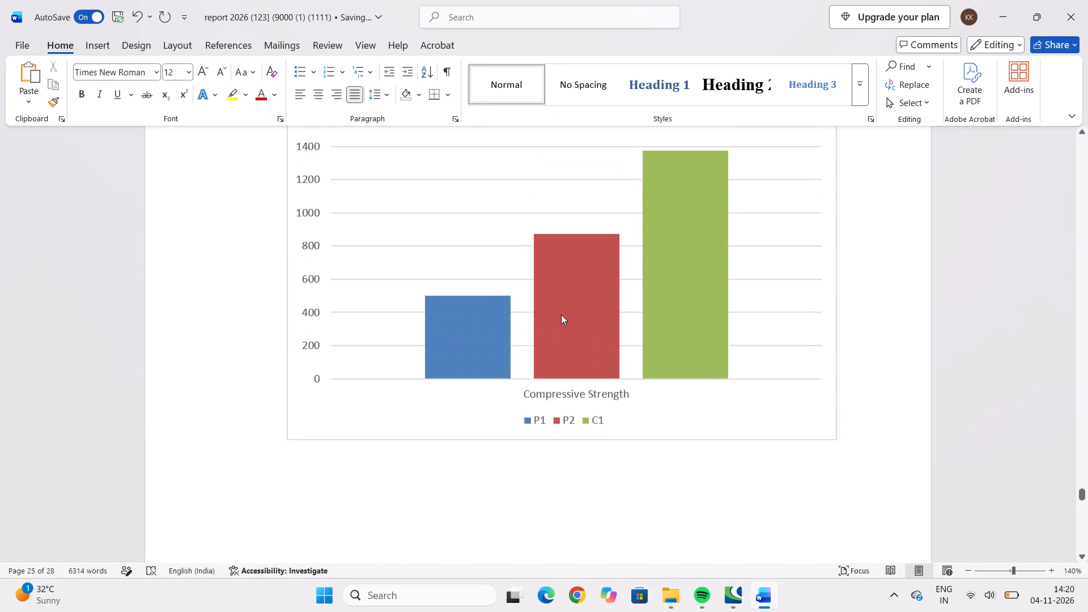
scroll(561, 314, "up", 16)
scroll(561, 314, "up", 12)
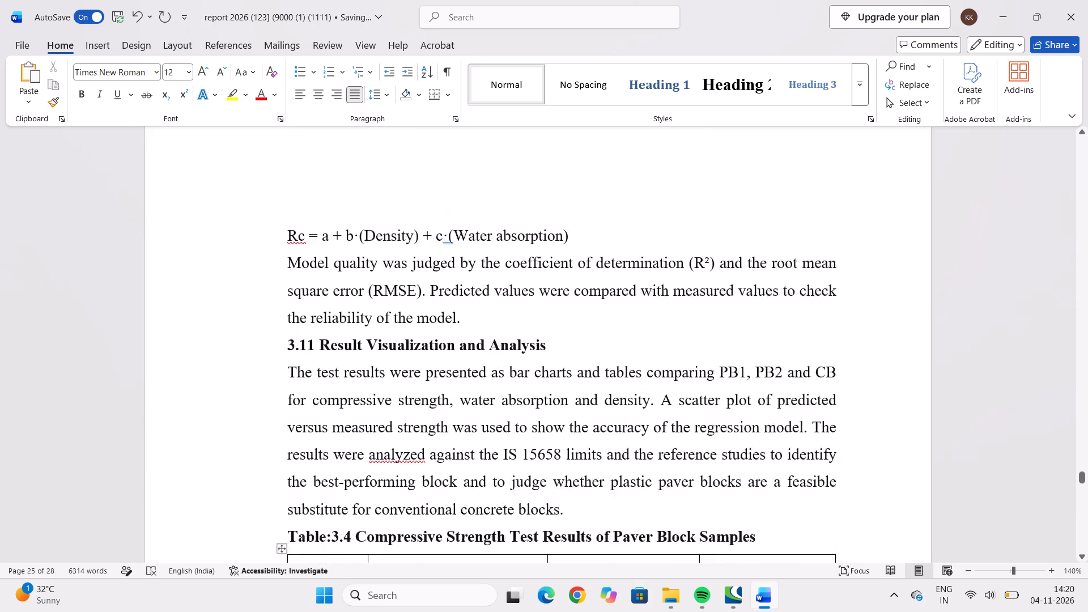
scroll(561, 314, "up", 6)
scroll(561, 314, "down", 6)
scroll(561, 314, "up", 12)
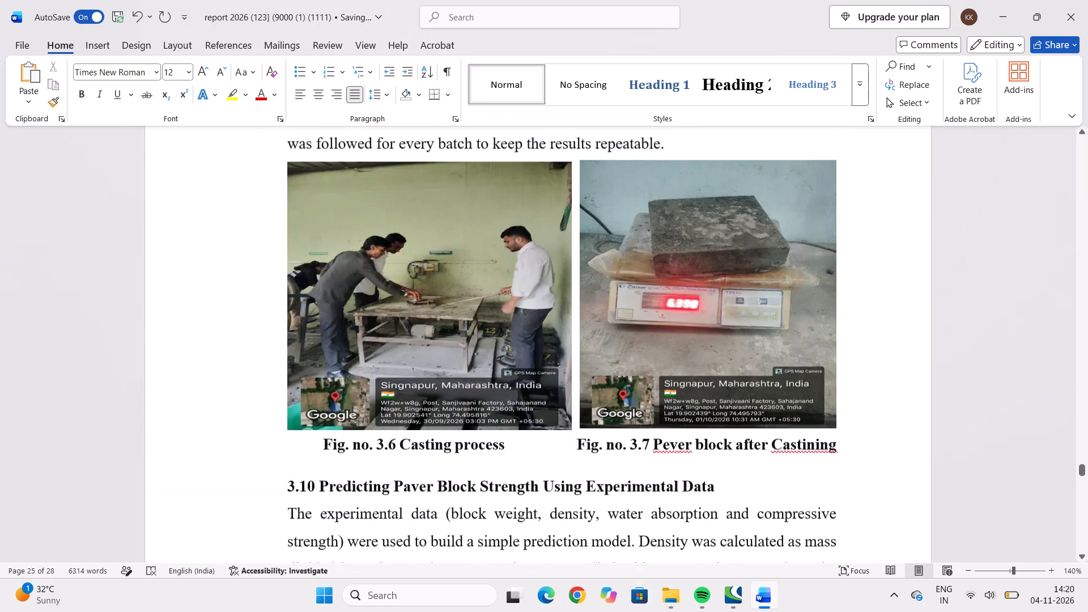
scroll(561, 314, "up", 7)
scroll(561, 314, "down", 20)
scroll(561, 314, "down", 3)
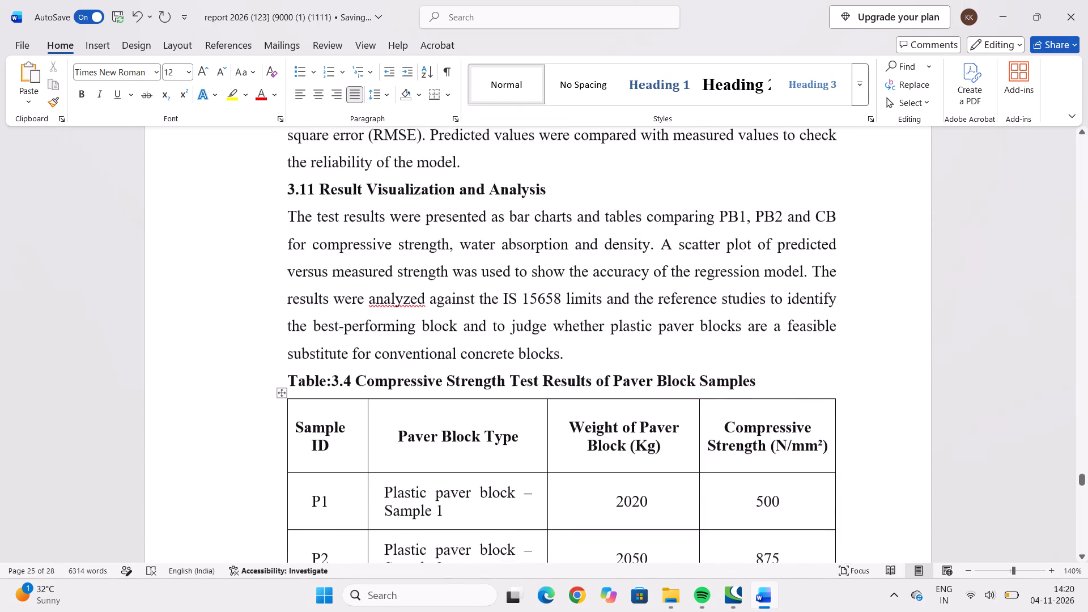
Zoom out to 110% and review the pages from Table 3.4 and Fig. 3.8 back to the Water Absorption Test section.
double_click(968, 568)
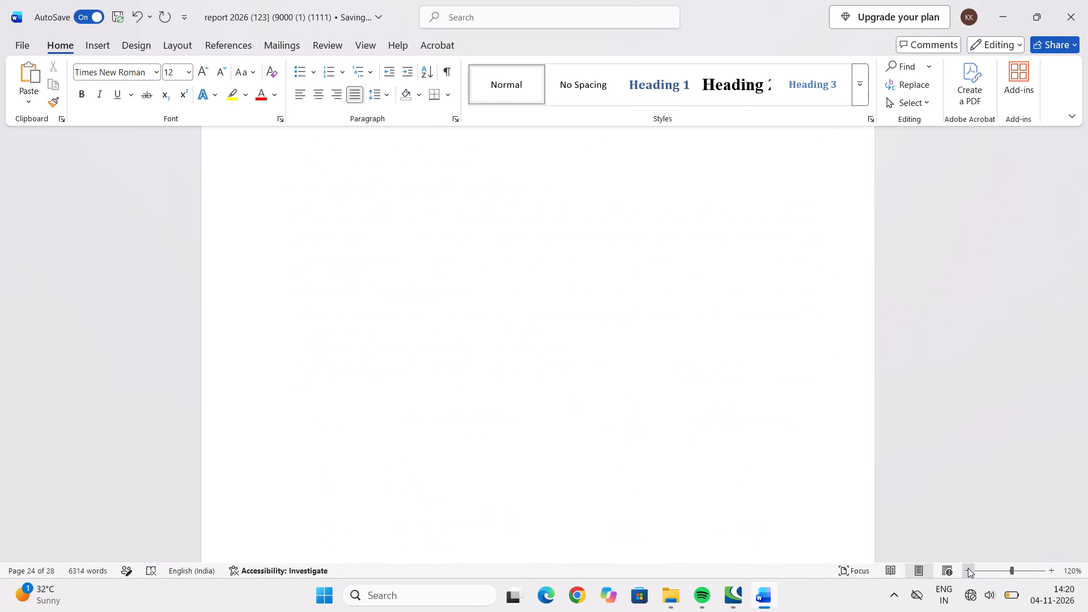
left_click(968, 568)
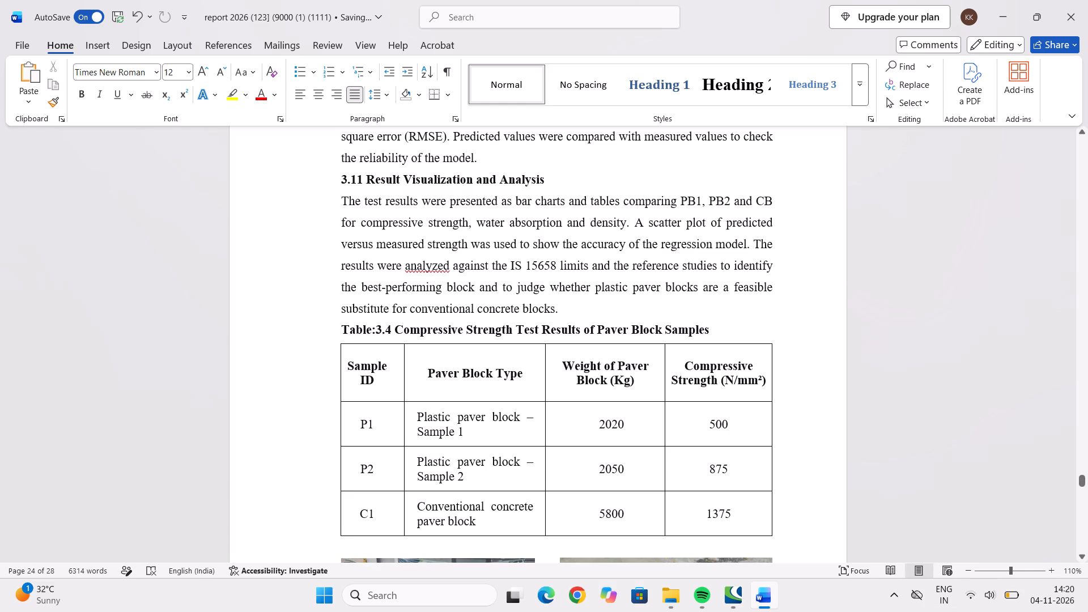
scroll(605, 298, "down", 11)
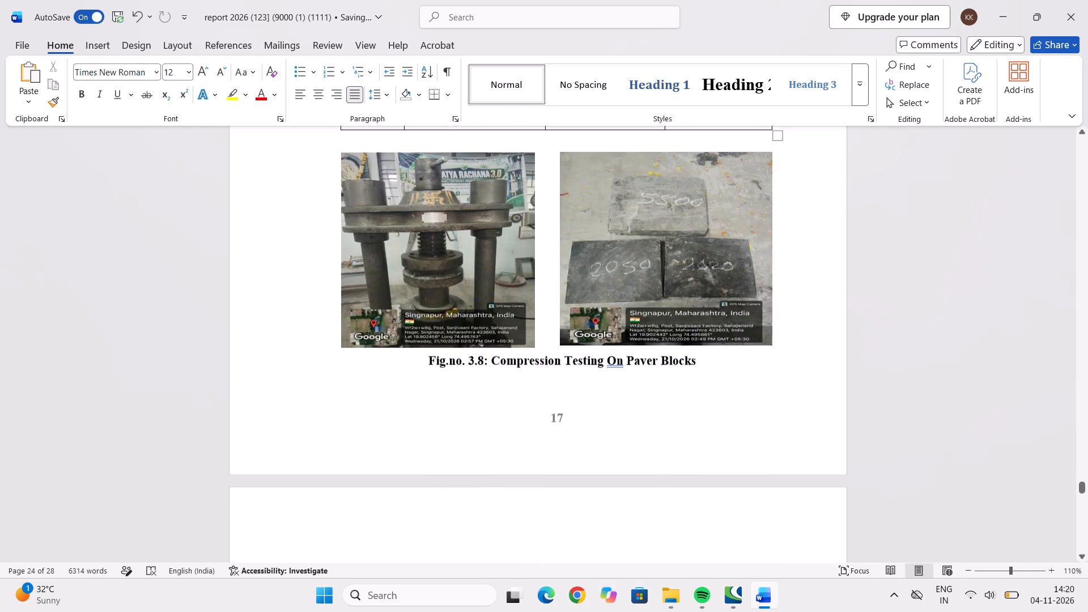
scroll(624, 334, "up", 17)
scroll(626, 334, "up", 10)
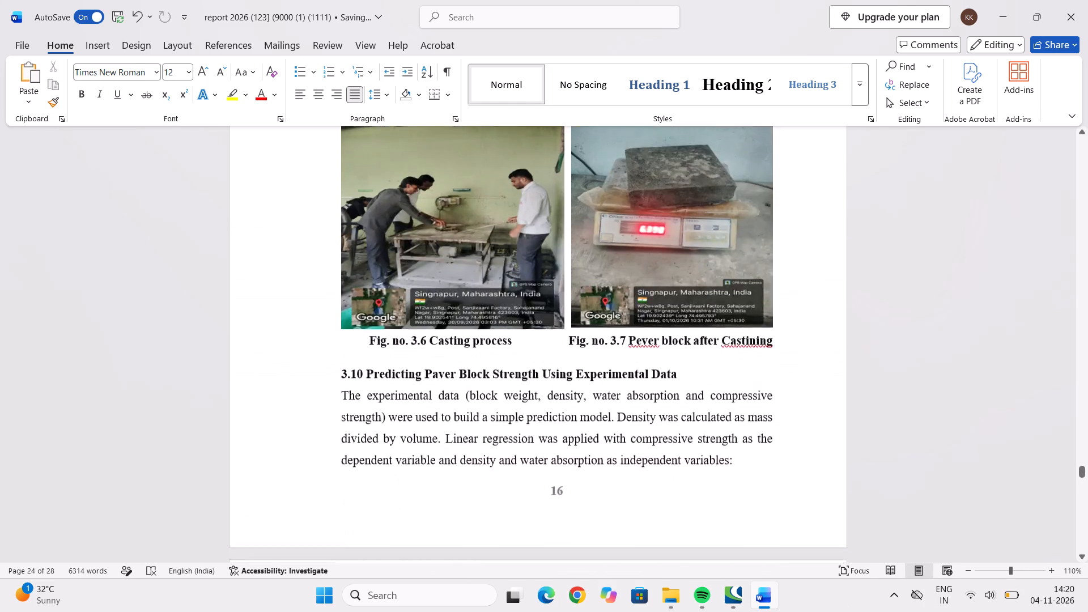
scroll(614, 353, "up", 19)
scroll(612, 351, "up", 18)
scroll(610, 341, "up", 6)
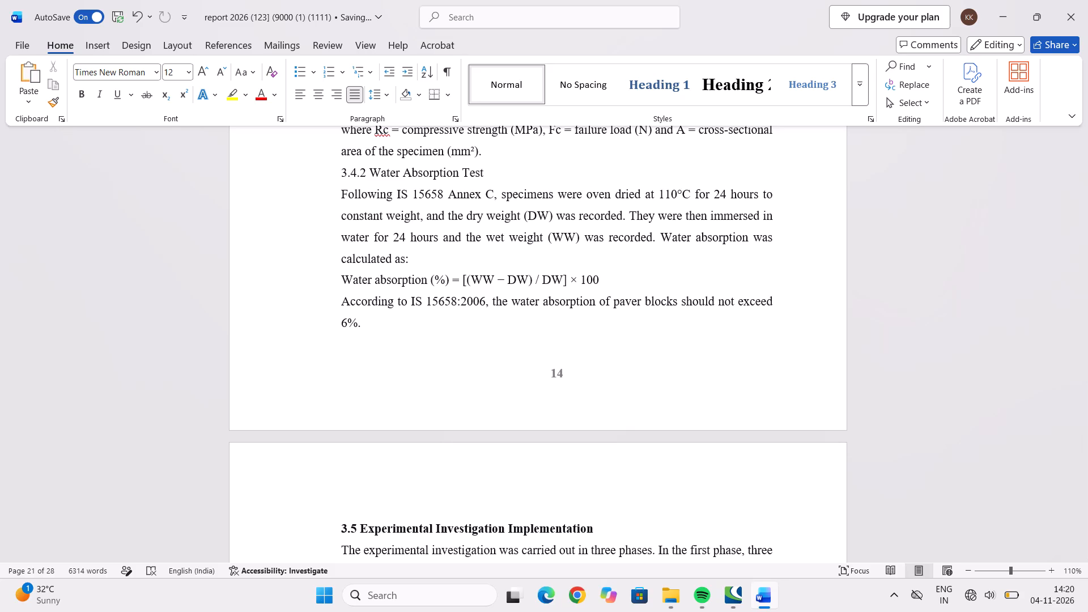
Review the page layout from section 3.5 forward through the figures and tables to the Chapter 4 Conclusion.
scroll(610, 341, "down", 4)
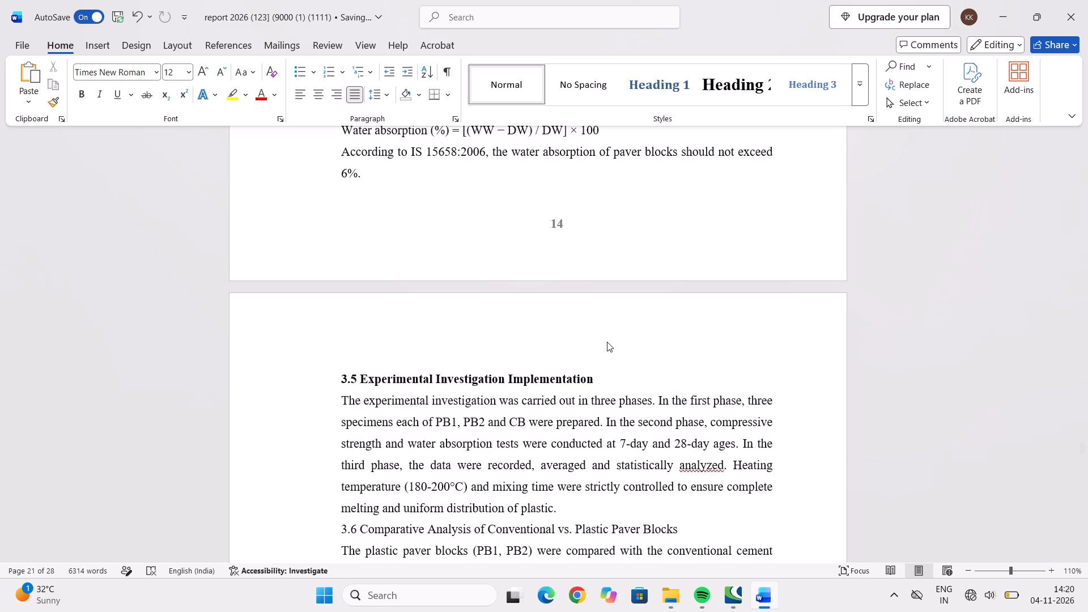
scroll(607, 342, "down", 4)
scroll(607, 342, "down", 20)
scroll(607, 342, "down", 1)
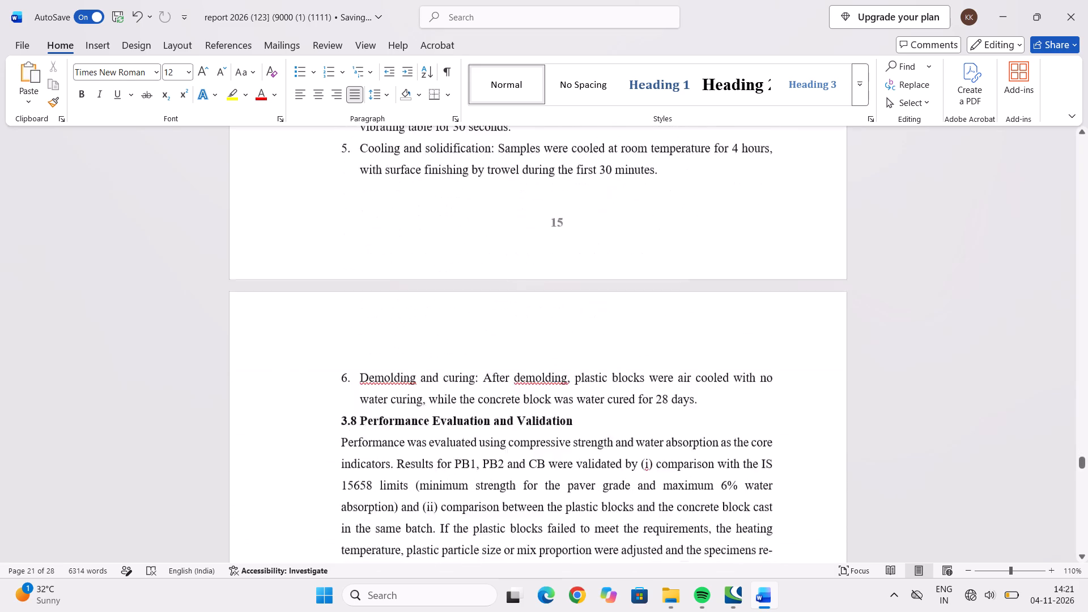
scroll(607, 342, "down", 10)
scroll(607, 342, "up", 9)
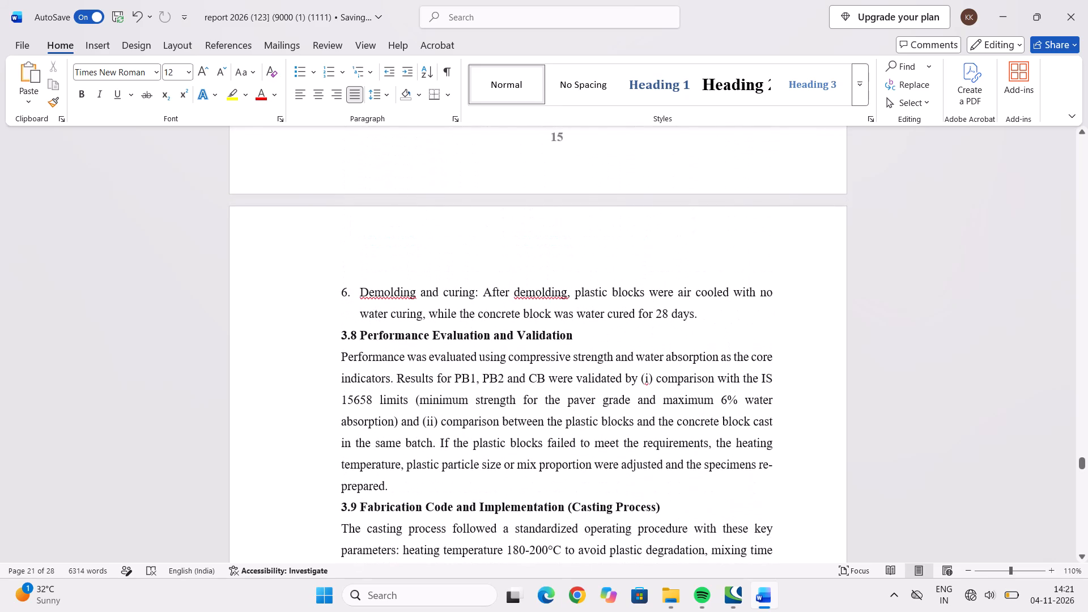
scroll(607, 342, "down", 19)
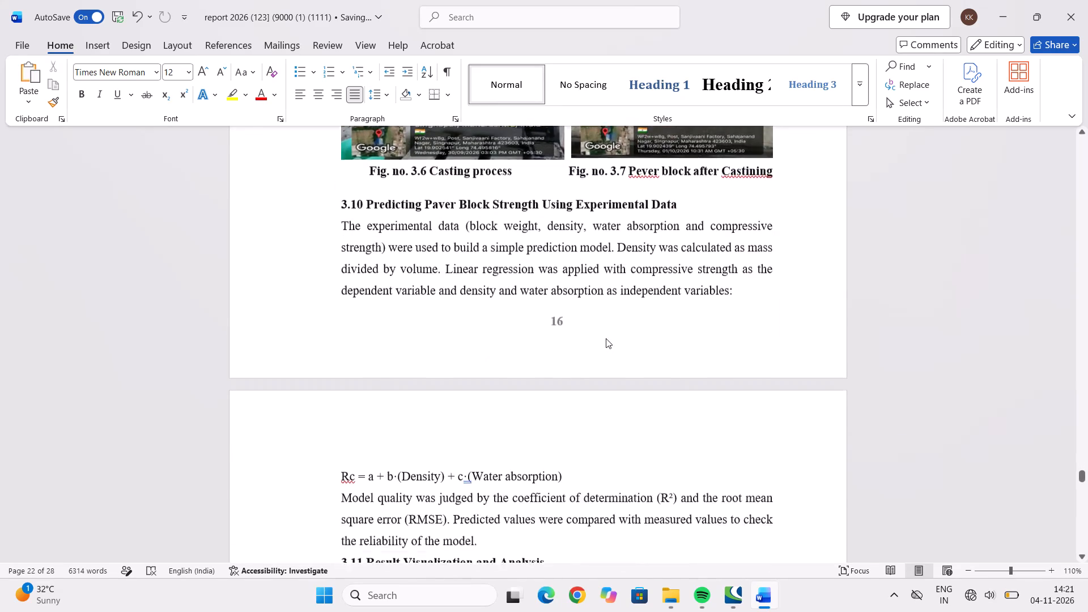
scroll(606, 338, "down", 15)
scroll(606, 338, "down", 11)
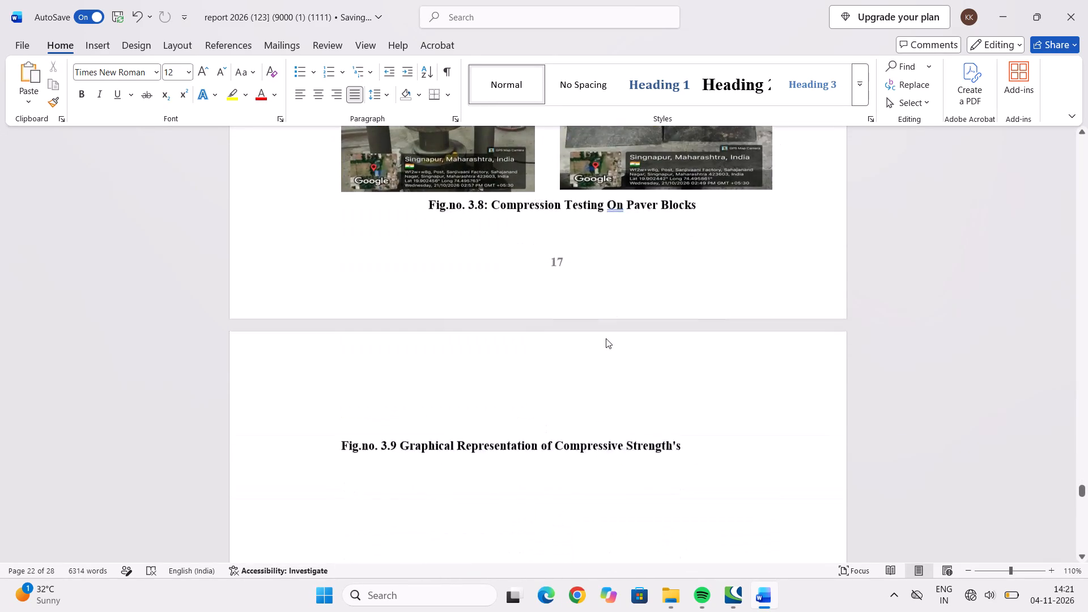
scroll(606, 338, "down", 18)
scroll(606, 338, "down", 12)
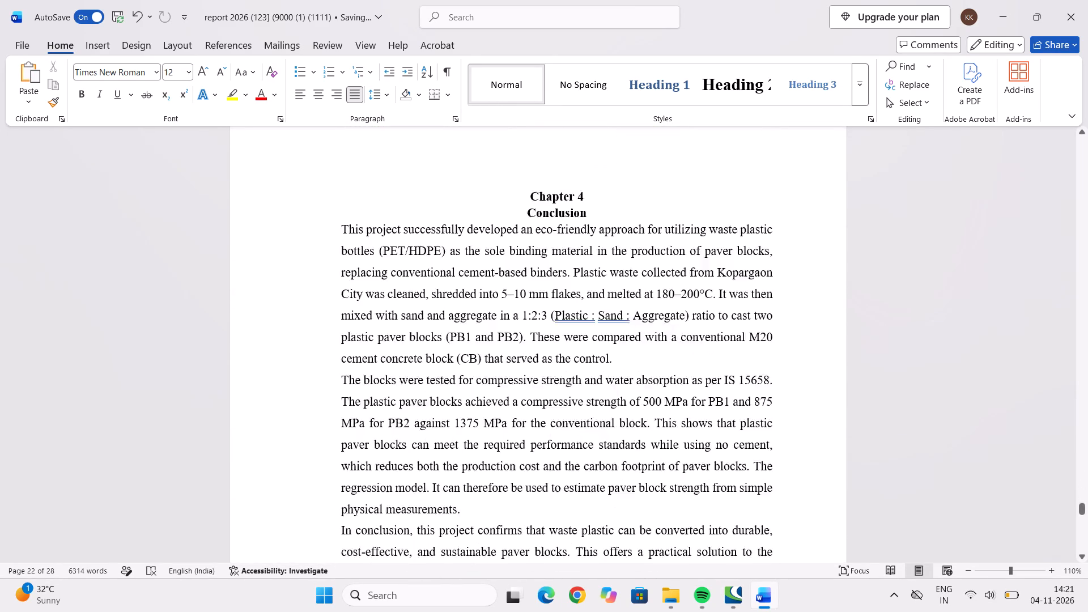
Make "Future Scope" a separate heading line without the colon, starting item 1 on its own line below it.
scroll(606, 338, "down", 10)
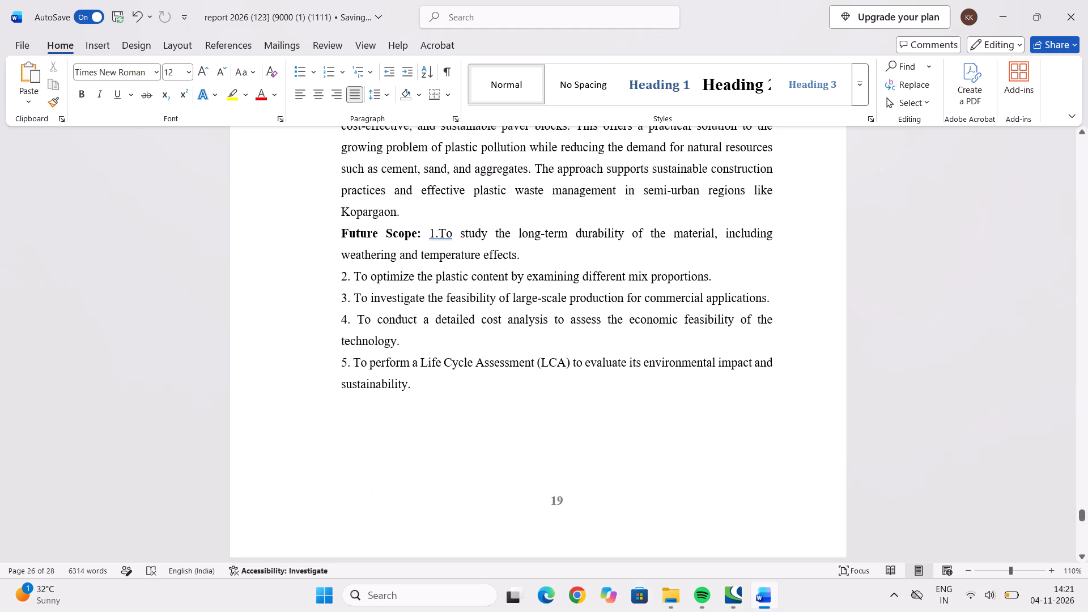
left_click(428, 231)
key("BackSpace")
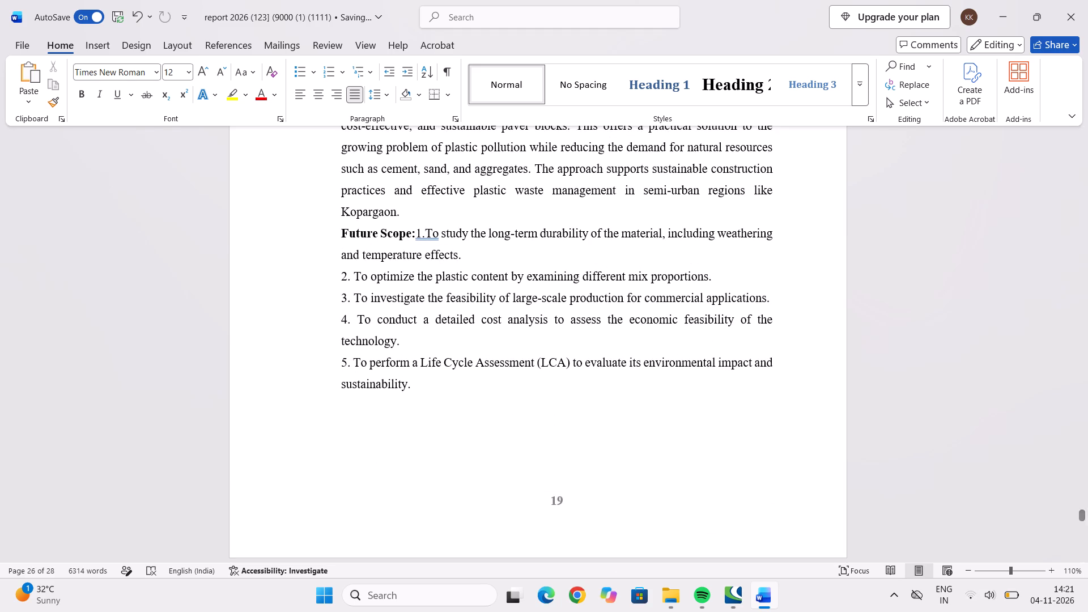
key("Return")
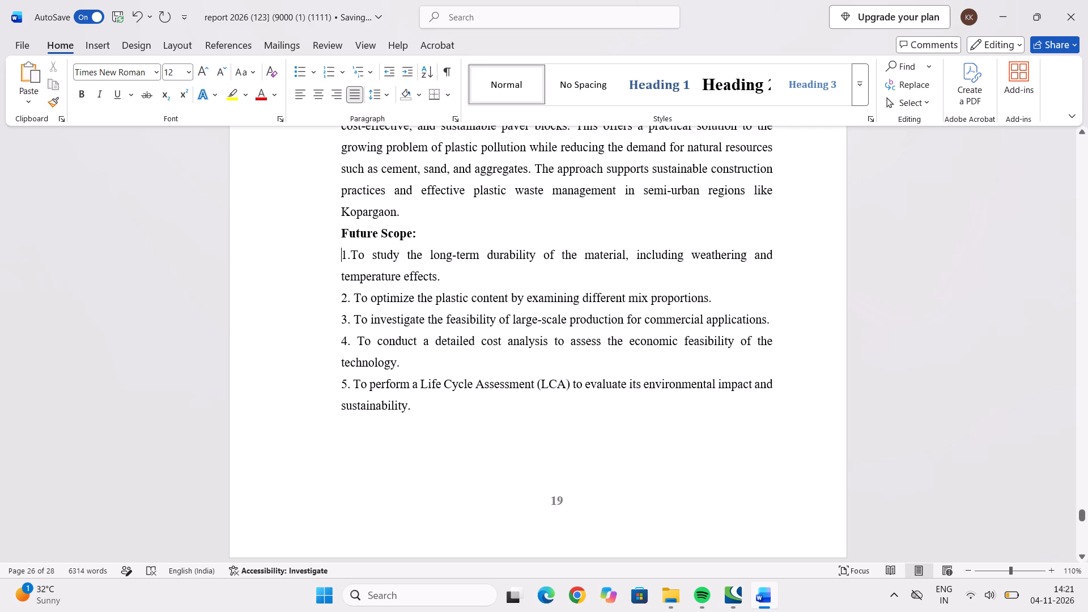
left_click(413, 235)
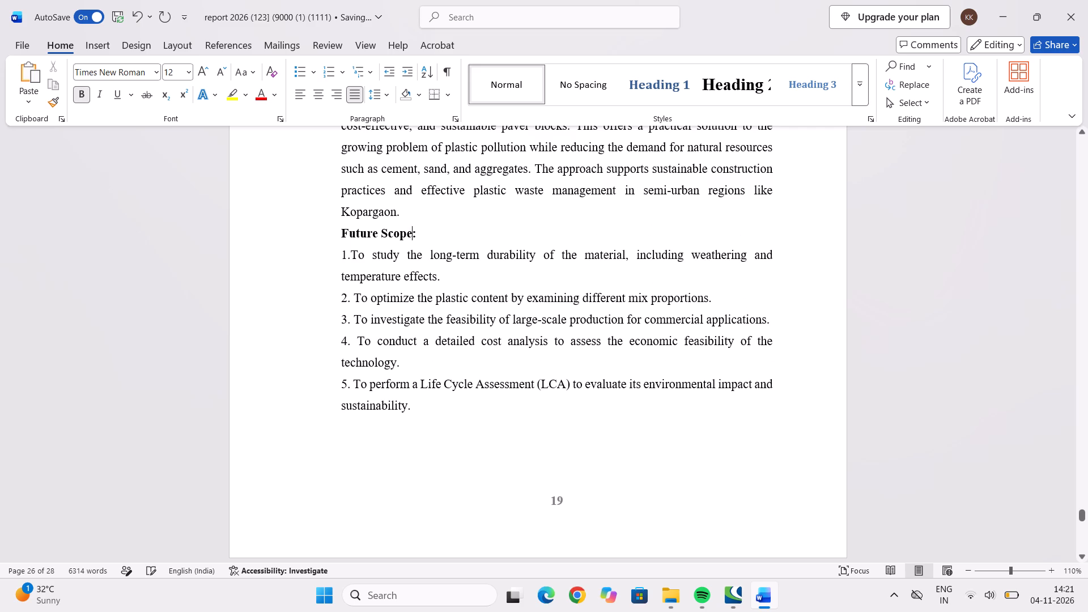
left_click(415, 231)
key("BackSpace")
Delete the fifth Future Scope item on Life Cycle Assessment and add a line break, keeping the References heading off this page.
left_click_drag(337, 385, 419, 413)
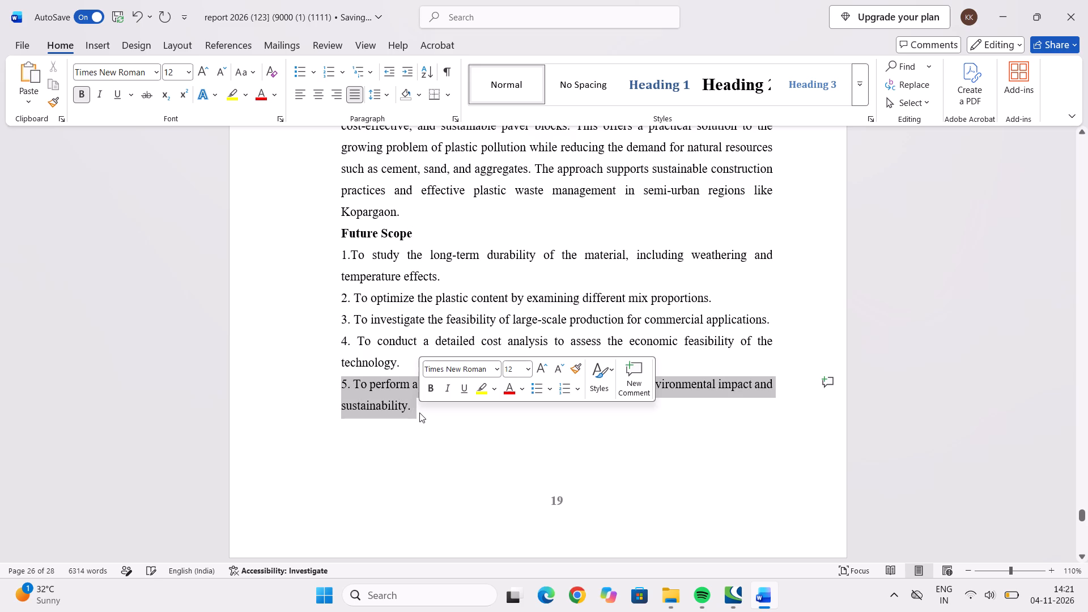
key("BackSpace")
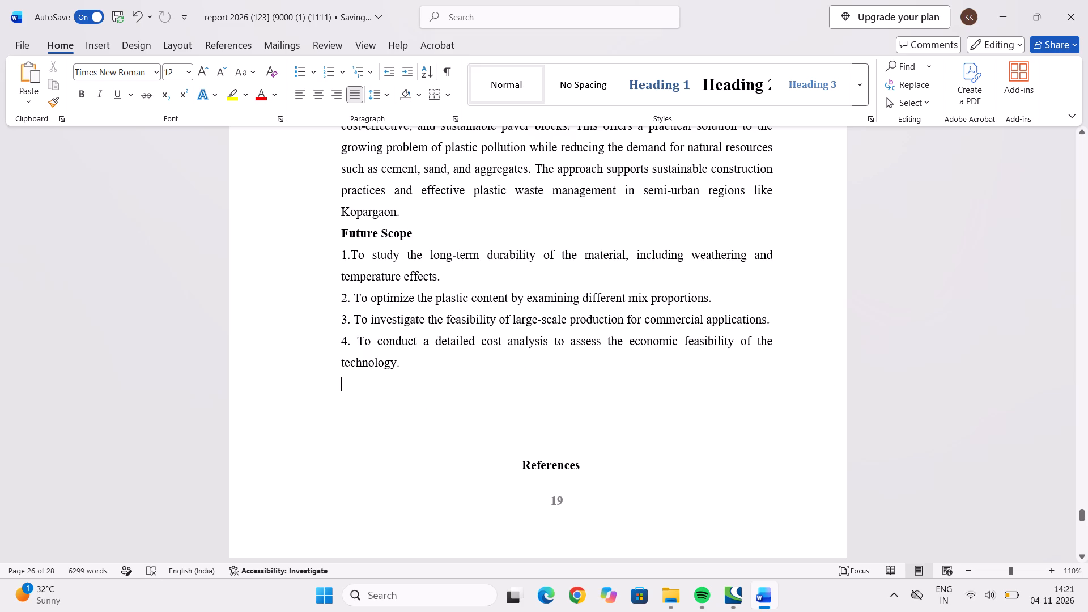
key("Return")
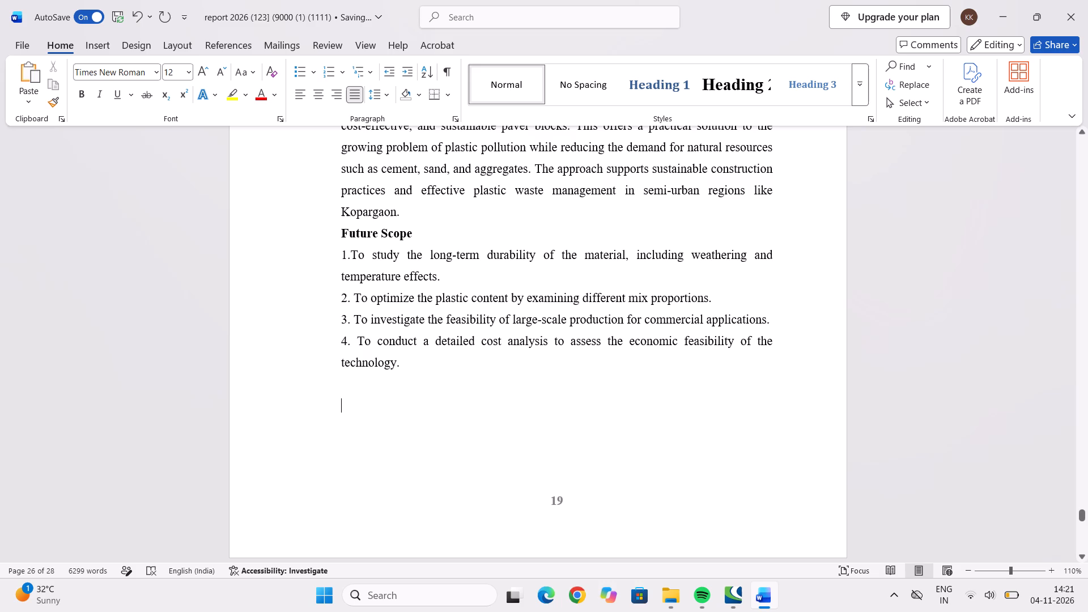
Apply automatic 1. 2. 3. numbering to the four Future Scope items.
left_click_drag(342, 256, 407, 368)
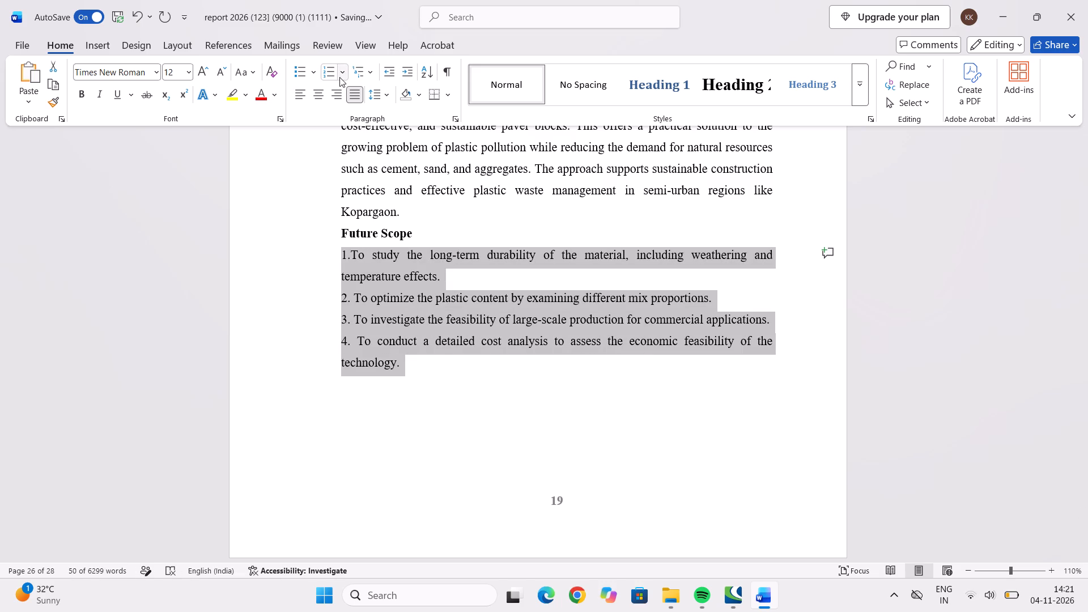
left_click(339, 77)
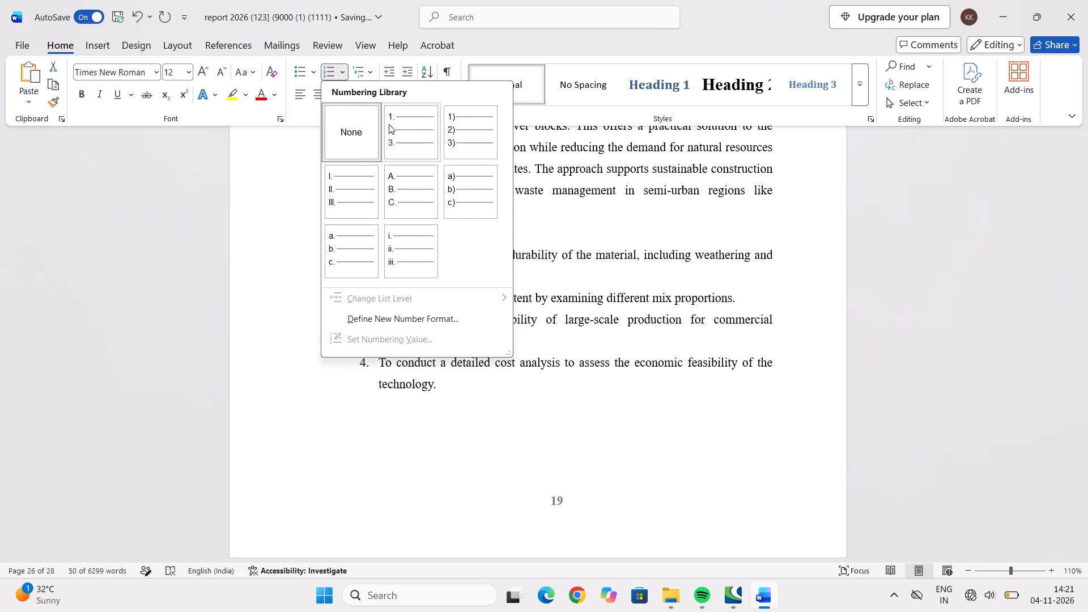
left_click(389, 124)
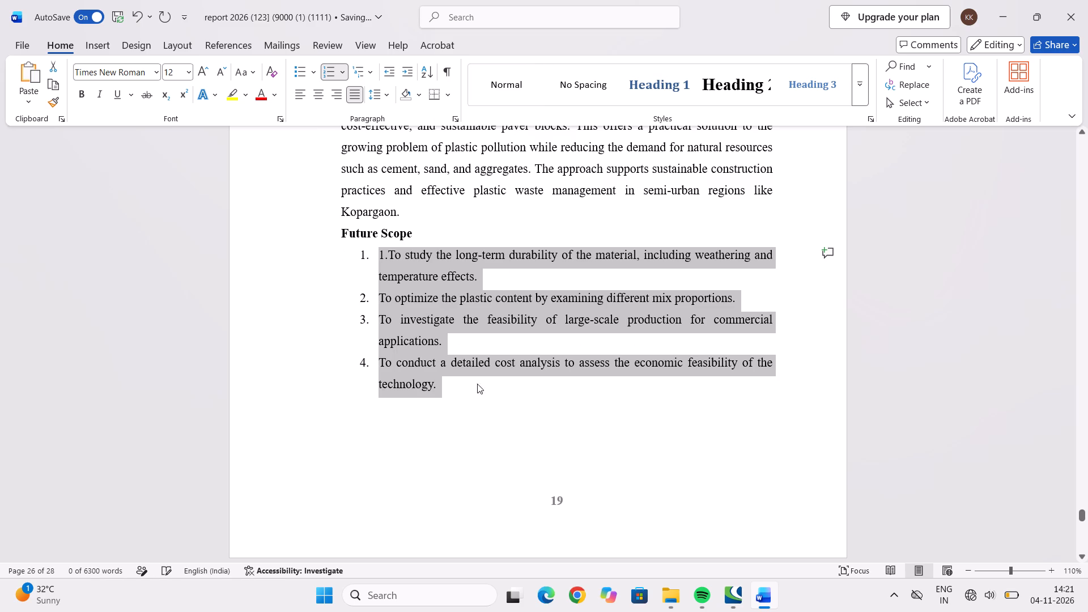
left_click(477, 395)
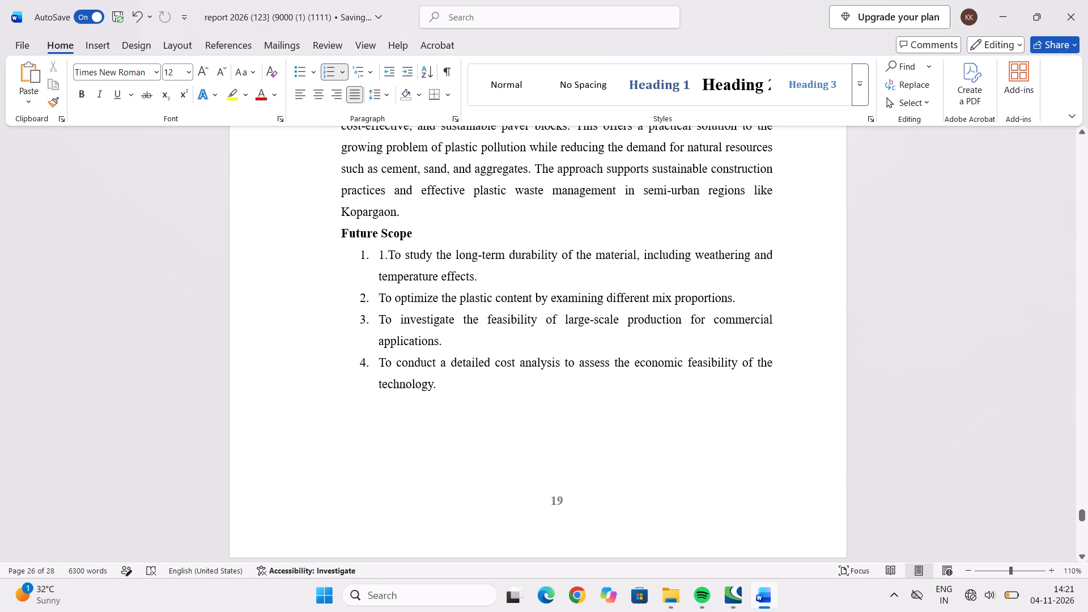
Move the Future Scope numbered list outward so its numbers align with the left edge of the body text.
left_click(363, 258)
left_click_drag(364, 258, 341, 268)
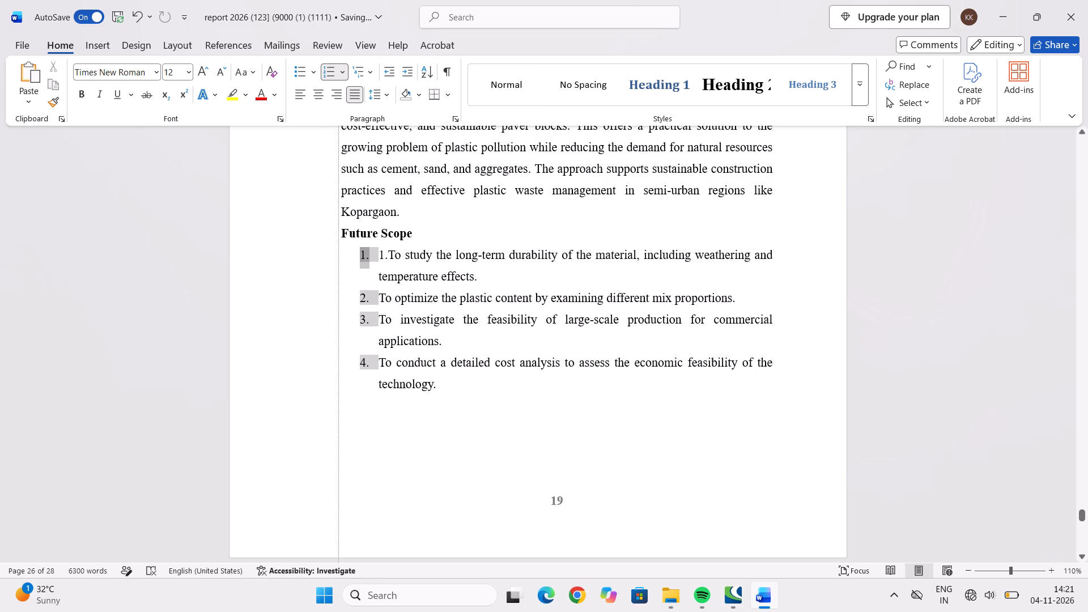
left_click_drag(341, 268, 345, 268)
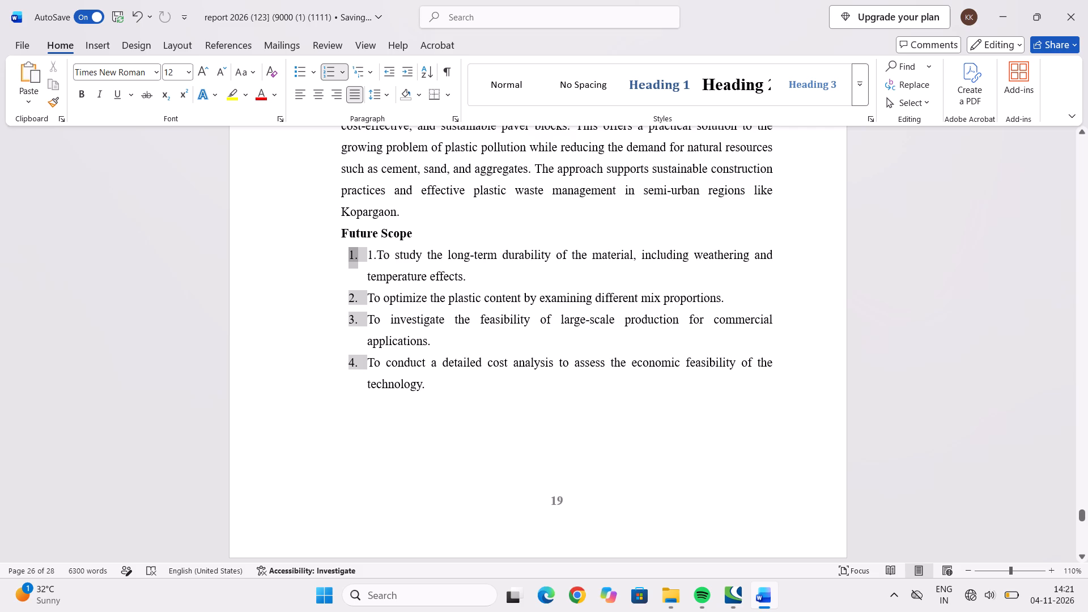
left_click_drag(350, 254, 336, 257)
left_click(452, 223)
Copy the three body paragraphs of the Chapter 4 Conclusion, leaving out the Future Scope section.
scroll(441, 400, "down", 4)
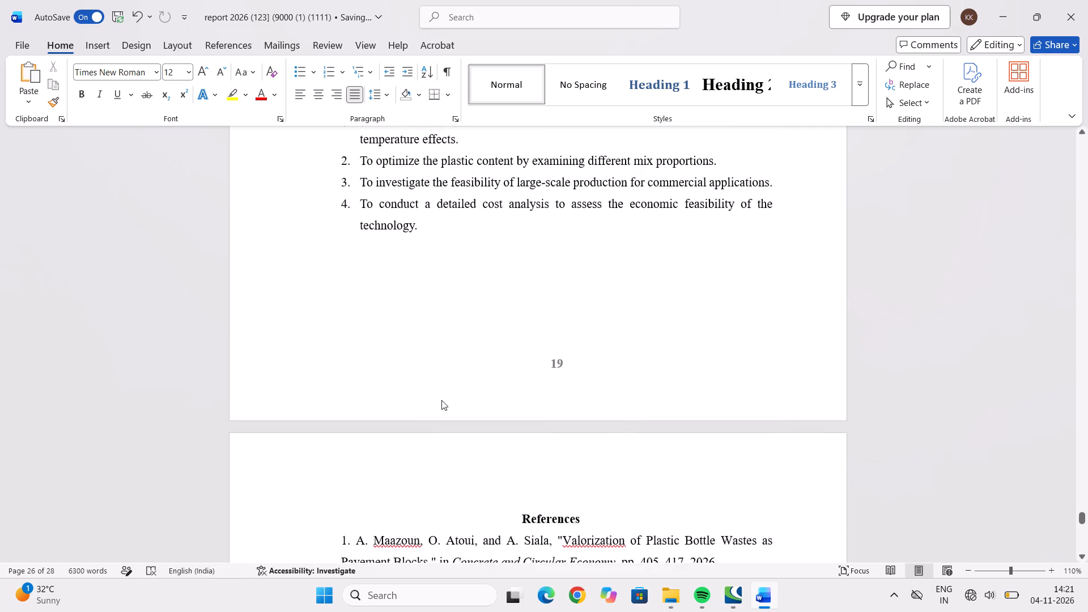
scroll(441, 400, "up", 14)
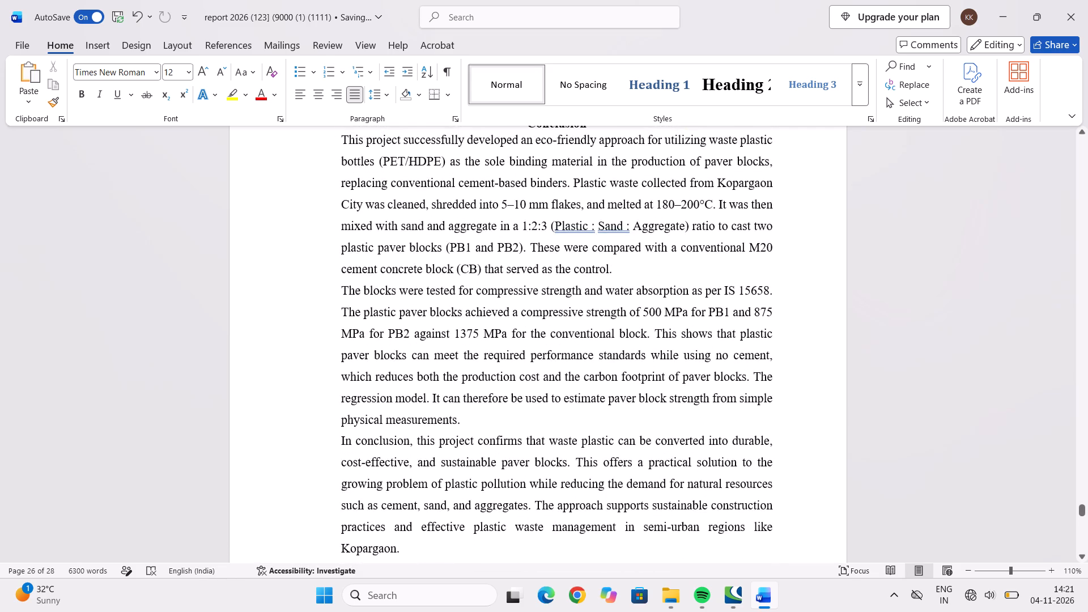
scroll(440, 389, "up", 6)
scroll(436, 381, "down", 5)
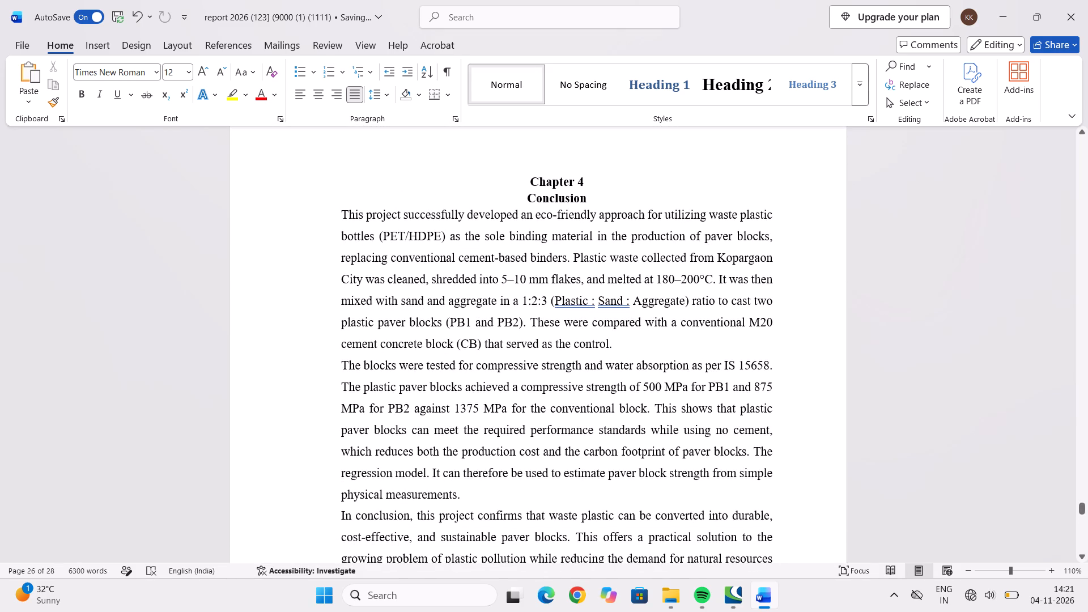
left_click_drag(337, 211, 535, 530)
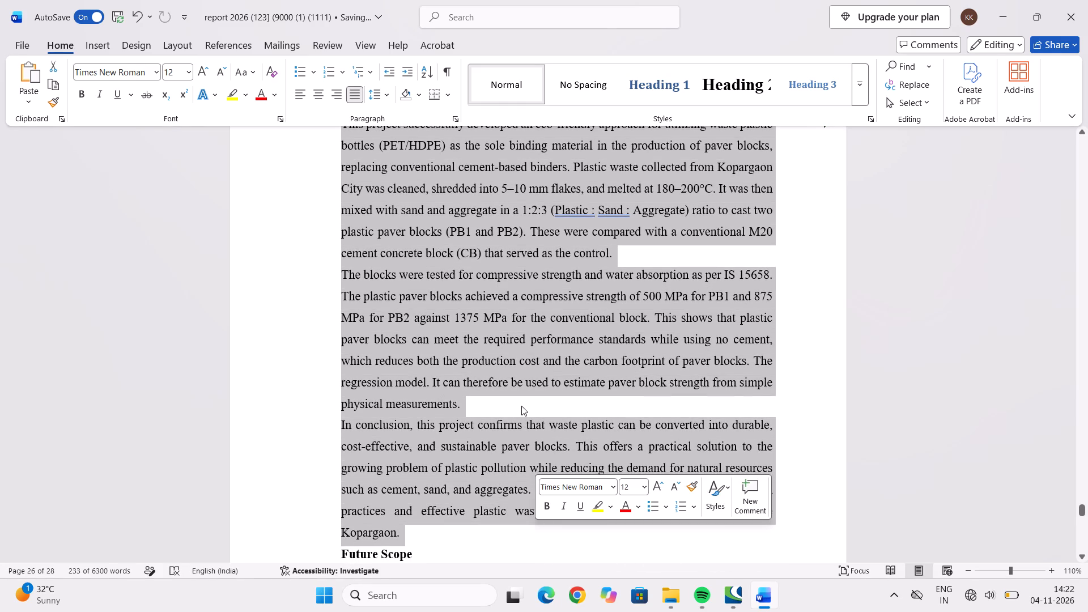
key("ctrl+c")
key("ctrl+c")
key("ctrl+c")
Review the wording of the Chapter 4 Conclusion paragraphs, including the closing "In conclusion" paragraph.
scroll(496, 365, "up", 3)
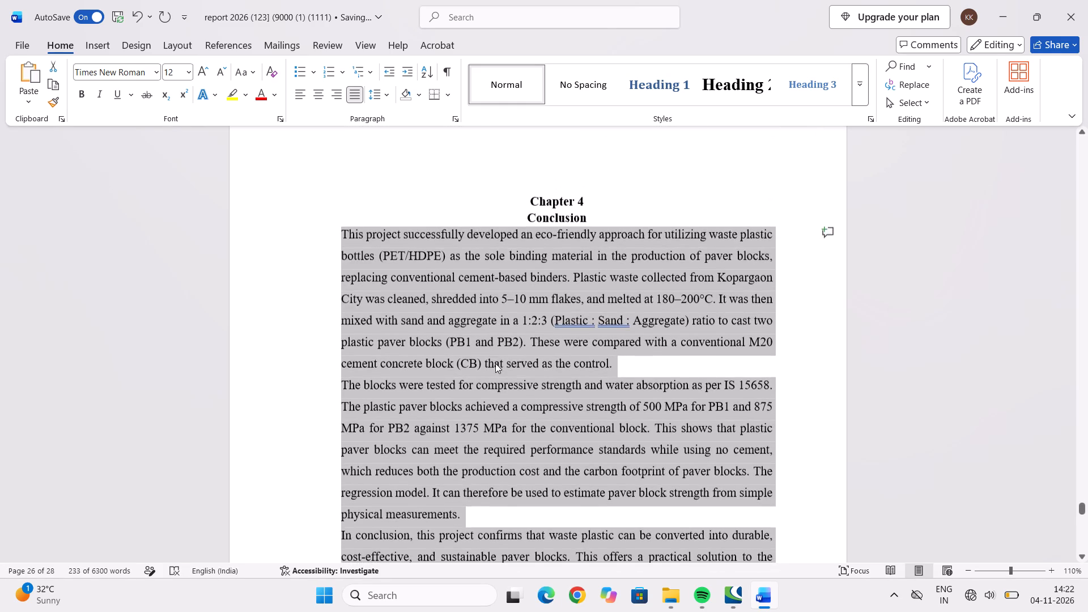
scroll(495, 361, "up", 3)
scroll(492, 359, "down", 8)
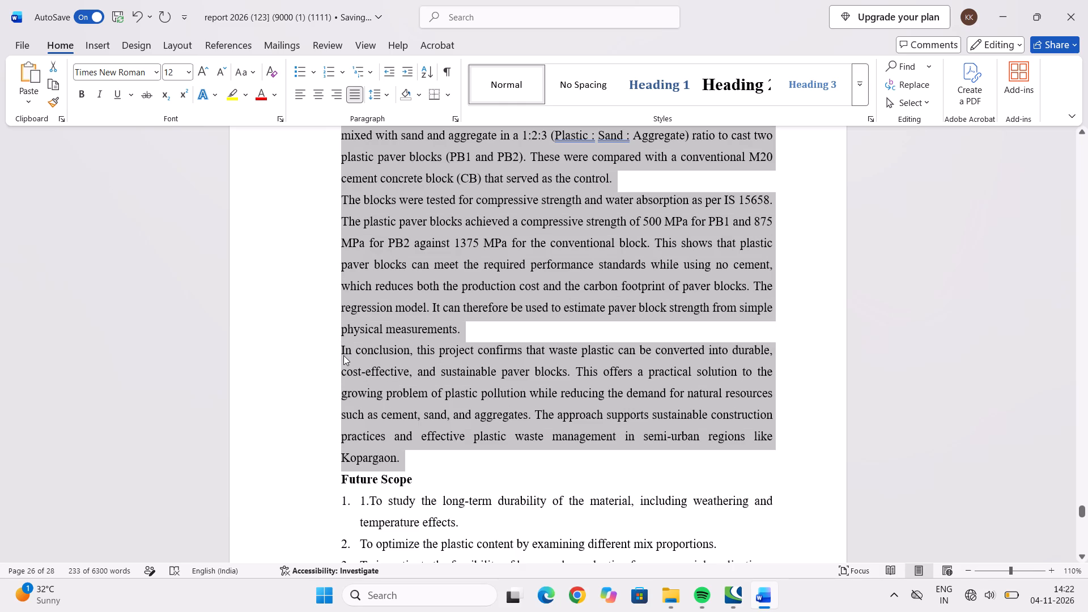
left_click(340, 347)
left_click_drag(340, 347, 392, 464)
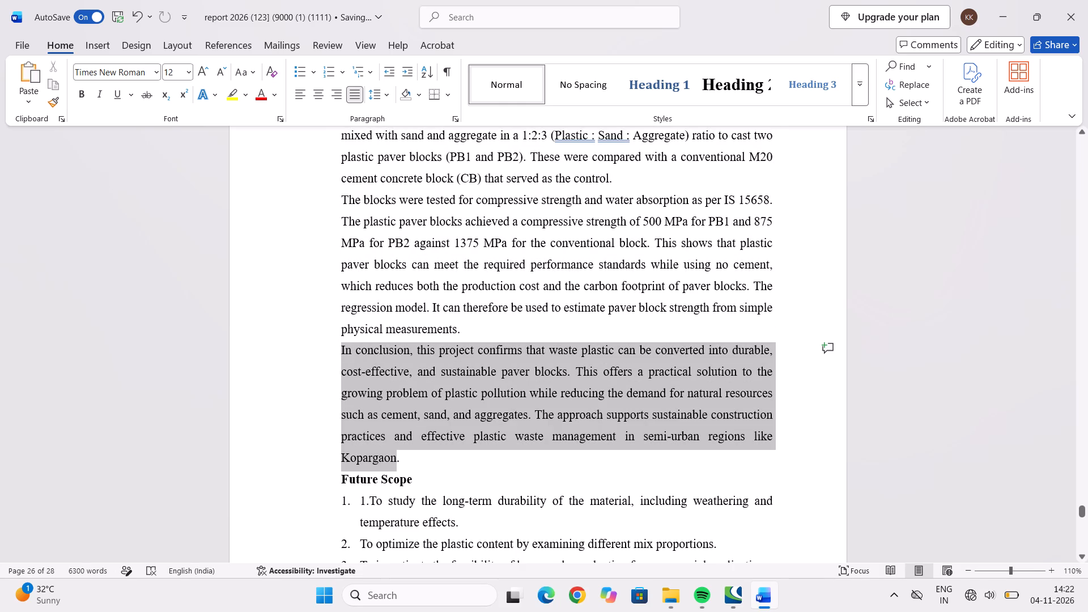
left_click_drag(392, 464, 406, 460)
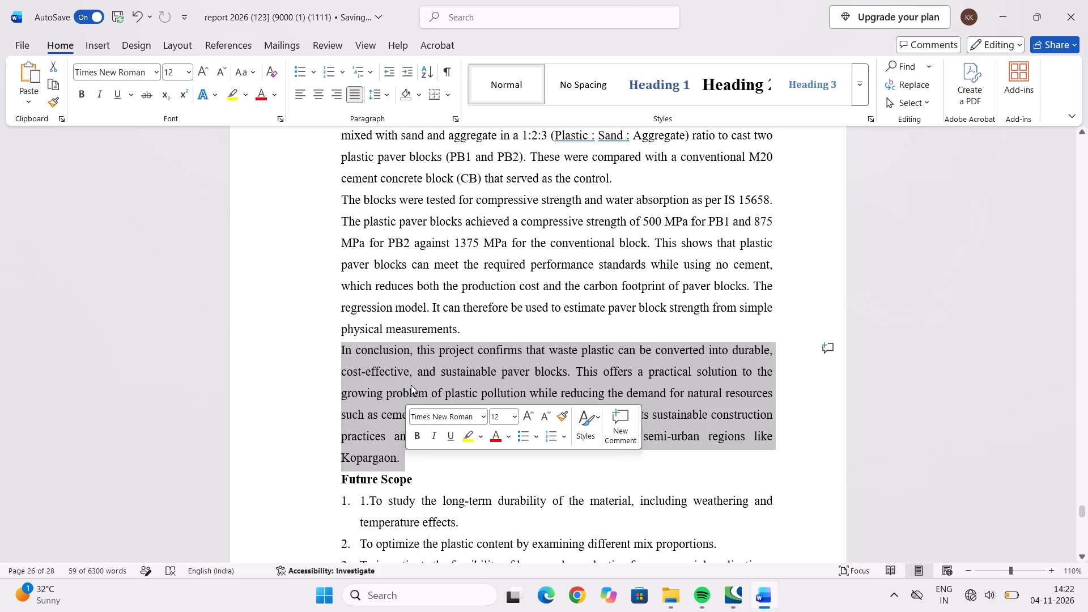
scroll(411, 385, "up", 4)
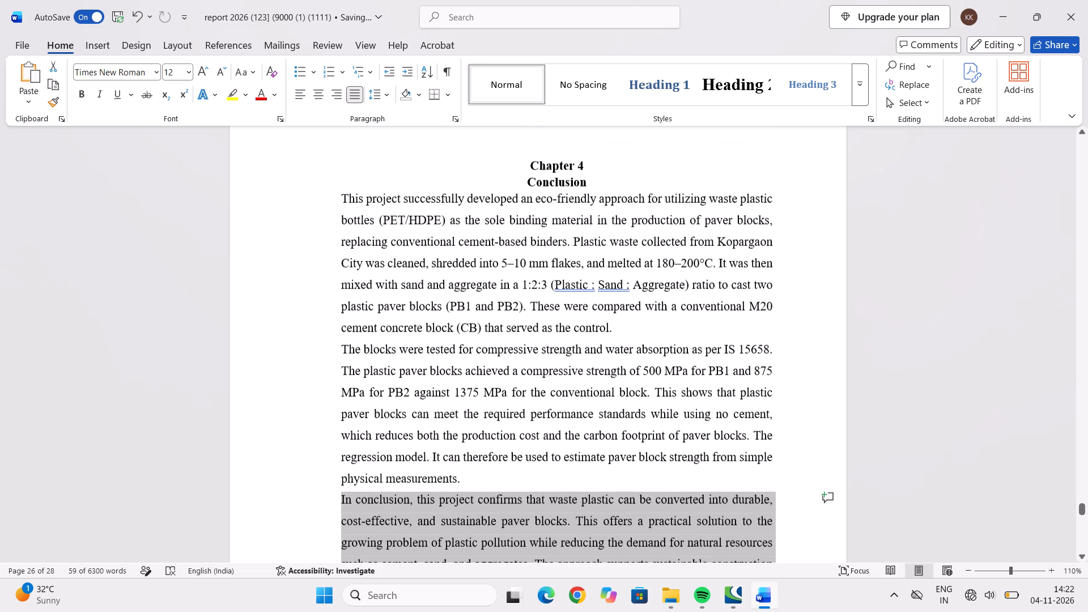
scroll(411, 385, "down", 1)
left_click(324, 391)
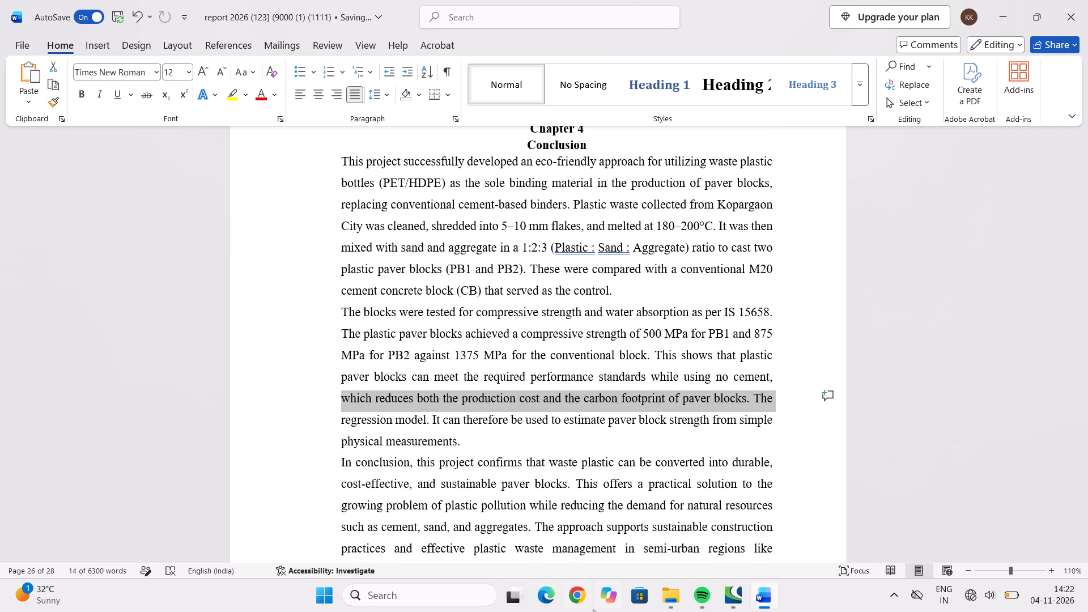
Switch to Chrome using the profile marked with a lowercase k and open Google's AI Mode.
left_click(579, 588)
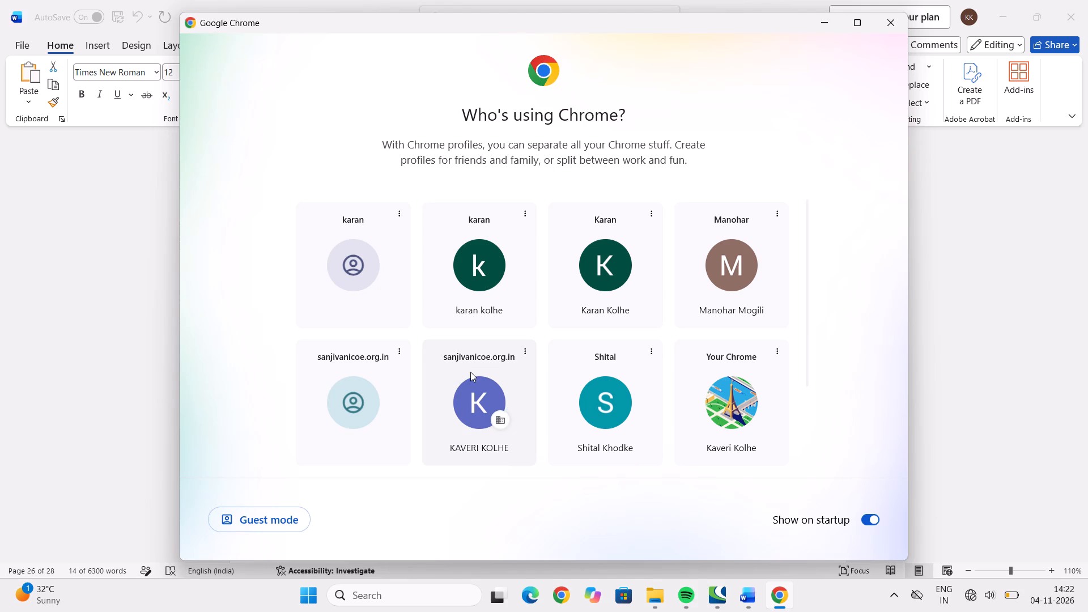
left_click(450, 255)
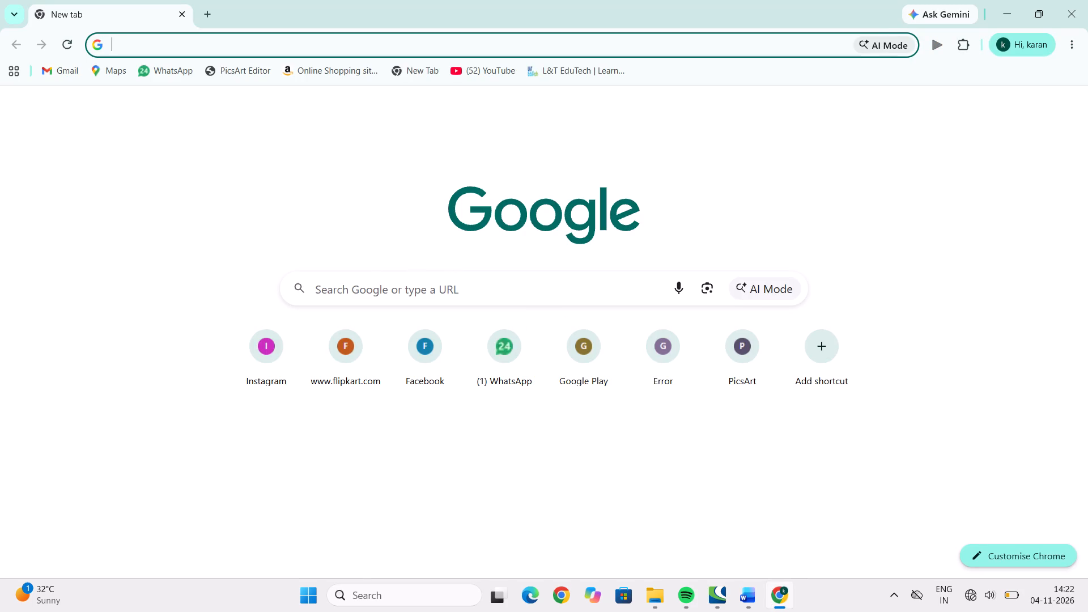
left_click(754, 292)
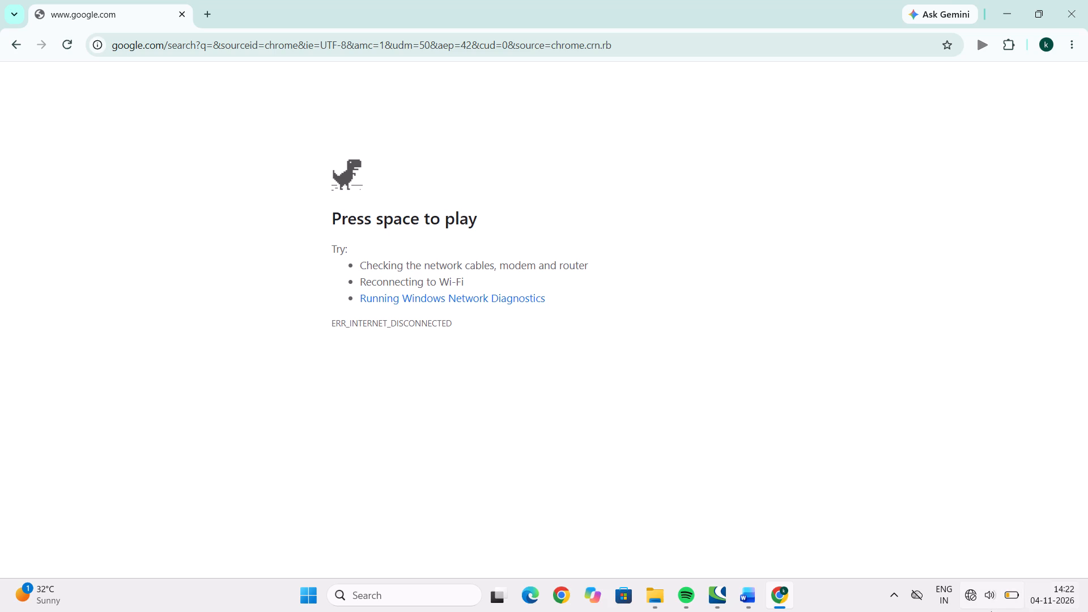
Restore the internet connection by checking the available Wi-Fi networks and switching Wi-Fi off and back on.
left_click(971, 592)
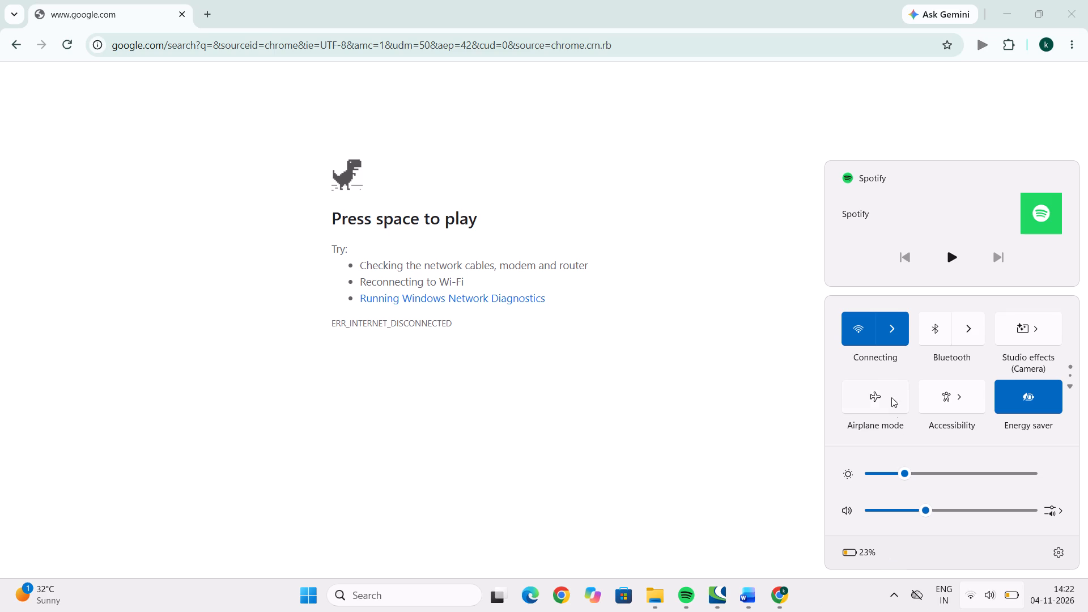
left_click(891, 329)
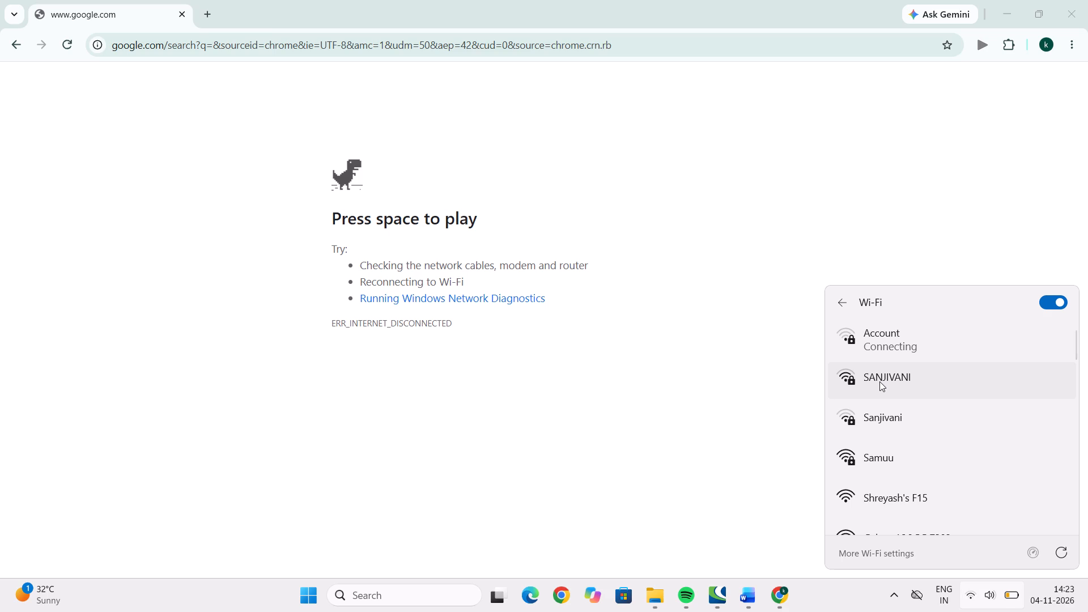
scroll(903, 401, "down", 14)
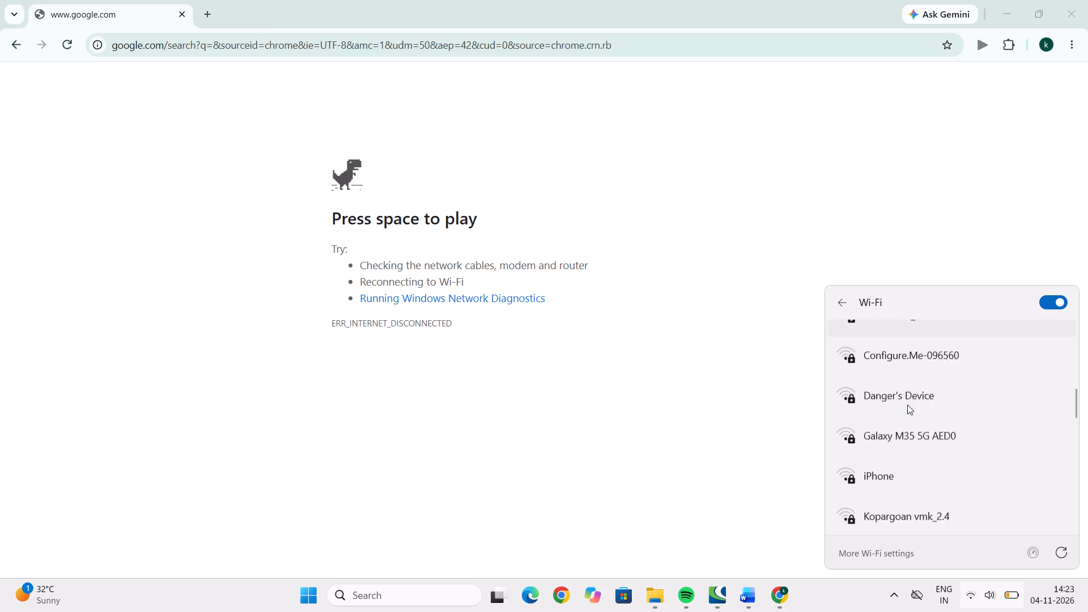
scroll(907, 404, "up", 12)
left_click(1055, 301)
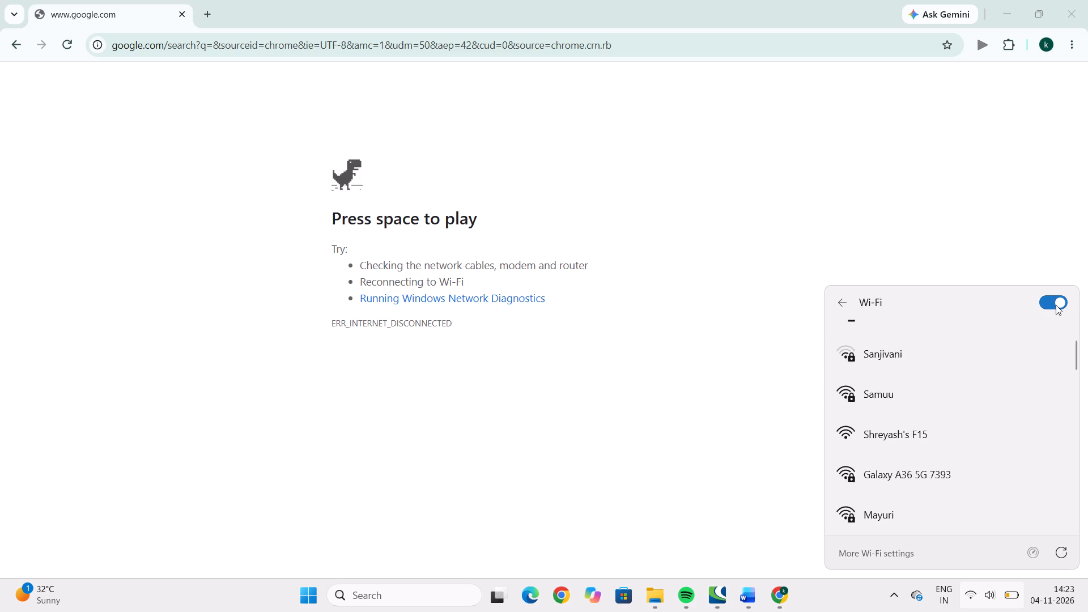
scroll(983, 350, "up", 9)
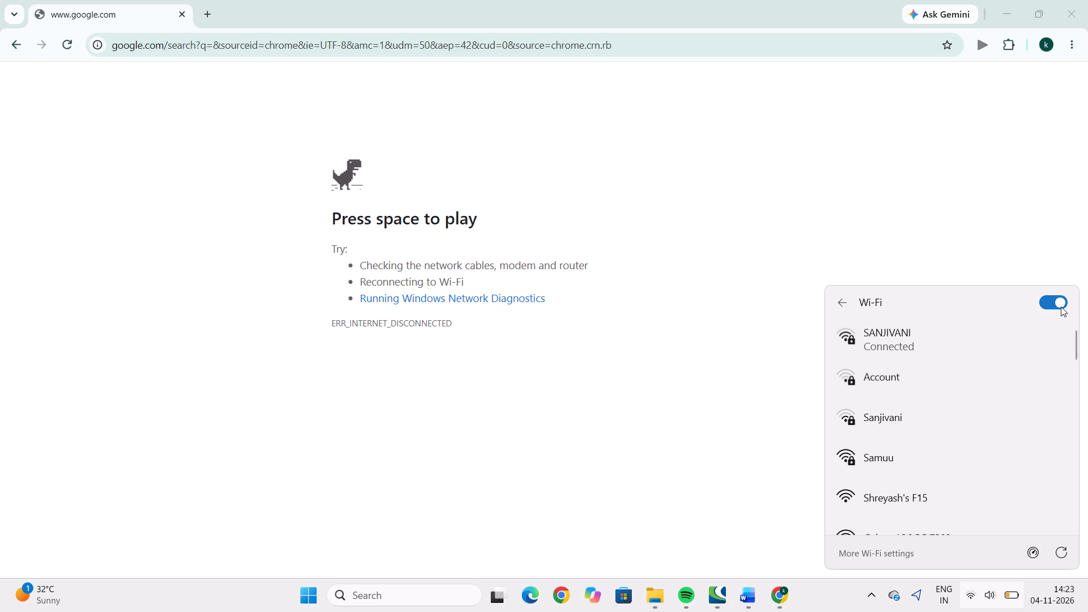
left_click(1061, 307)
left_click(1049, 303)
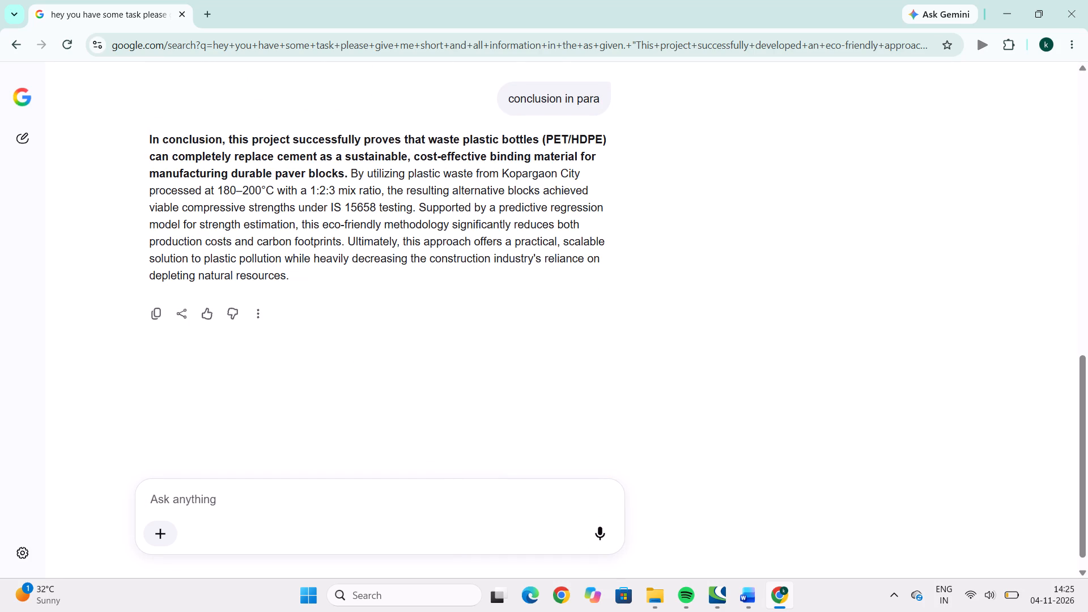
Ask for a longer version by sending "its very short give more".
left_click(296, 492)
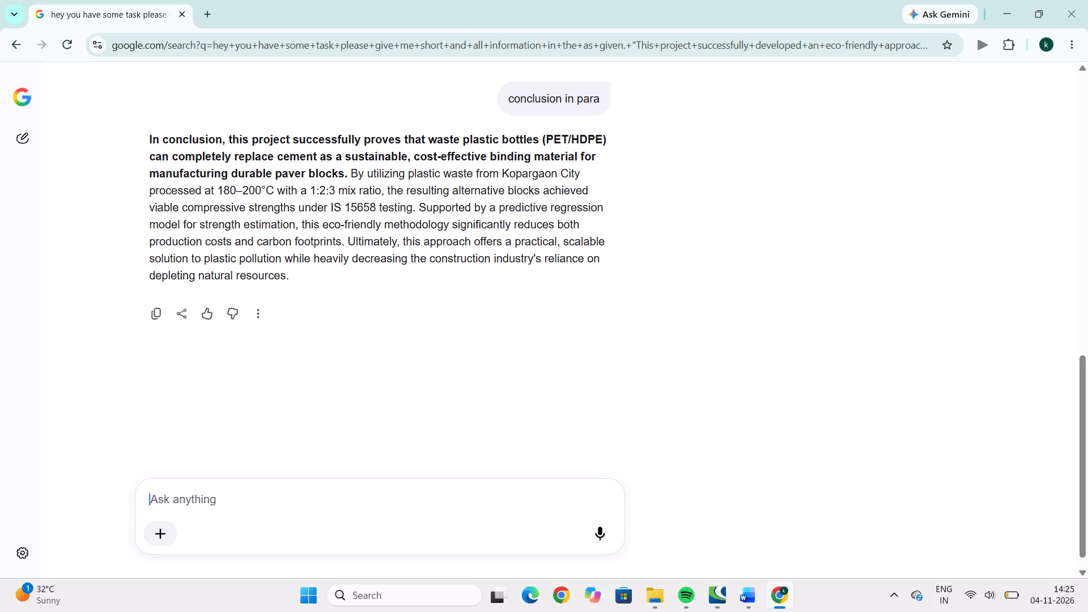
key("i")
type("ts very short")
key("space")
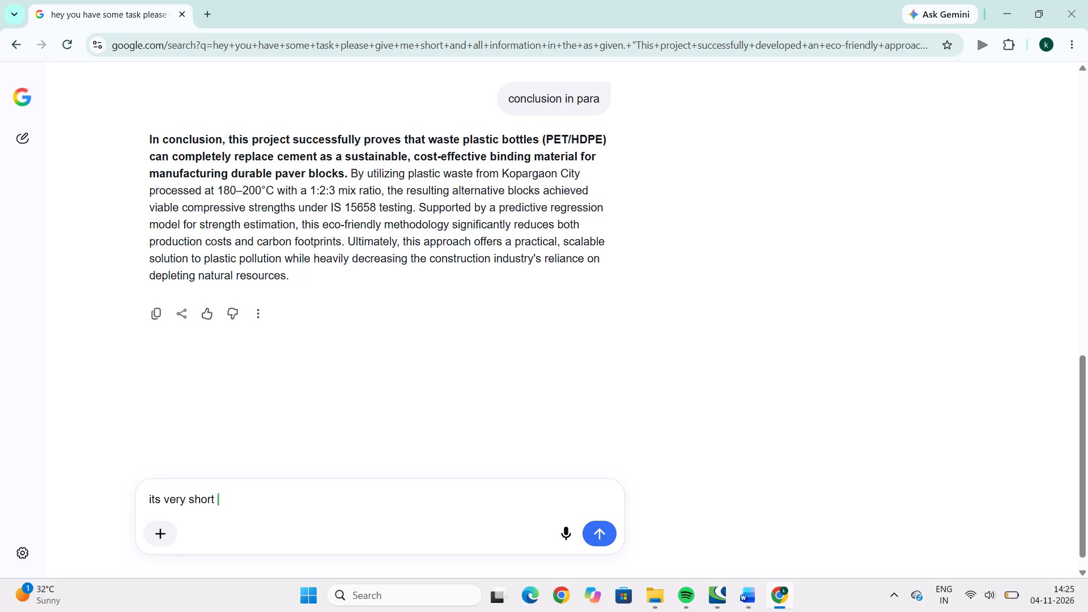
type("give more")
key("Return")
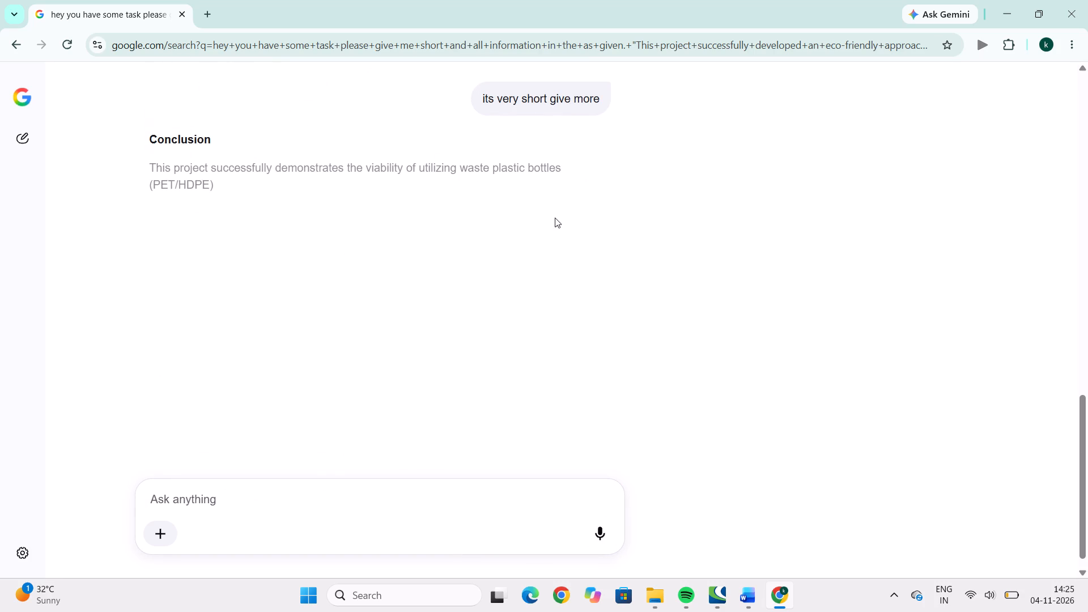
Compare the expanded AI conclusion with the Chapter 4 Conclusion text in the Word report.
scroll(485, 302, "down", 3)
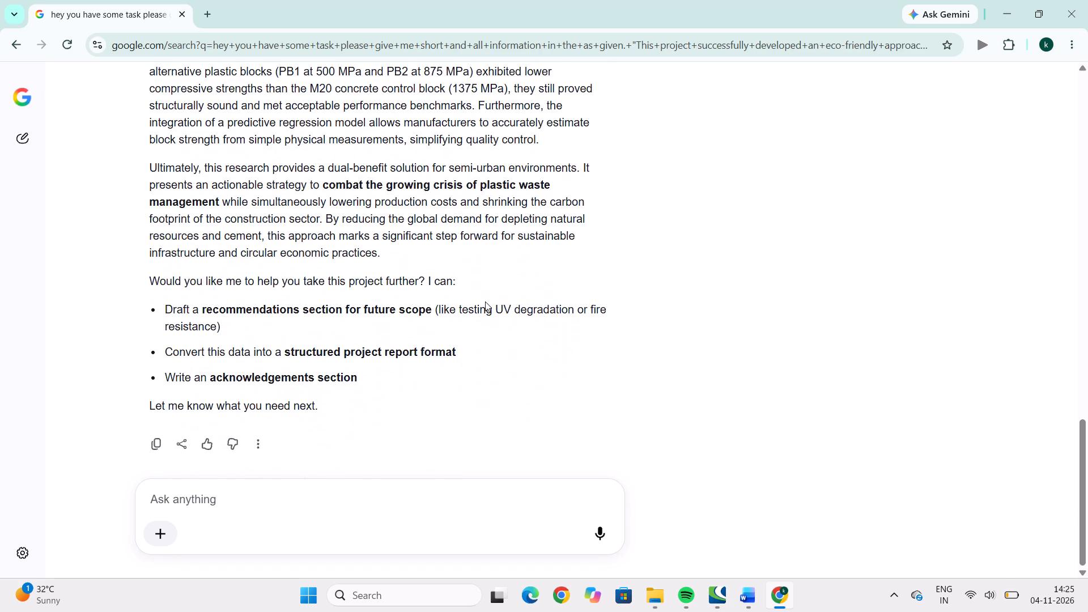
scroll(483, 300, "up", 2)
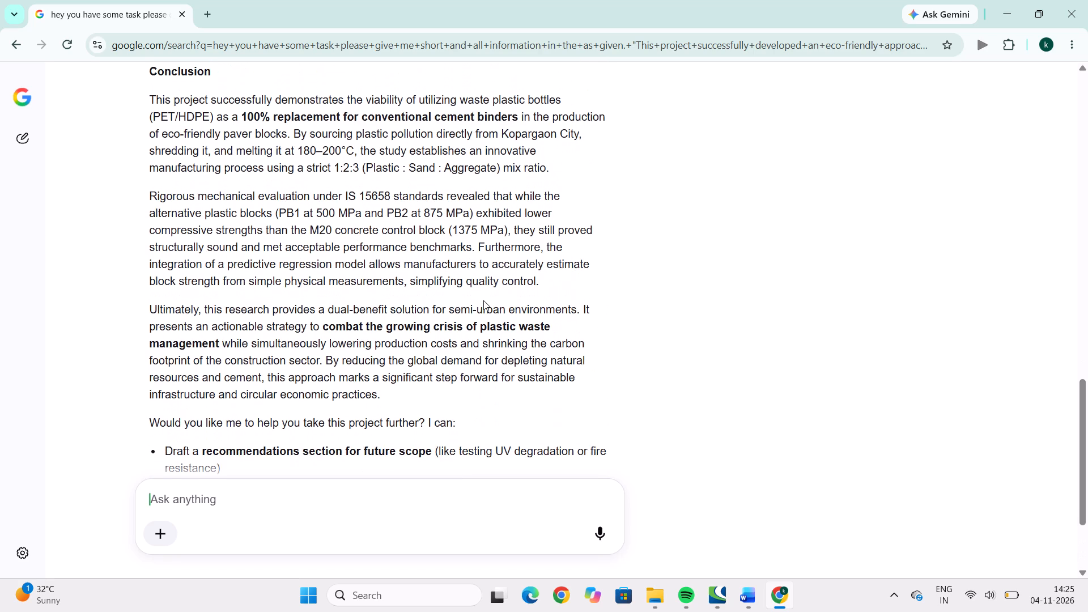
scroll(483, 300, "up", 1)
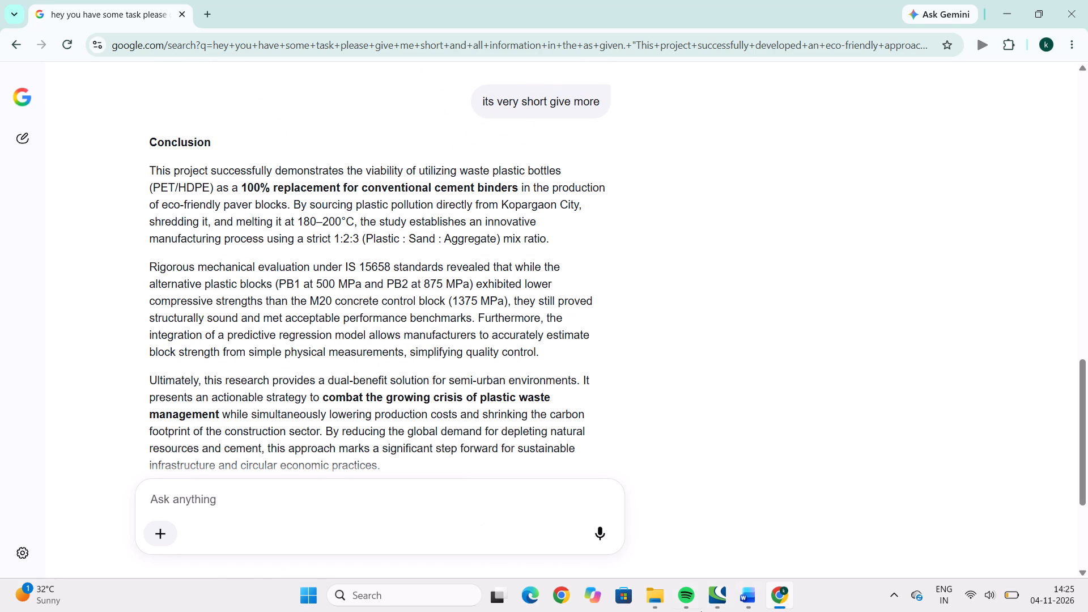
left_click(746, 600)
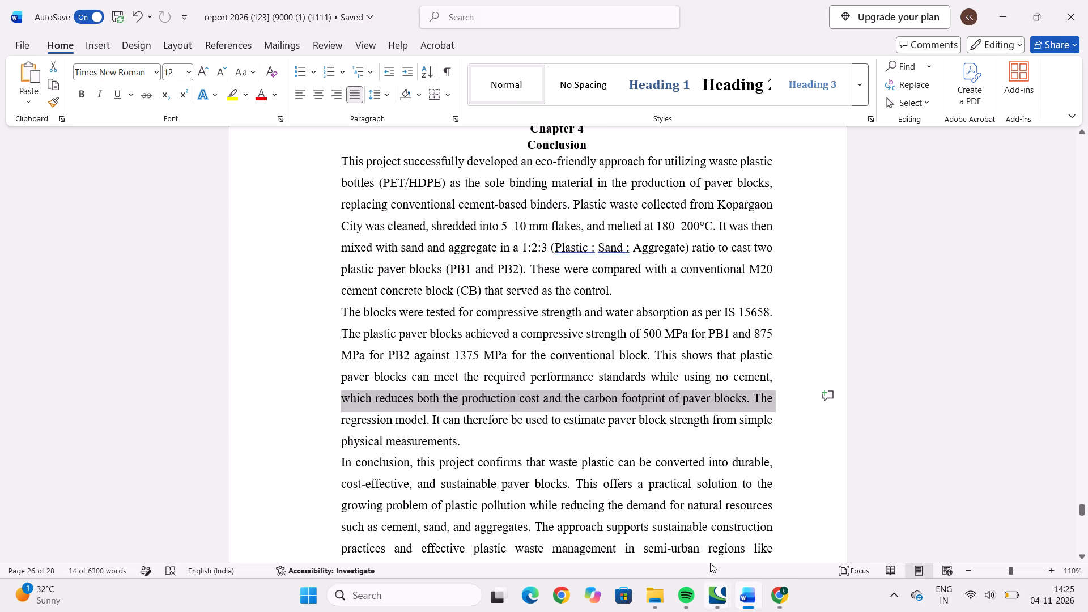
scroll(678, 411, "down", 3)
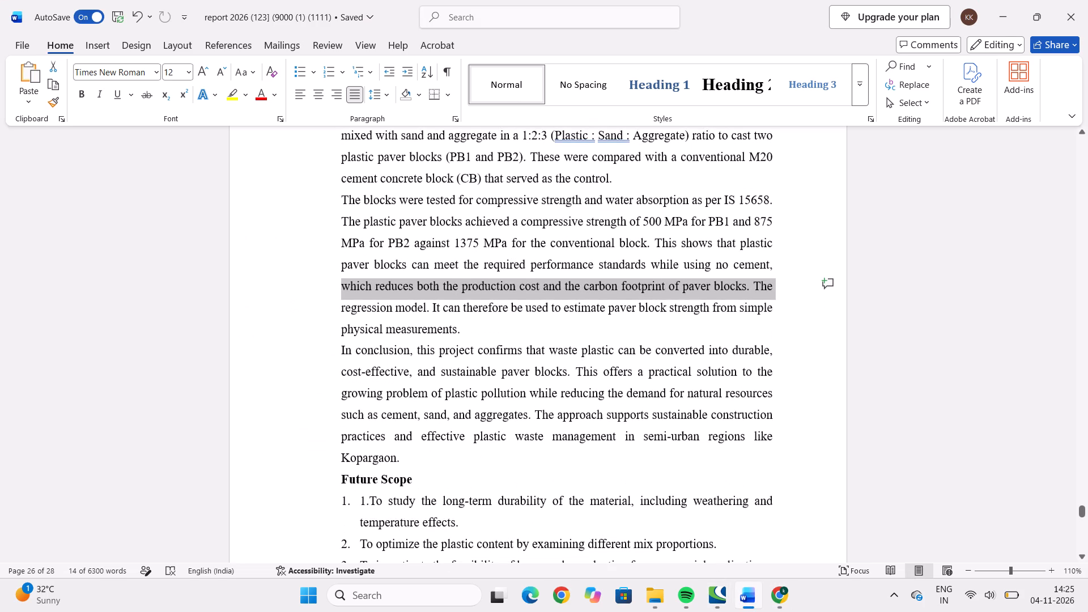
scroll(678, 411, "up", 3)
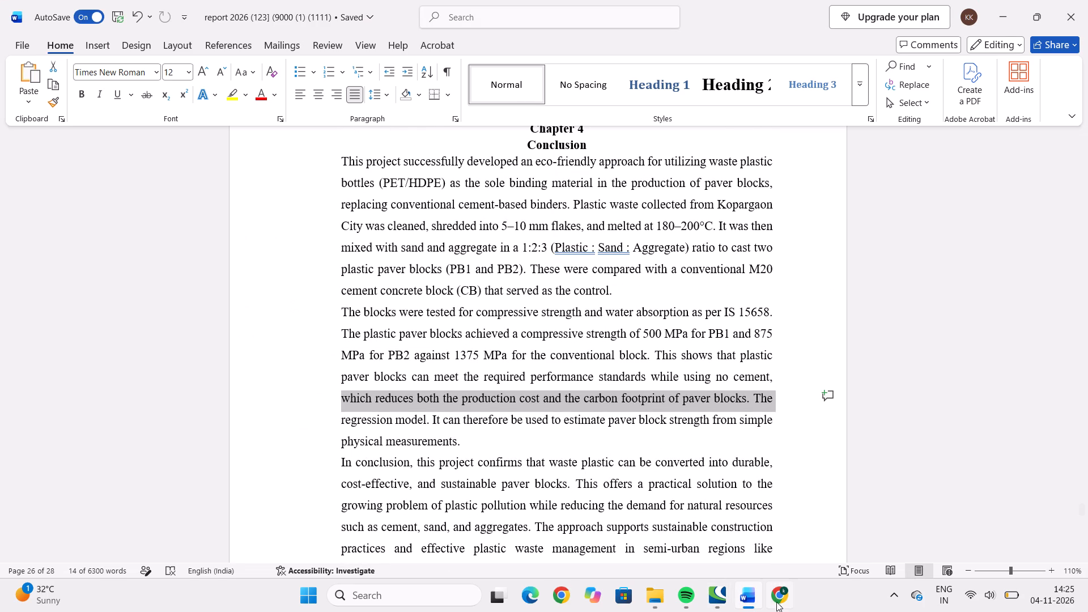
left_click(775, 543)
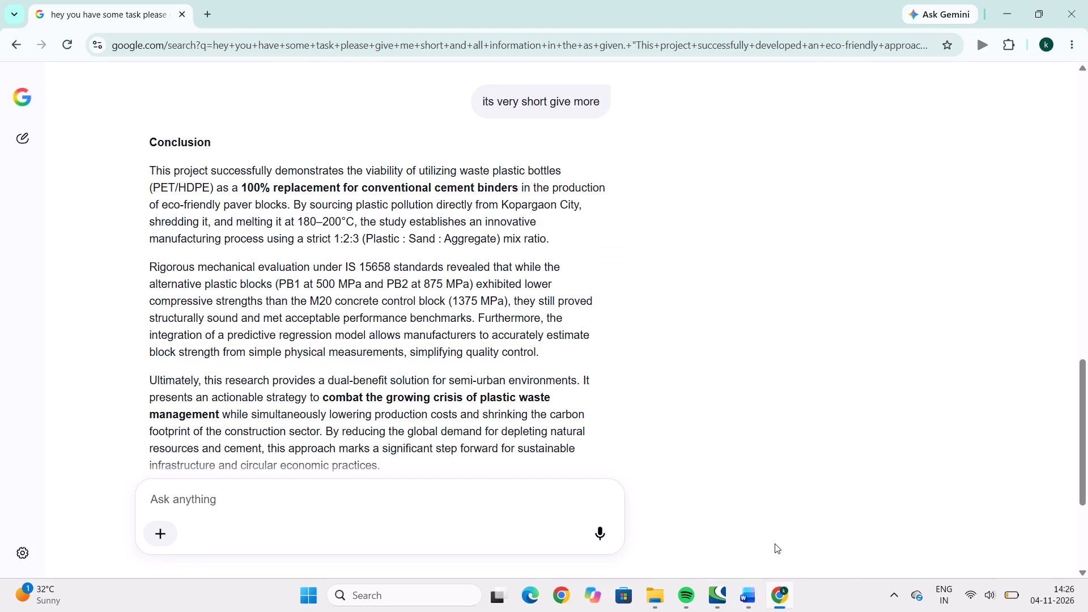
In Word, delete the closing paragraph's text from "In conclusion" through "aggregates." and join its last sentence to the preceding paragraph.
left_click(749, 588)
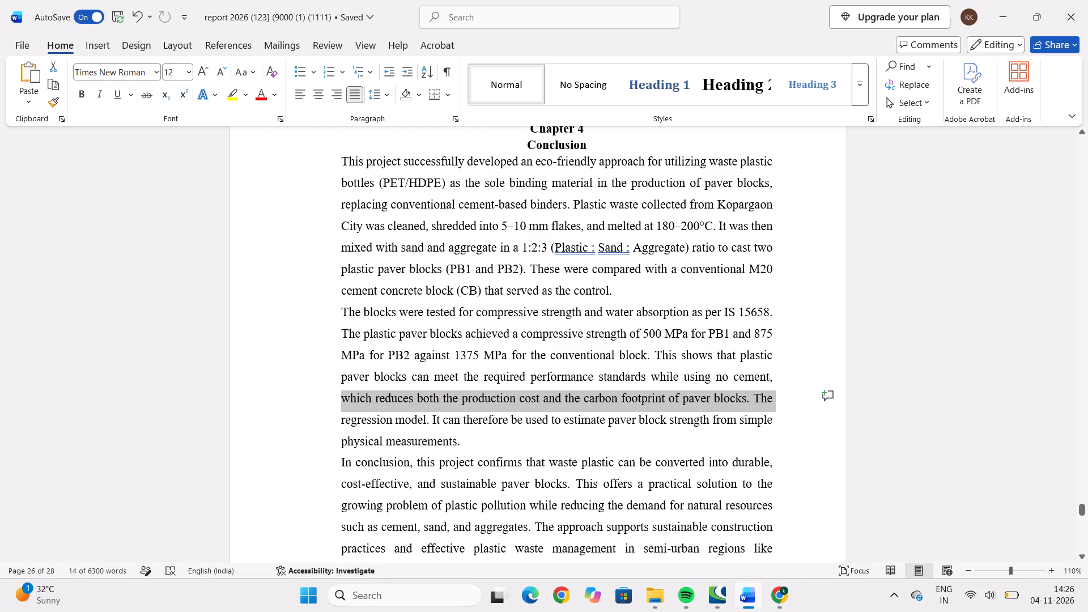
left_click_drag(341, 462, 459, 546)
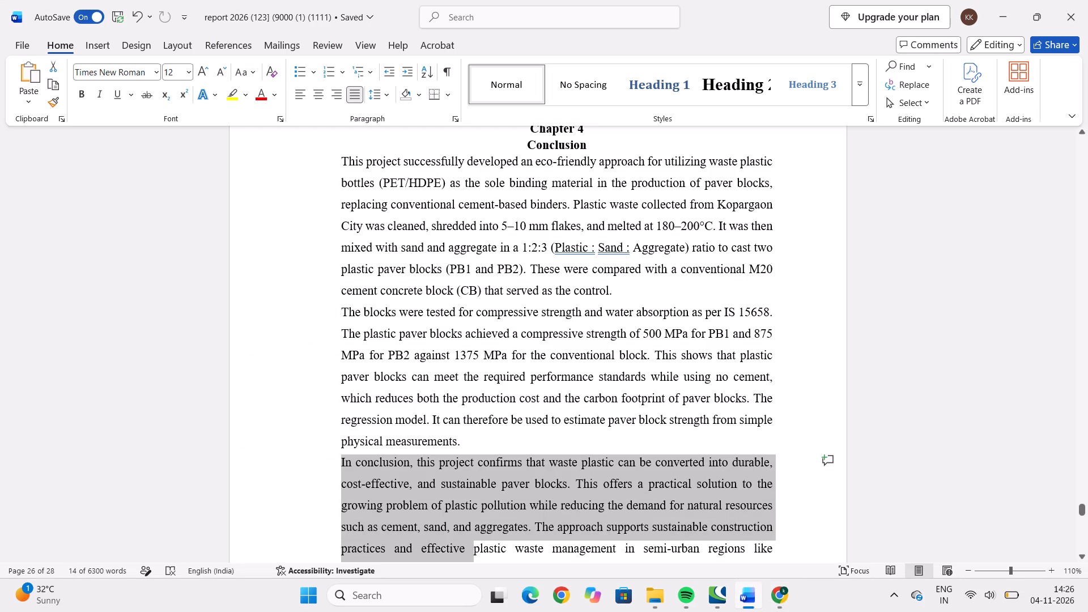
left_click_drag(459, 546, 422, 503)
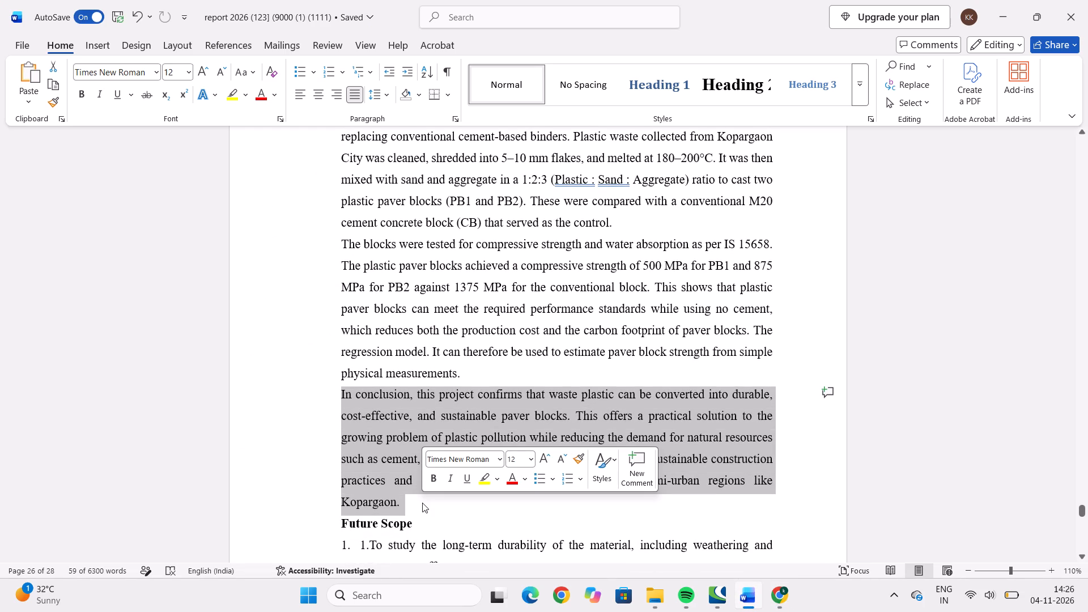
left_click(539, 524)
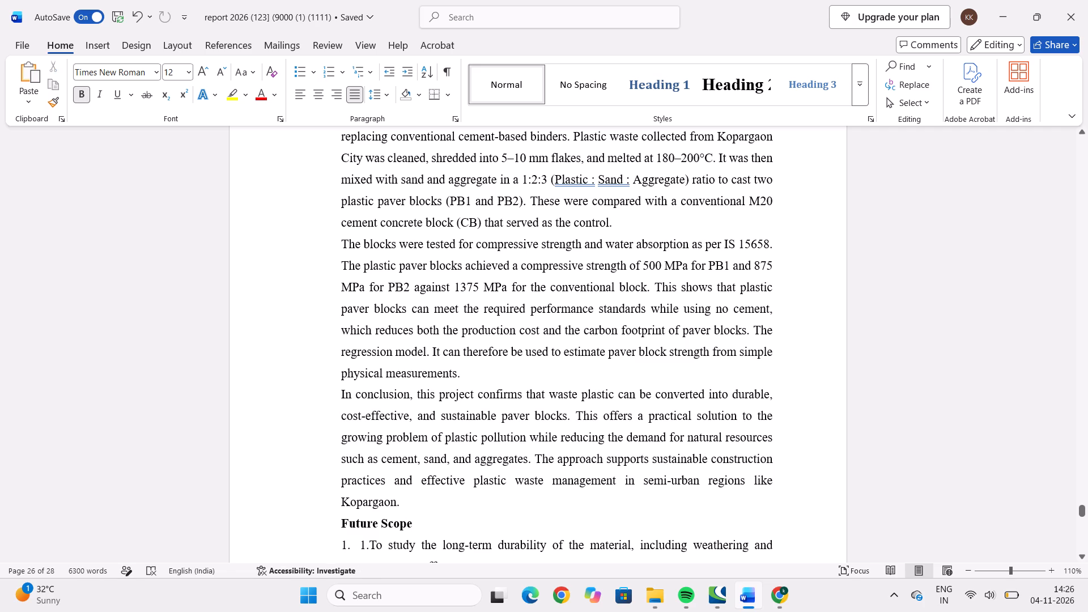
left_click_drag(535, 462, 347, 392)
scroll(634, 464, "down", 10)
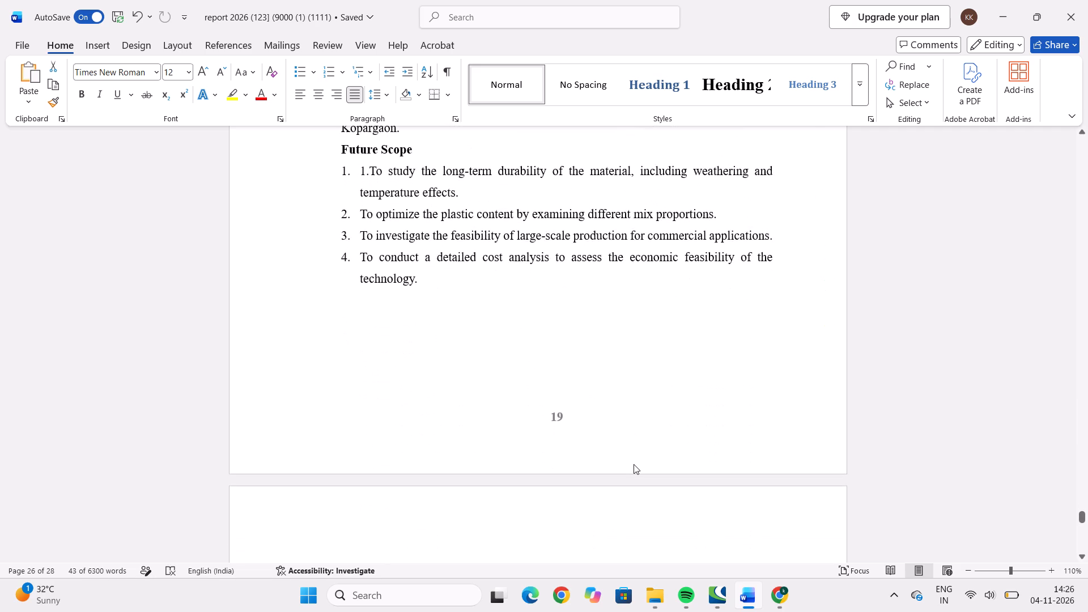
scroll(634, 464, "up", 5)
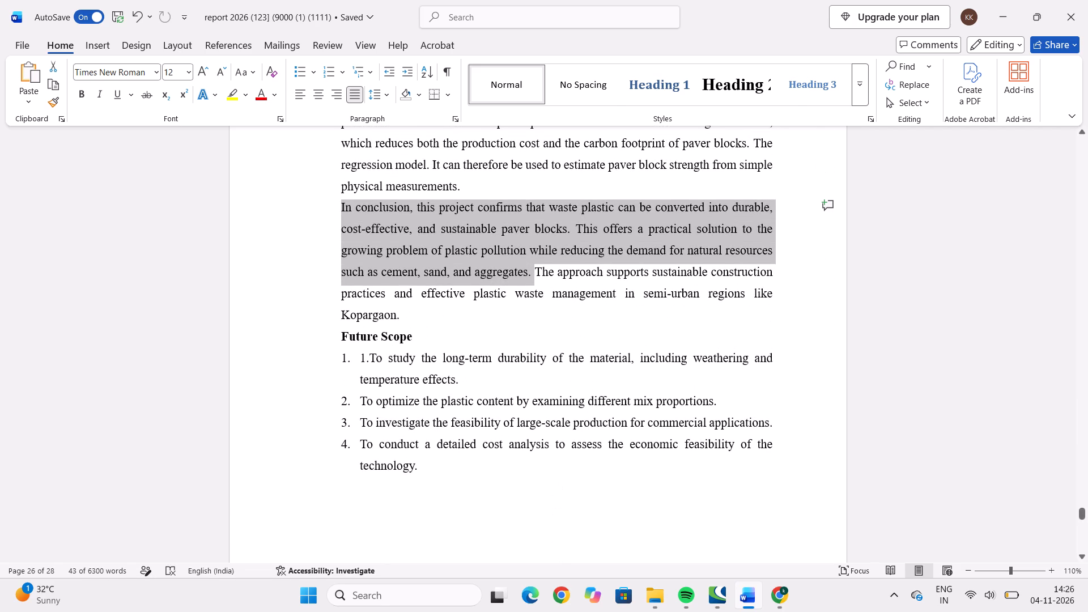
key("BackSpace")
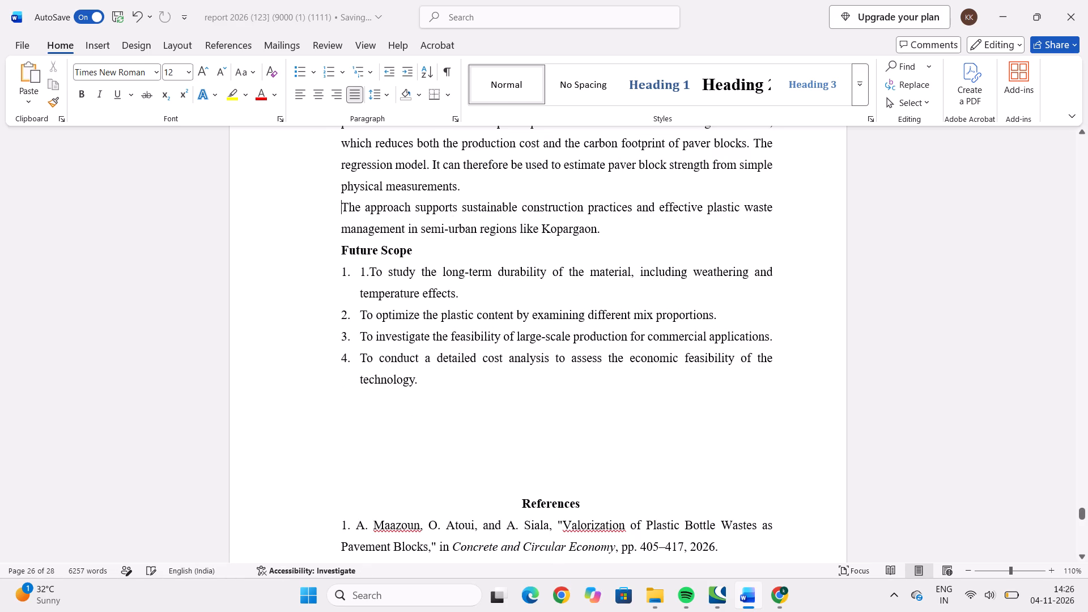
key("BackSpace")
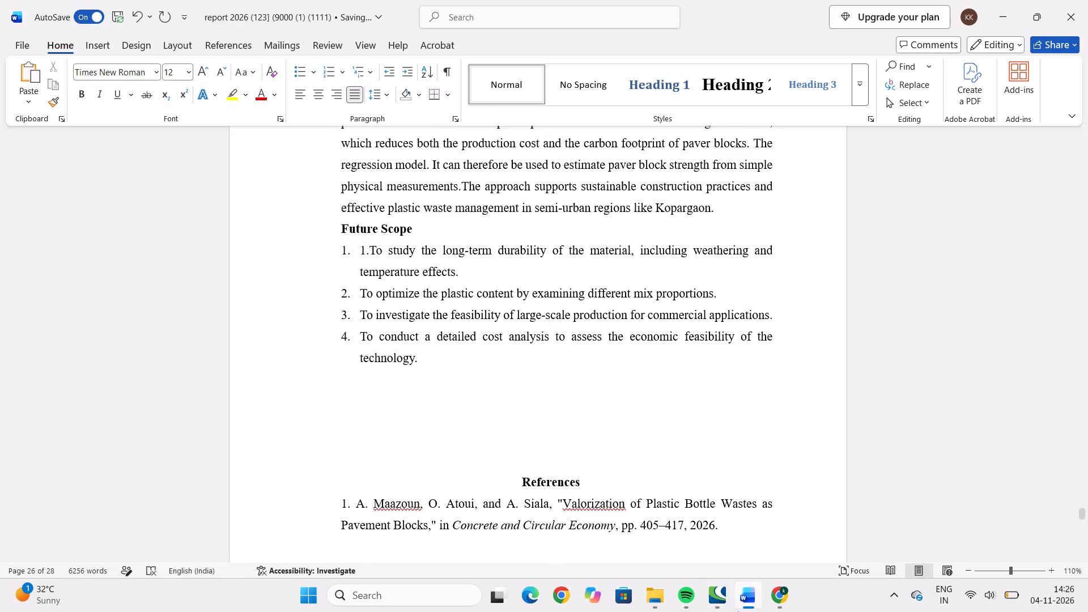
Insert six blank lines between the Future Scope list and the References heading to push the references down.
left_click(524, 447)
key("Return")
key("Return")
key("Return")
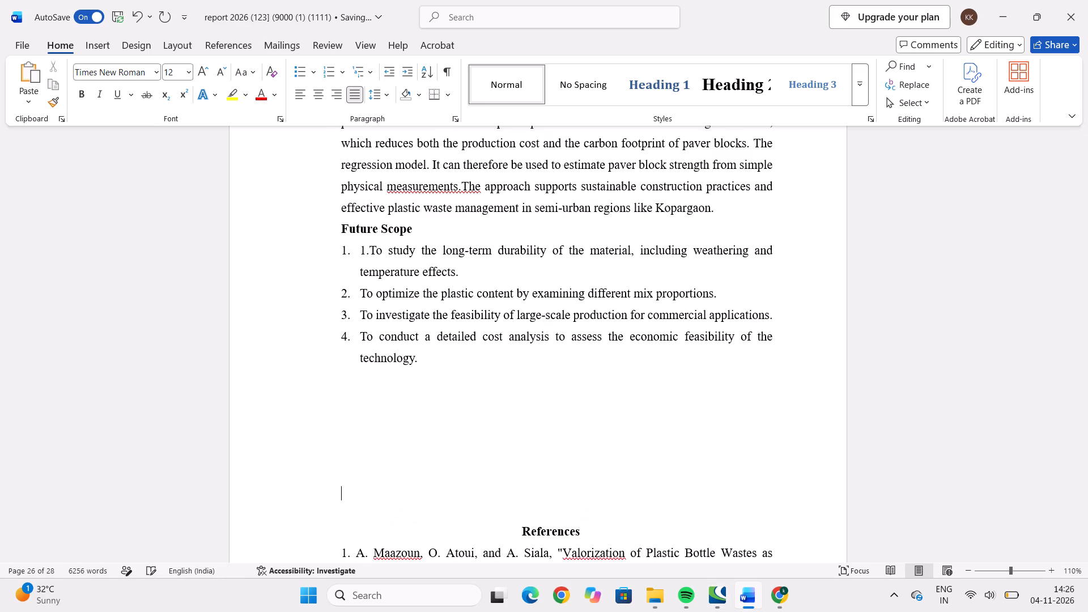
key("Return")
key("Return")
key("Return")
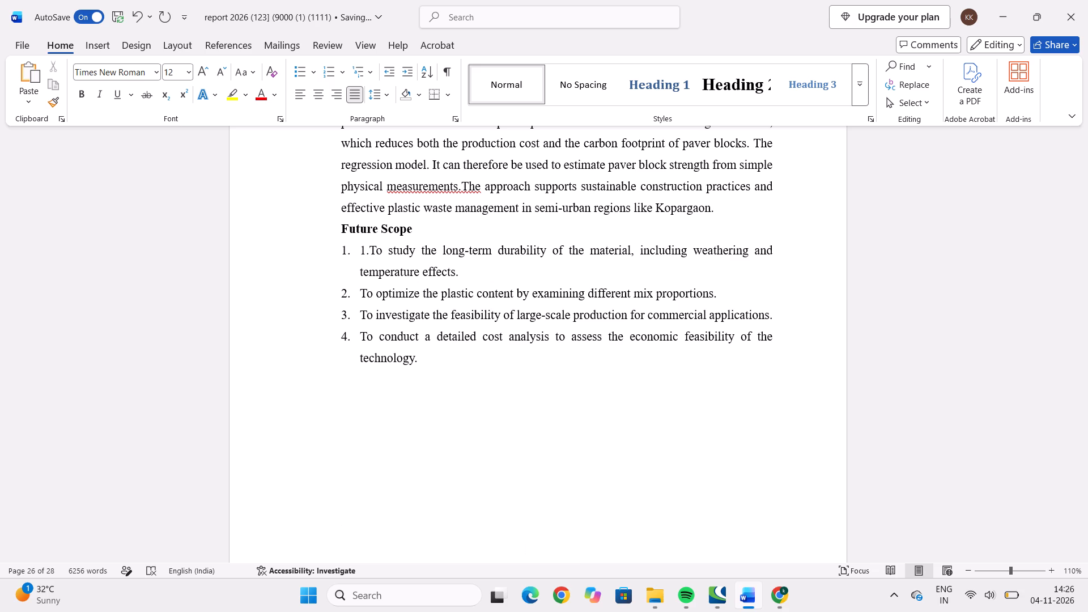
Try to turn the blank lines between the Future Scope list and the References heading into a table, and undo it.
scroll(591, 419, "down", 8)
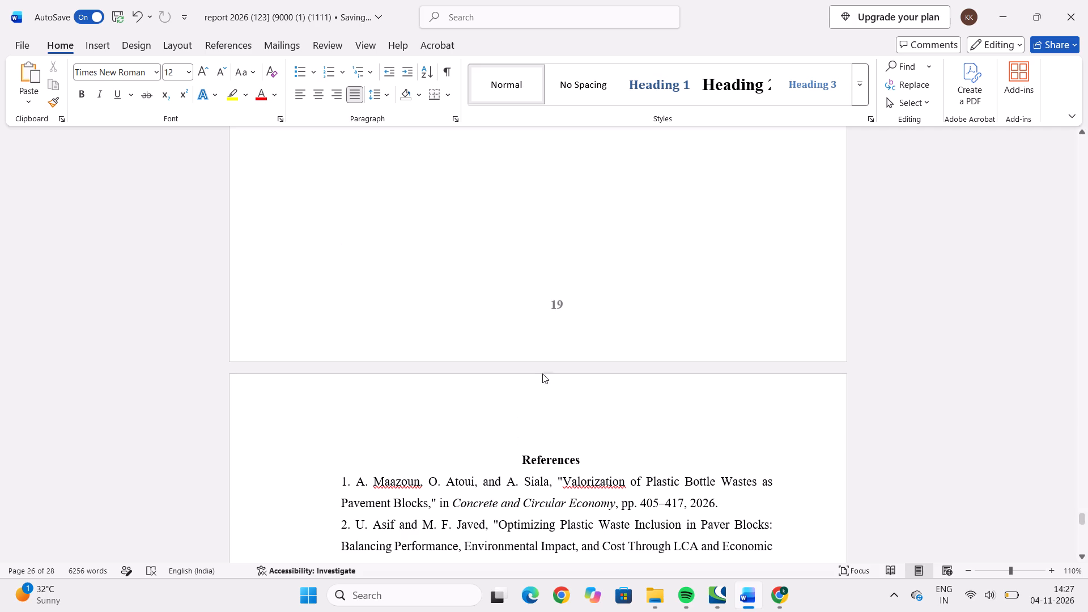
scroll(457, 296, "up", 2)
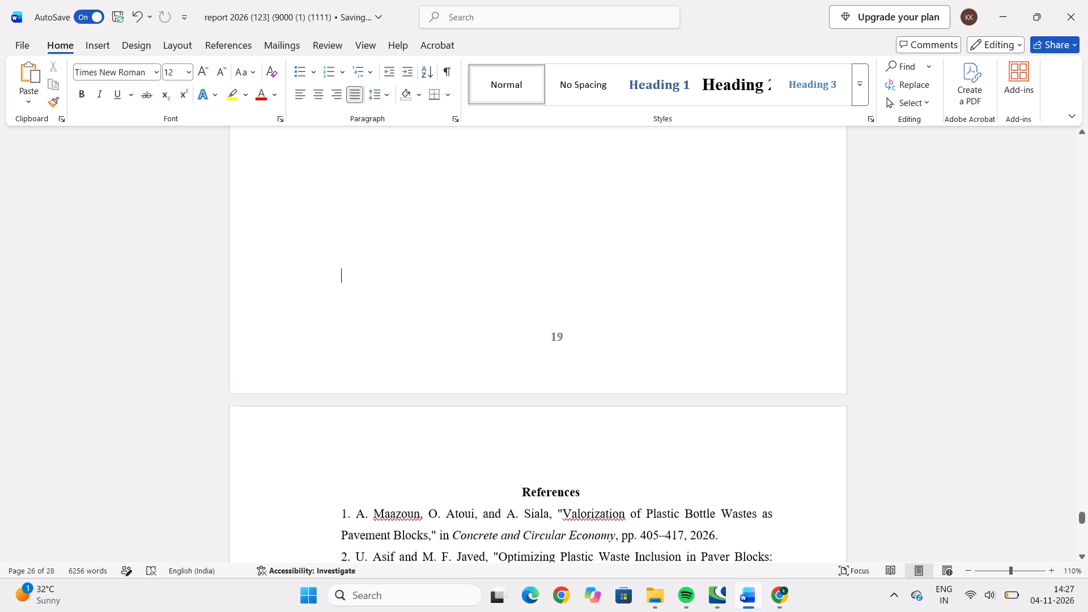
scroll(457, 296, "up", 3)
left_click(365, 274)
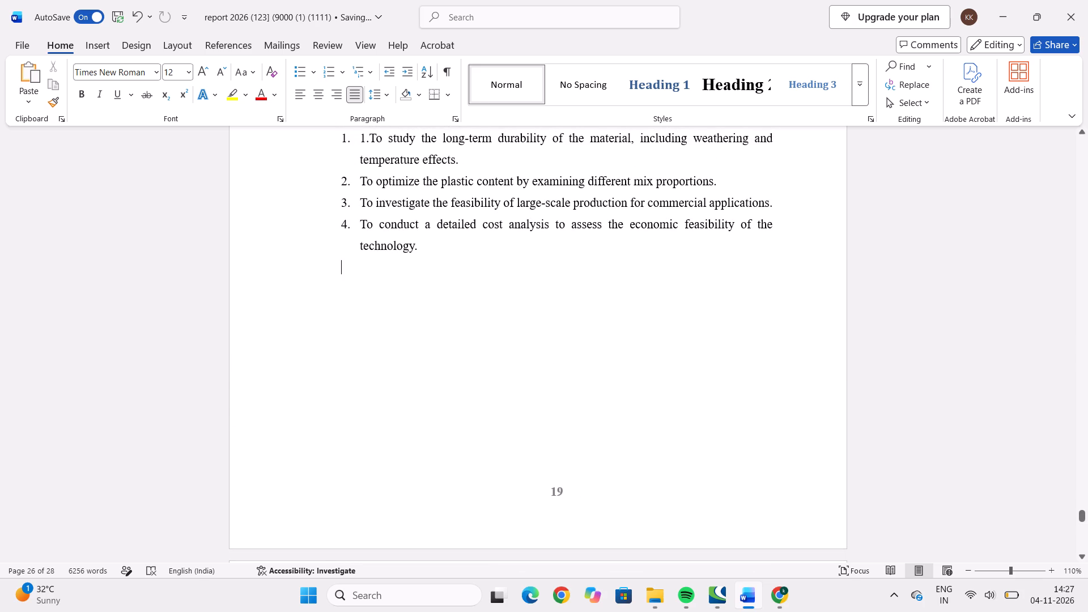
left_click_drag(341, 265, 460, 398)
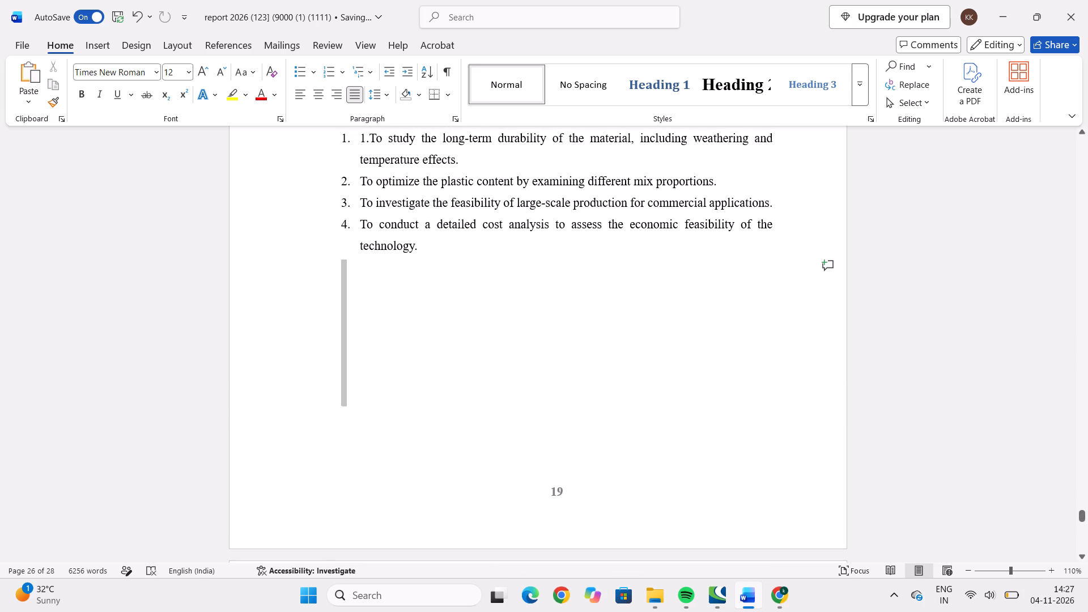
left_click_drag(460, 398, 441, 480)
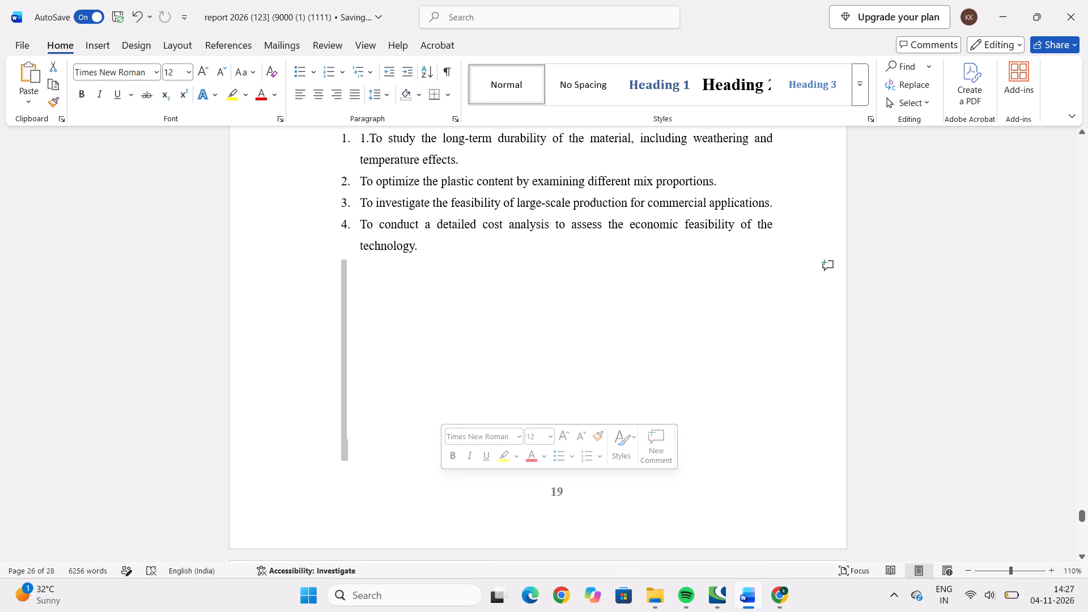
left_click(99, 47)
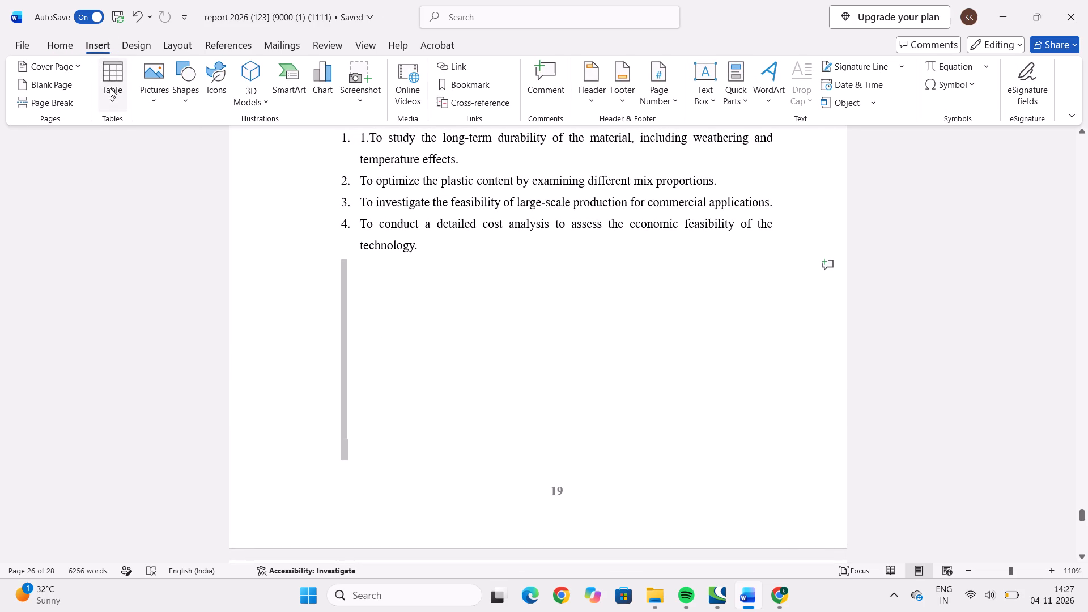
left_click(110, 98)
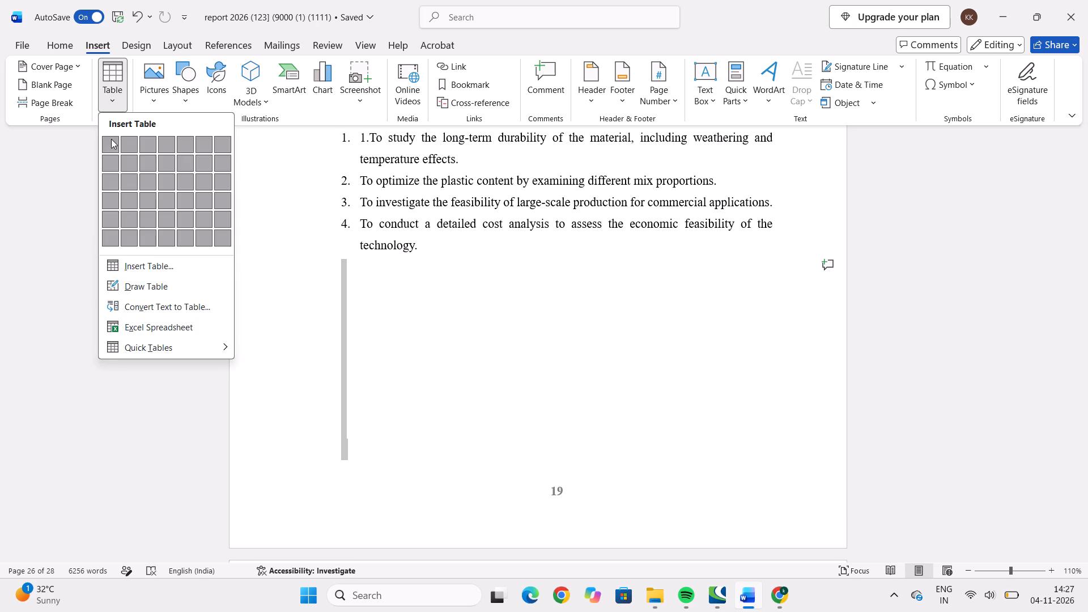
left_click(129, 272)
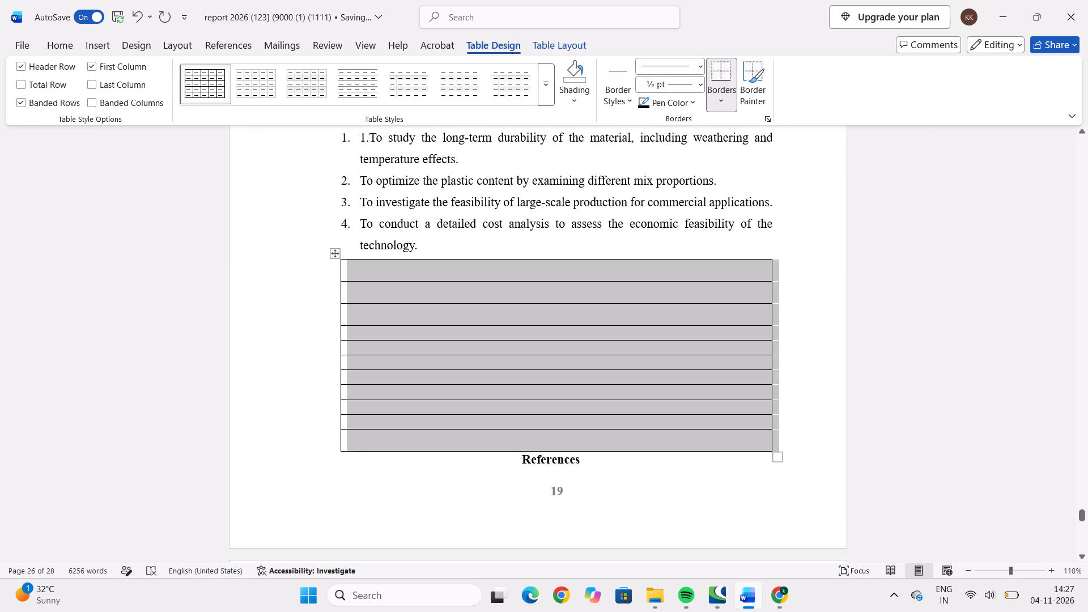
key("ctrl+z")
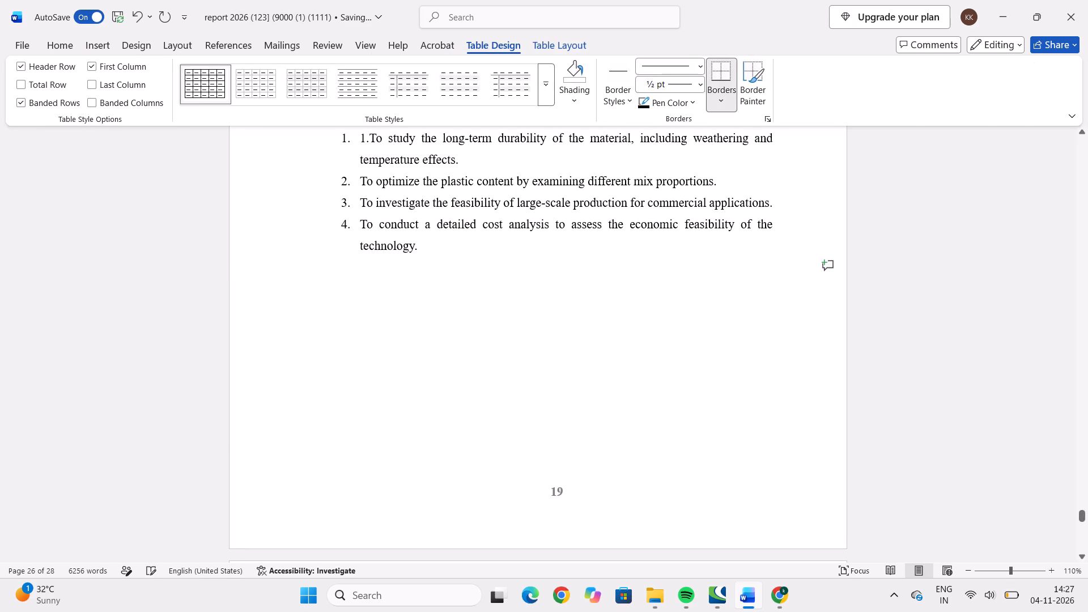
Insert a single-column table from the selected blank lines between the Future Scope list and the References heading.
left_click(102, 40)
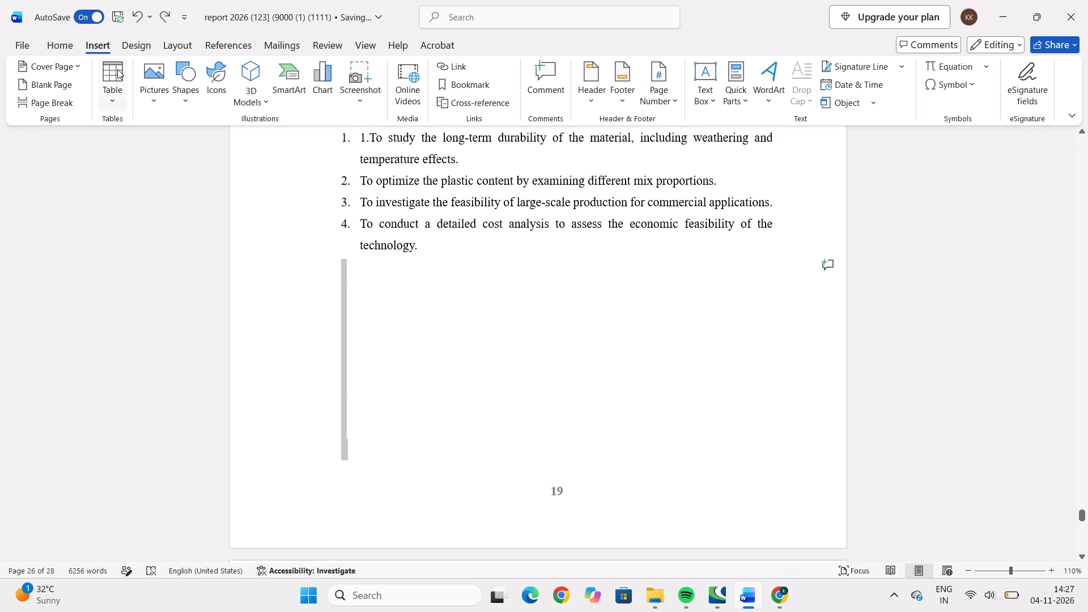
left_click(117, 73)
left_click(111, 139)
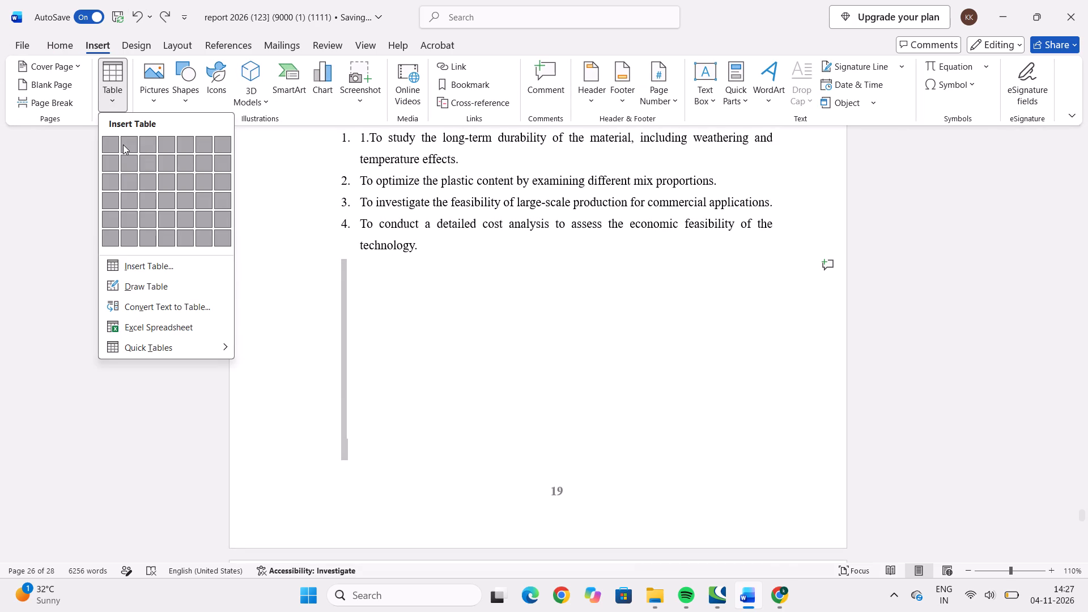
left_click_drag(114, 147, 148, 154)
left_click_drag(148, 154, 150, 171)
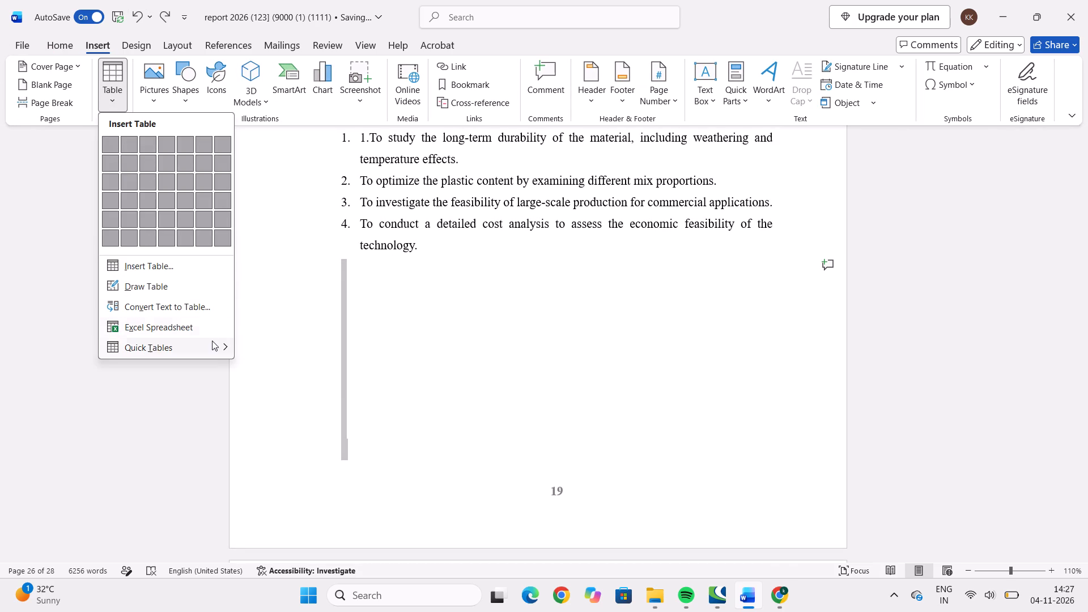
left_click(212, 343)
left_click_drag(346, 260, 393, 276)
left_click(113, 79)
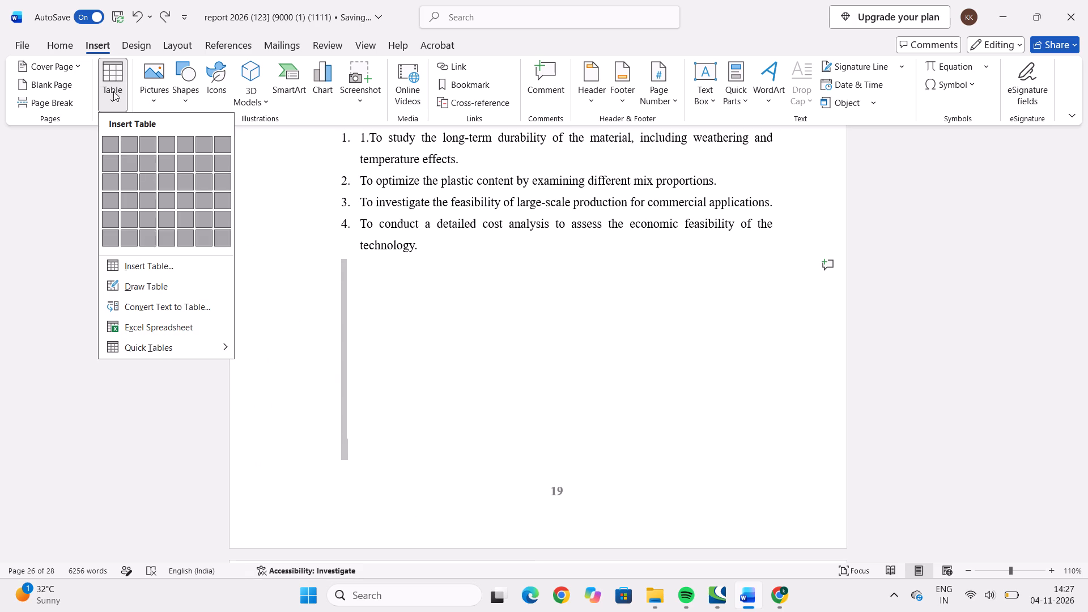
triple_click(108, 147)
left_click(194, 264)
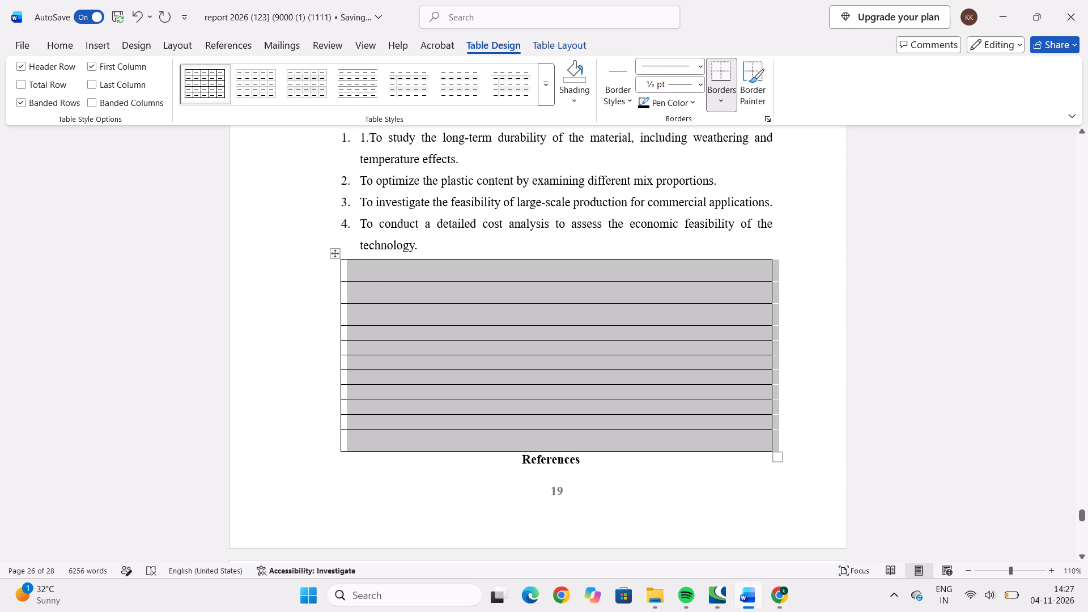
Delete the bottom seven rows of the new table, keeping its top four rows.
left_click(343, 342)
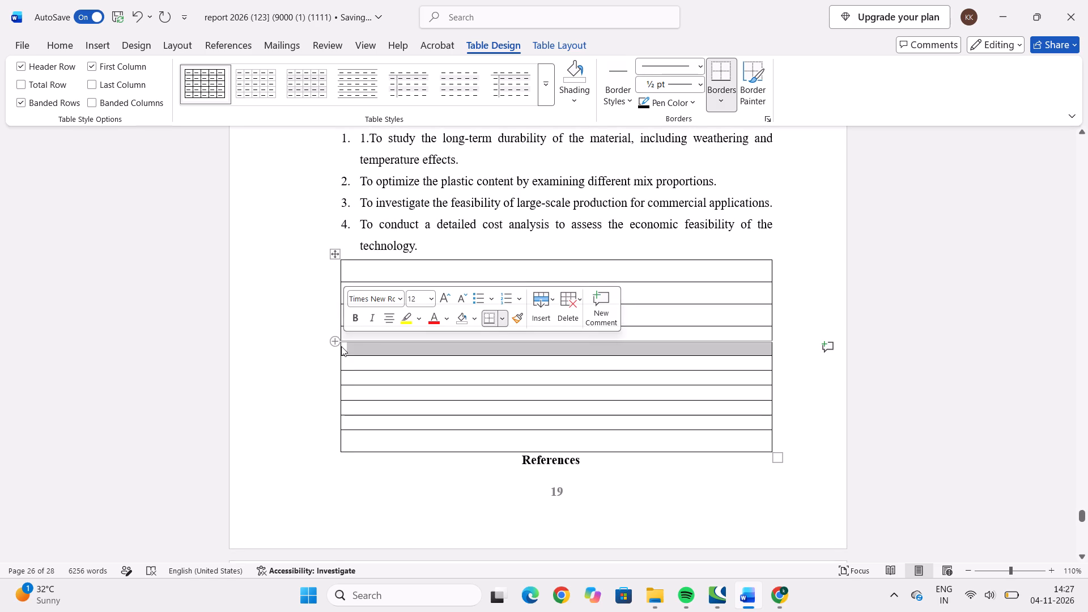
left_click_drag(344, 346, 380, 454)
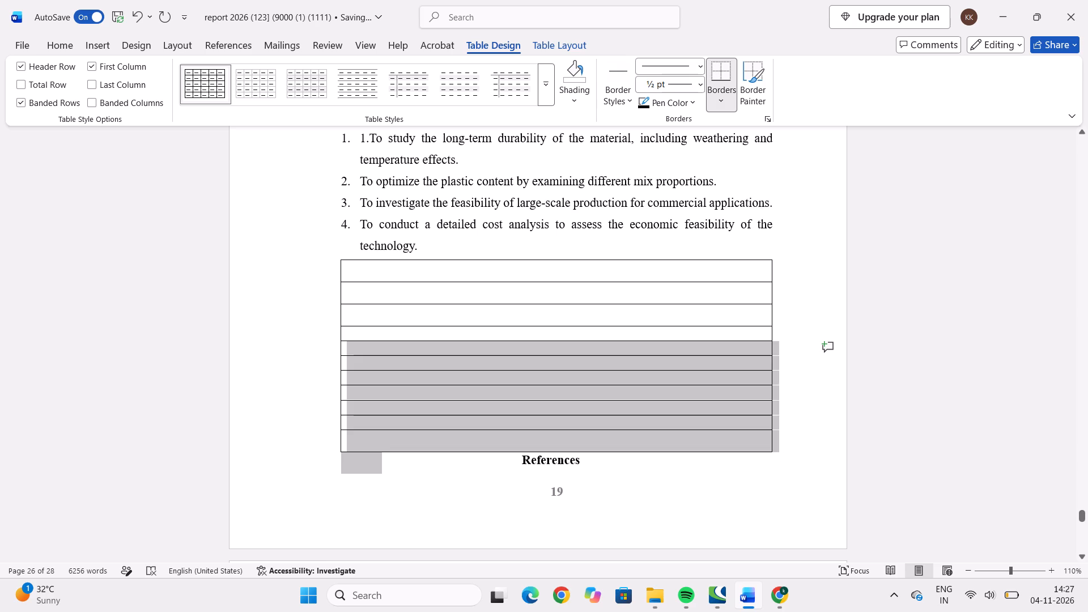
left_click_drag(380, 454, 384, 443)
key("BackSpace")
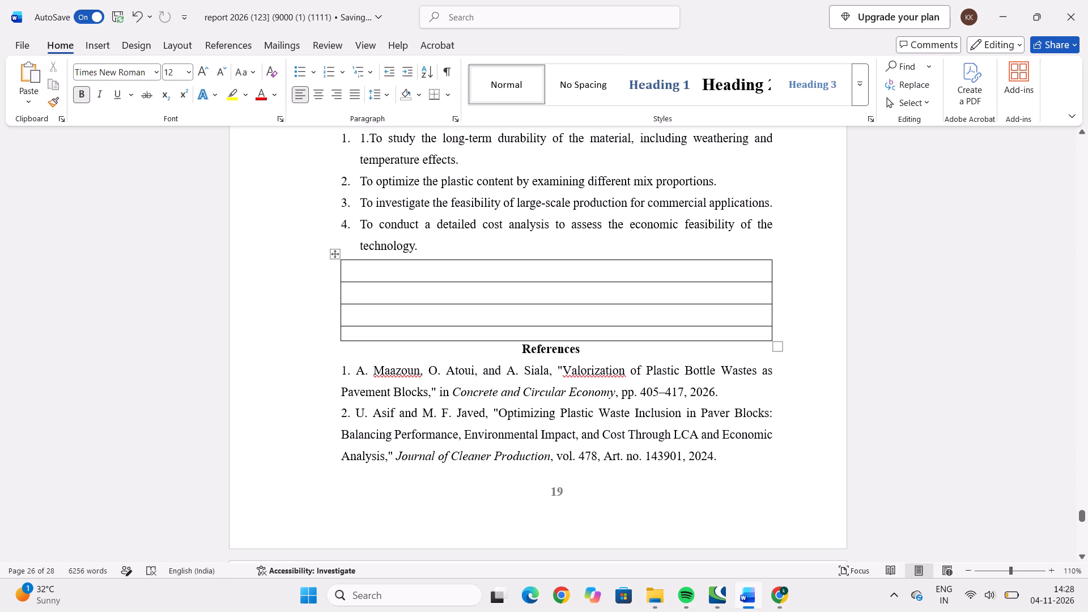
Draw two vertical lines through all four rows to form three columns, the first about 3.46 cm and the second about 4.33 cm wide.
left_click(102, 50)
left_click(111, 100)
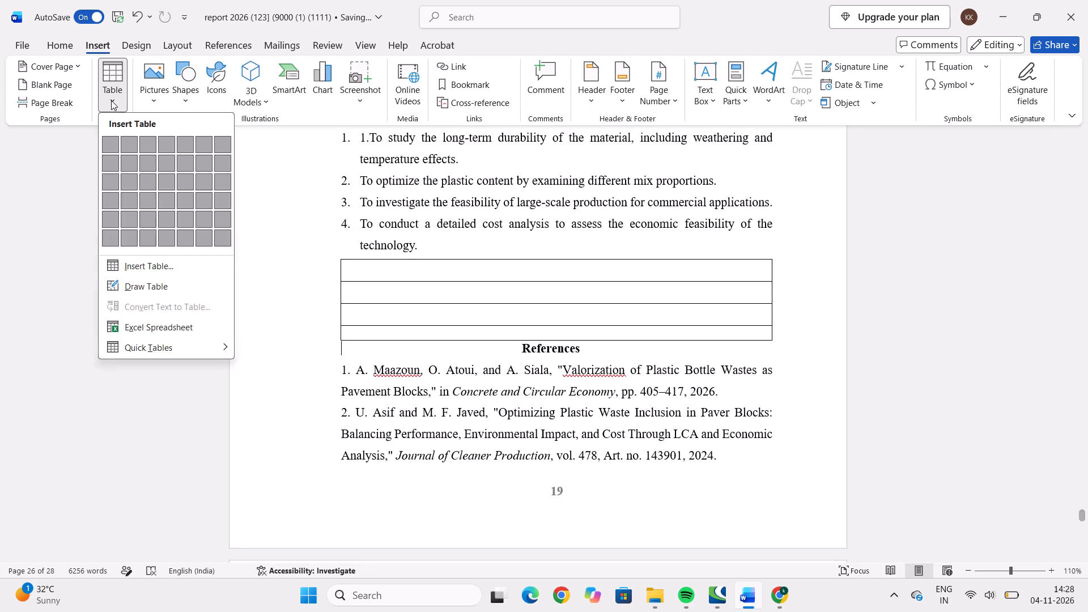
left_click(159, 280)
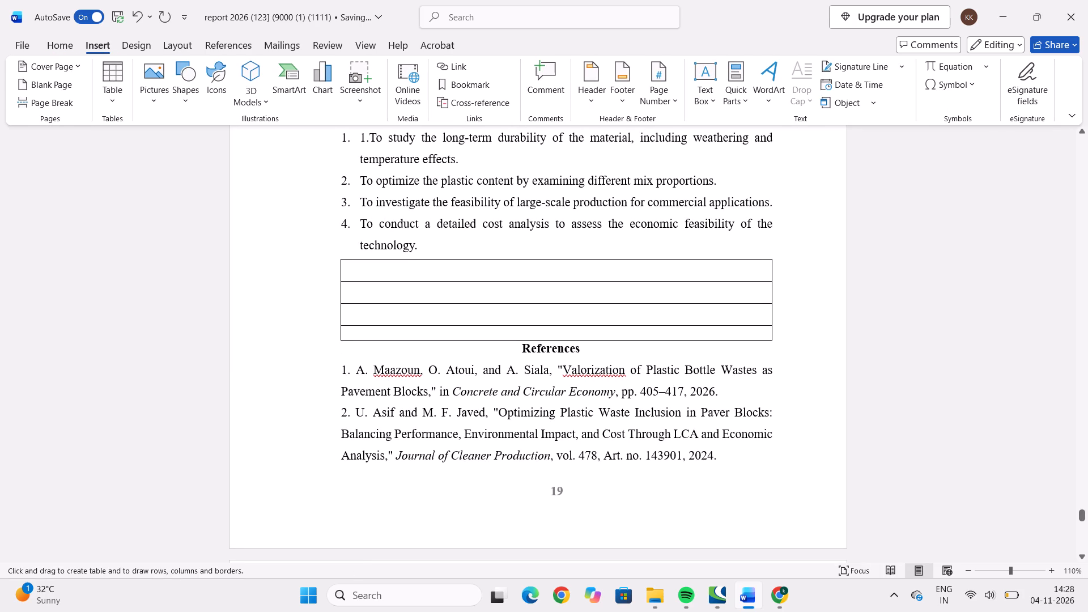
left_click(447, 258)
left_click_drag(444, 260, 450, 333)
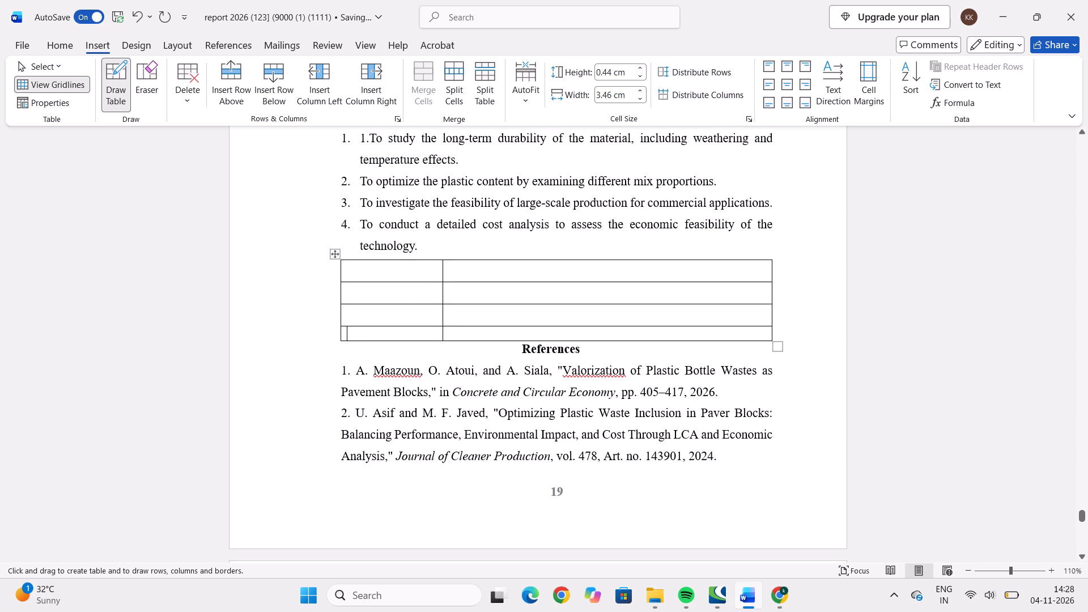
left_click_drag(571, 260, 571, 325)
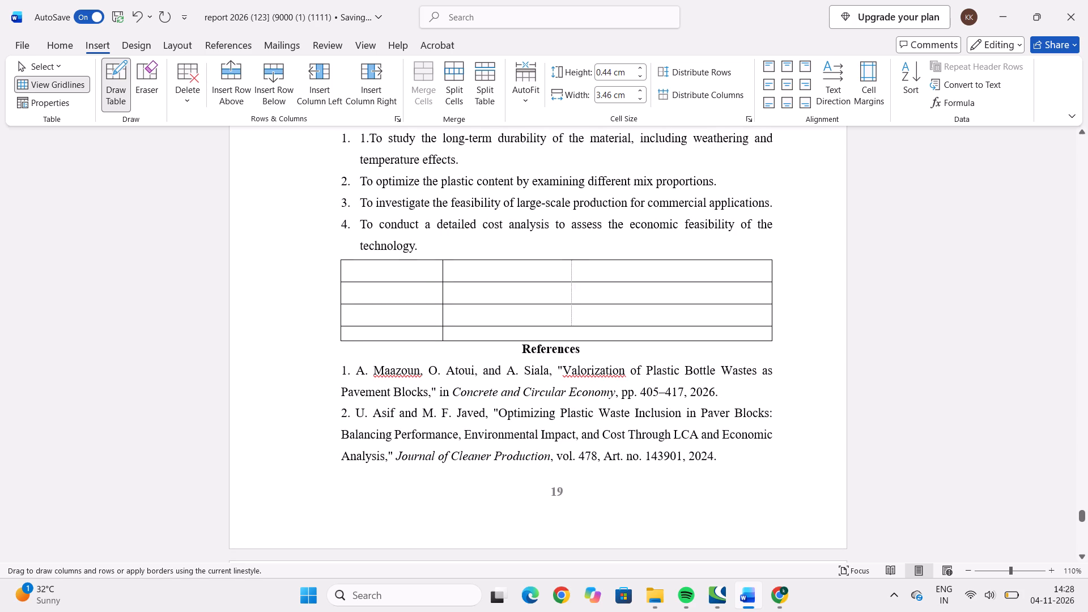
left_click_drag(571, 325, 572, 335)
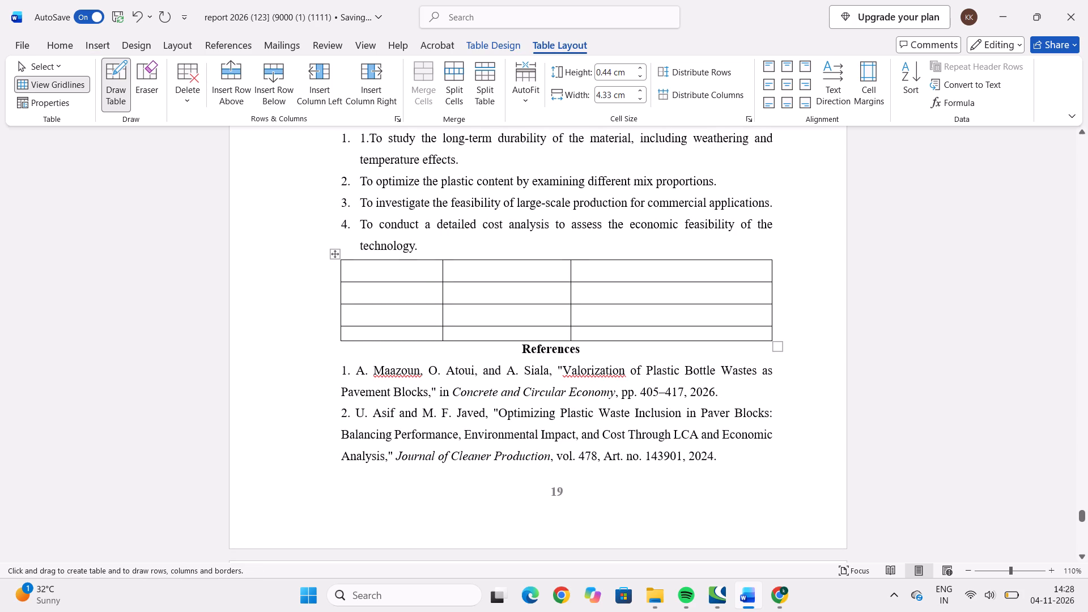
key("Escape")
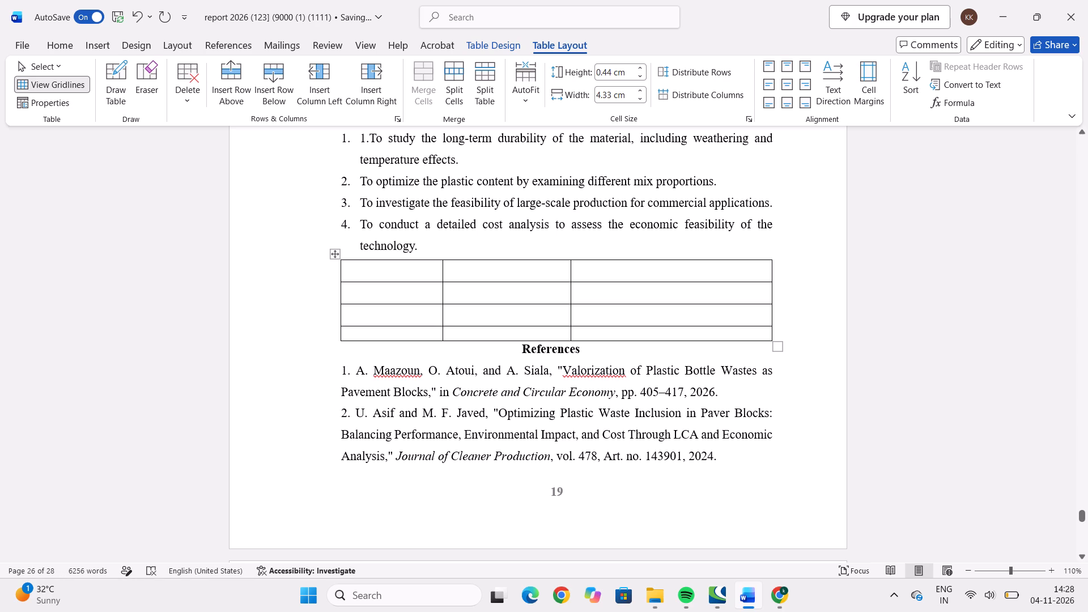
Enter "SDG's No." as the heading of the new table's first column.
left_click(388, 271)
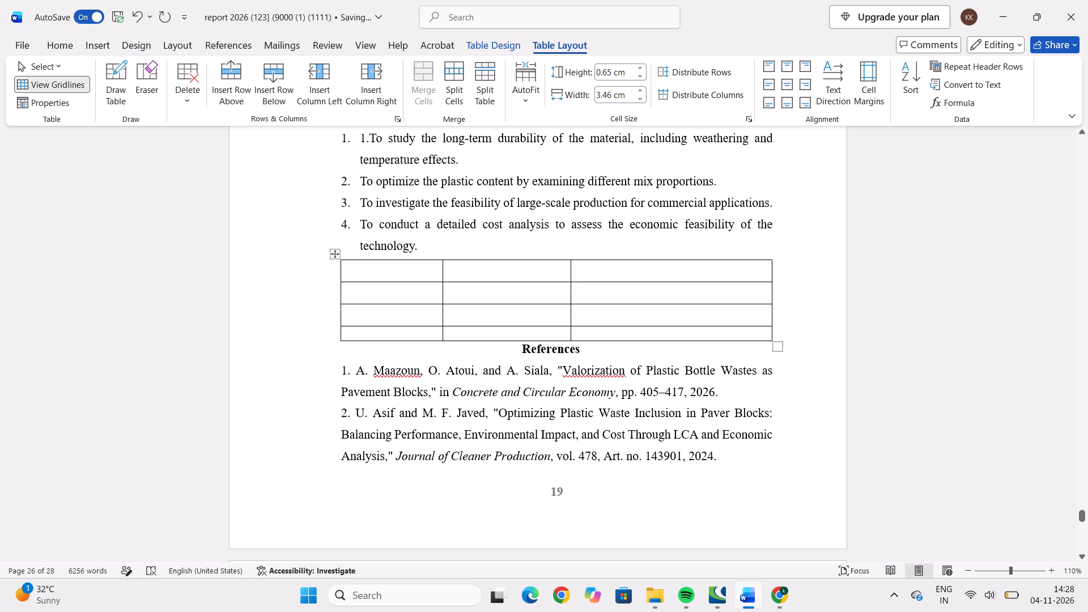
key("s")
type("DG")
key("apostrophe")
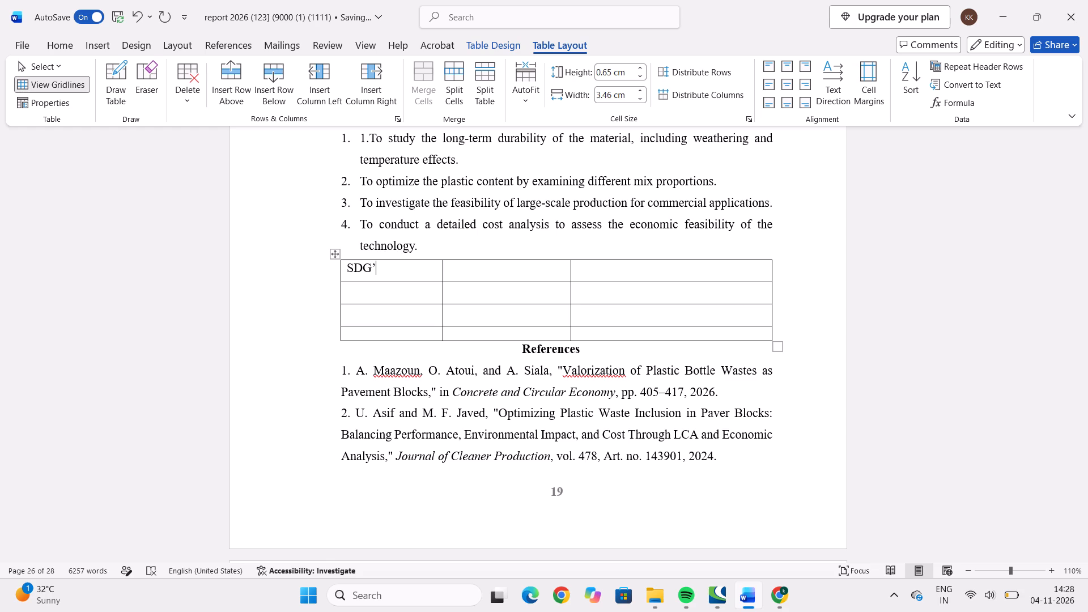
key("s")
key("space")
key("n")
key("BackSpace")
key("shift+n")
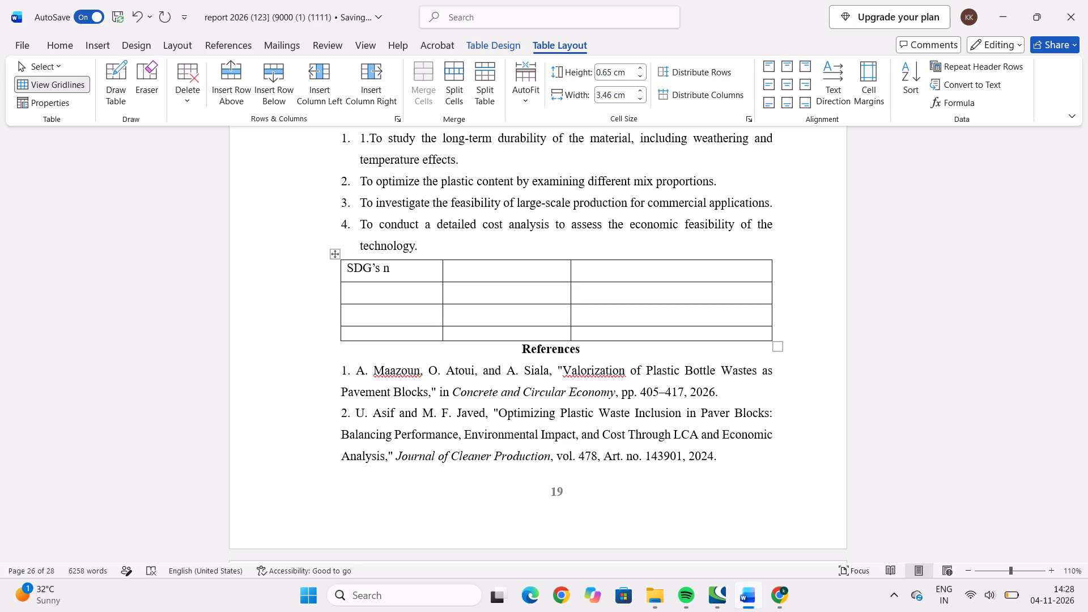
key("BackSpace")
type("No")
key("period")
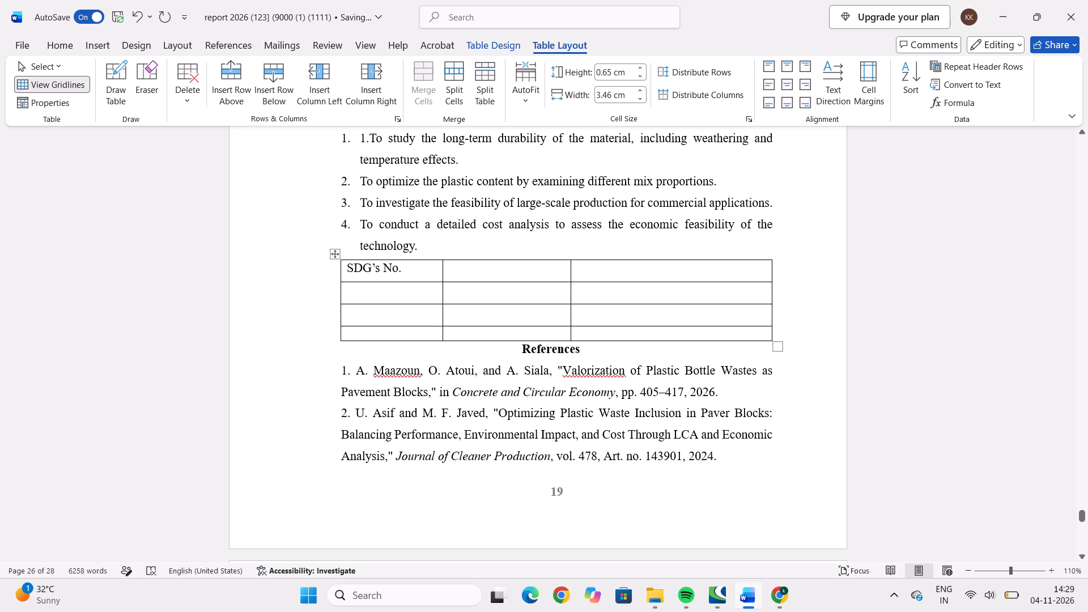
Enter "SDG's State" as the heading of the table's second column.
left_click(470, 271)
type("SDG")
key("apostrophe")
key("s")
key("space")
type("St")
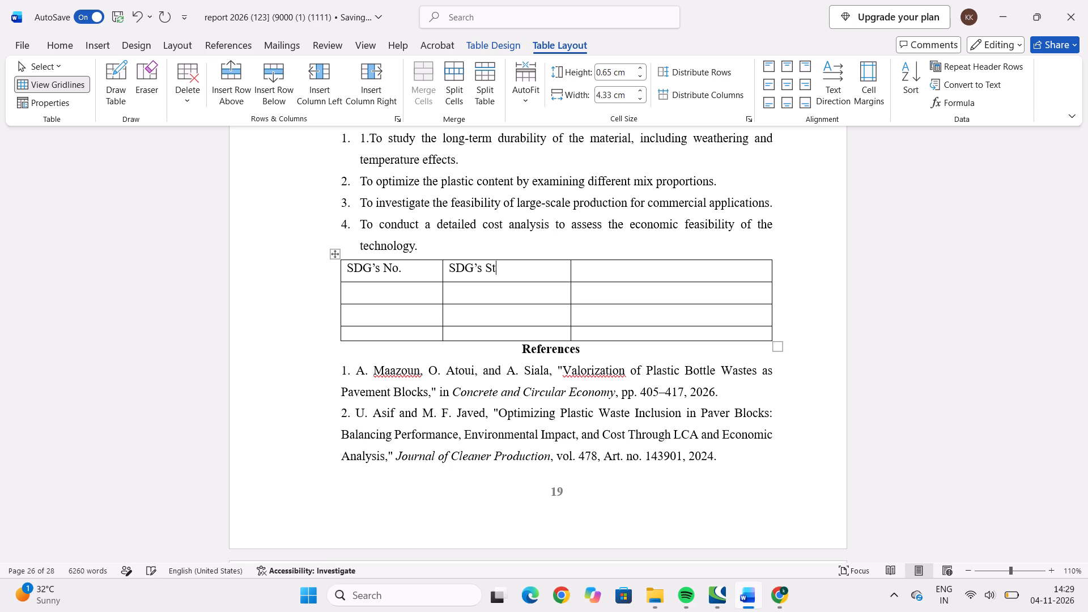
key("a")
key("t")
key("e")
key("s")
key("BackSpace")
Enter "Rlevent" in the header cell of the table's third column.
left_click(622, 274)
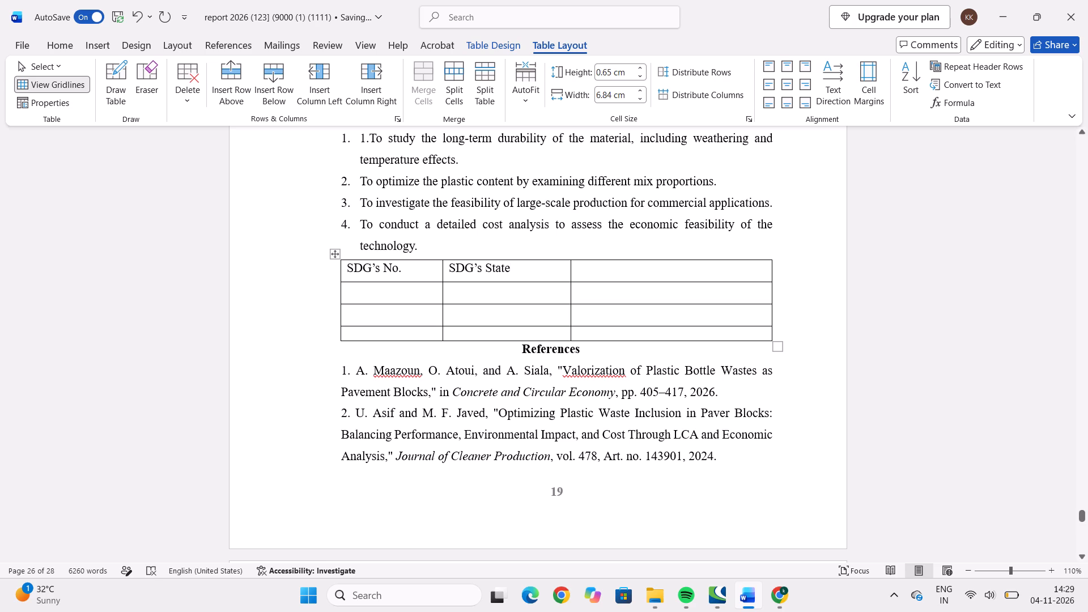
key("shift+r")
type("levent")
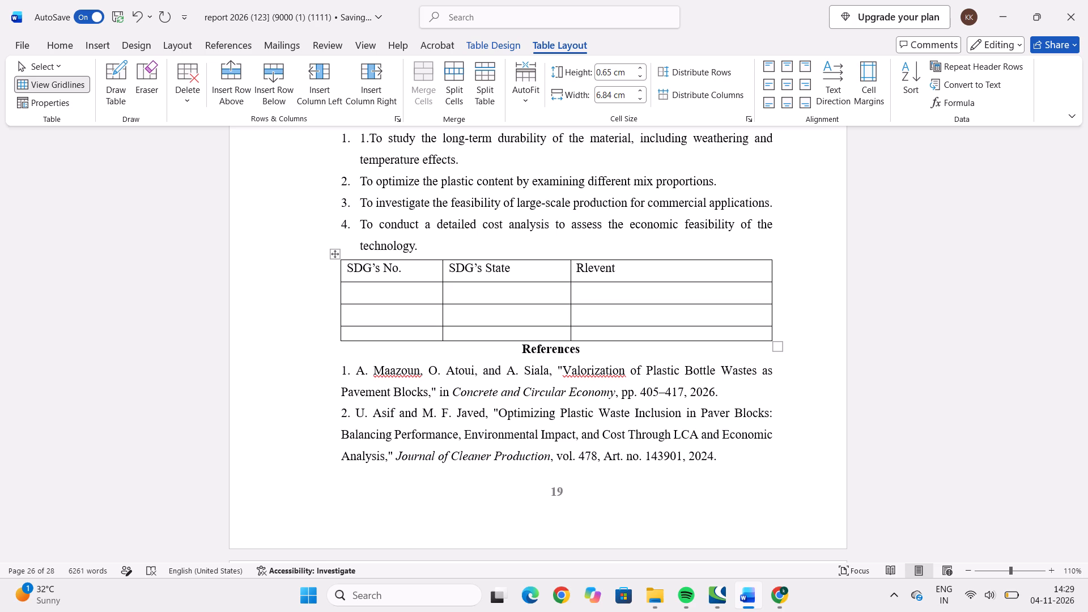
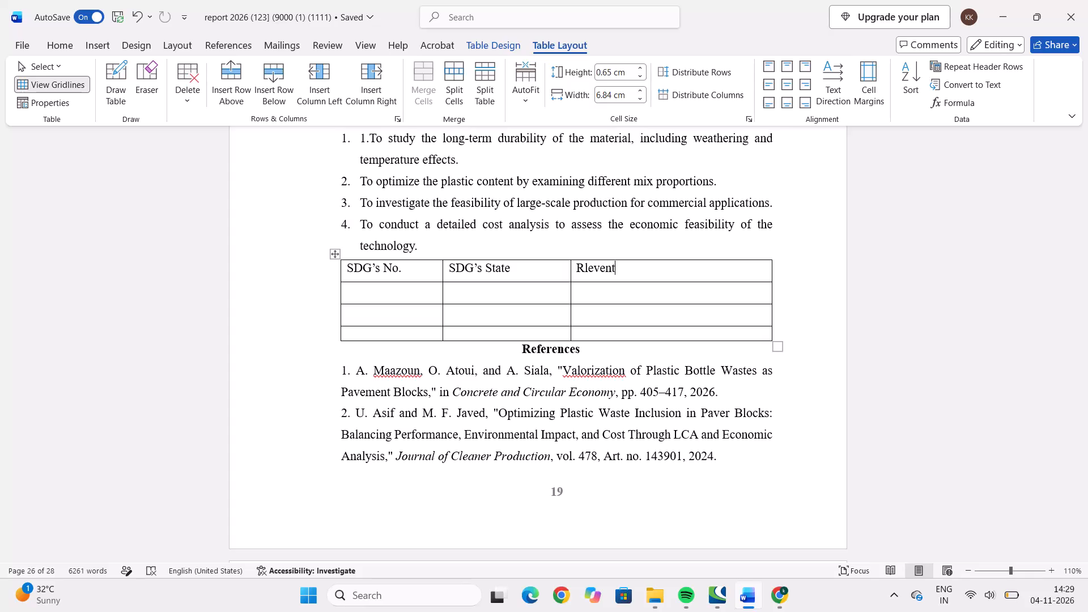
Complete the second column heading of the SDG table so it reads "SDG's Statement".
left_click(516, 269)
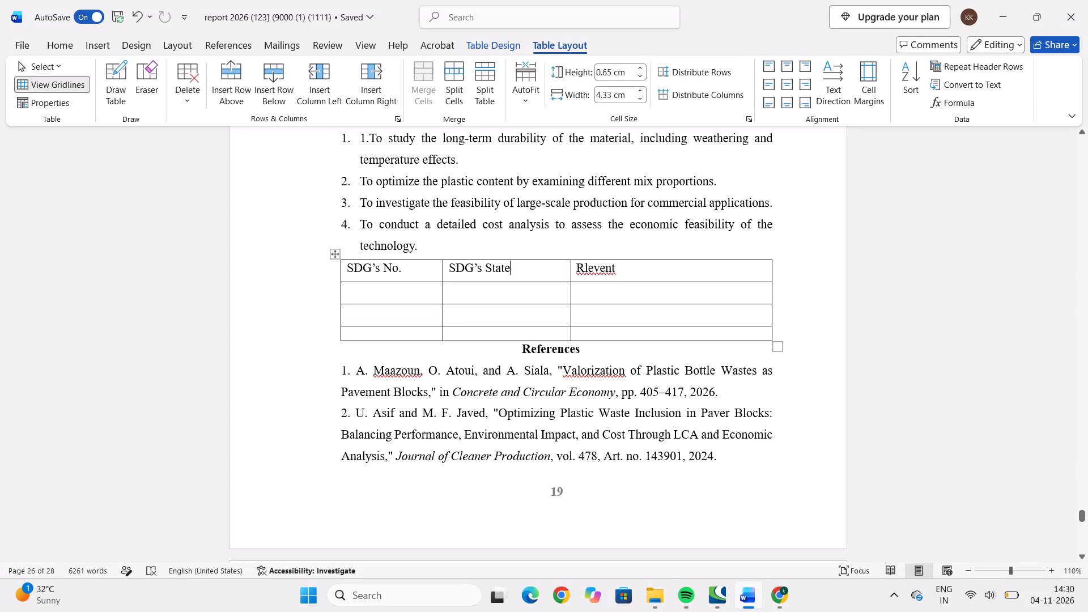
type("ment")
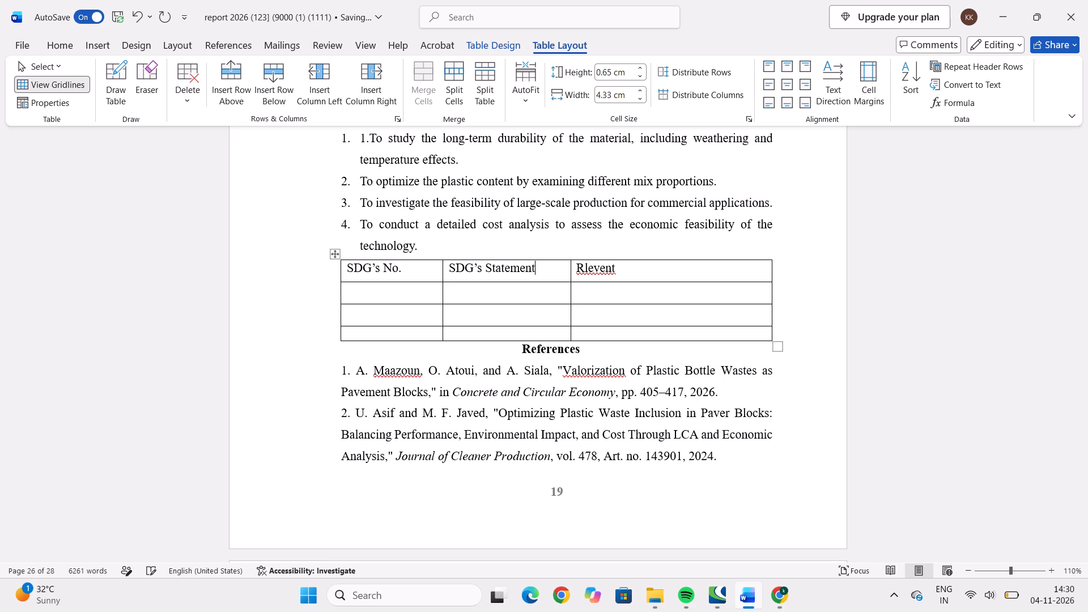
Change the third column heading of the SDG table to "Rlevance to the Project".
left_click(640, 279)
key("BackSpace")
key("BackSpace")
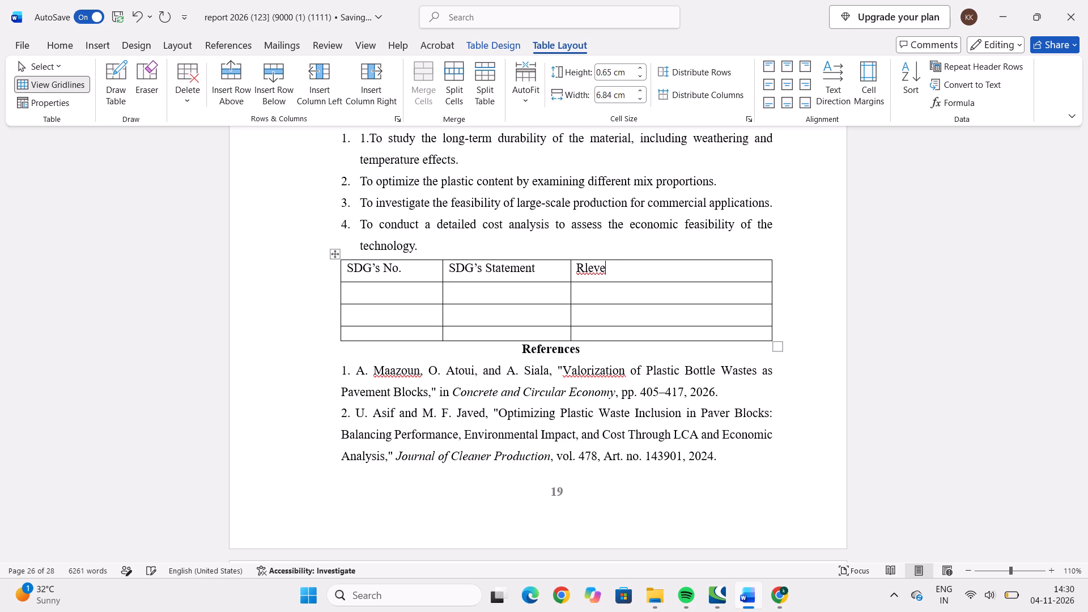
key("BackSpace")
type("ance to")
key("space")
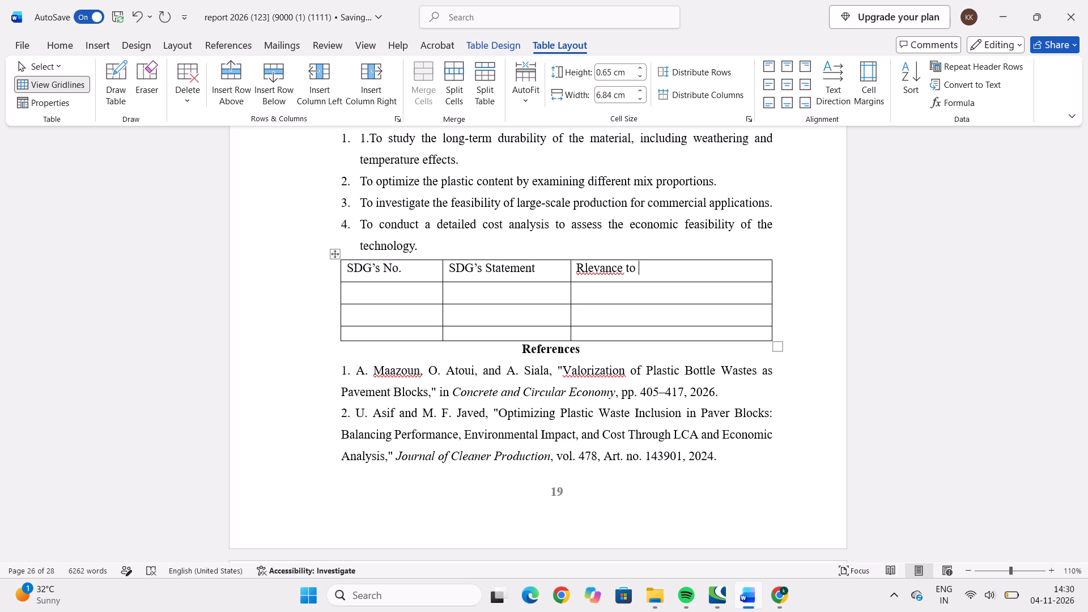
type("the")
key("space")
type("Project")
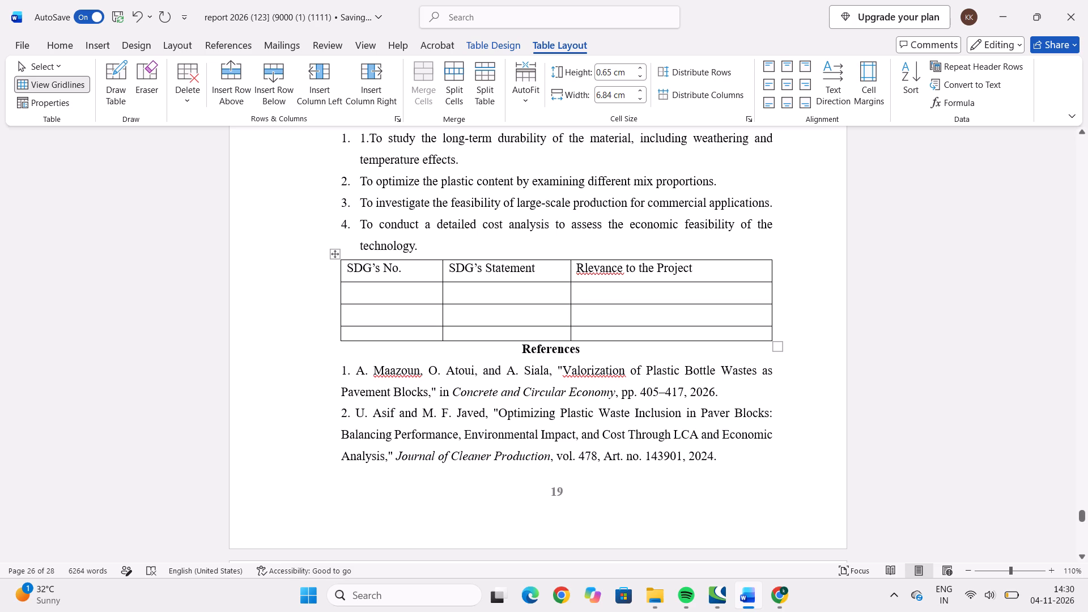
Centre the text of all three headings in the SDG table's header row.
left_click_drag(346, 268, 525, 284)
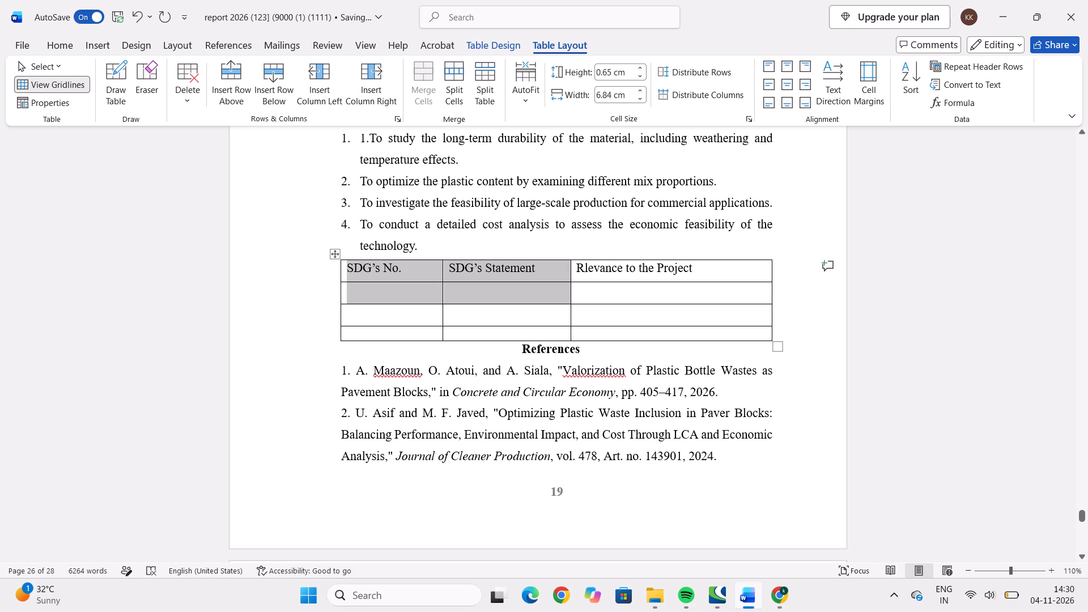
left_click_drag(525, 284, 645, 278)
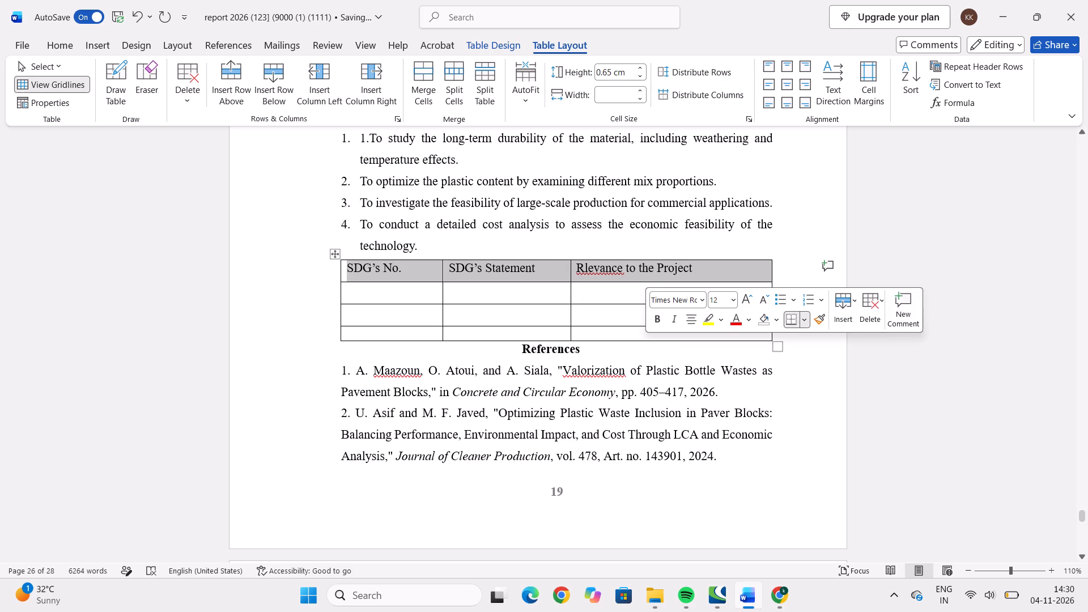
left_click(65, 43)
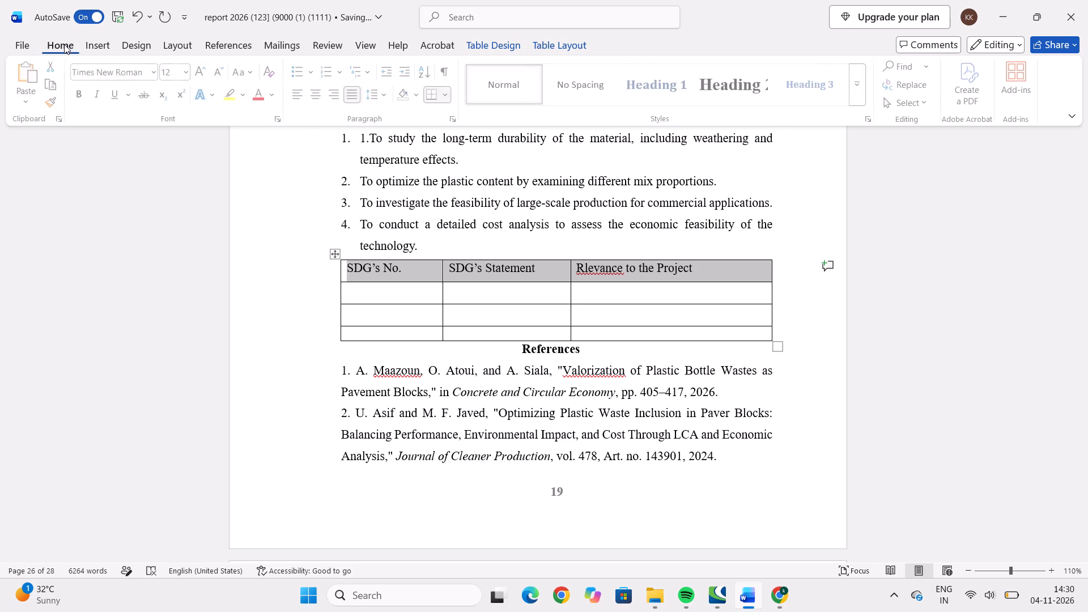
left_click(318, 96)
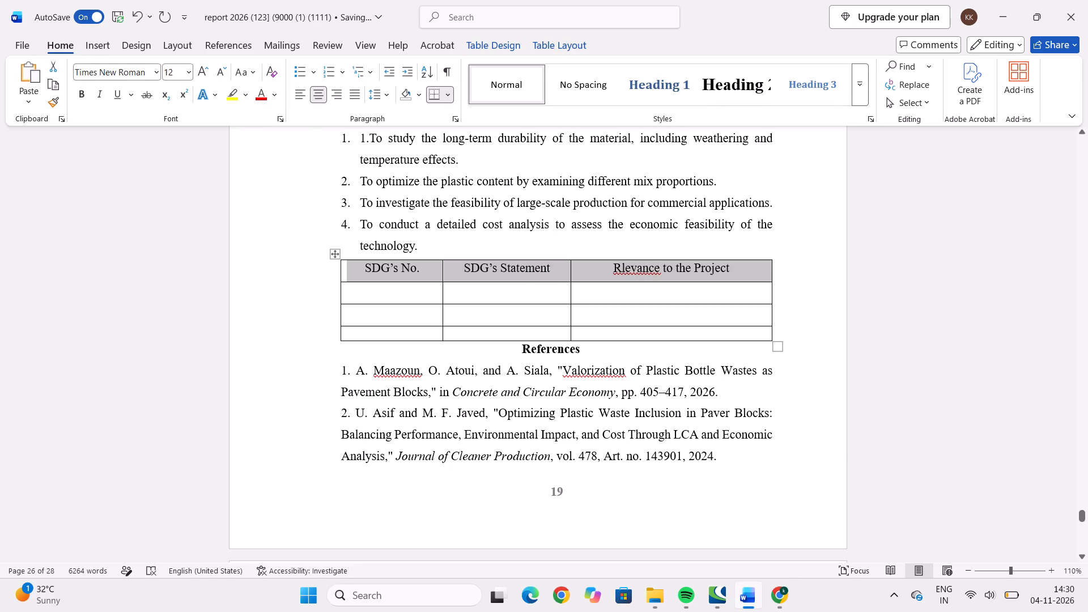
Increase the height of the SDG table's last row to slightly more than the rows above it.
left_click(393, 325)
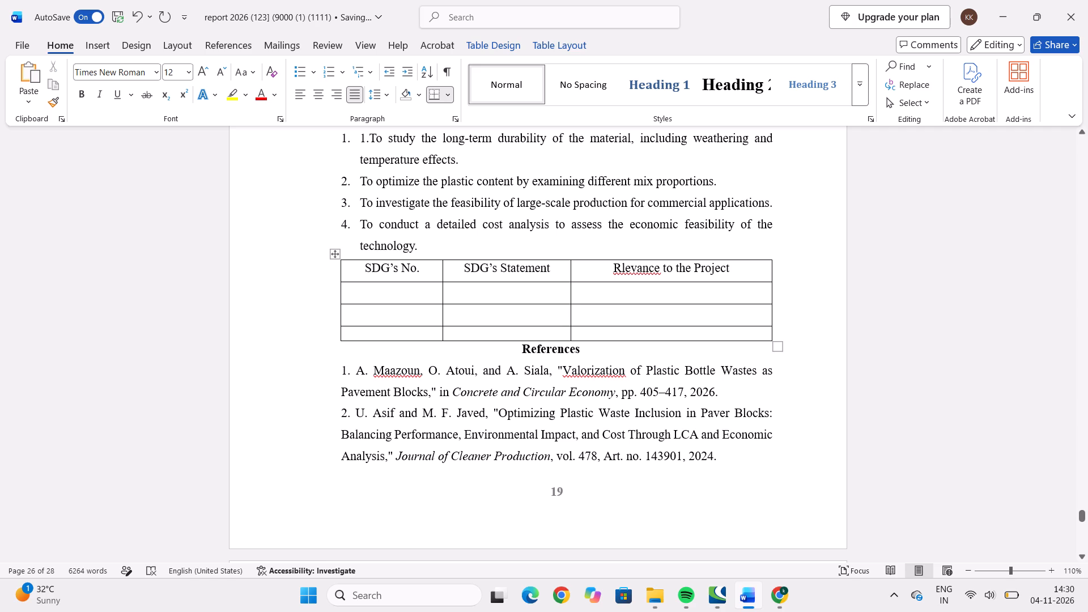
left_click_drag(397, 340, 397, 352)
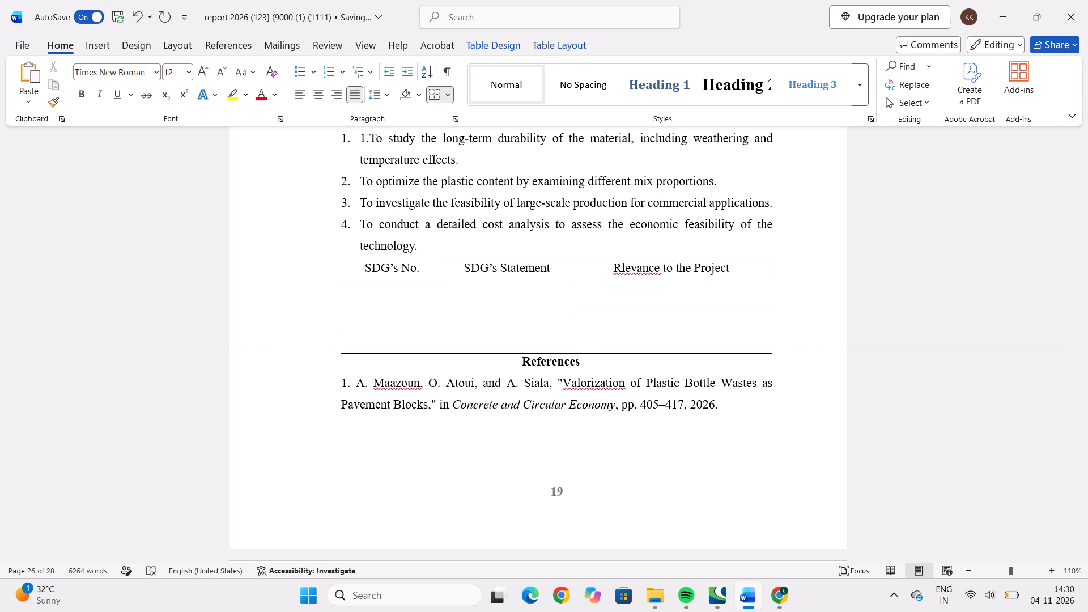
left_click_drag(397, 352, 397, 355)
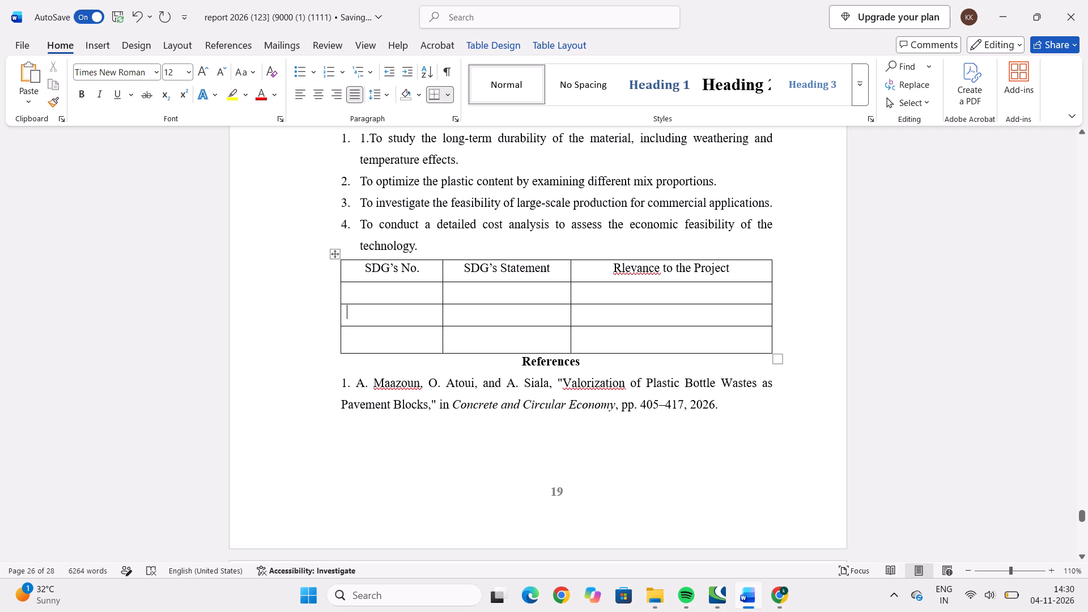
Review the Chapter 4 Conclusion and Future Scope text above the SDG table.
left_click(386, 292)
scroll(492, 240, "up", 6)
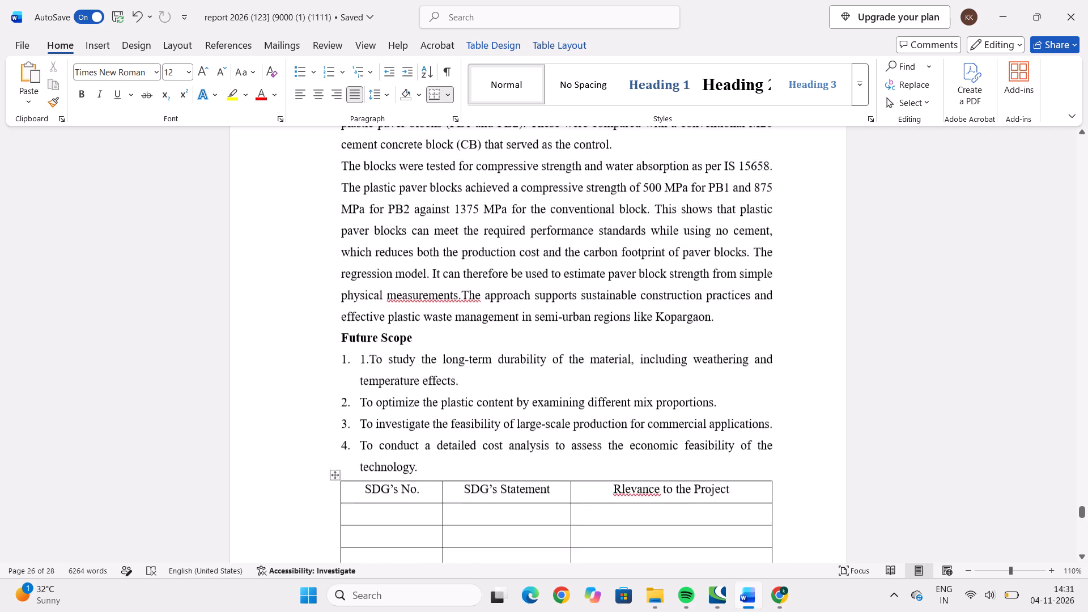
scroll(492, 240, "up", 5)
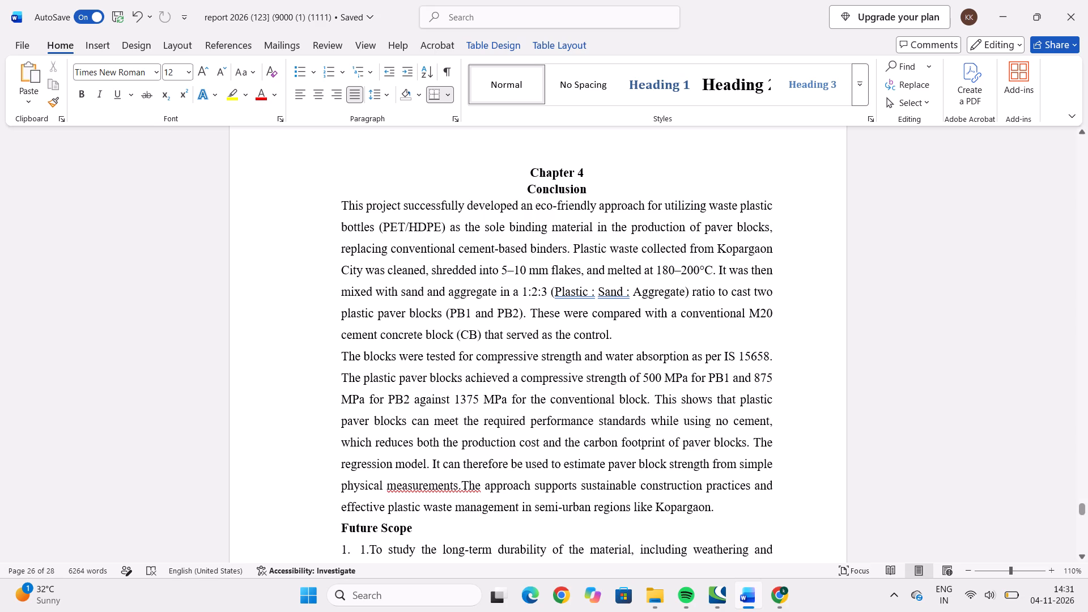
scroll(572, 190, "down", 11)
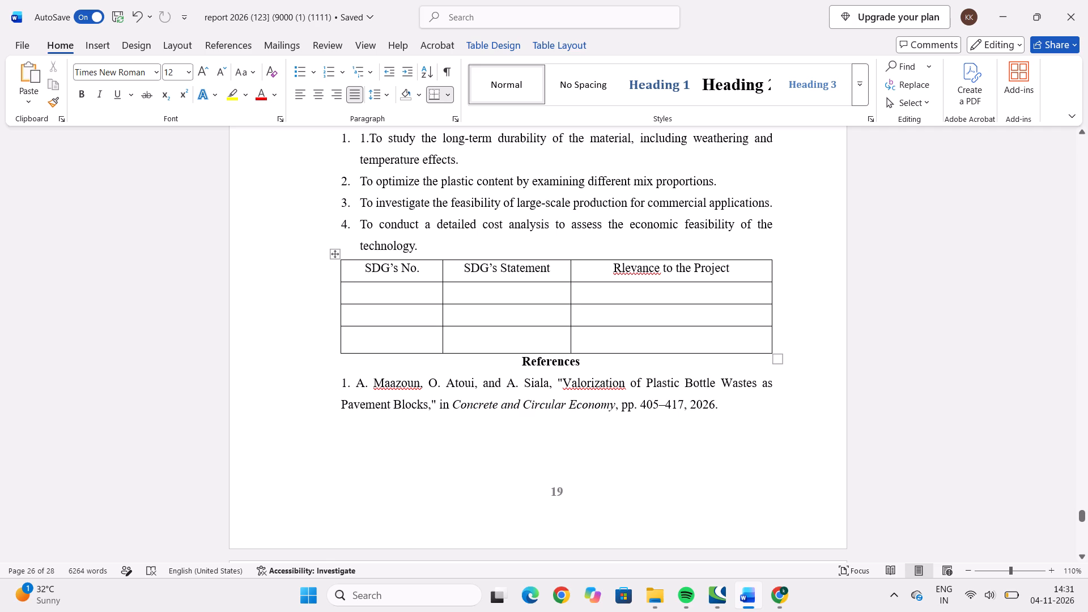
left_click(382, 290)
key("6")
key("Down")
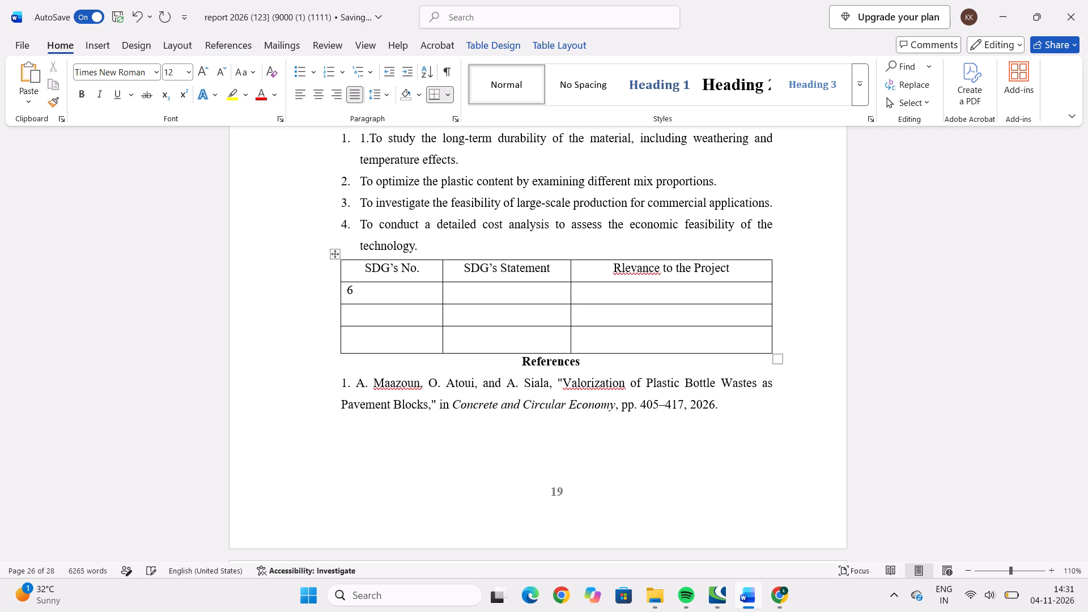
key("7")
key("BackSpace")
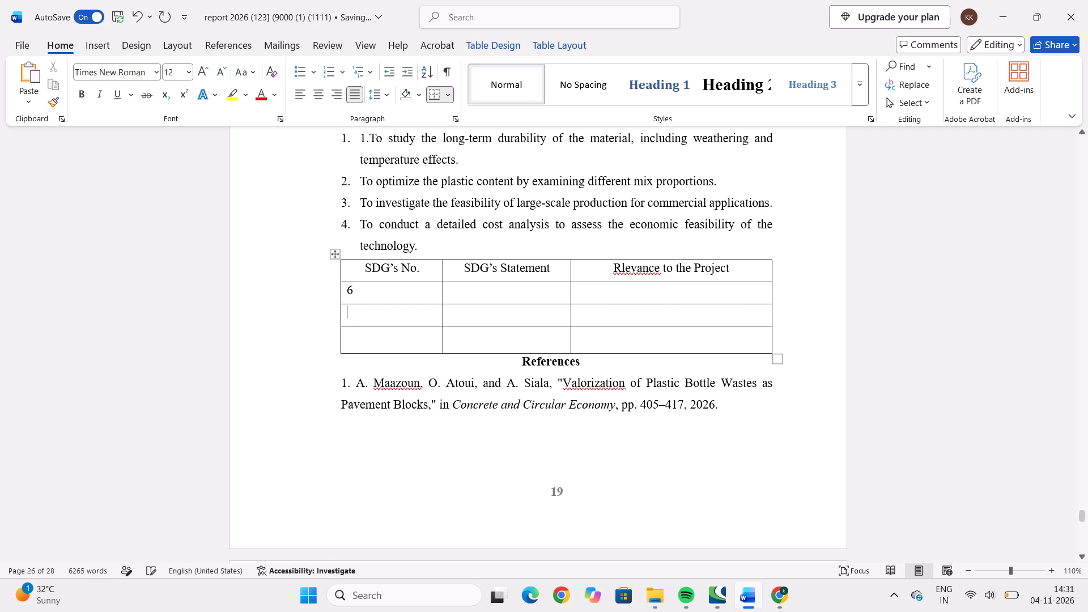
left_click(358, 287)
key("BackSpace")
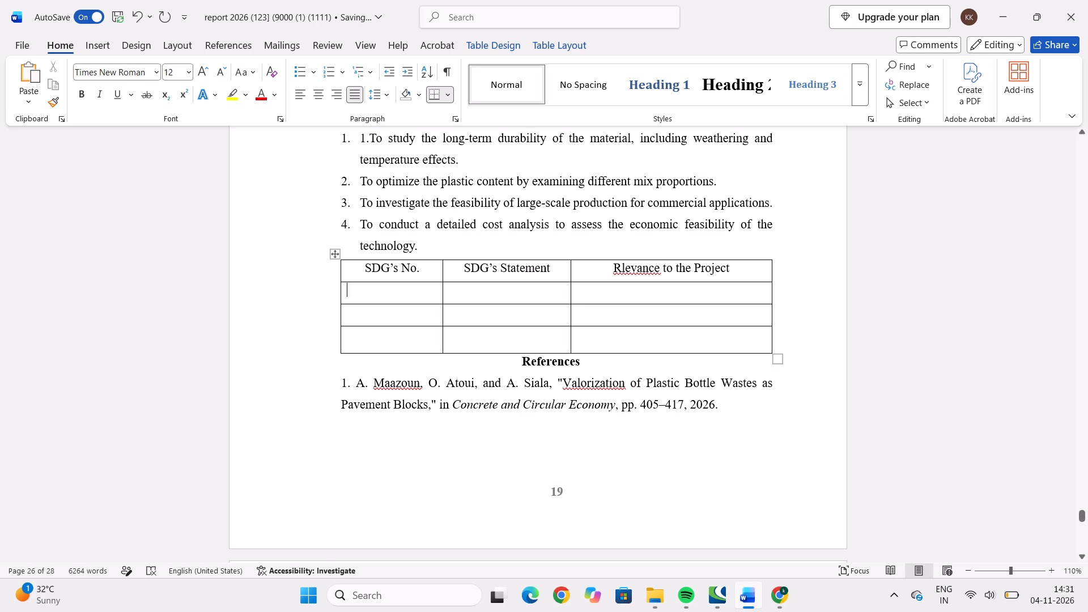
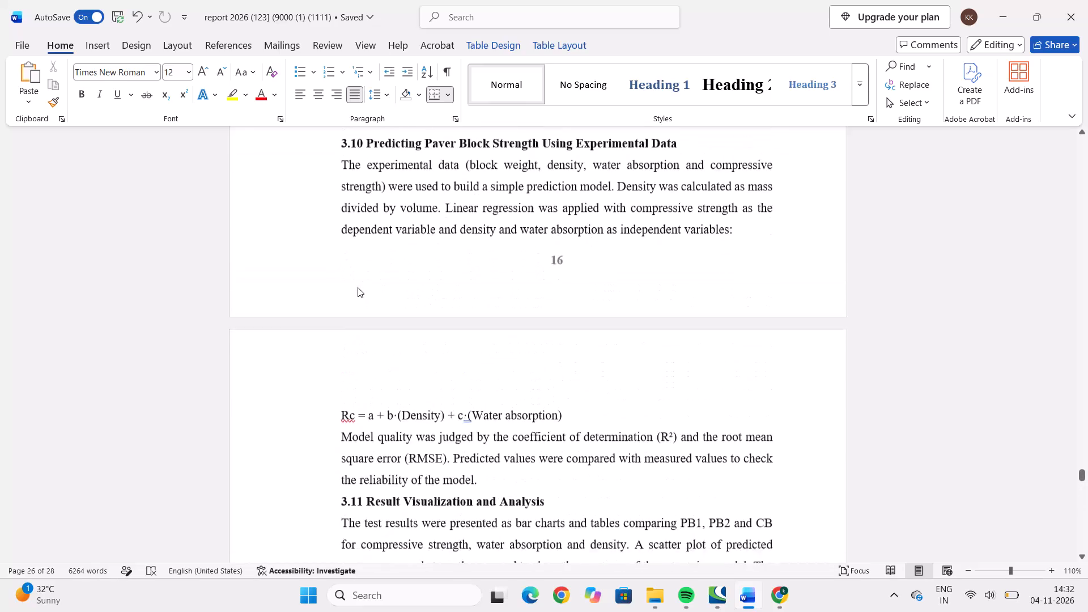
Skim back through the report's earlier chapters as far as the pages before 1.7 Objectives, and return to the SDG table below Future Scope.
scroll(358, 287, "up", 20)
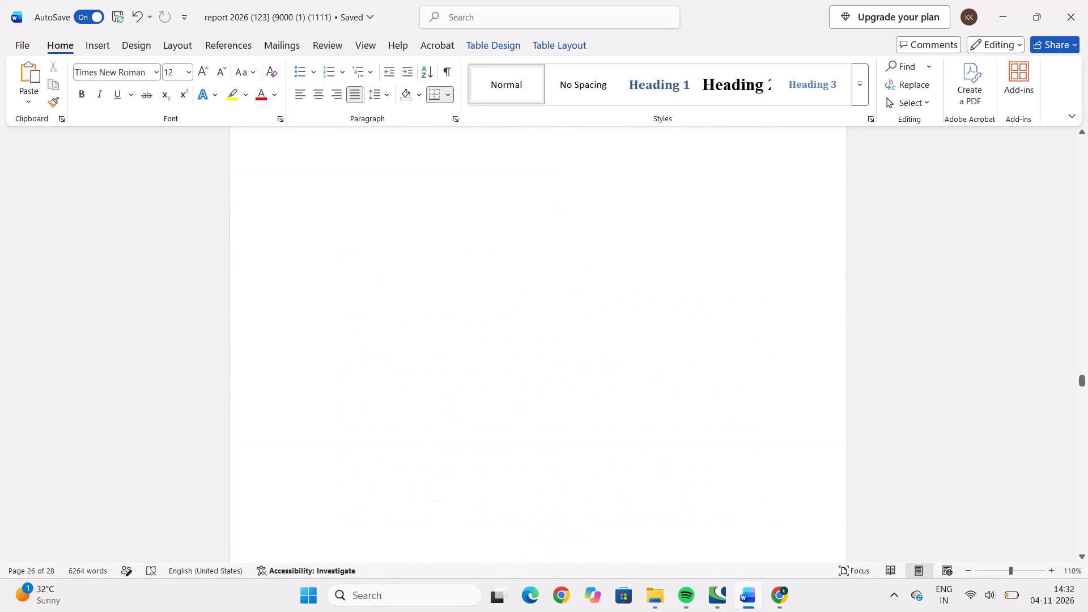
scroll(358, 287, "up", 18)
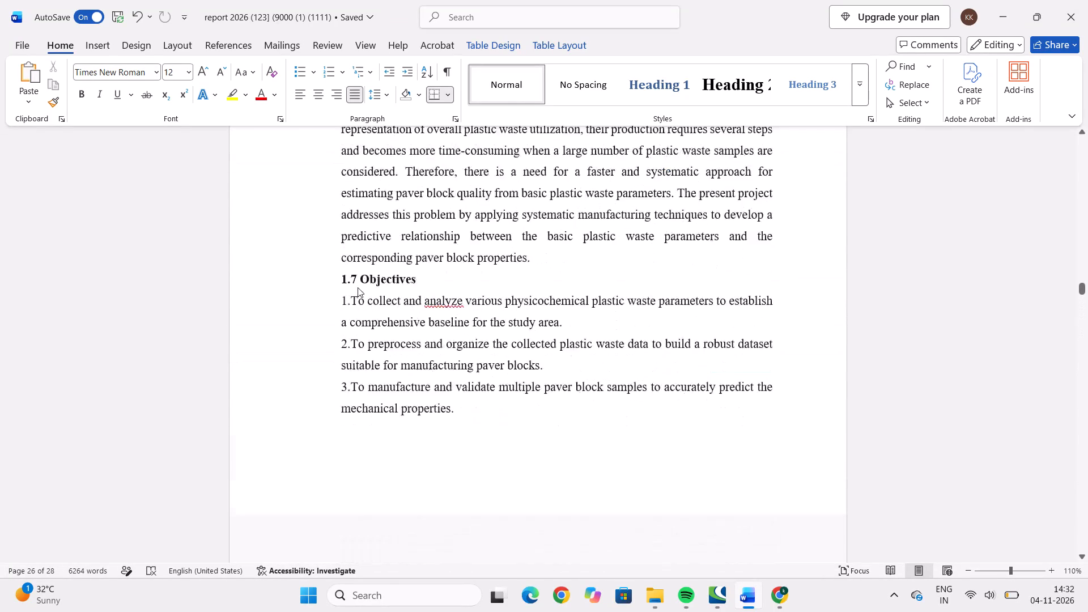
scroll(358, 287, "down", 7)
scroll(358, 287, "up", 10)
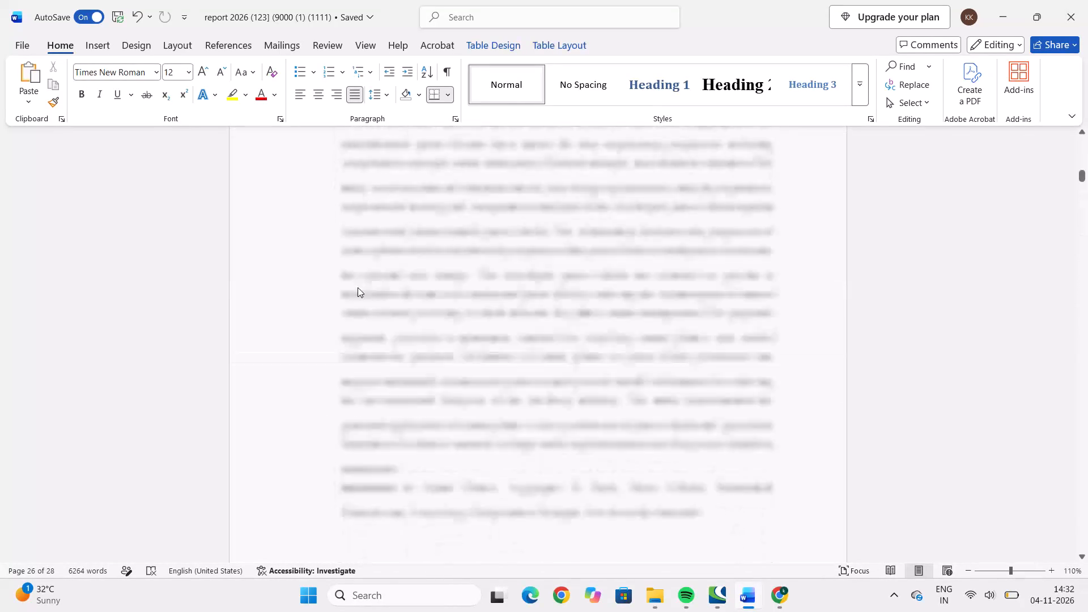
scroll(358, 287, "down", 19)
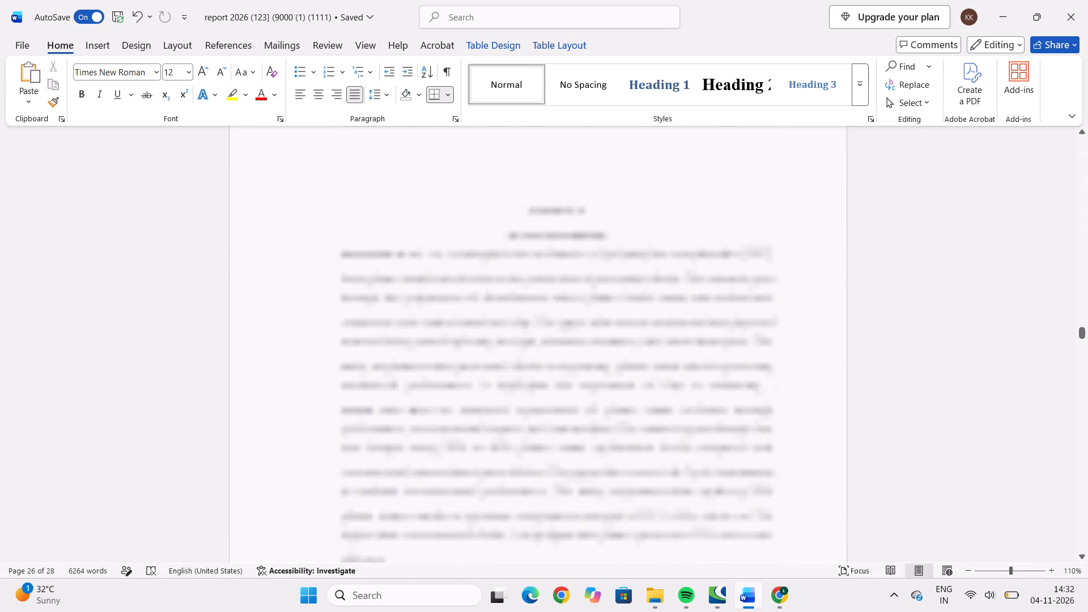
scroll(358, 287, "down", 10)
scroll(358, 287, "up", 2)
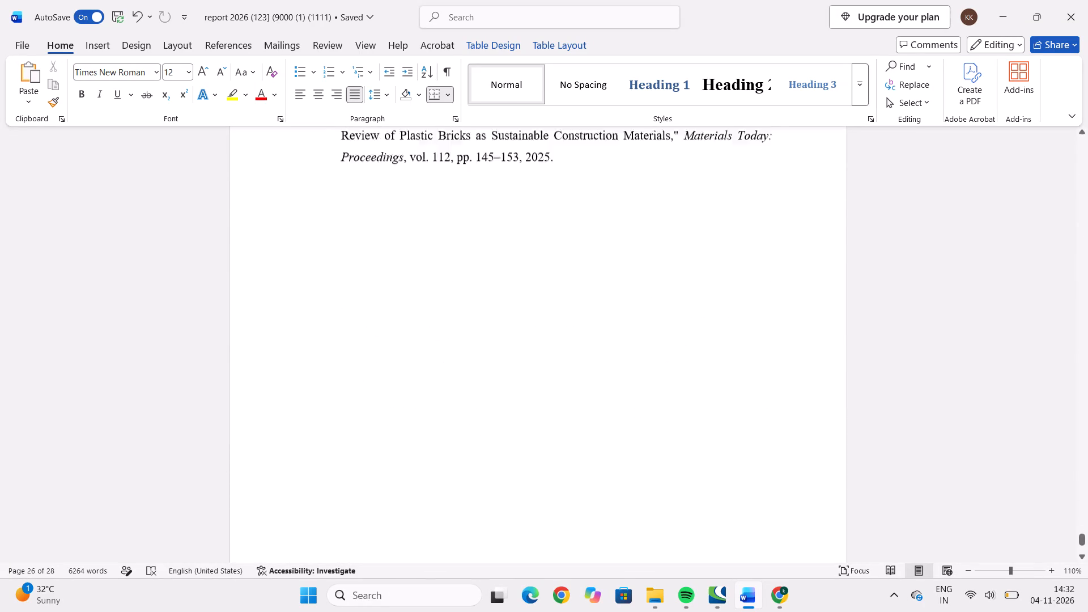
scroll(358, 287, "up", 6)
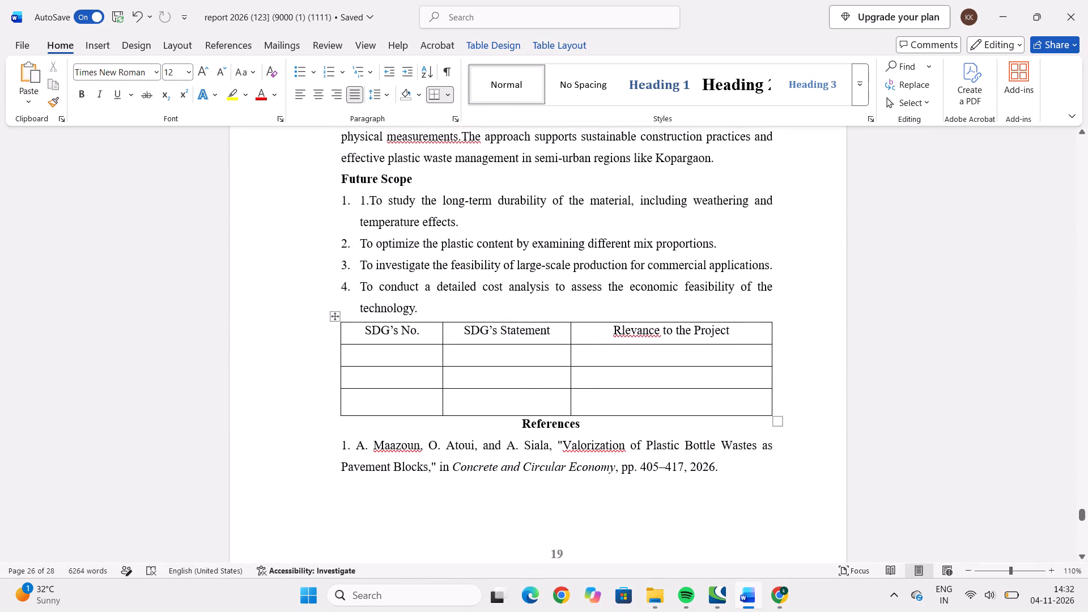
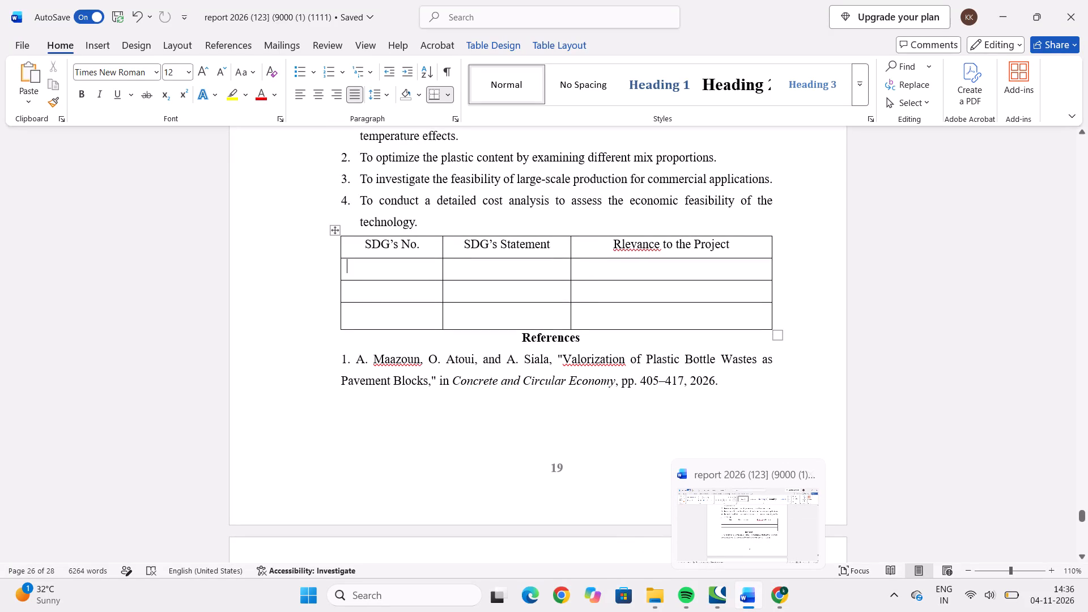
Clear the desktop by minimizing Word and Chrome and closing the Downloads folder and the CONNECTION Client welcome window.
left_click(1014, 3)
left_click(1014, 3)
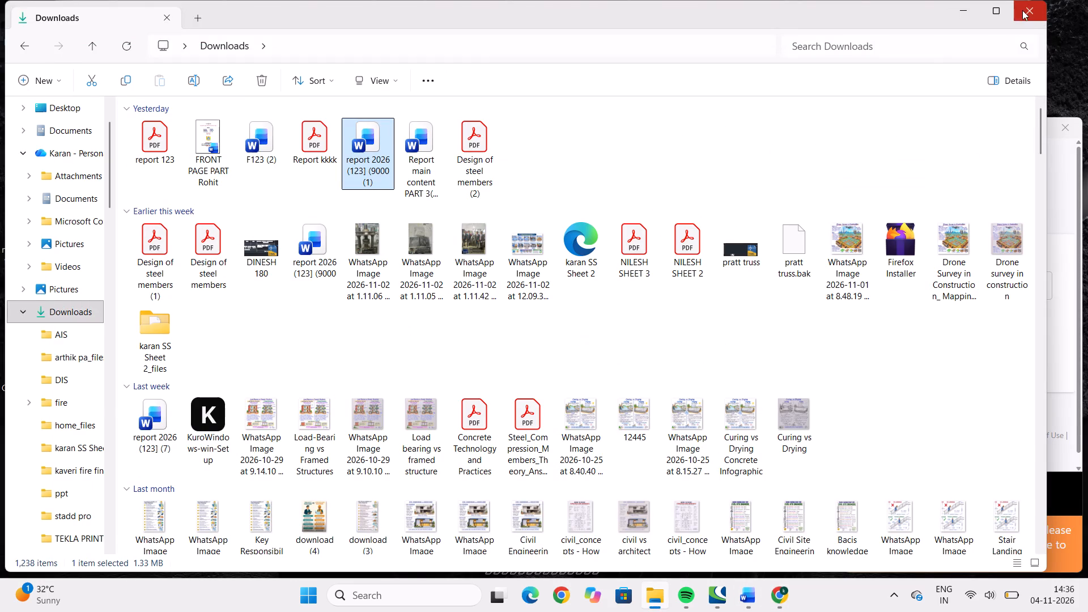
left_click(1021, 12)
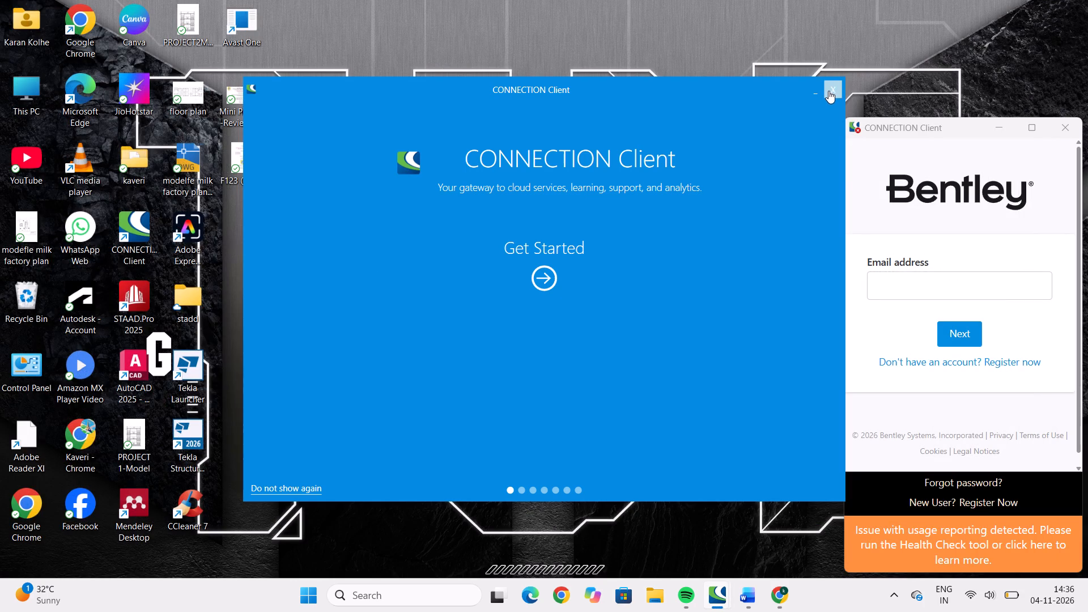
left_click(829, 91)
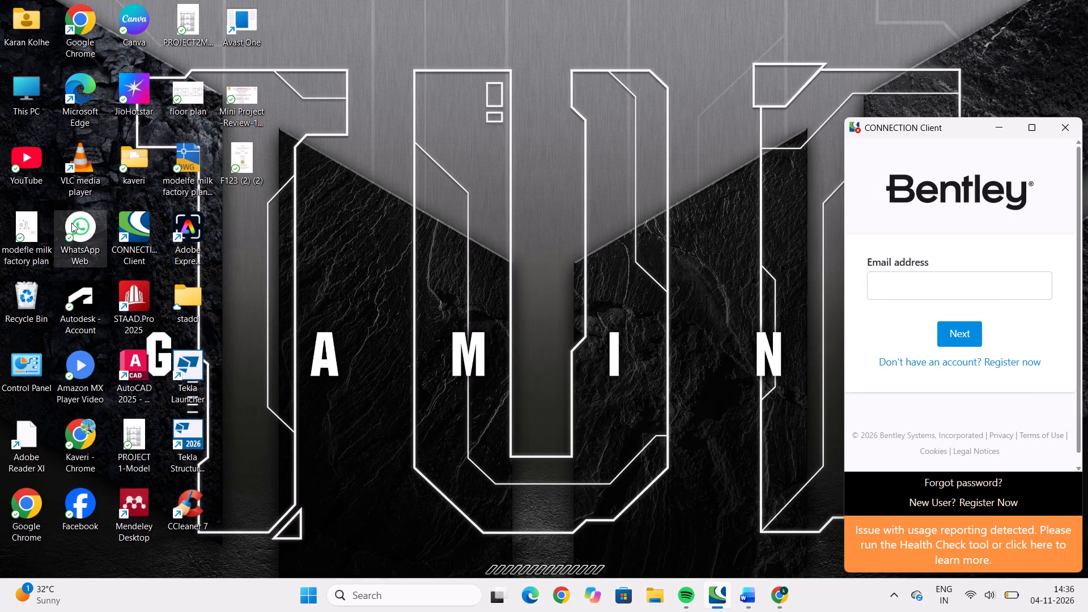
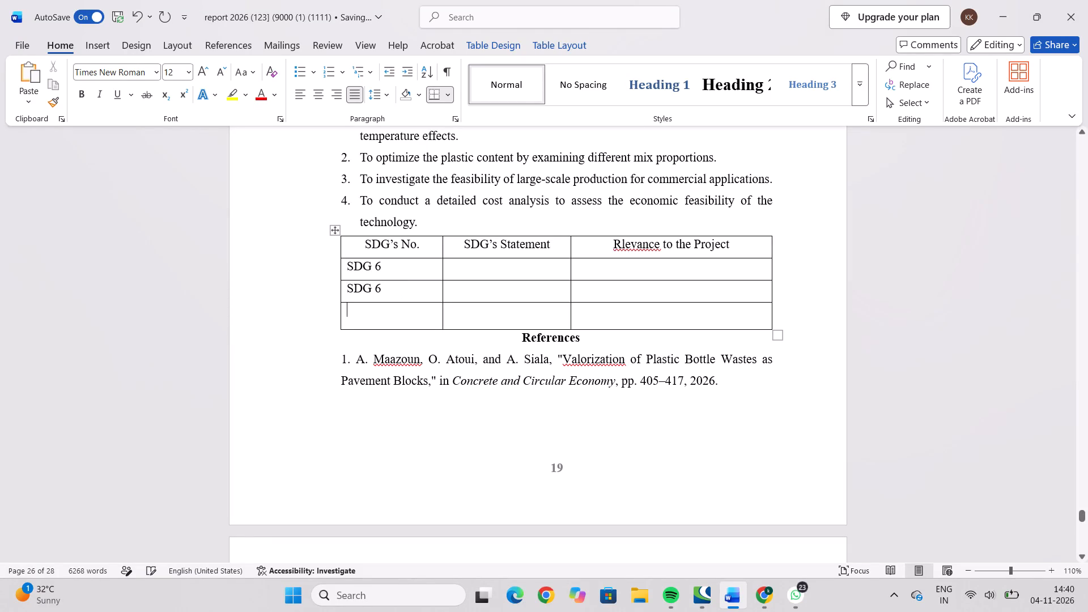
Paste the copied SDG label into the last row's SDG's No. cell and delete its digit, leaving only "SDG".
key("ctrl+v")
key("BackSpace")
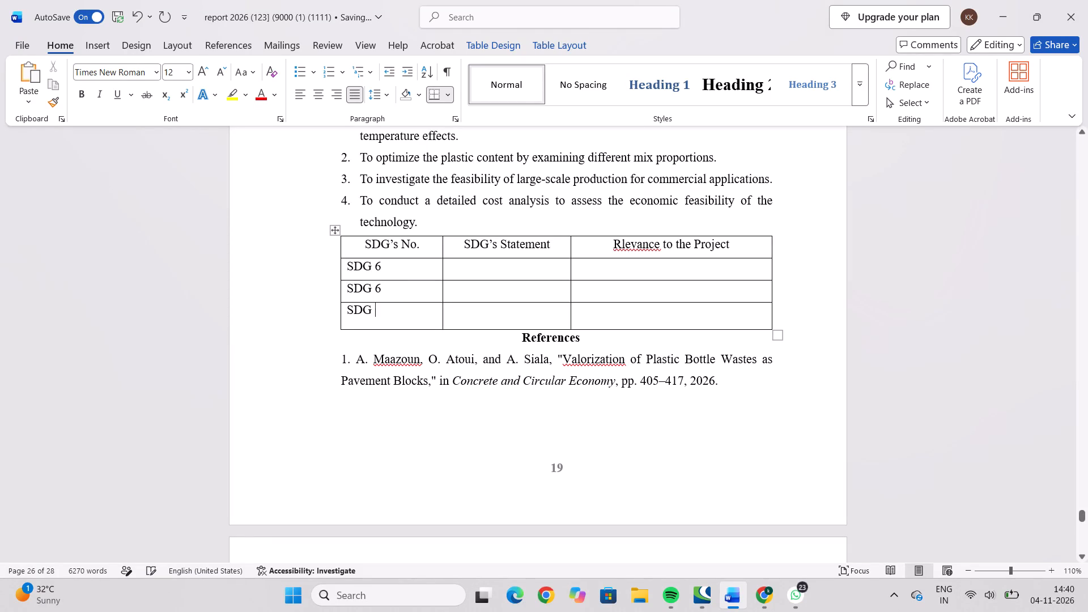
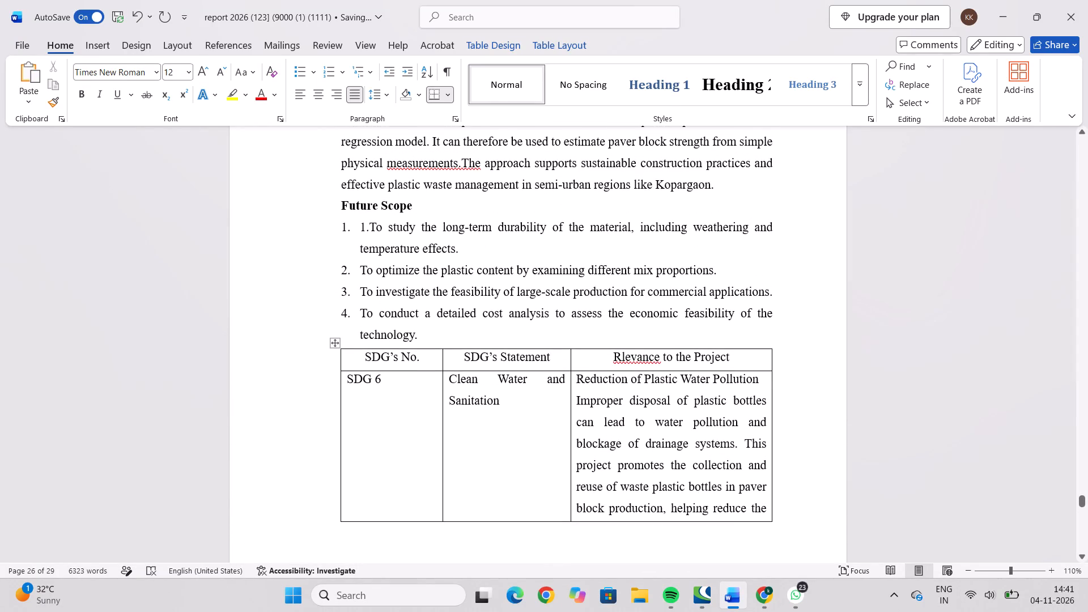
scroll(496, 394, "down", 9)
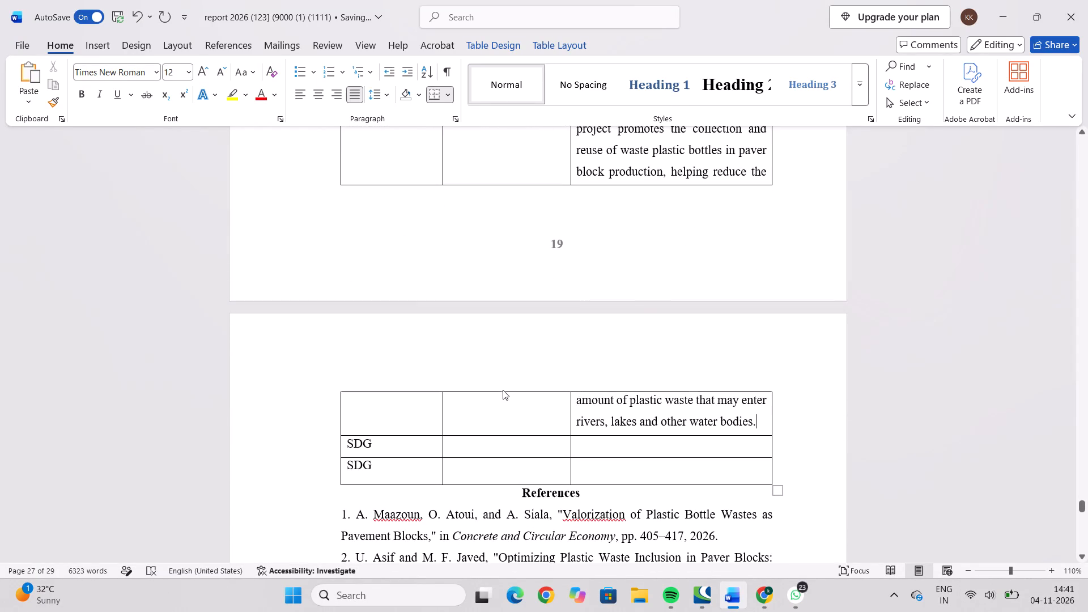
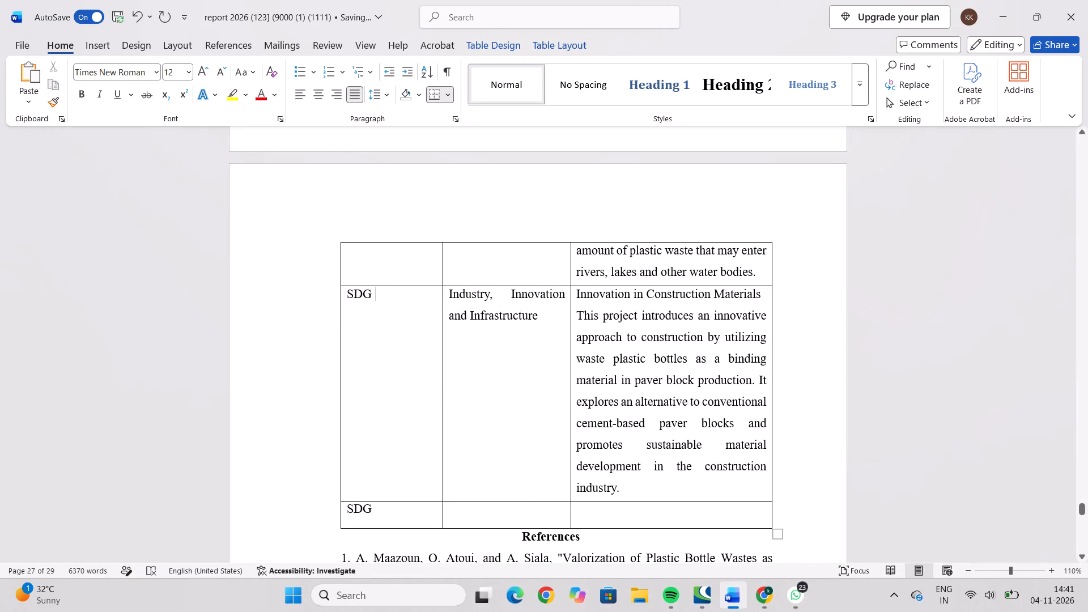
Number the SDG label in the Industry, Innovation and Infrastructure row as SDG 9.
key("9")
Place the text cursor after the SDG label in the table's last row.
left_click(408, 508)
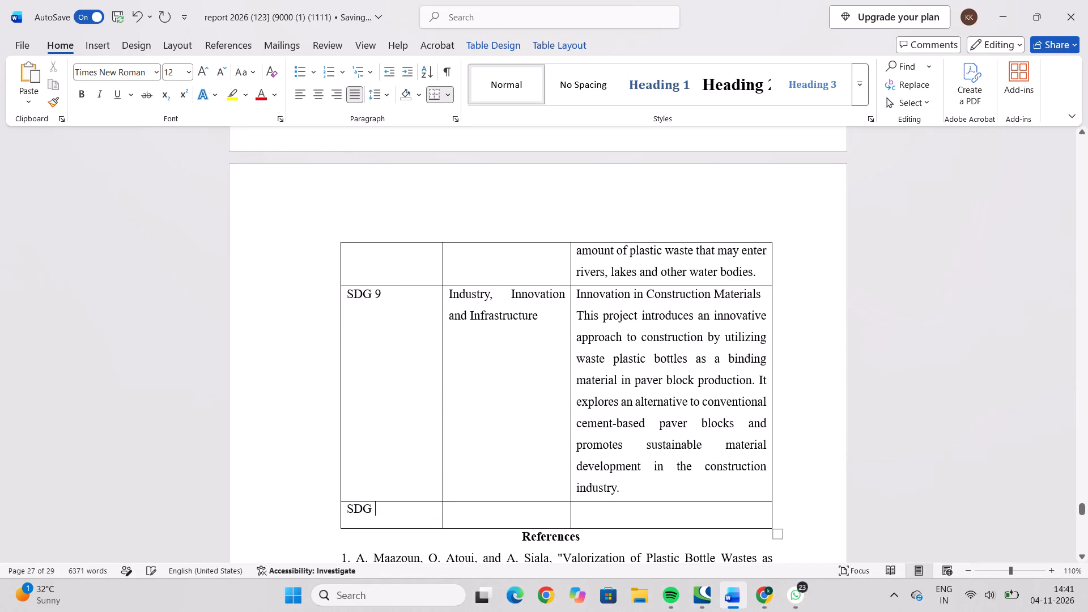
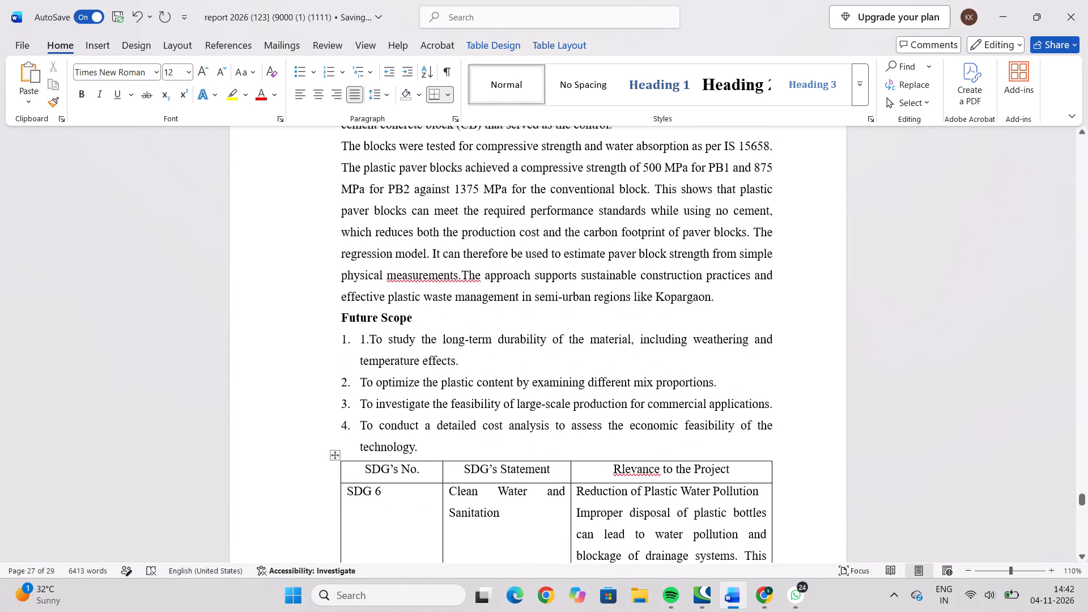
Review the pages from the Chapter 4 Conclusion through Future Scope and the SDG table down to the start of References.
scroll(468, 401, "up", 11)
scroll(466, 400, "down", 4)
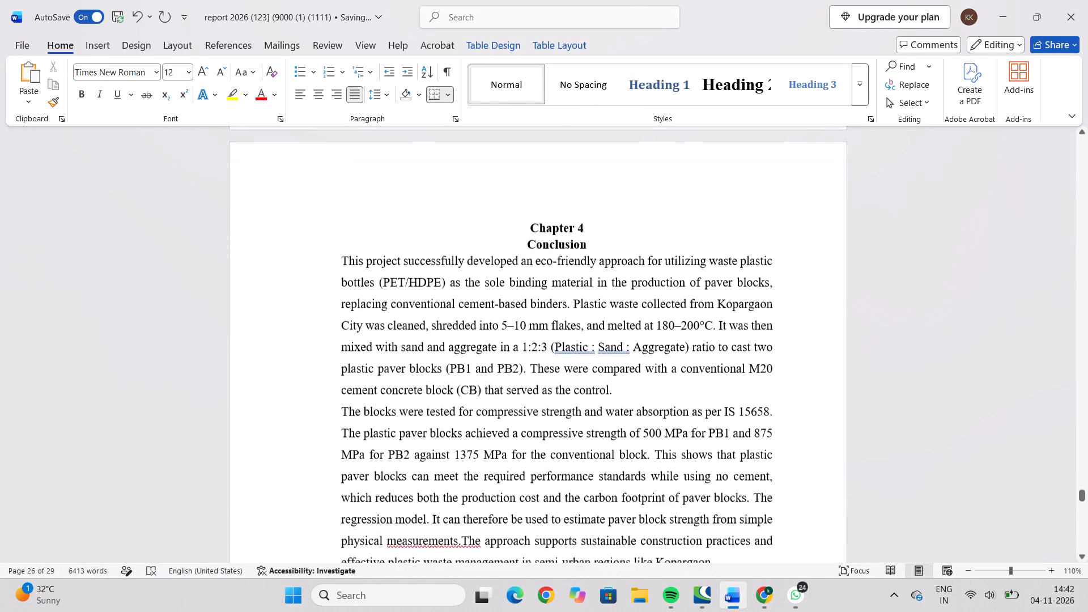
scroll(465, 394, "down", 4)
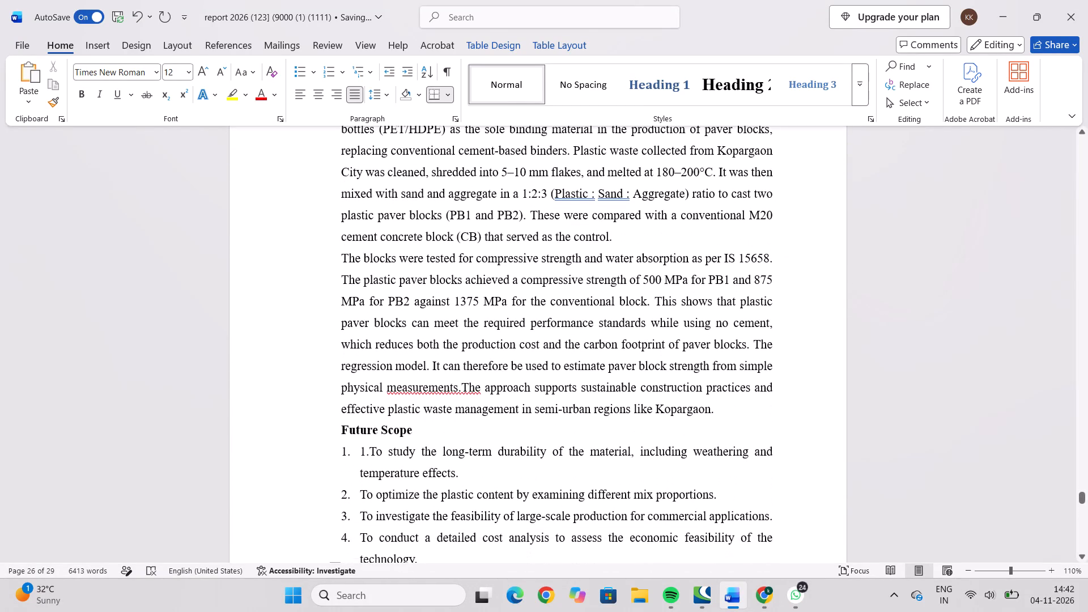
scroll(465, 394, "down", 5)
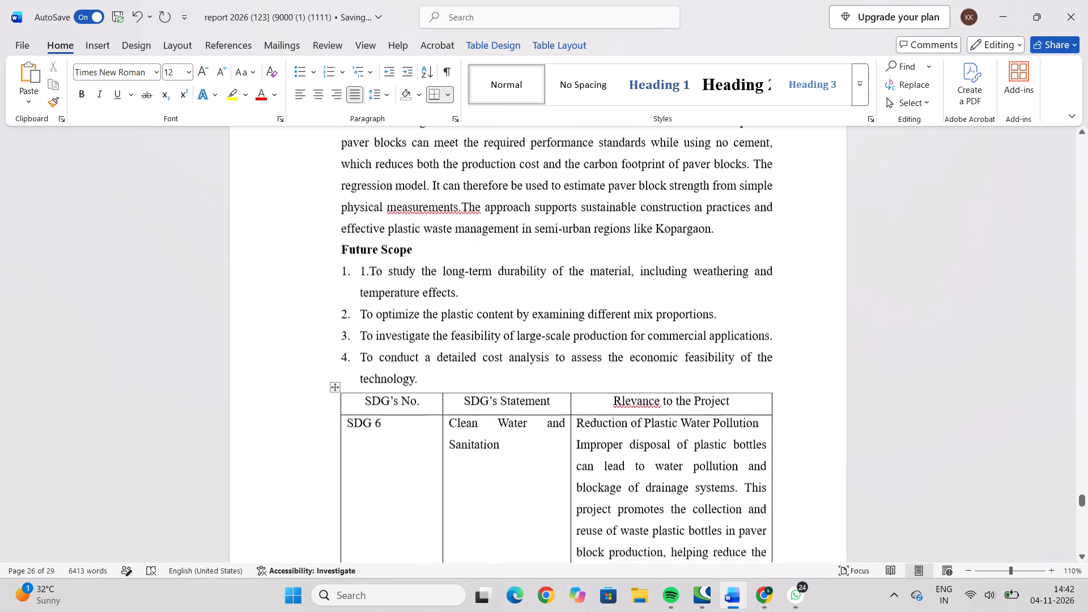
scroll(465, 394, "down", 2)
scroll(465, 394, "up", 1)
scroll(465, 394, "down", 1)
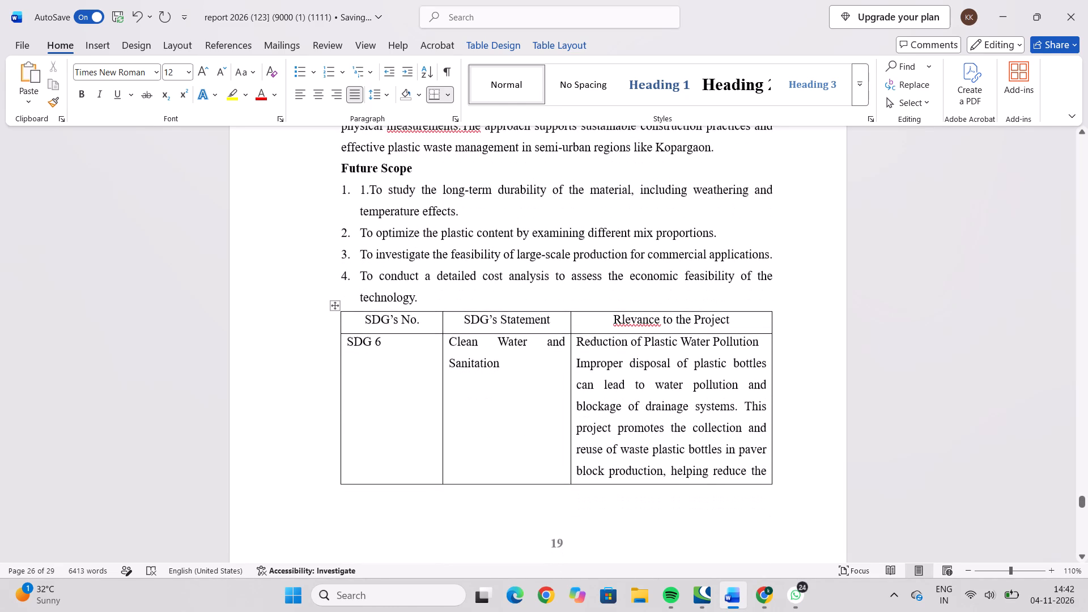
scroll(465, 394, "down", 6)
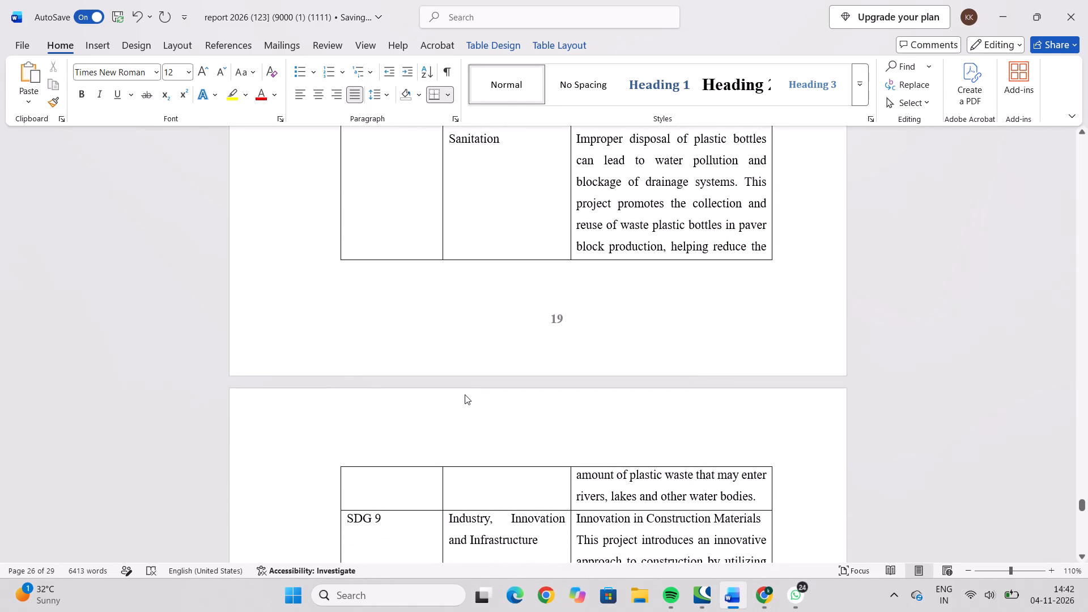
scroll(465, 394, "down", 2)
scroll(465, 394, "up", 8)
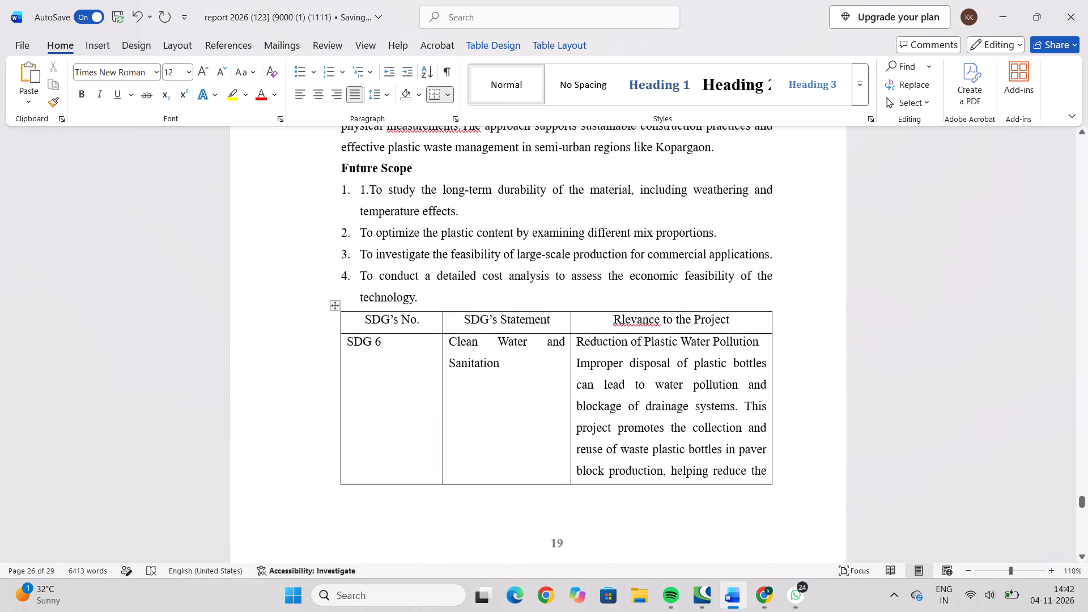
scroll(465, 394, "down", 7)
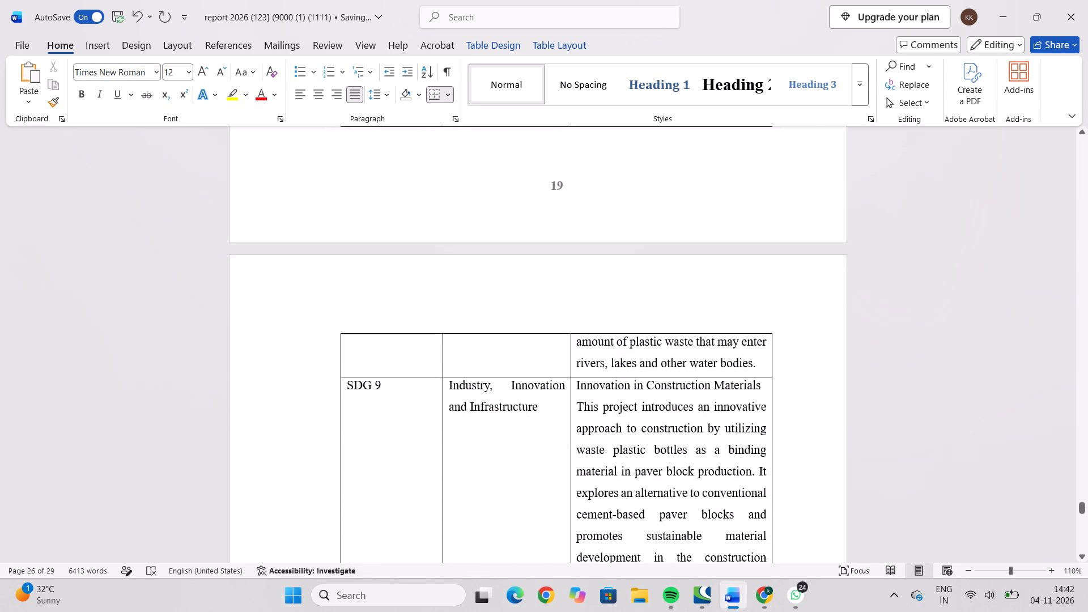
scroll(465, 394, "down", 14)
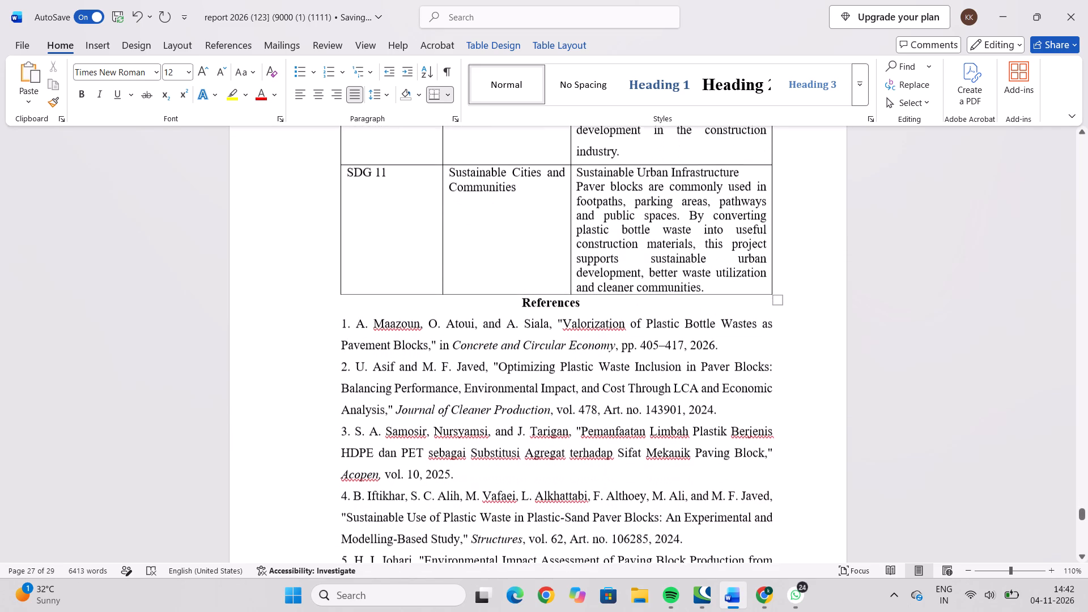
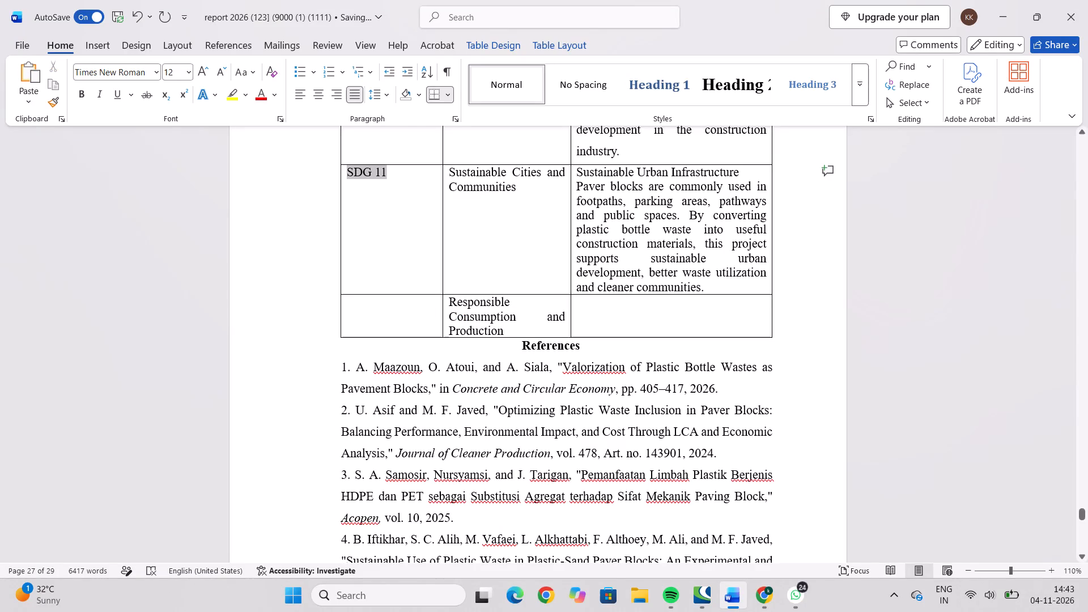
Copy the SDG 11 label into the empty first cell of the Responsible Consumption and Production row.
left_click_drag(388, 175, 390, 176)
key("ctrl+c")
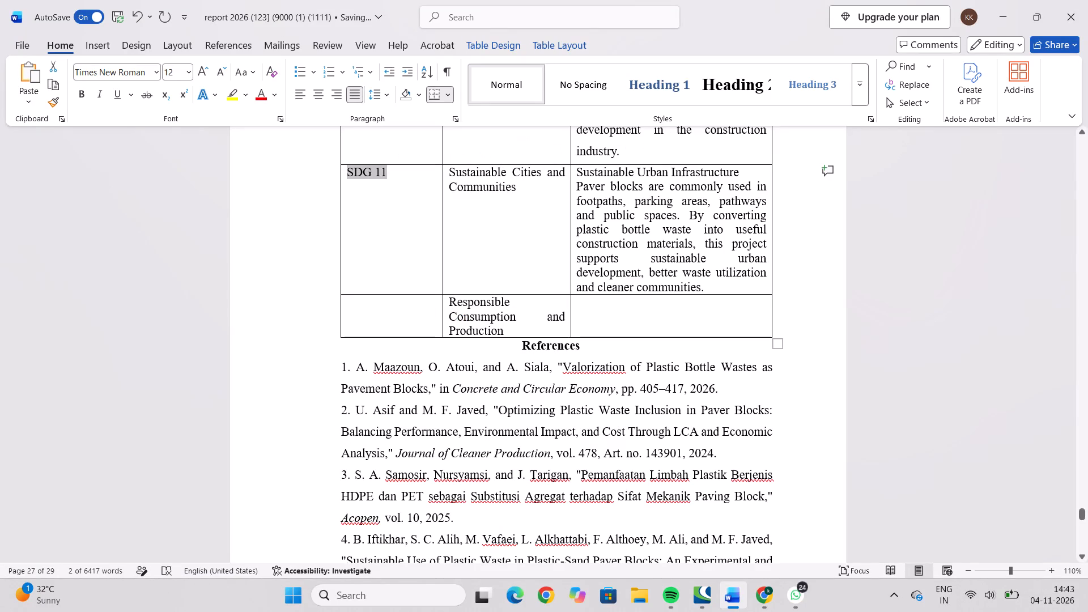
left_click(401, 305)
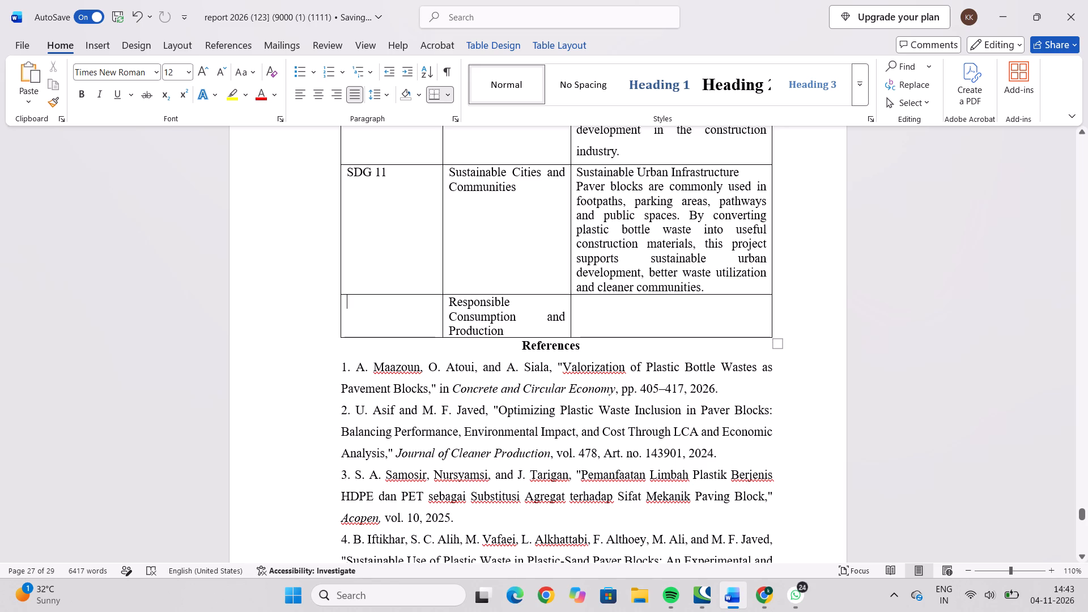
key("ctrl+v")
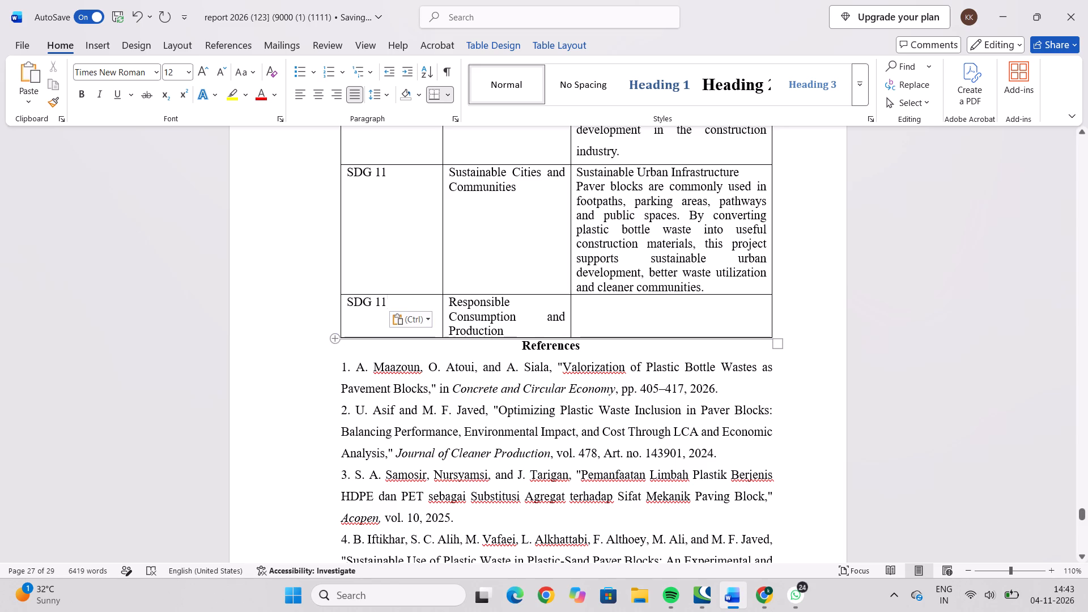
Add a new row at the bottom of the SDG table and label its first cell SDG 13.
left_click(337, 337)
left_click(354, 349)
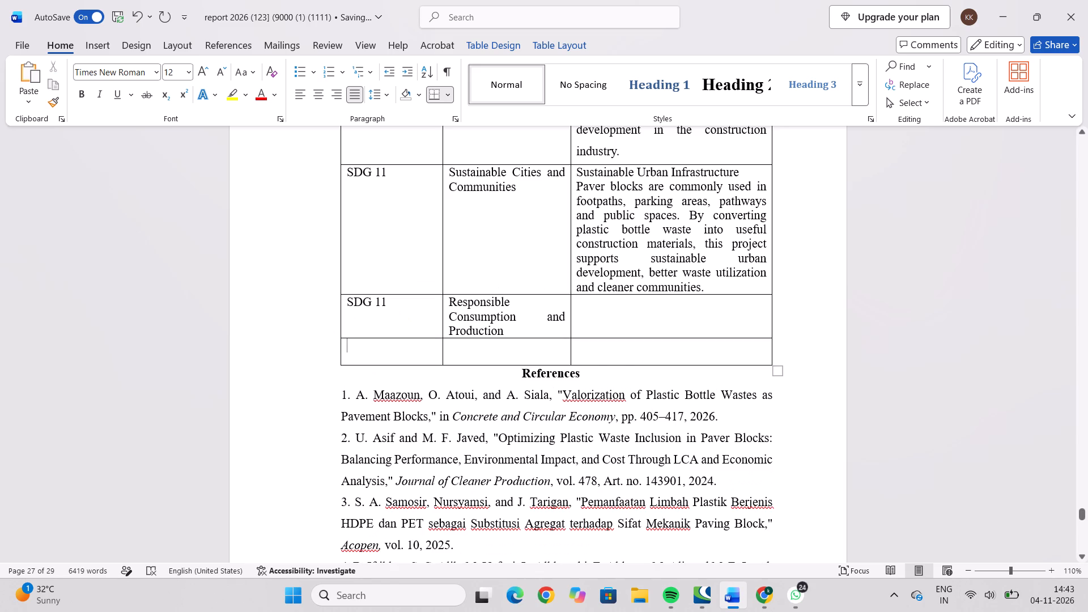
key("ctrl+v")
key("BackSpace")
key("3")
Open the SDG label of the Responsible Consumption and Production row for editing at its end.
left_click(389, 303)
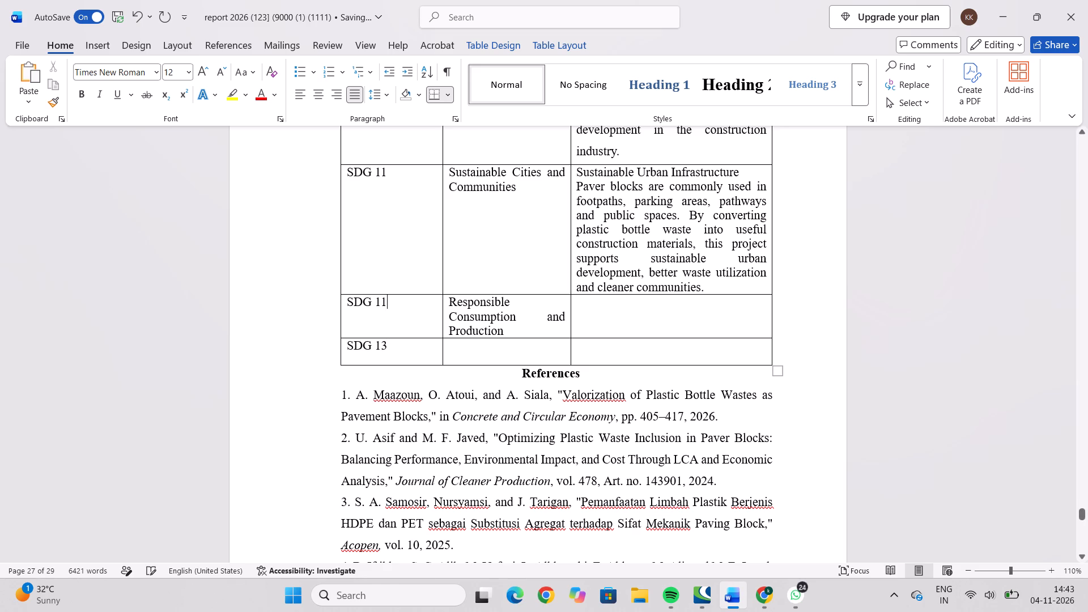
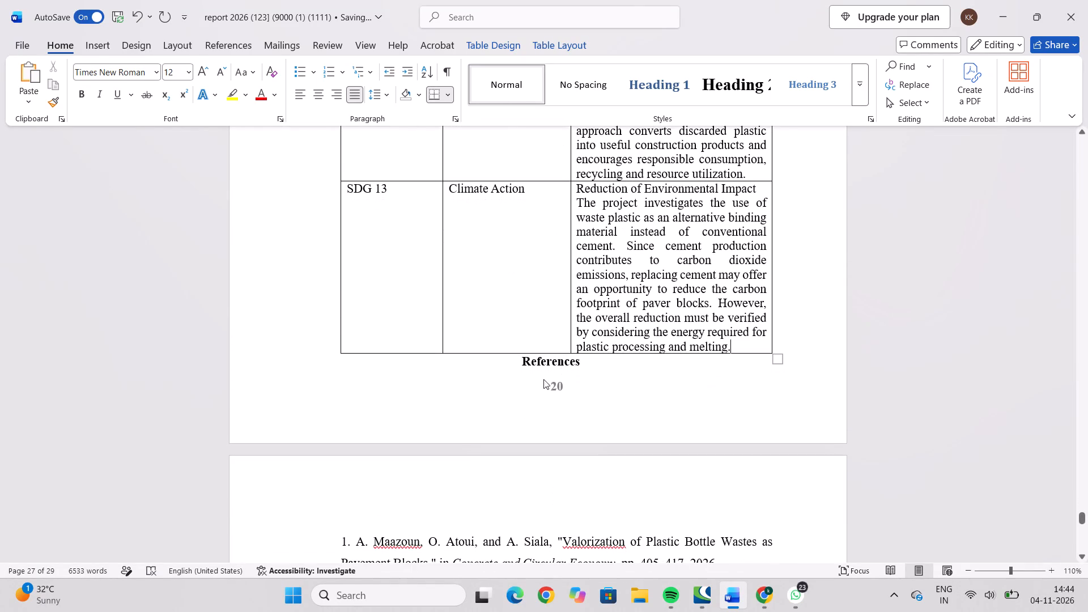
Place the text cursor at the start of the References heading directly below the SDG table.
left_click(520, 363)
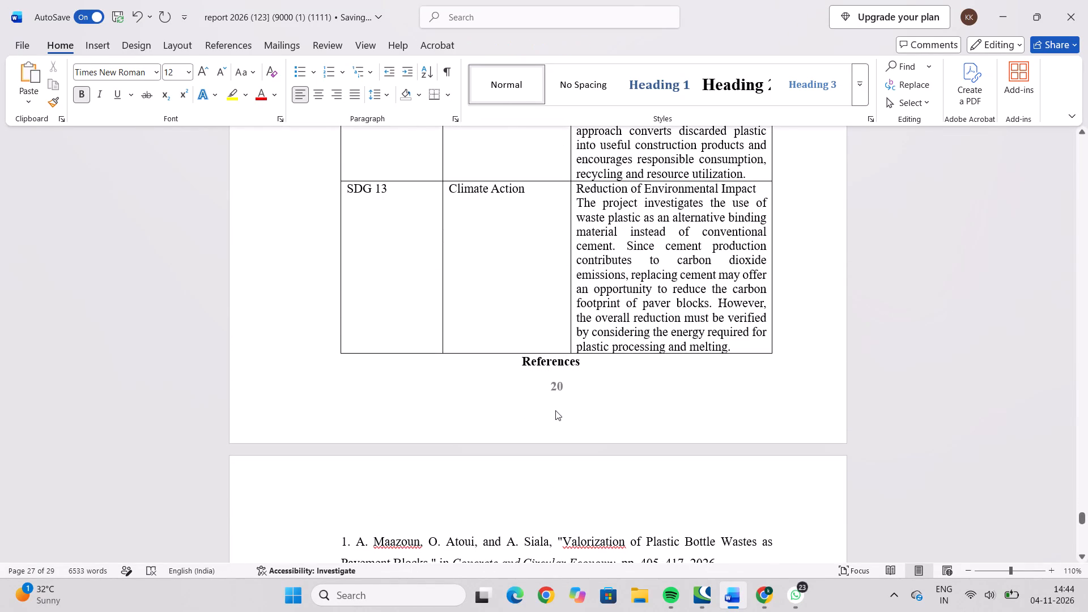
Push the References heading below the SDG table onto the next page and centre it above the reference list.
key("Return")
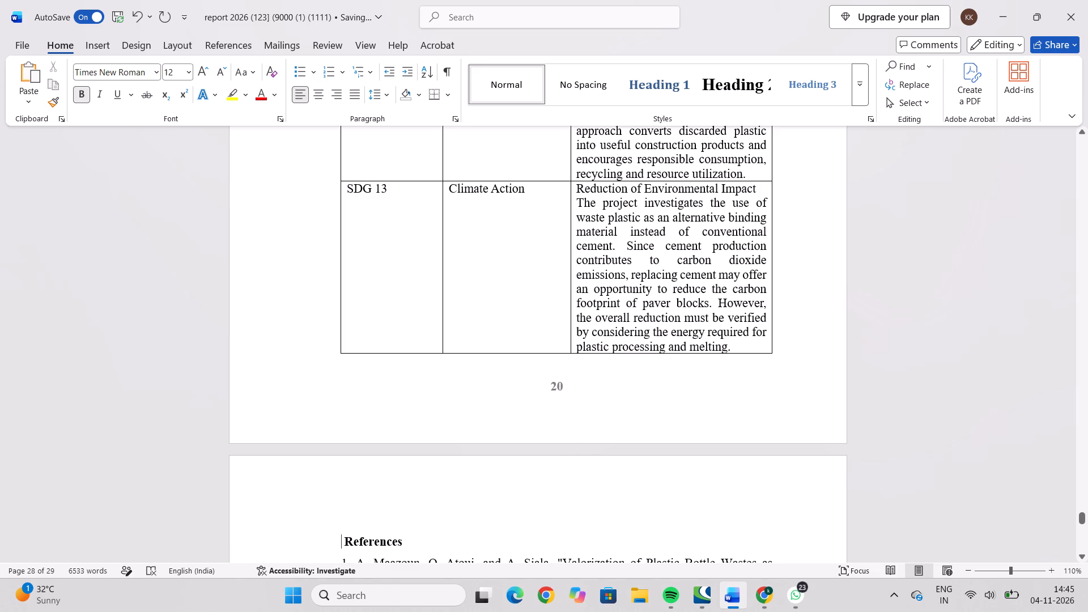
left_click_drag(405, 545, 346, 542)
left_click_drag(346, 542, 343, 542)
left_click(318, 98)
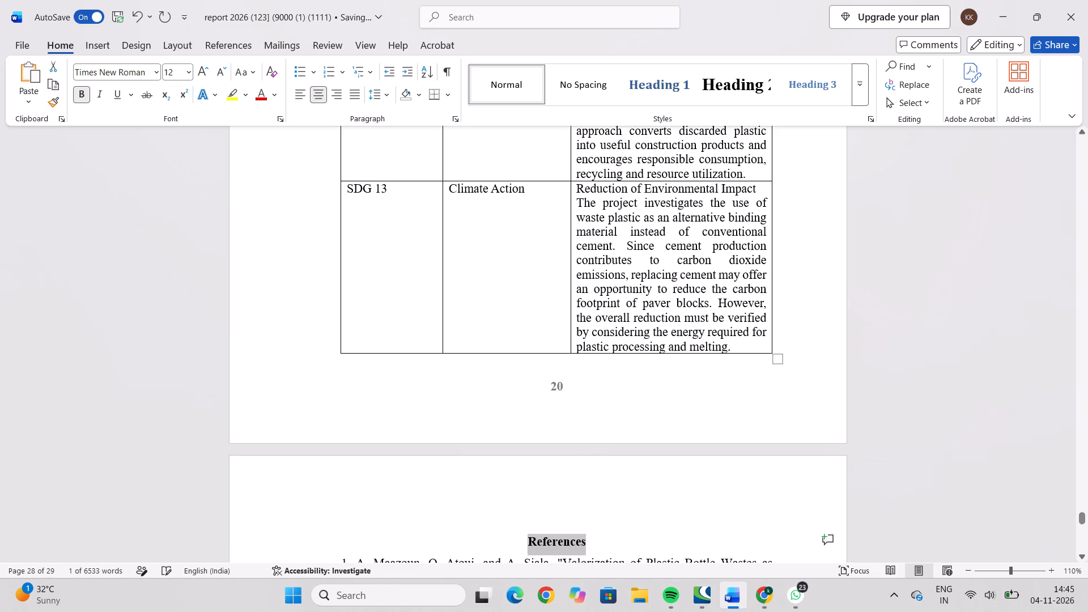
scroll(772, 483, "down", 9)
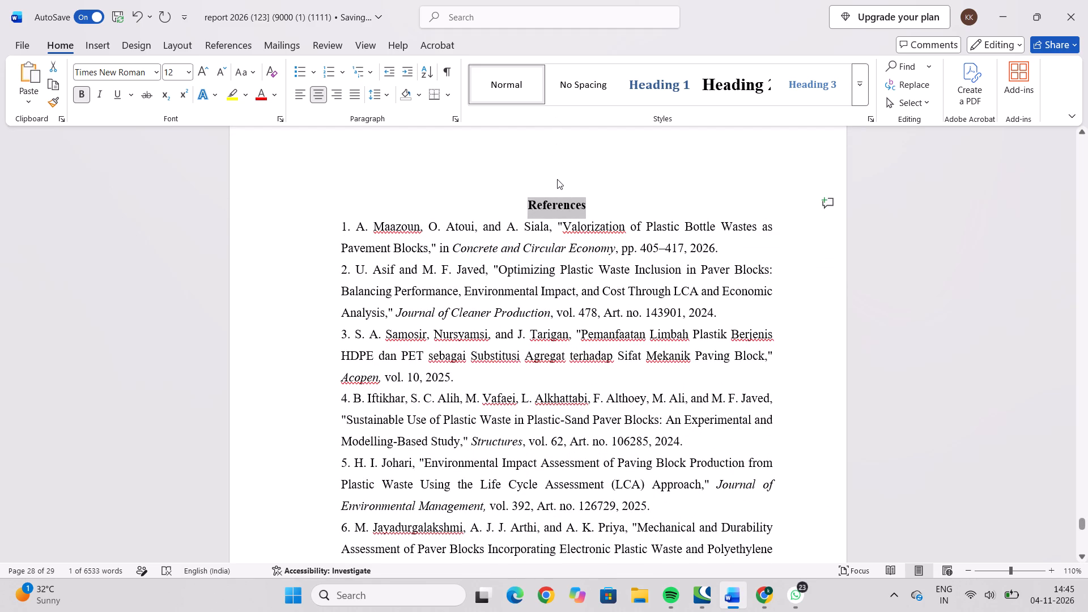
left_click(557, 179)
left_click(557, 173)
Review the reference list, the Chapter 4 Conclusion page and the SDG table's layout down to the References heading.
scroll(579, 294, "down", 8)
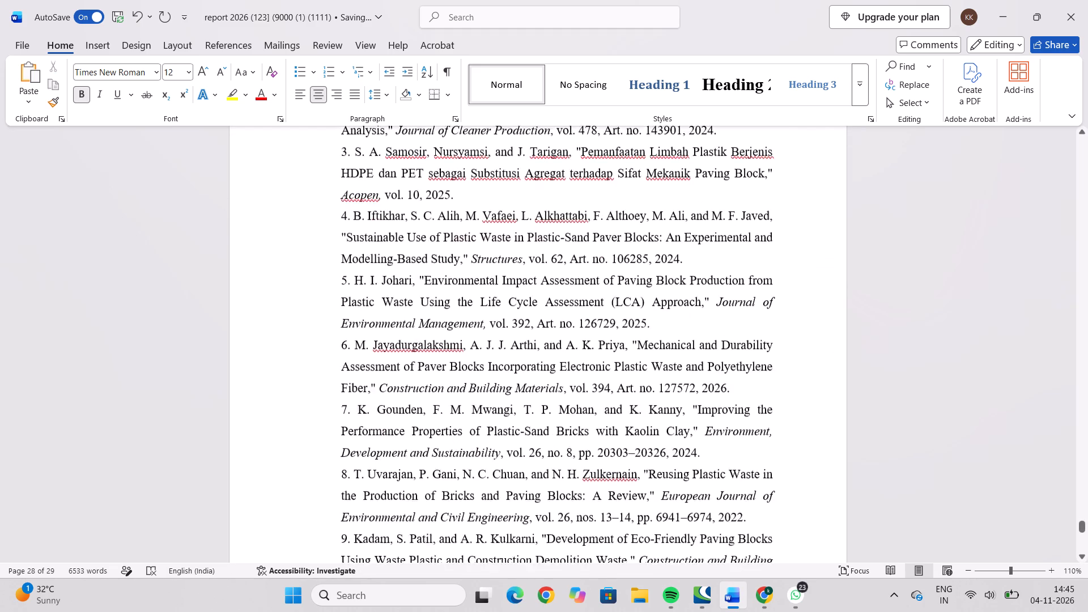
scroll(583, 299, "down", 4)
scroll(583, 300, "up", 20)
scroll(583, 300, "up", 10)
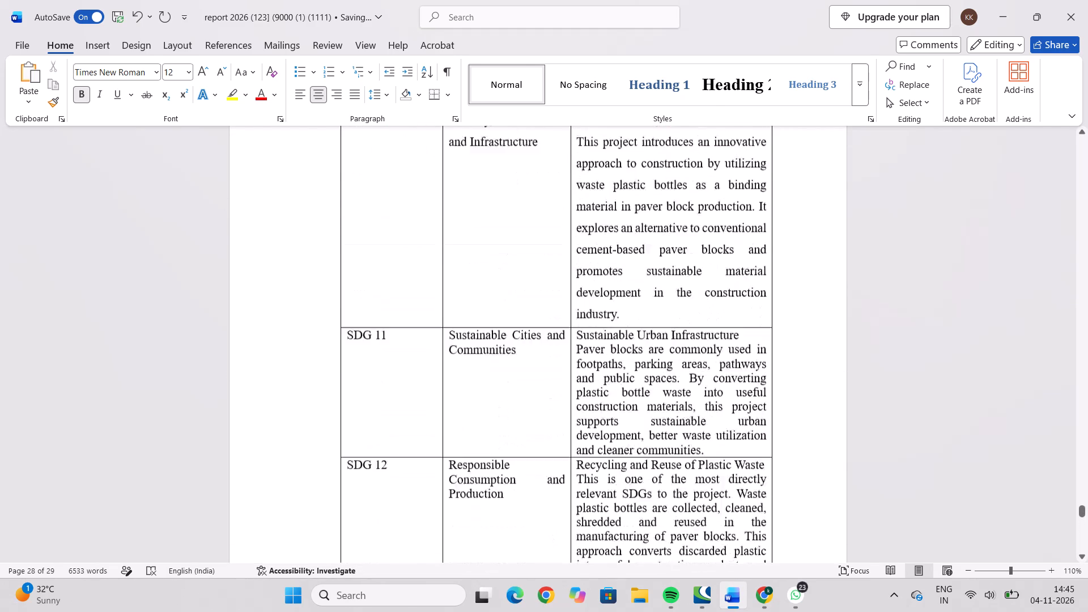
scroll(592, 309, "up", 20)
scroll(592, 309, "up", 15)
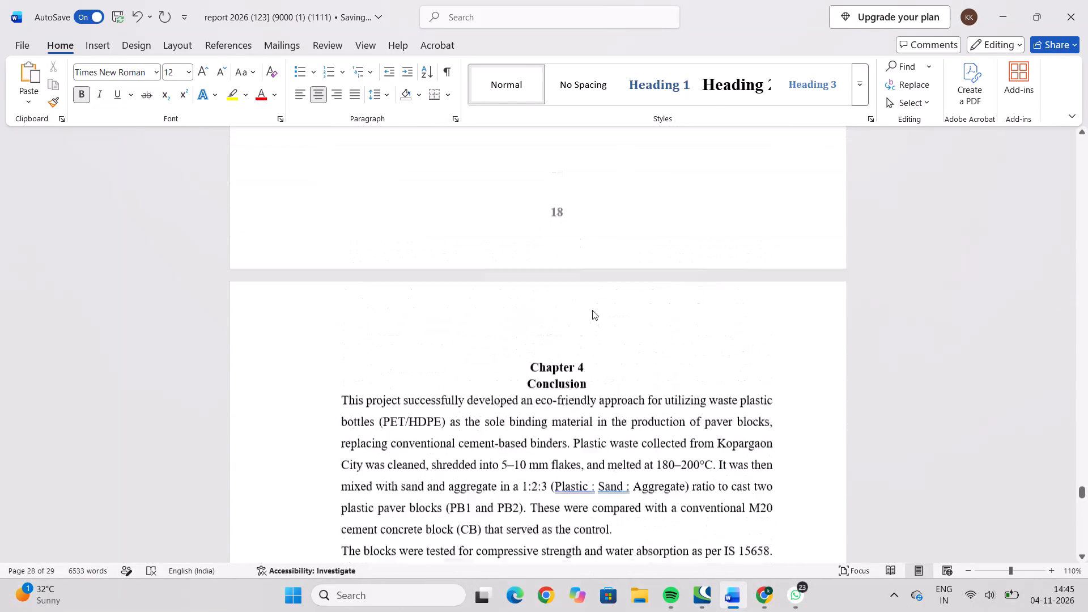
scroll(592, 310, "up", 5)
scroll(593, 325, "down", 20)
scroll(593, 325, "down", 7)
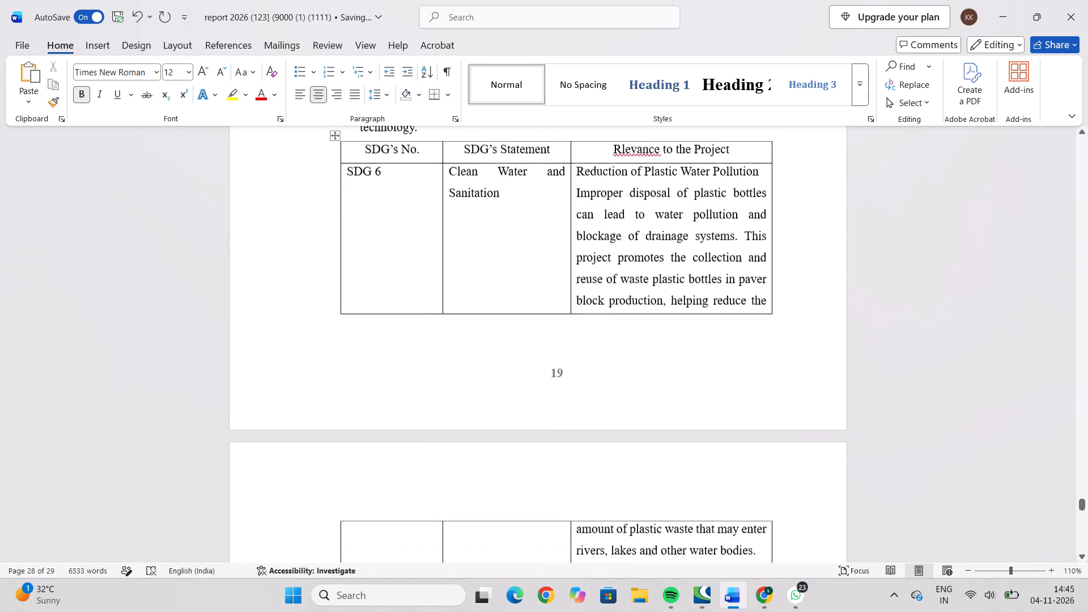
scroll(609, 384, "down", 14)
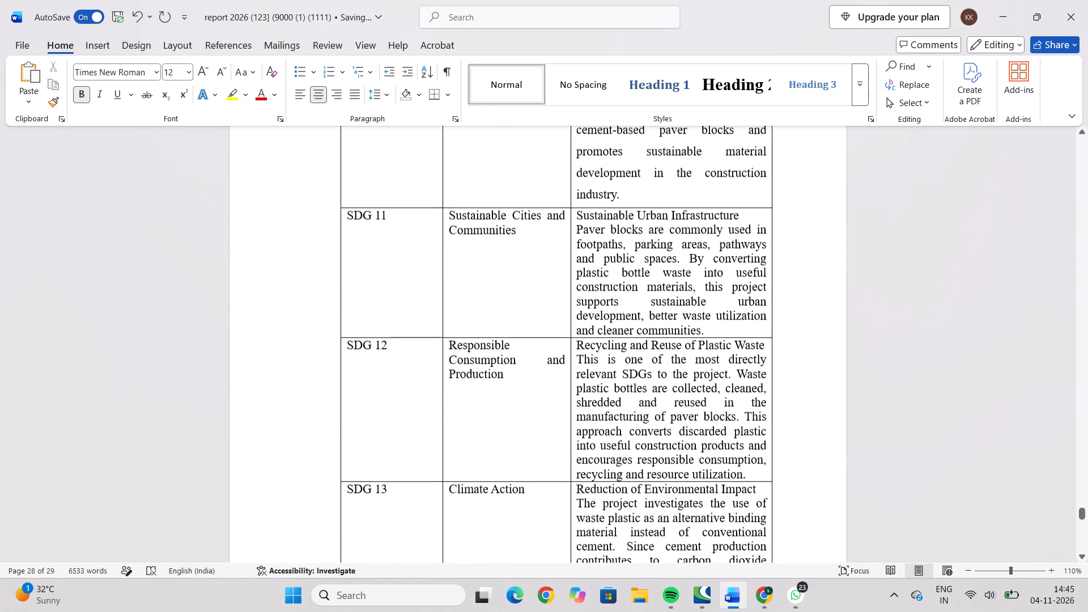
scroll(609, 384, "down", 4)
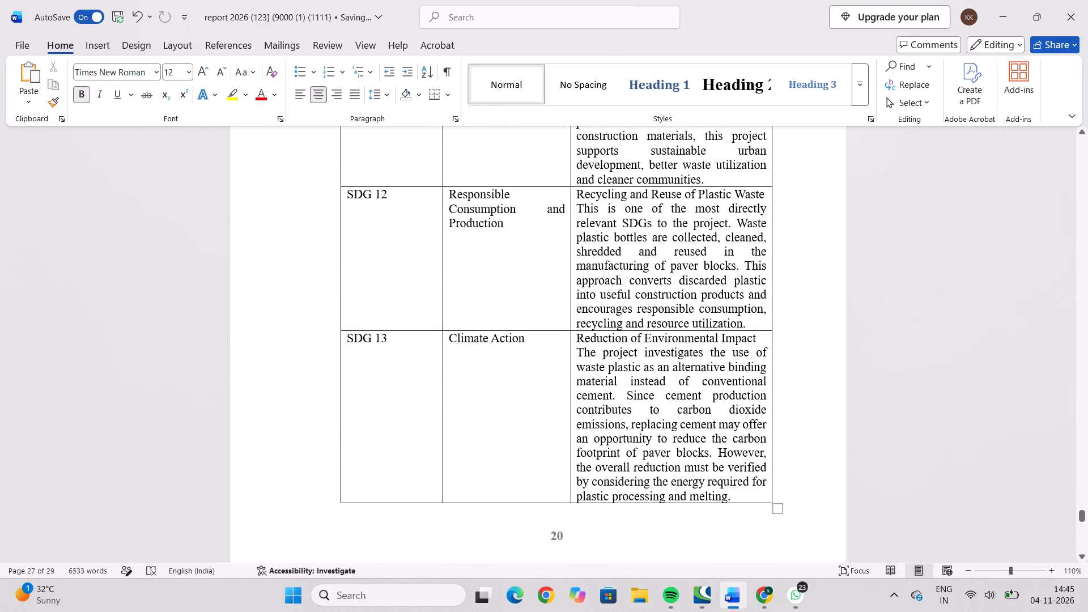
scroll(609, 384, "up", 17)
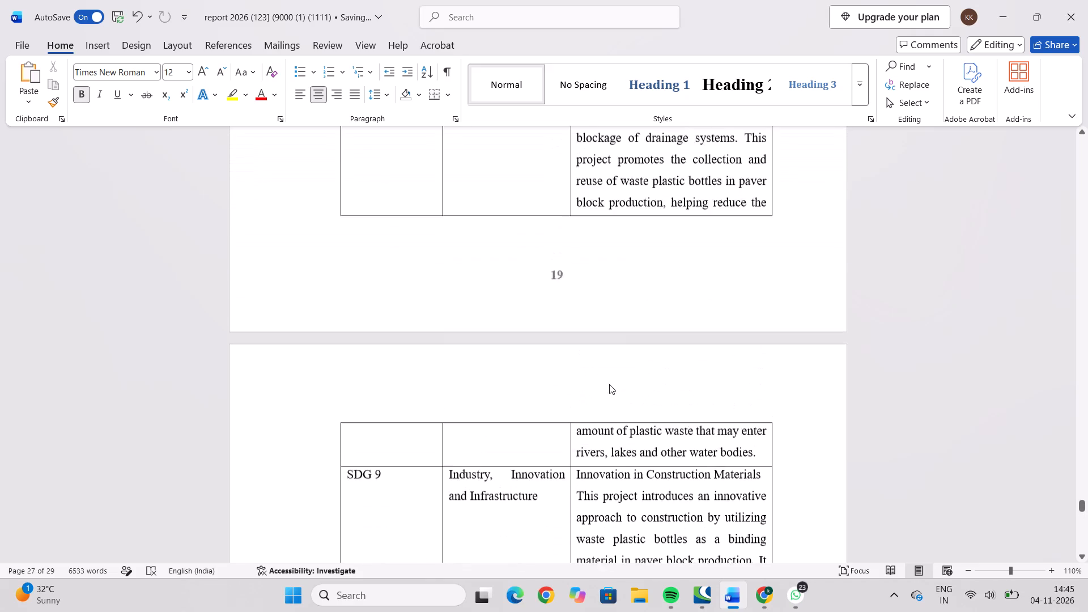
scroll(609, 384, "up", 4)
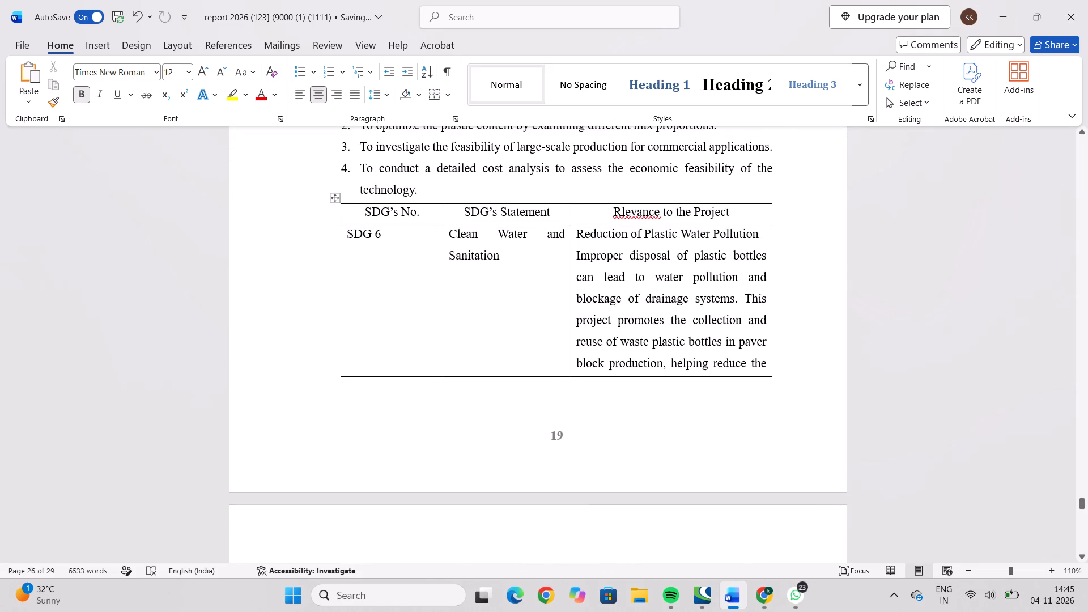
scroll(609, 384, "down", 1)
scroll(474, 325, "down", 6)
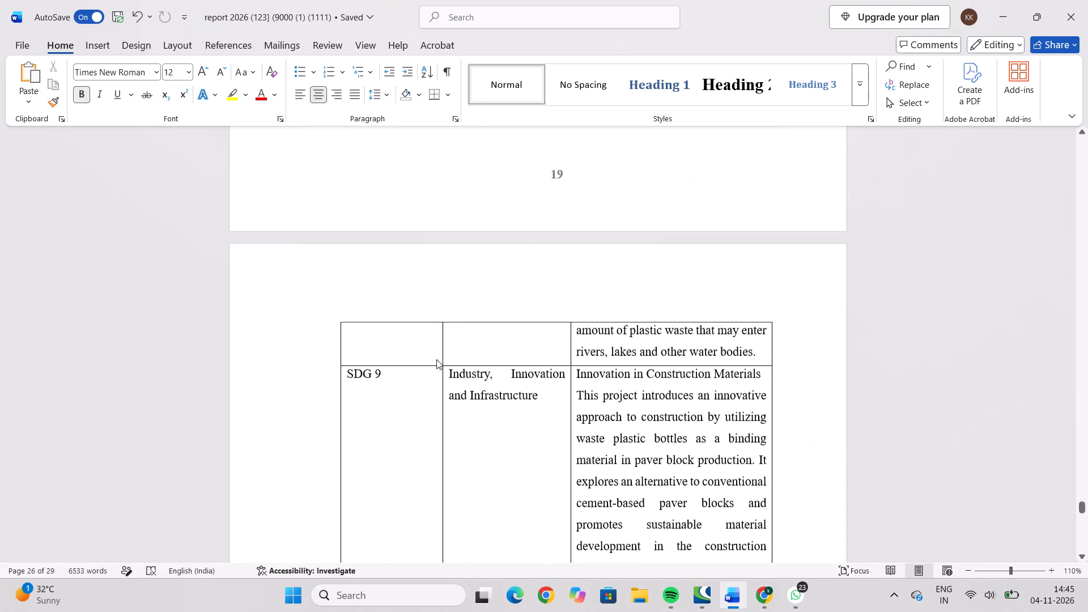
scroll(411, 367, "down", 6)
scroll(422, 364, "up", 10)
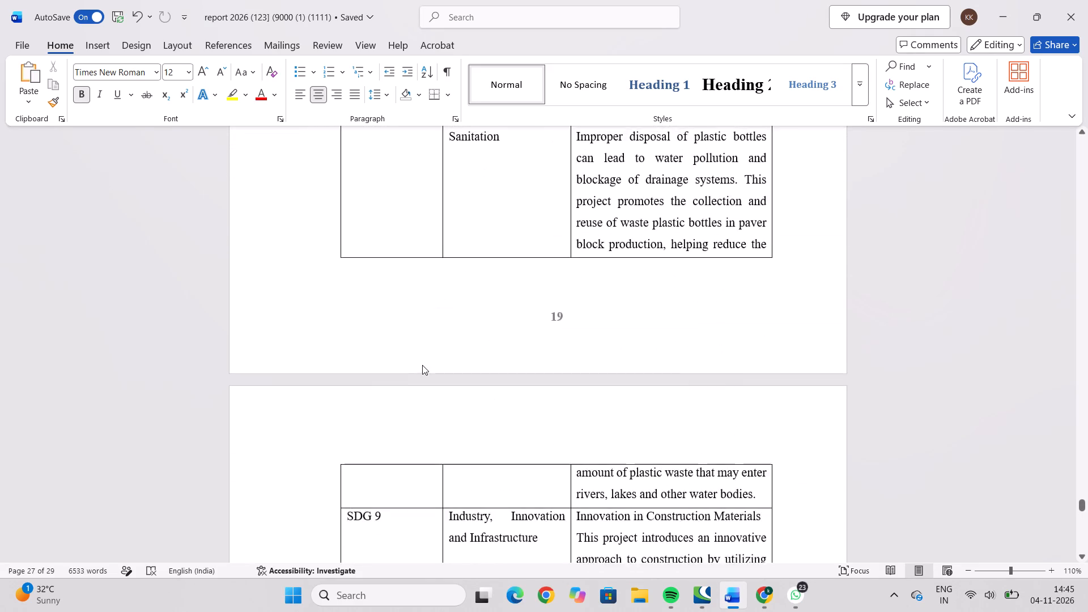
scroll(422, 365, "up", 2)
scroll(422, 365, "down", 15)
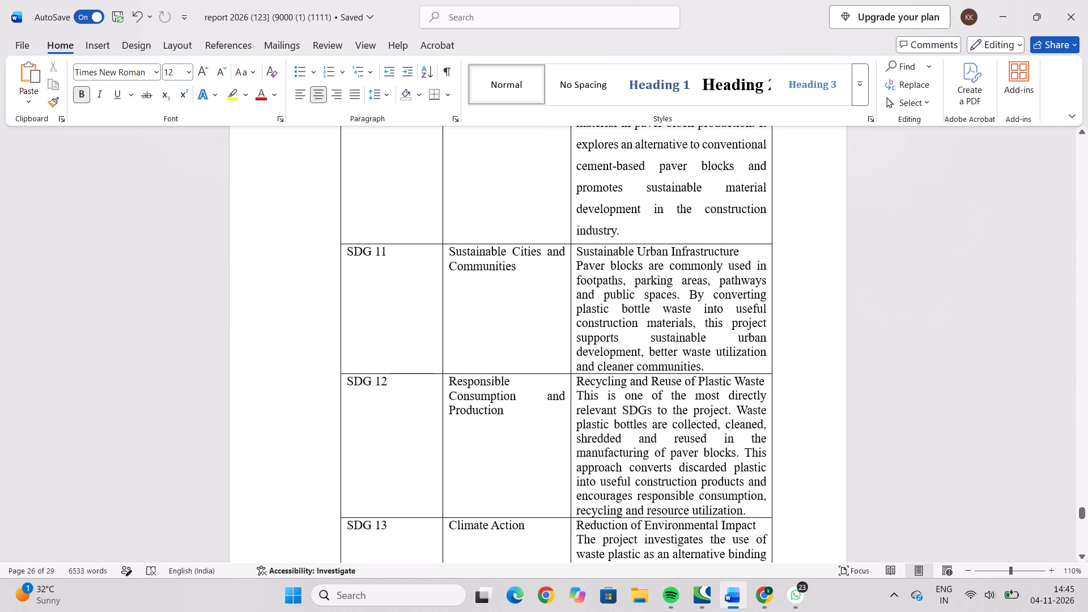
scroll(445, 394, "down", 6)
scroll(511, 410, "down", 6)
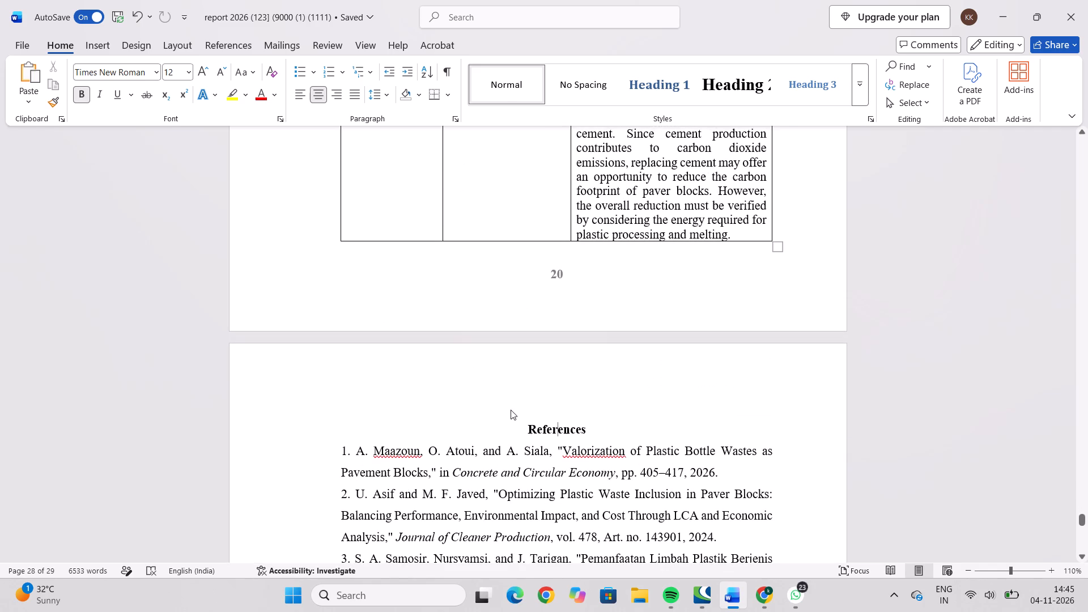
Recheck the SDG table from the SDG 13 row back up to the Future Scope list.
scroll(511, 410, "up", 19)
scroll(511, 410, "down", 12)
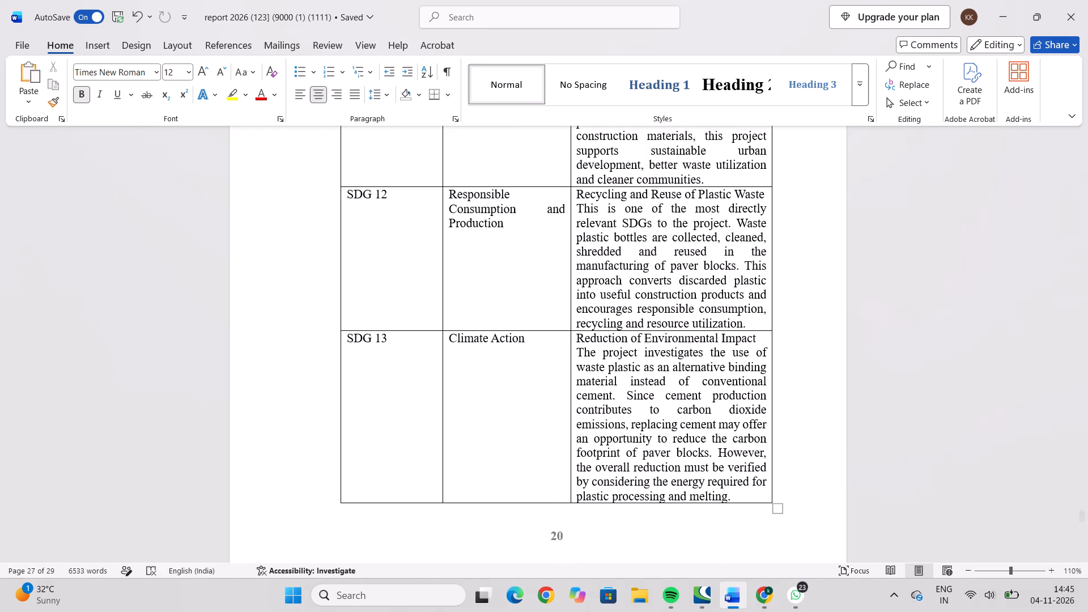
scroll(611, 244, "up", 5)
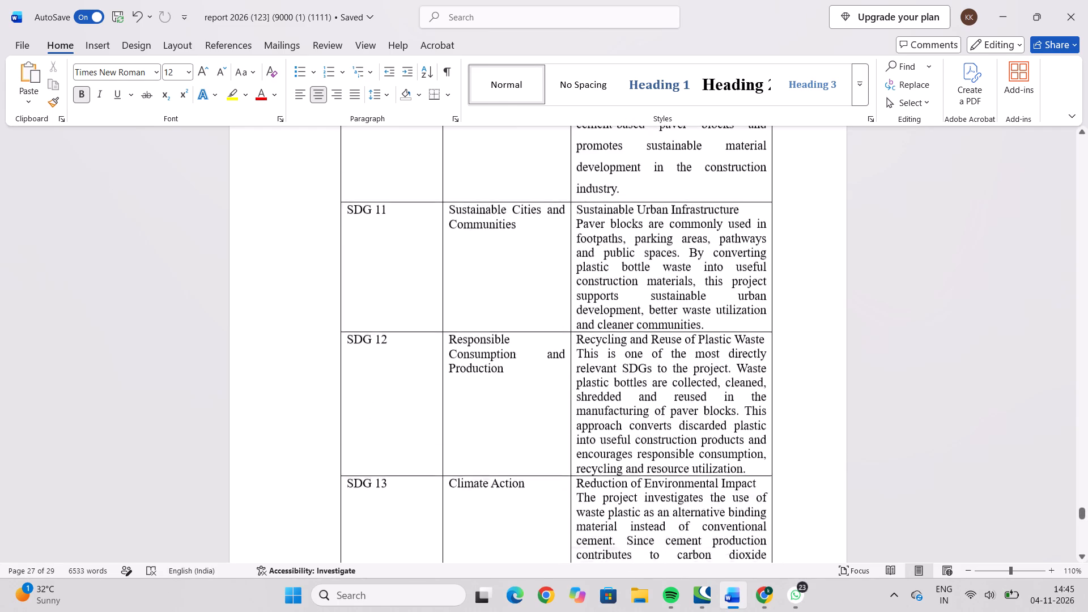
scroll(661, 360, "down", 5)
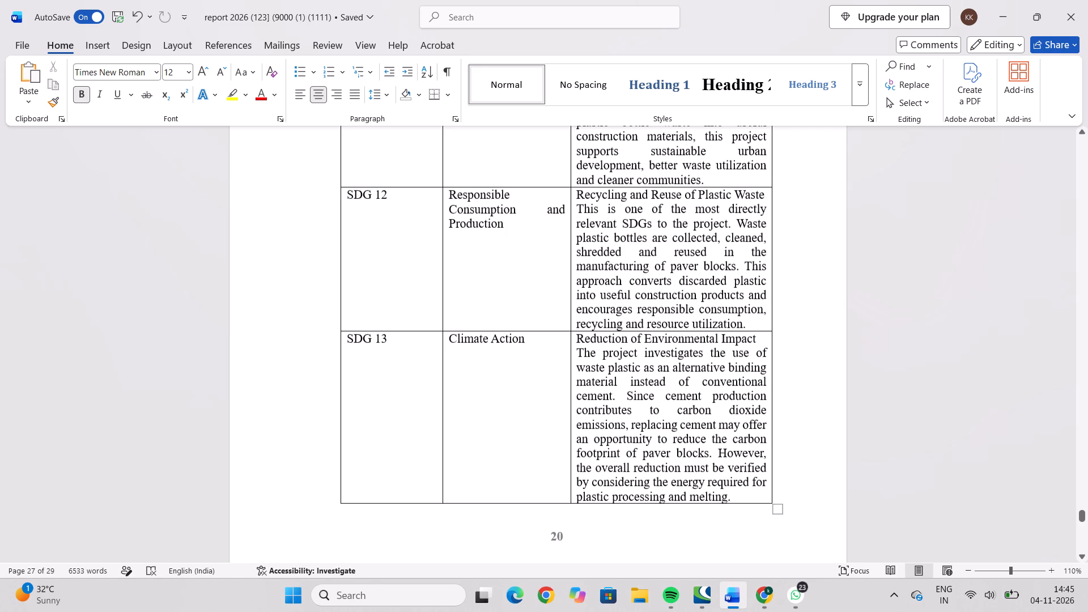
scroll(724, 411, "up", 18)
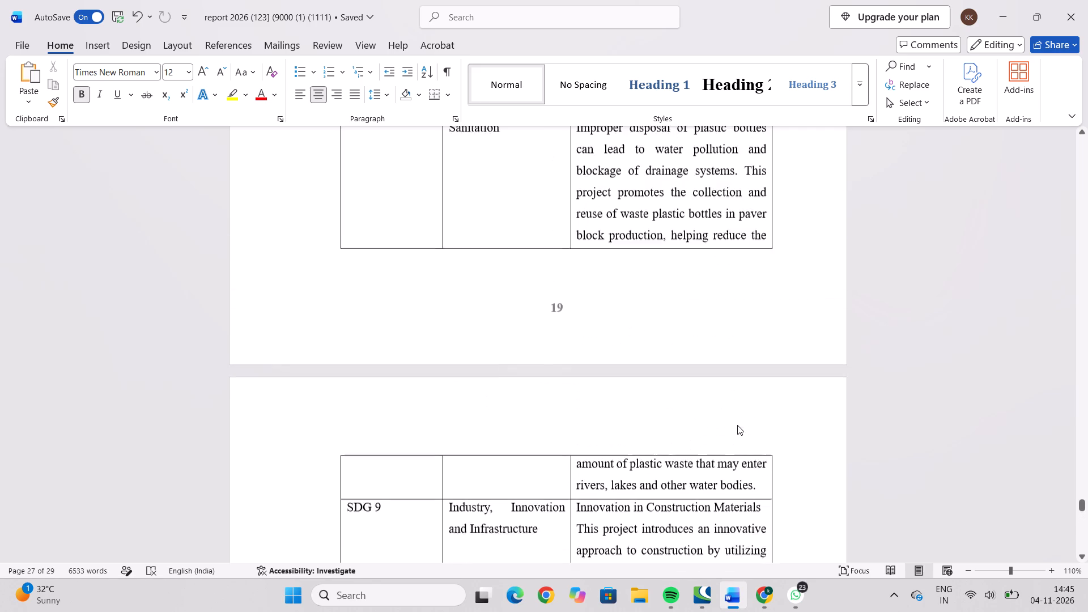
scroll(692, 420, "up", 2)
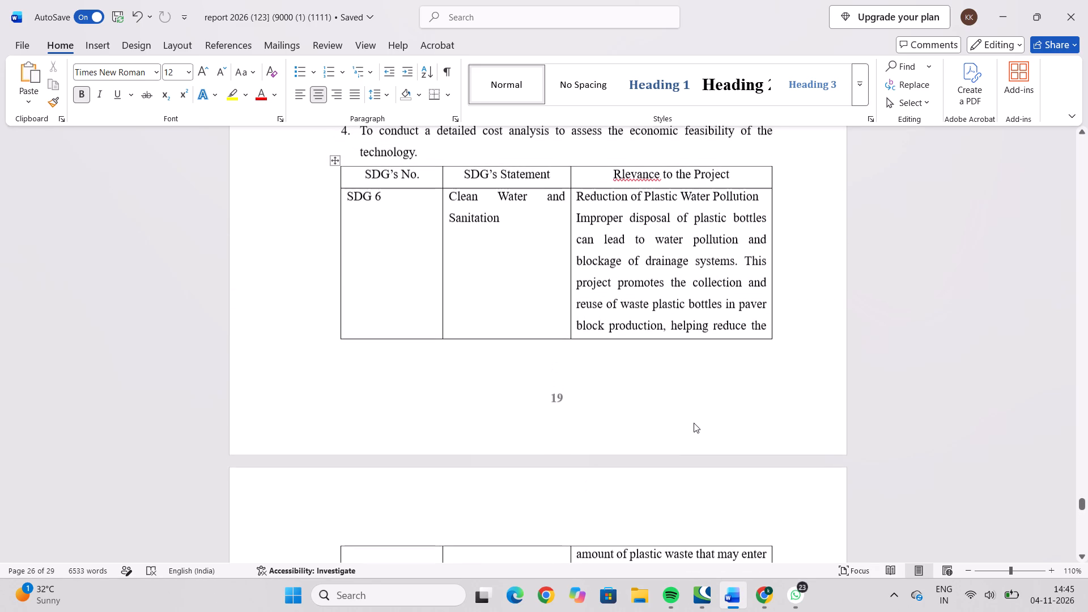
scroll(696, 422, "up", 8)
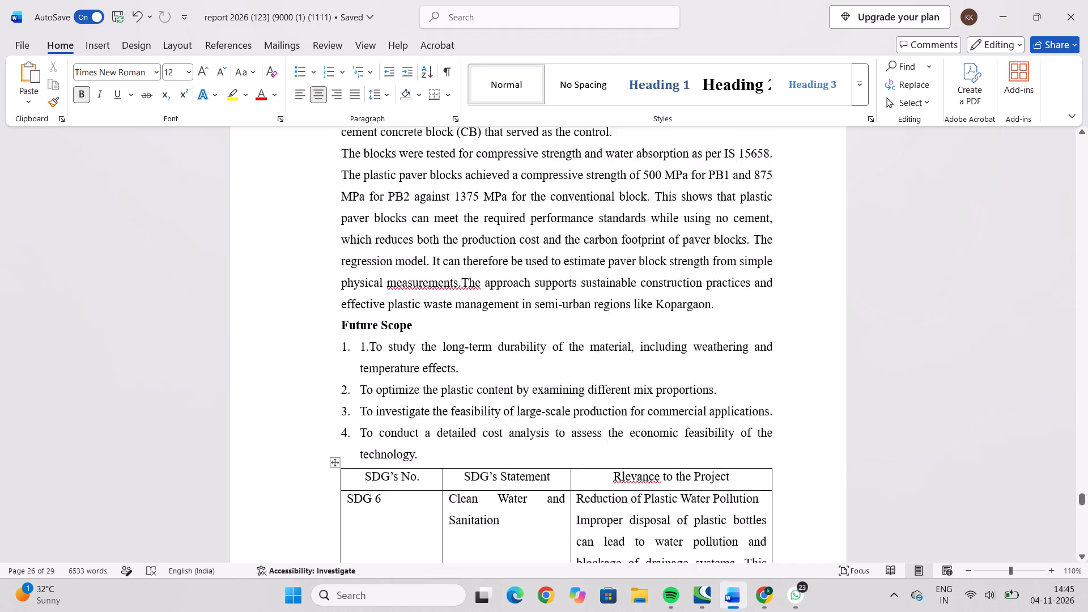
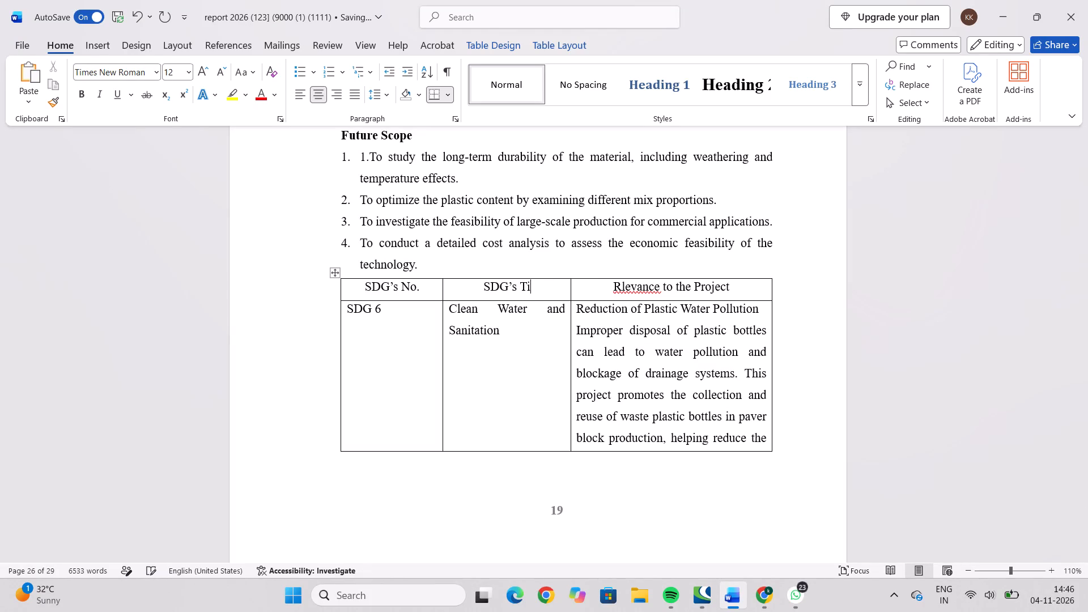
Correct the first two column headers of the SDG table to read "SDG No." and "SDG Title".
type("la")
key("BackSpace")
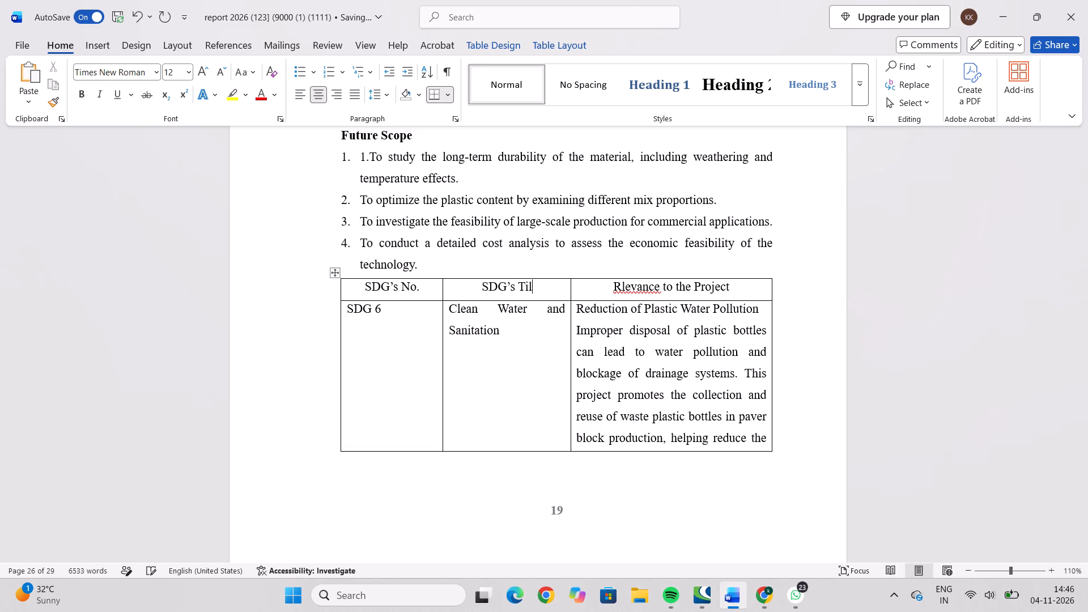
key("BackSpace")
type("tle")
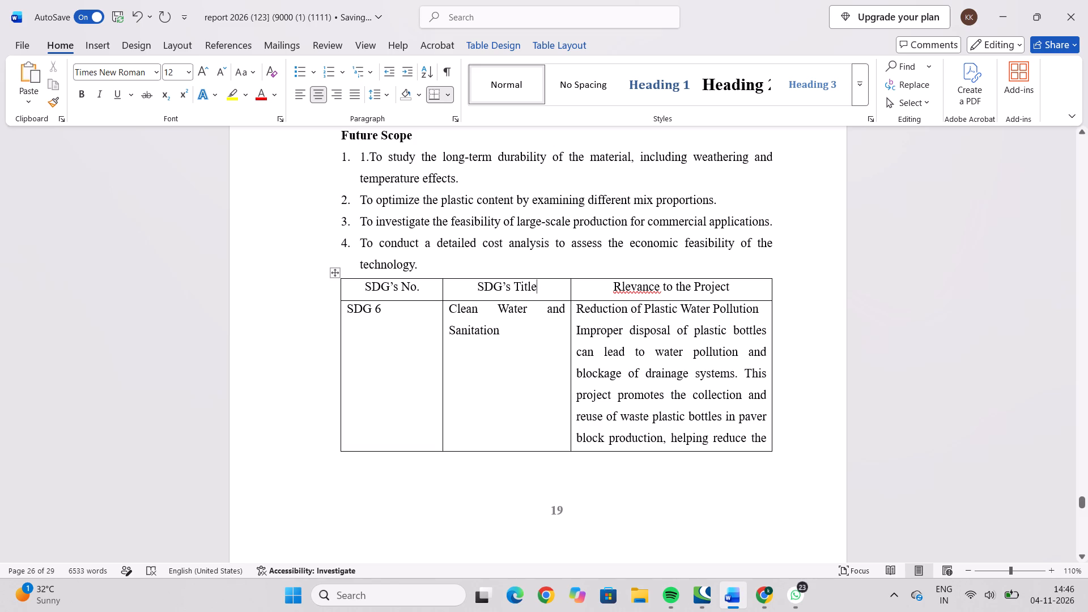
left_click_drag(511, 291, 501, 292)
key("BackSpace")
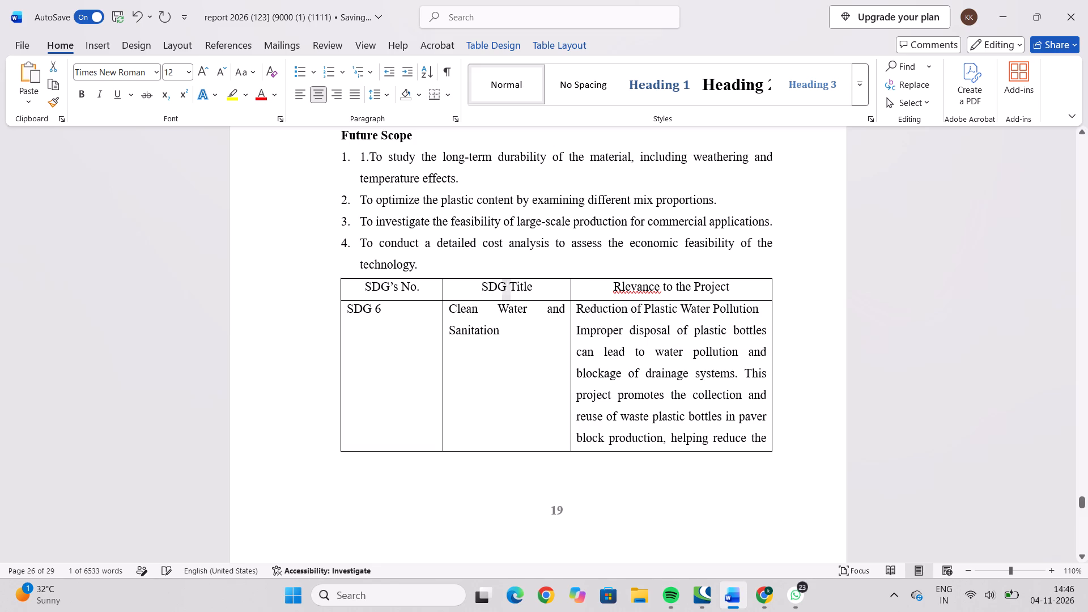
left_click(398, 288)
key("BackSpace")
key("BackSpace")
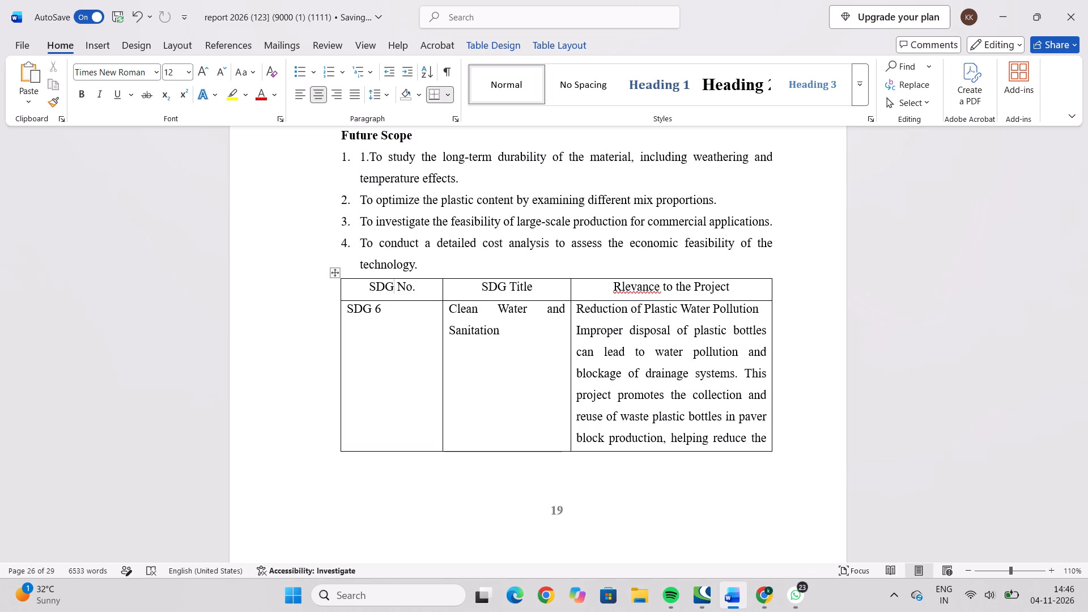
Review the SDG table's rows and page break from the header row through SDG 13 and back.
scroll(605, 315, "down", 2)
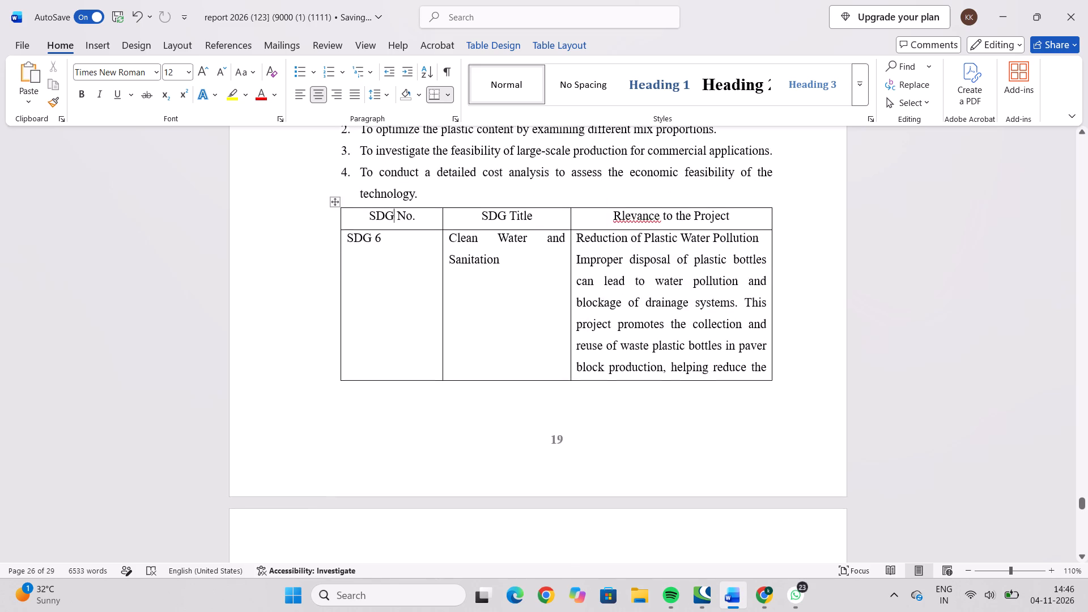
scroll(605, 316, "down", 18)
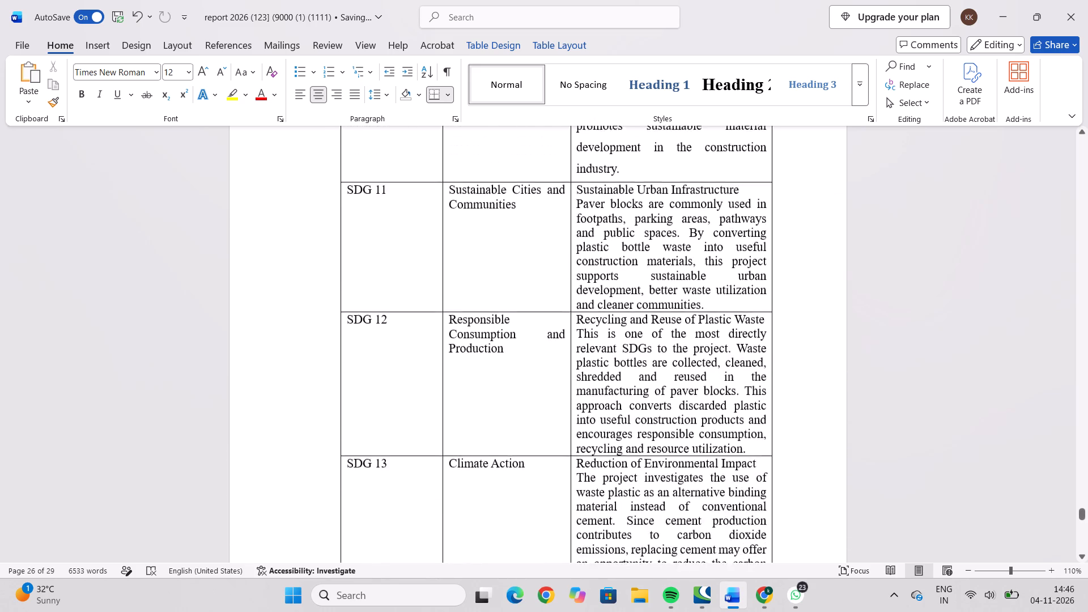
scroll(607, 318, "down", 9)
scroll(607, 318, "up", 6)
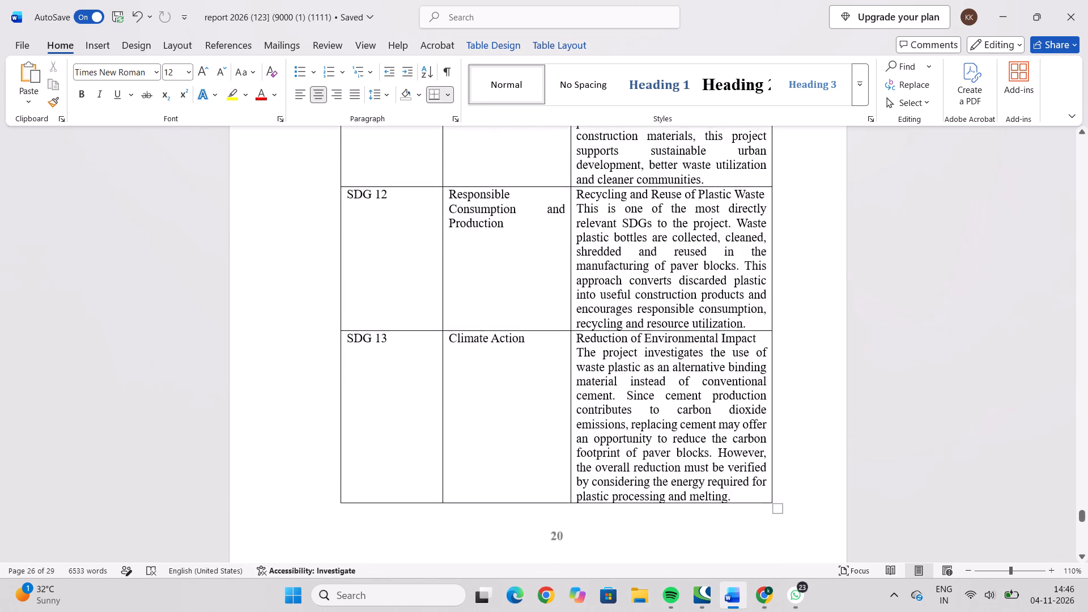
scroll(577, 348, "up", 17)
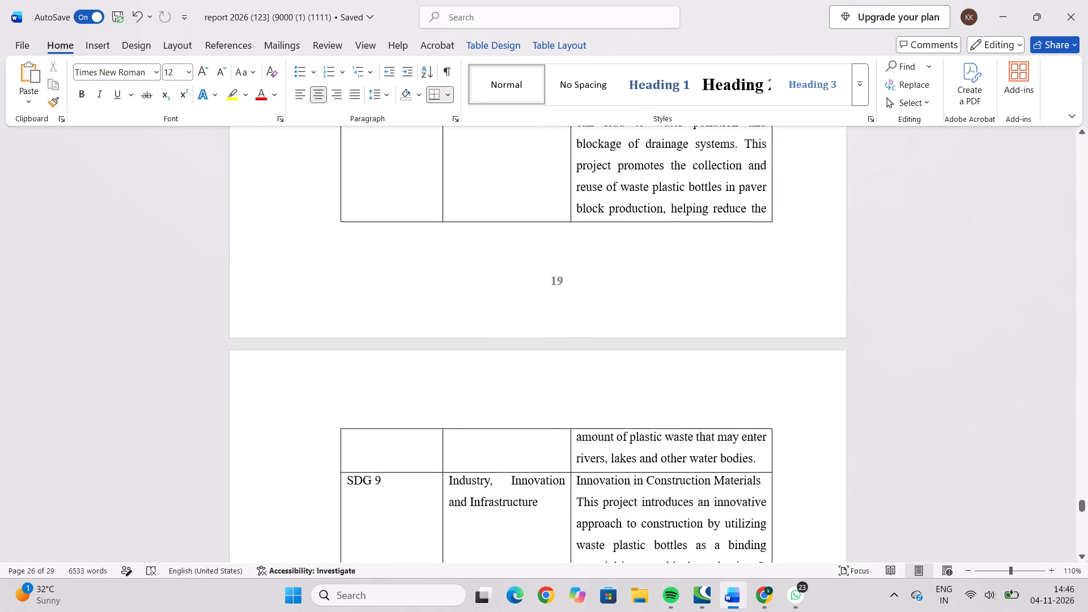
scroll(579, 348, "up", 8)
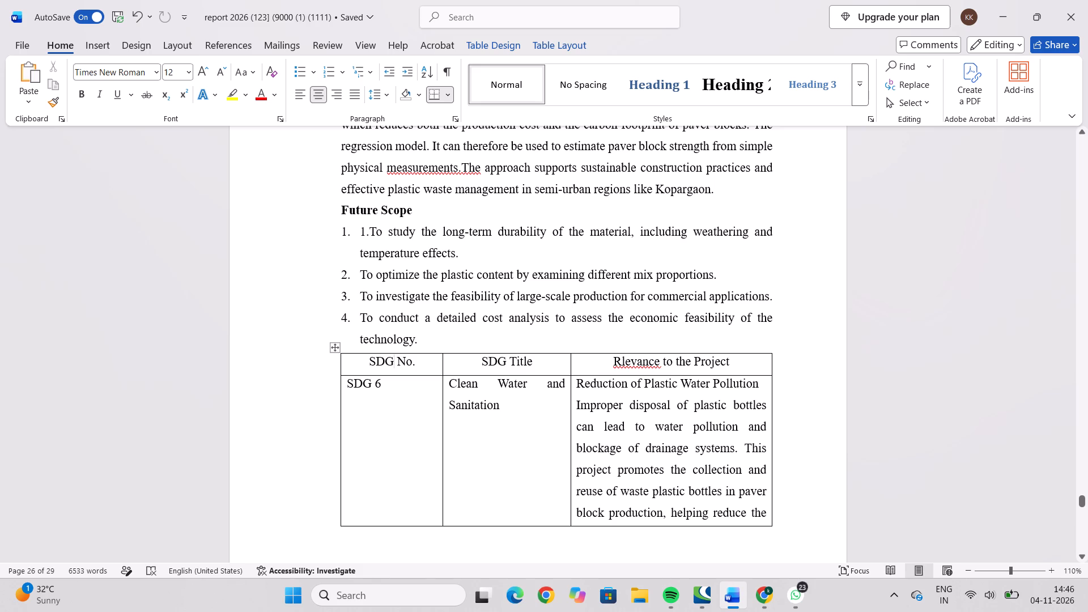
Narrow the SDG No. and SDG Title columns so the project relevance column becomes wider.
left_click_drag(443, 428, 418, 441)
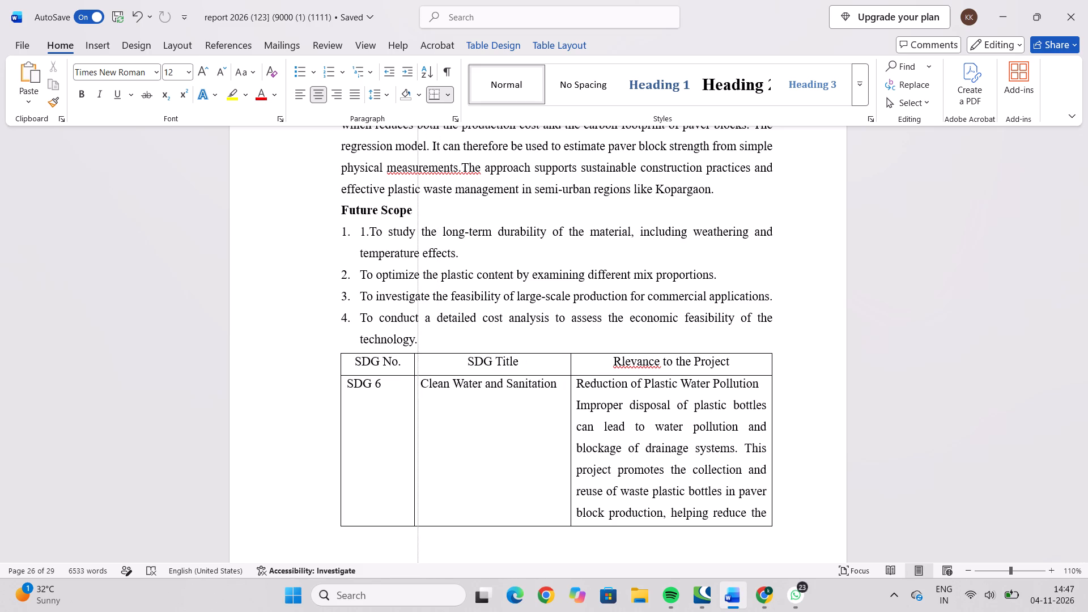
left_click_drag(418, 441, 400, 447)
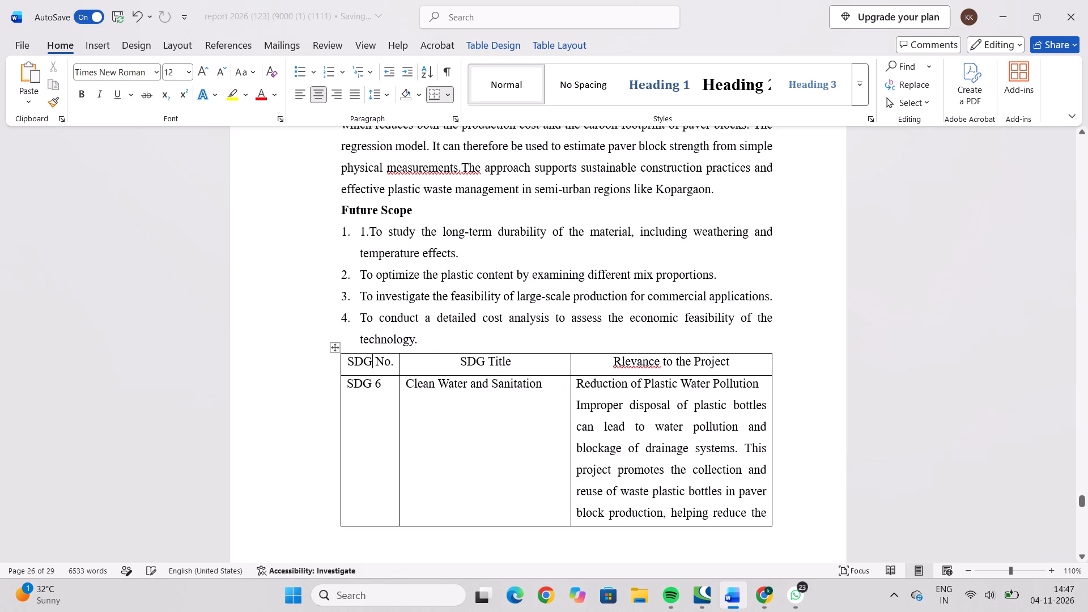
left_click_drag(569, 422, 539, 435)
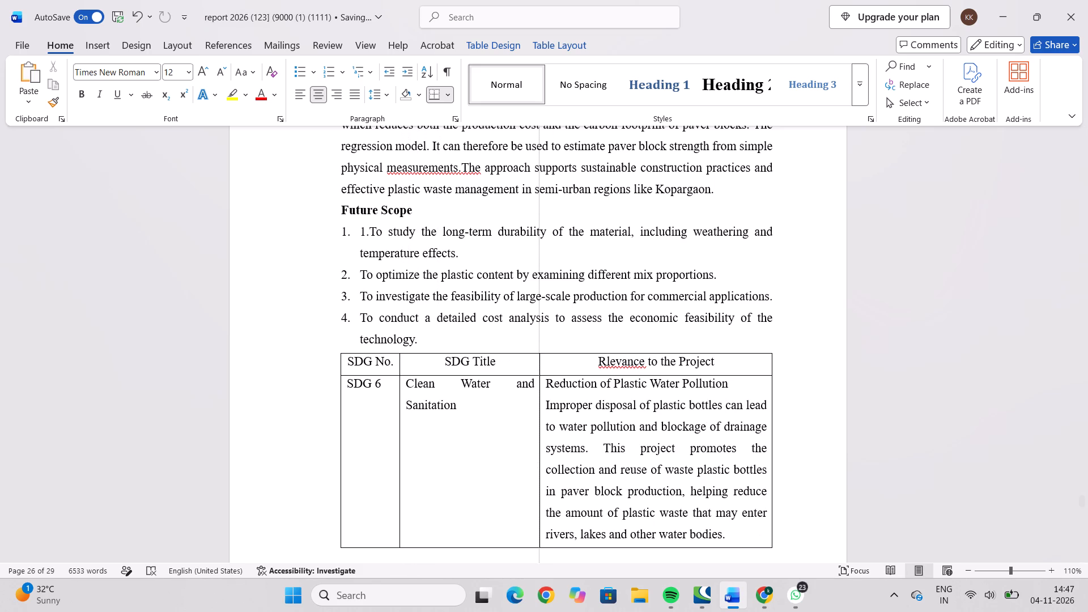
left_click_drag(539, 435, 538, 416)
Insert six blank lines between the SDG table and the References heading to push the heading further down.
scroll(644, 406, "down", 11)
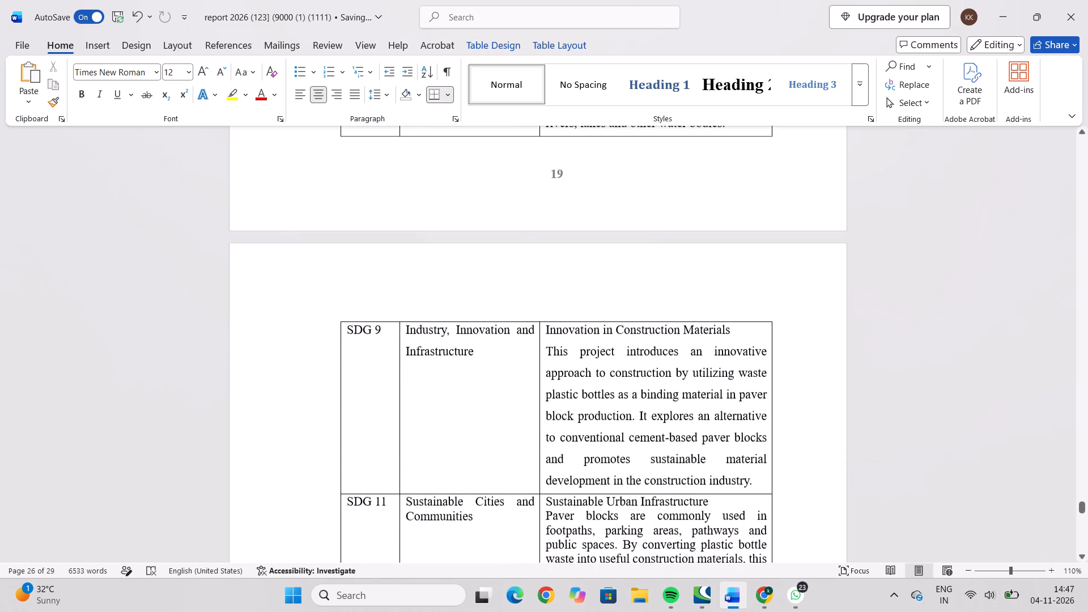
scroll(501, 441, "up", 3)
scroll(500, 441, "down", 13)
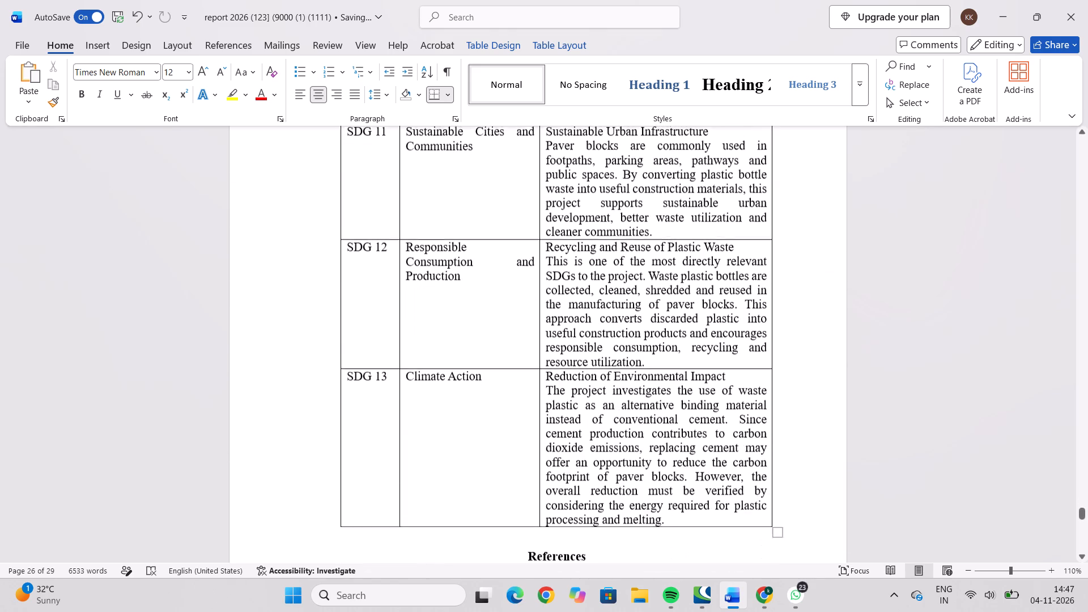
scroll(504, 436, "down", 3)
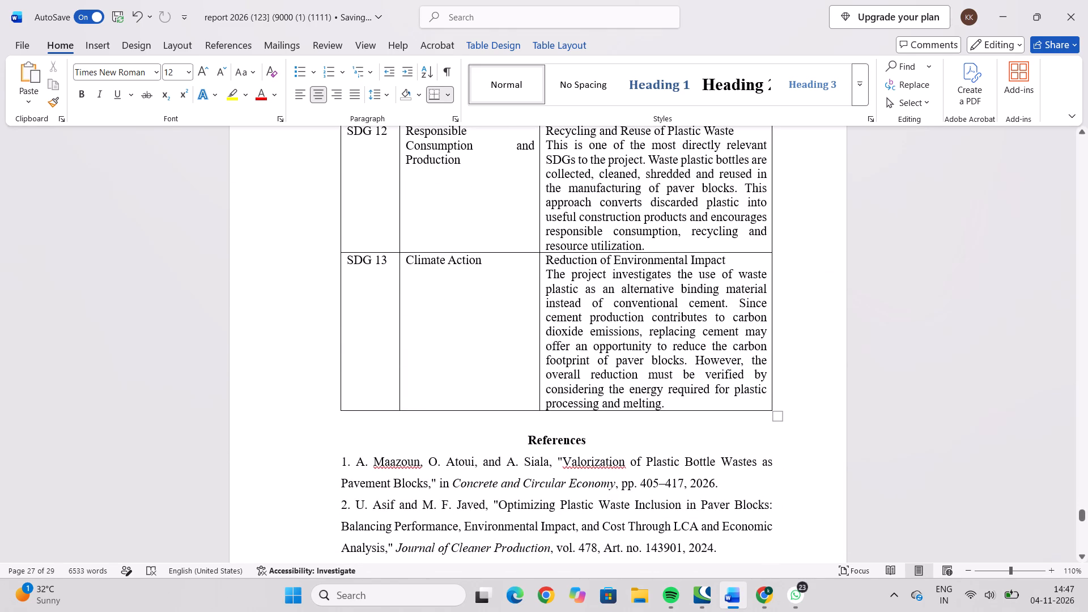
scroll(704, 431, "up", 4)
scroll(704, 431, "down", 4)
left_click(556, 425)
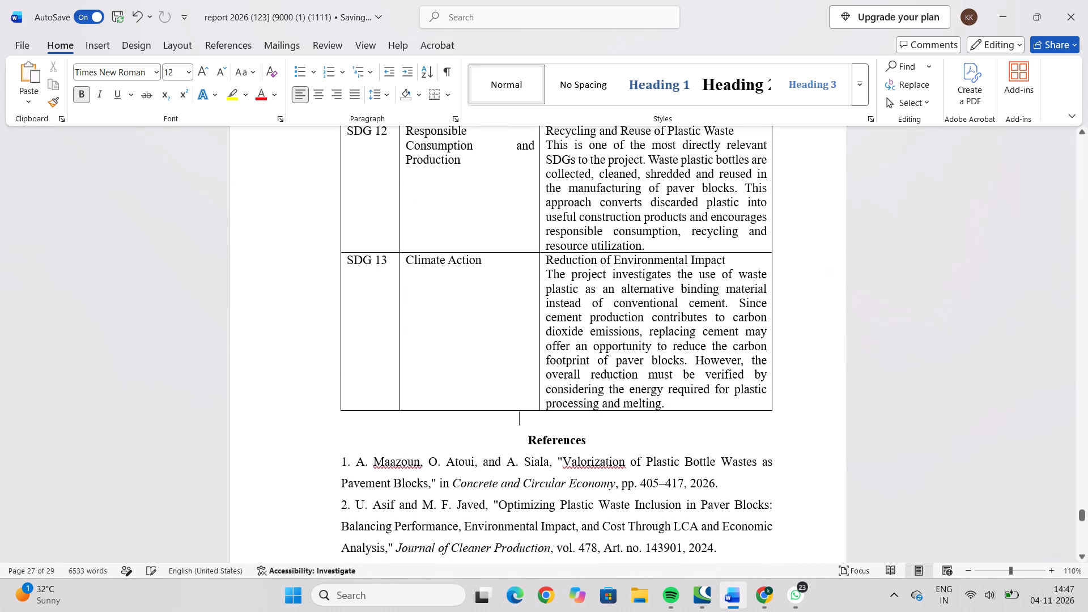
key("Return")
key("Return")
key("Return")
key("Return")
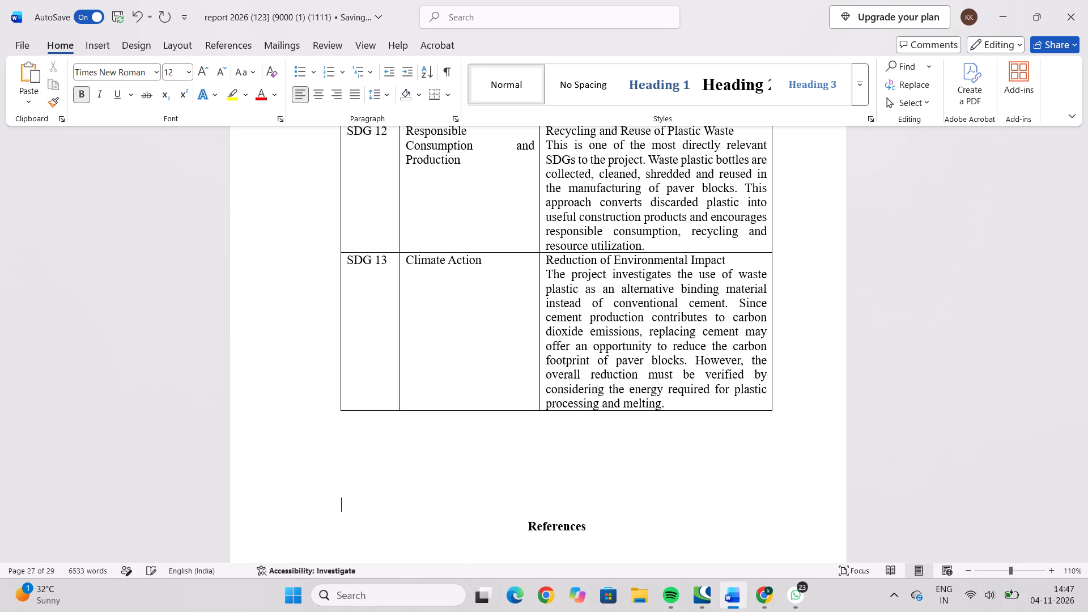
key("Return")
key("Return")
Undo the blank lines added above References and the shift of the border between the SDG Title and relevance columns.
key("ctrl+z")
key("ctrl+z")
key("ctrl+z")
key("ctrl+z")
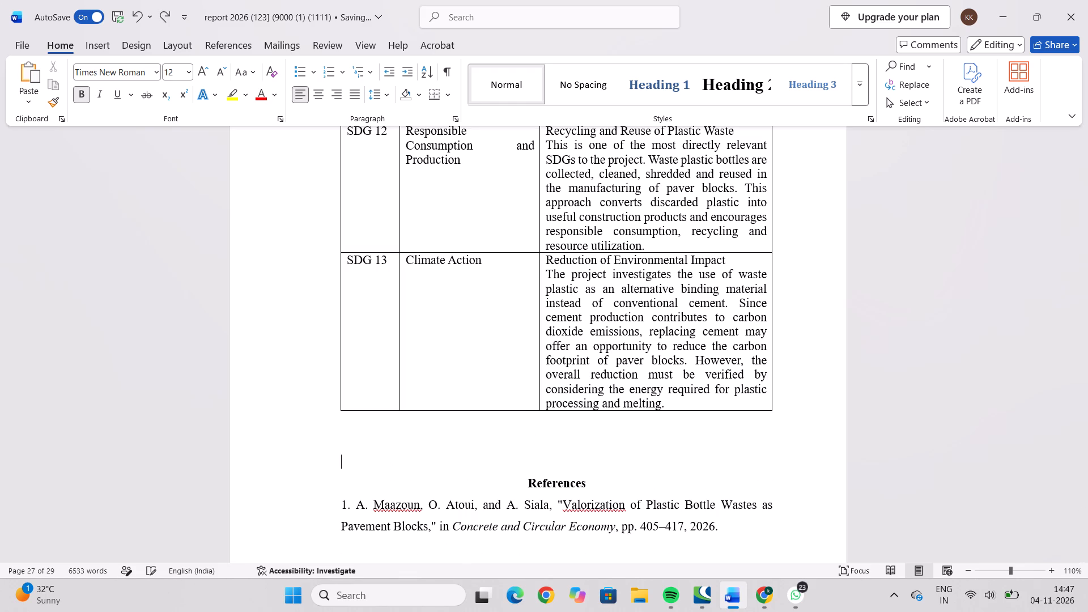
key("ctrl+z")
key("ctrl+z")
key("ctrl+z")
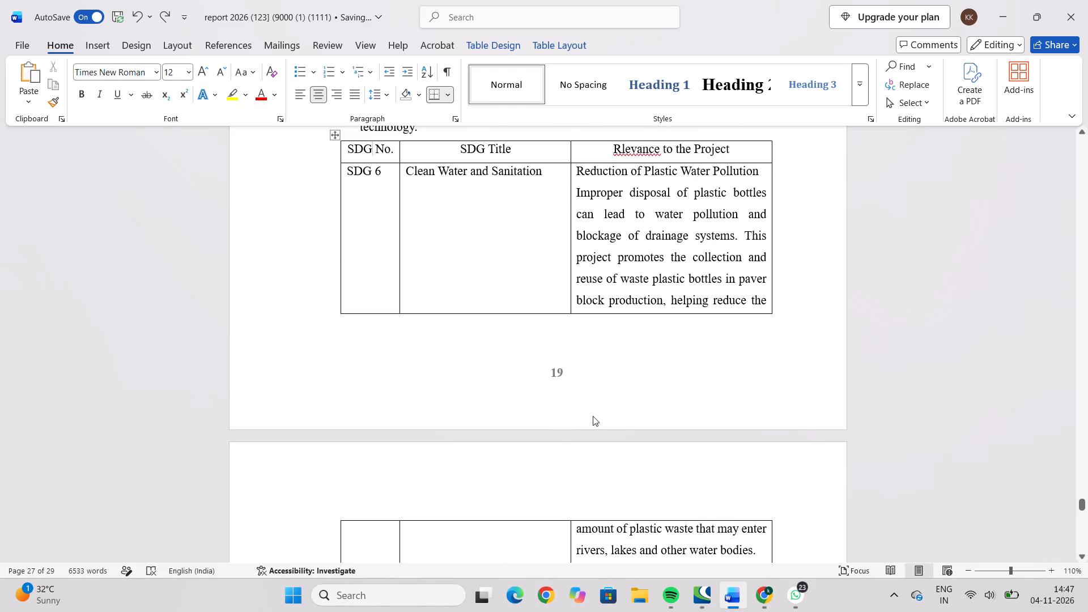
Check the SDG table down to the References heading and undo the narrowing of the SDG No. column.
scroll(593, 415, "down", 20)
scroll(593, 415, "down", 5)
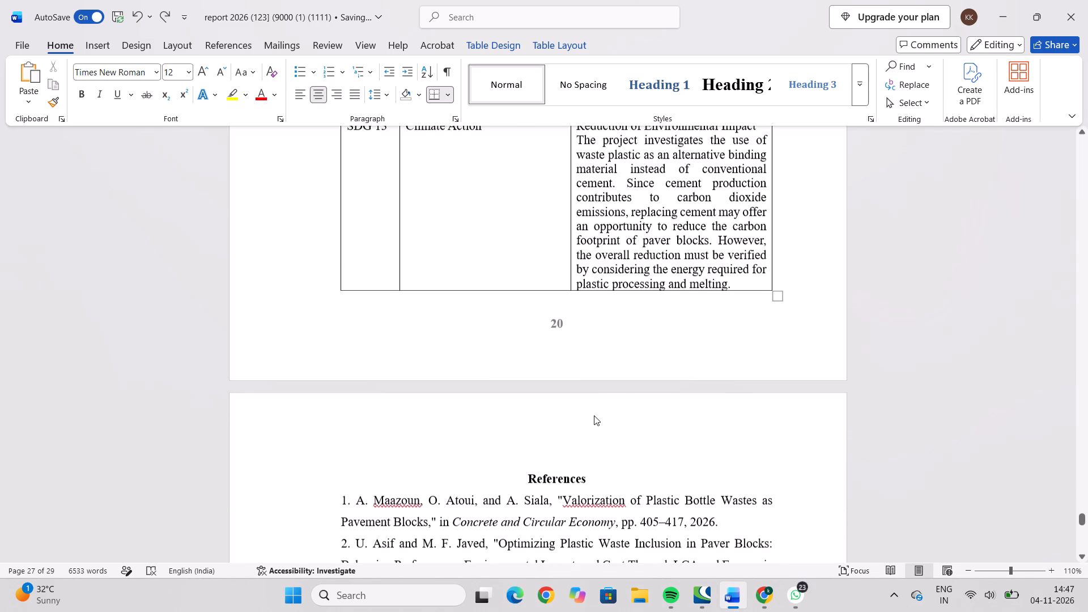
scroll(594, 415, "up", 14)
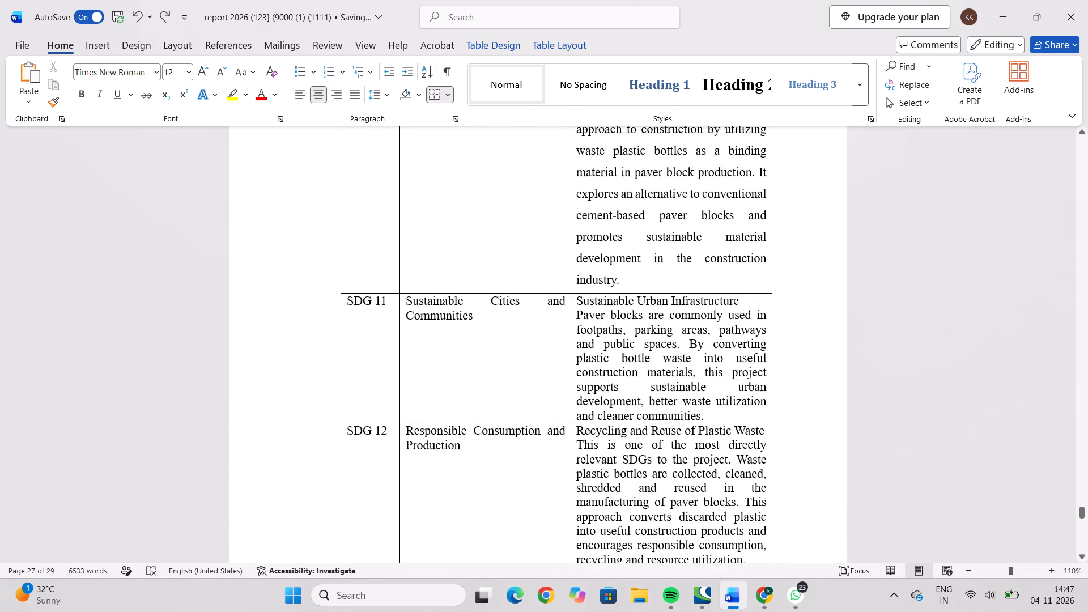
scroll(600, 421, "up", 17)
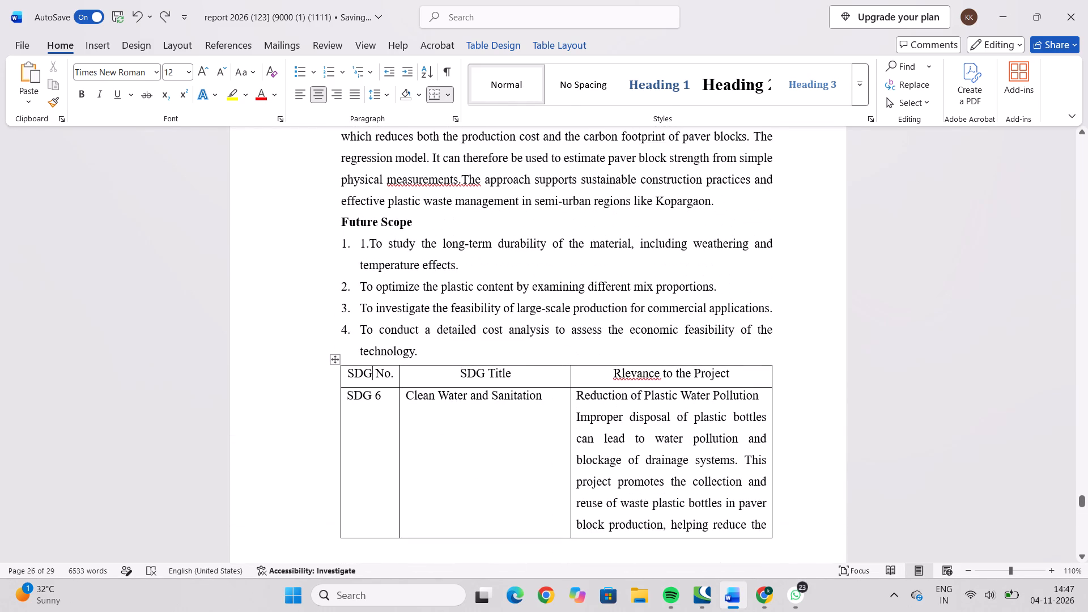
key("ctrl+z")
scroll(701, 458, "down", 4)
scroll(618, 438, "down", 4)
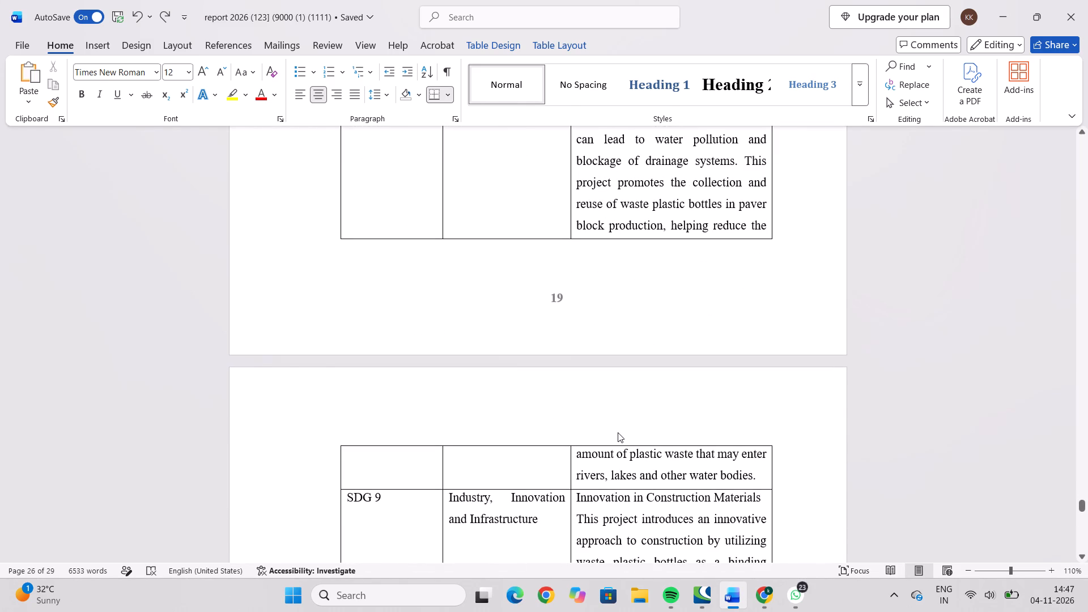
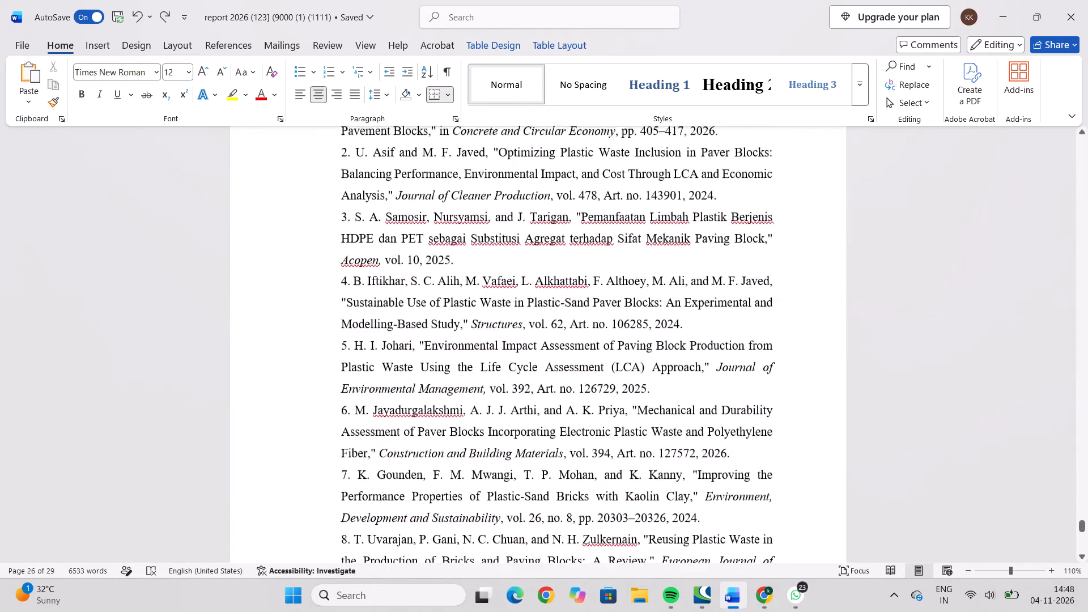
Check the References list and the SDG table pages before it for layout and page placement.
scroll(669, 439, "up", 4)
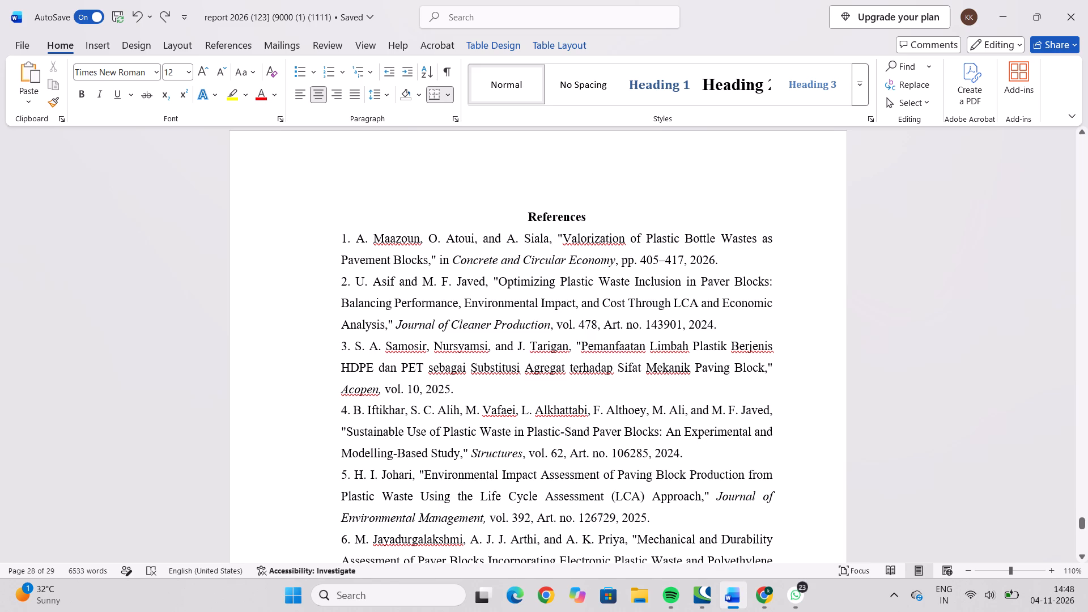
scroll(465, 320, "down", 1)
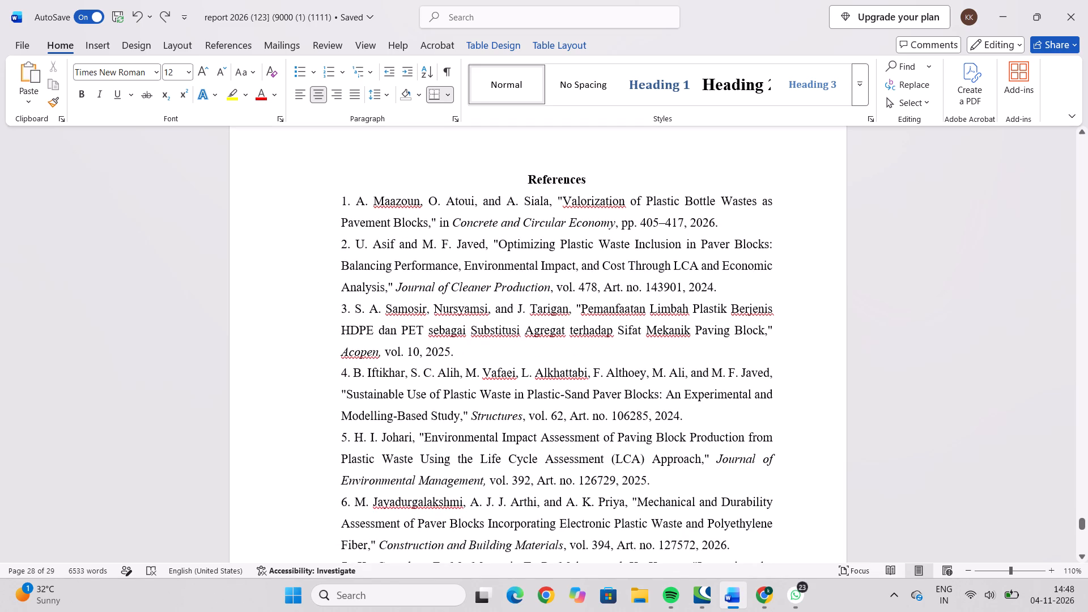
scroll(383, 484, "down", 6)
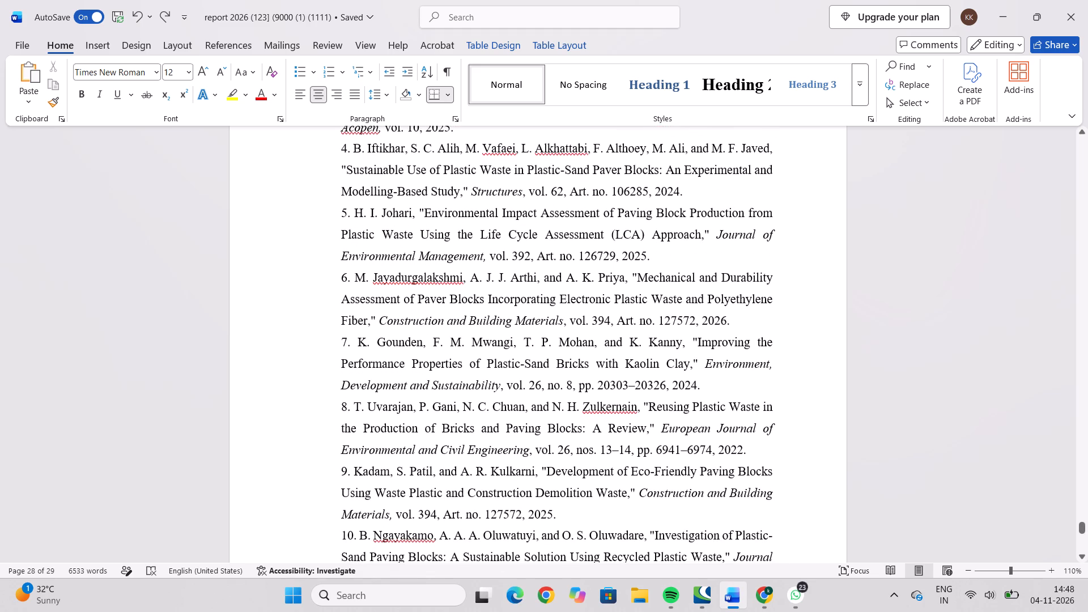
scroll(487, 475, "down", 1)
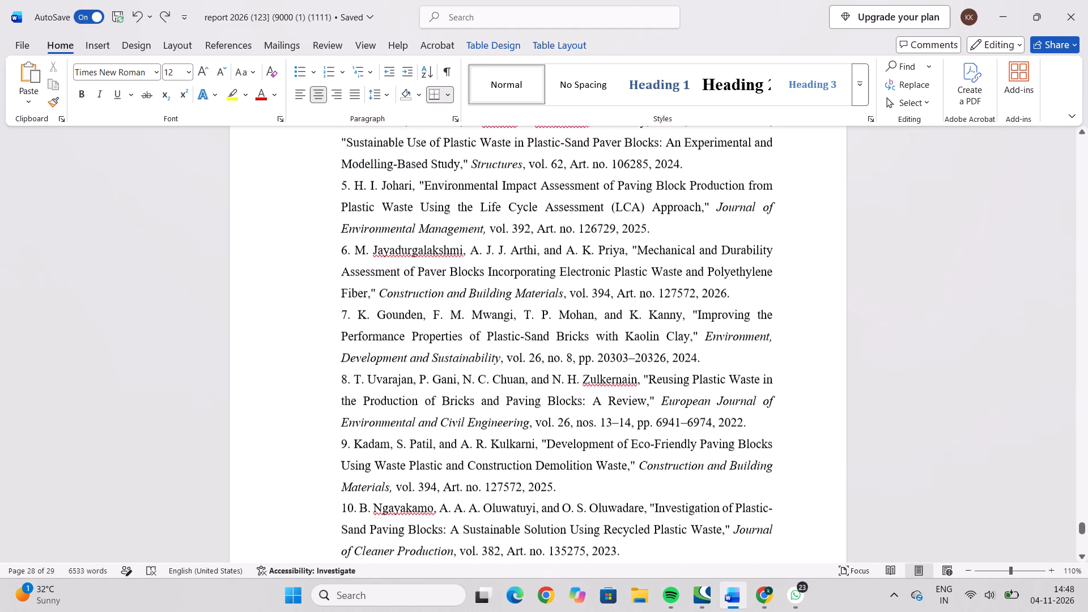
scroll(487, 475, "down", 1)
scroll(443, 464, "up", 5)
scroll(377, 461, "up", 15)
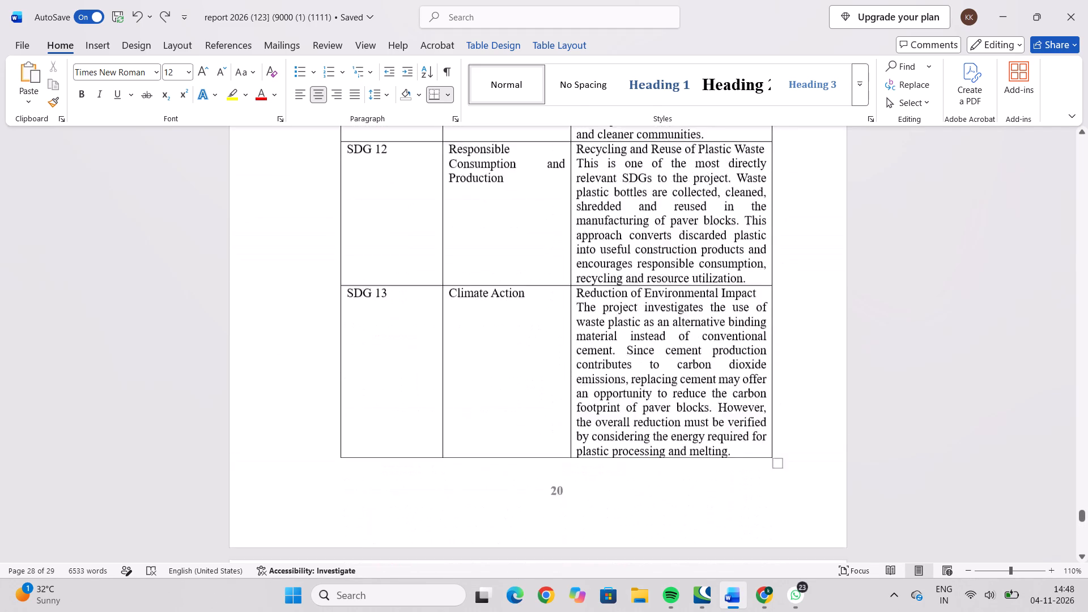
scroll(375, 460, "up", 12)
scroll(406, 425, "up", 1)
Review the literature review paragraphs between entries [14] and [3] for text and punctuation errors.
middle_click(406, 425)
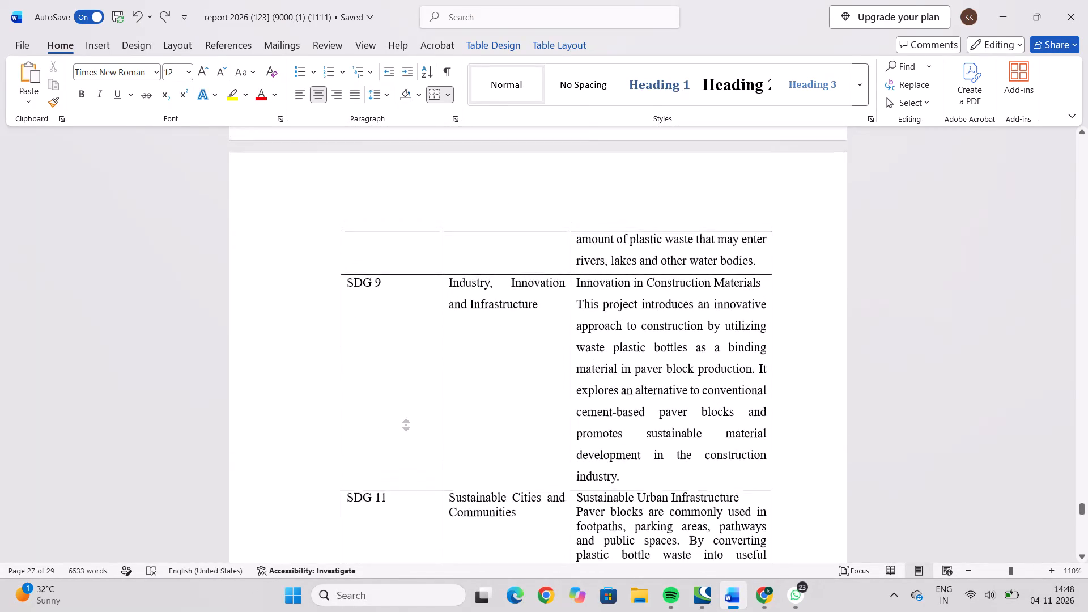
middle_click(413, 306)
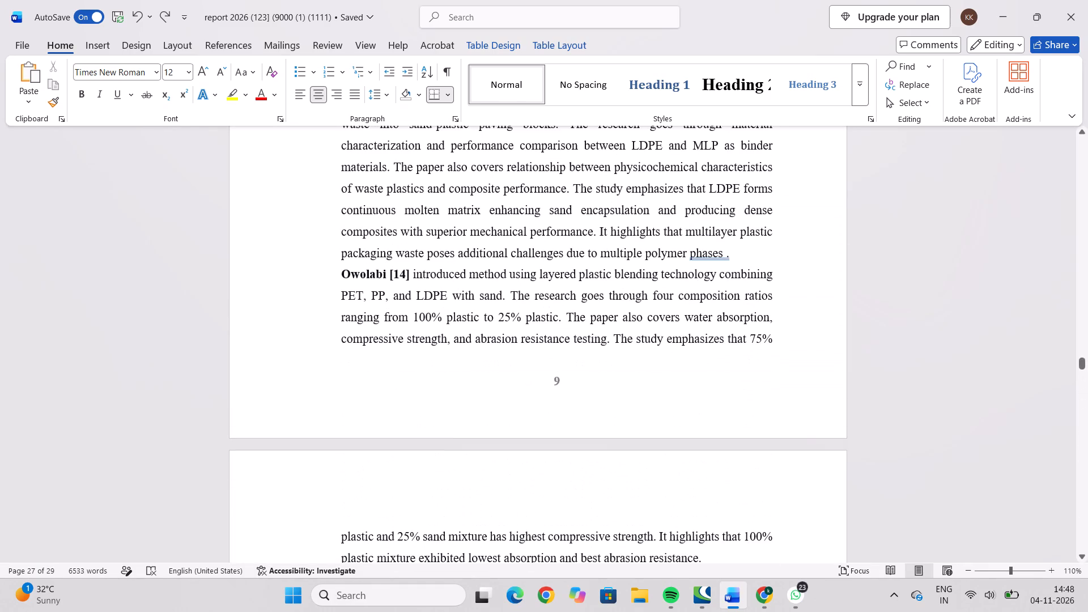
scroll(414, 282, "up", 16)
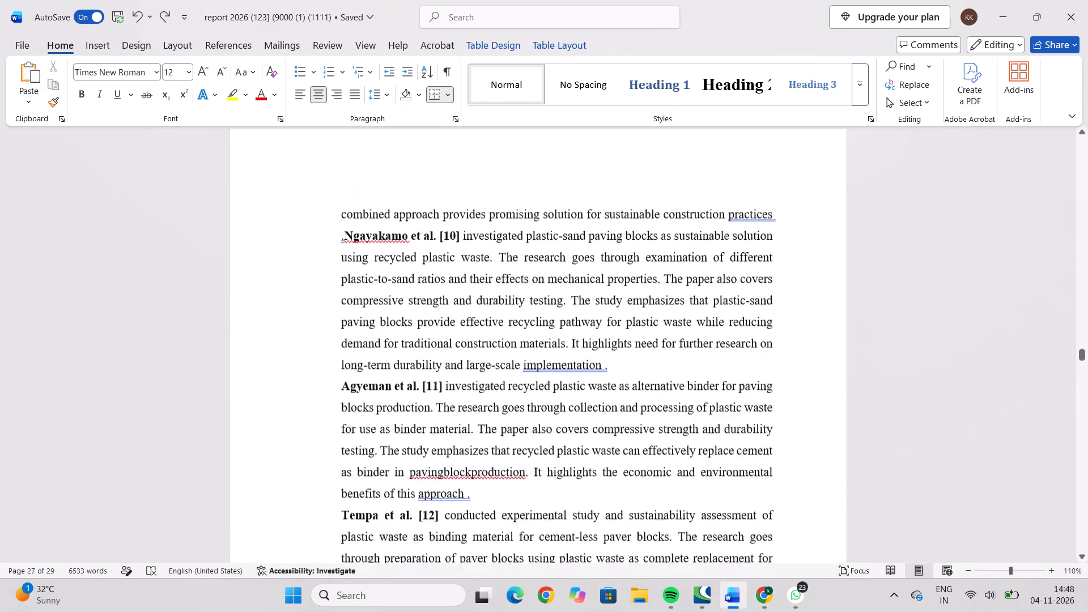
scroll(413, 283, "up", 19)
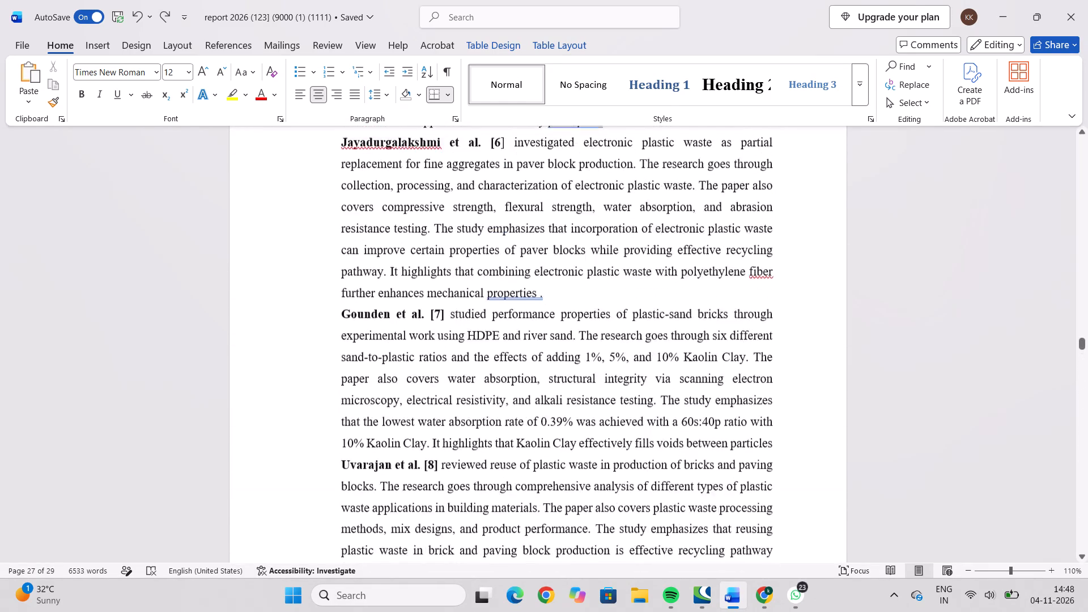
scroll(409, 290, "up", 18)
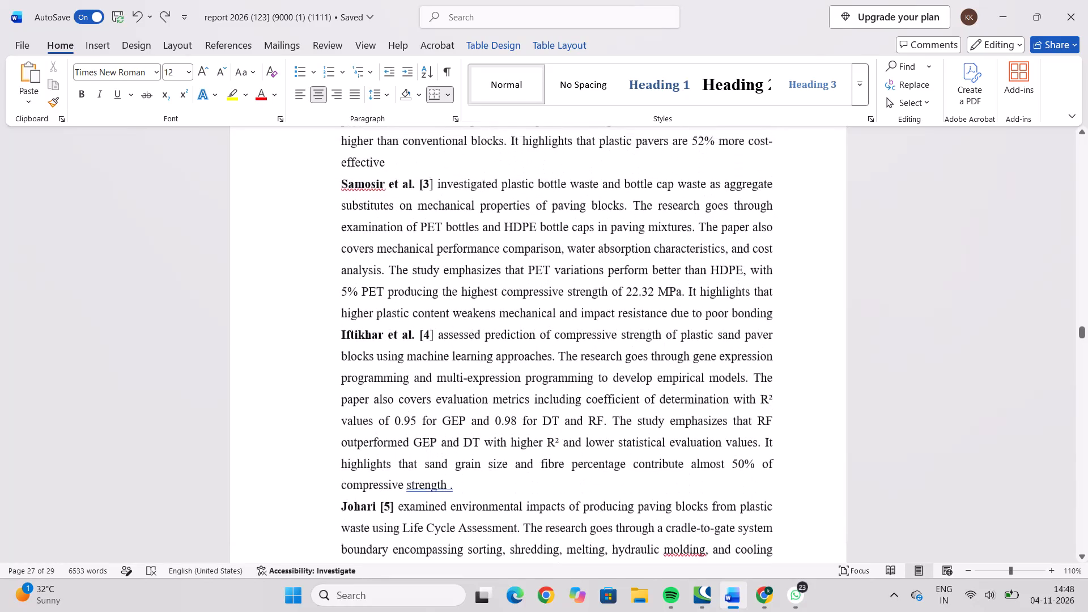
scroll(409, 290, "up", 4)
scroll(409, 290, "down", 3)
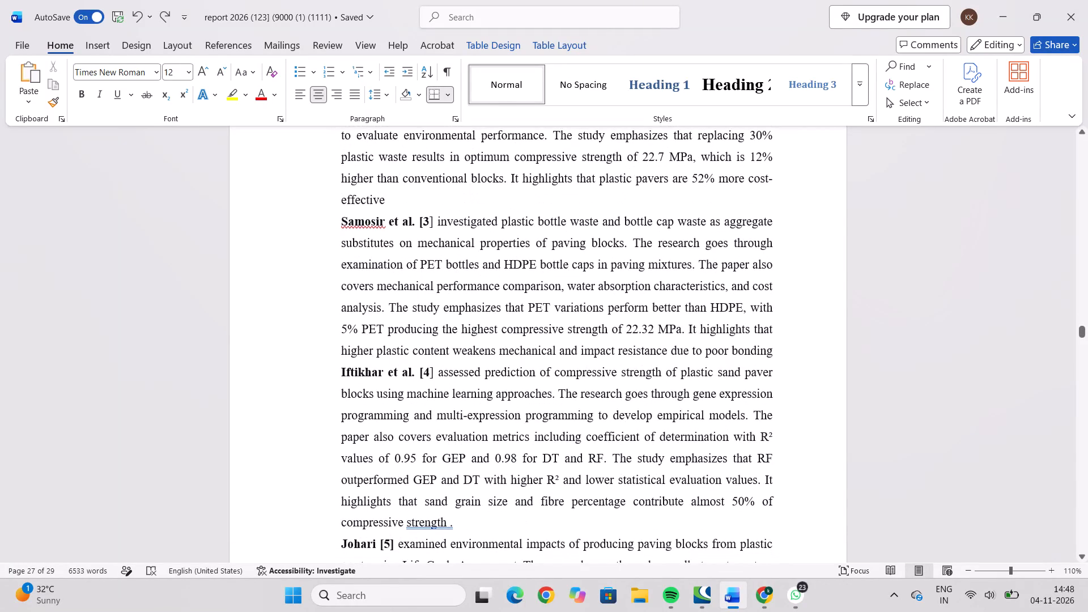
scroll(409, 294, "down", 4)
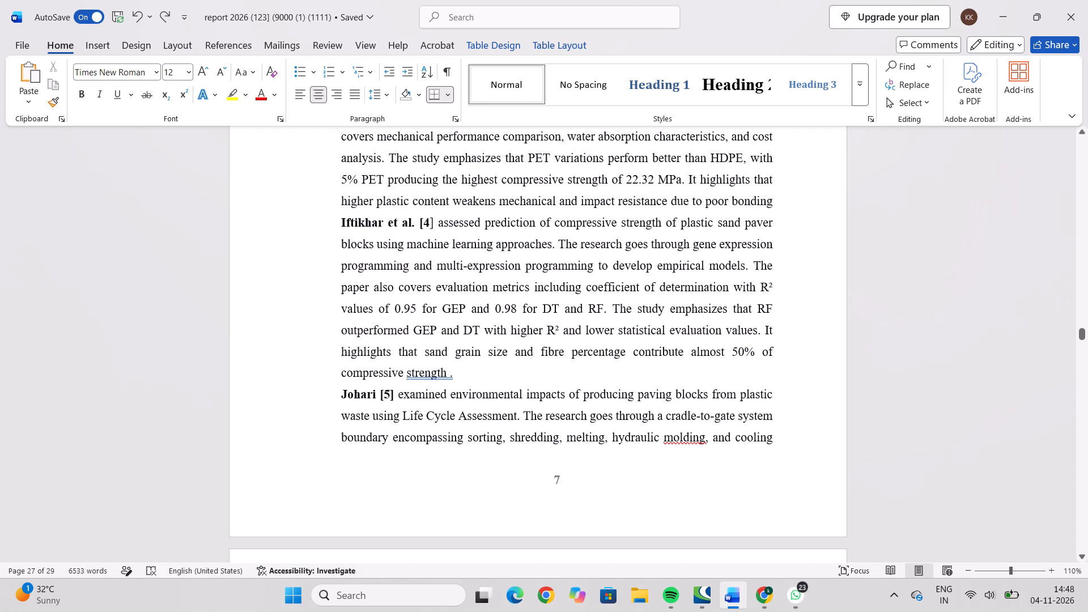
scroll(409, 294, "down", 20)
scroll(409, 294, "down", 2)
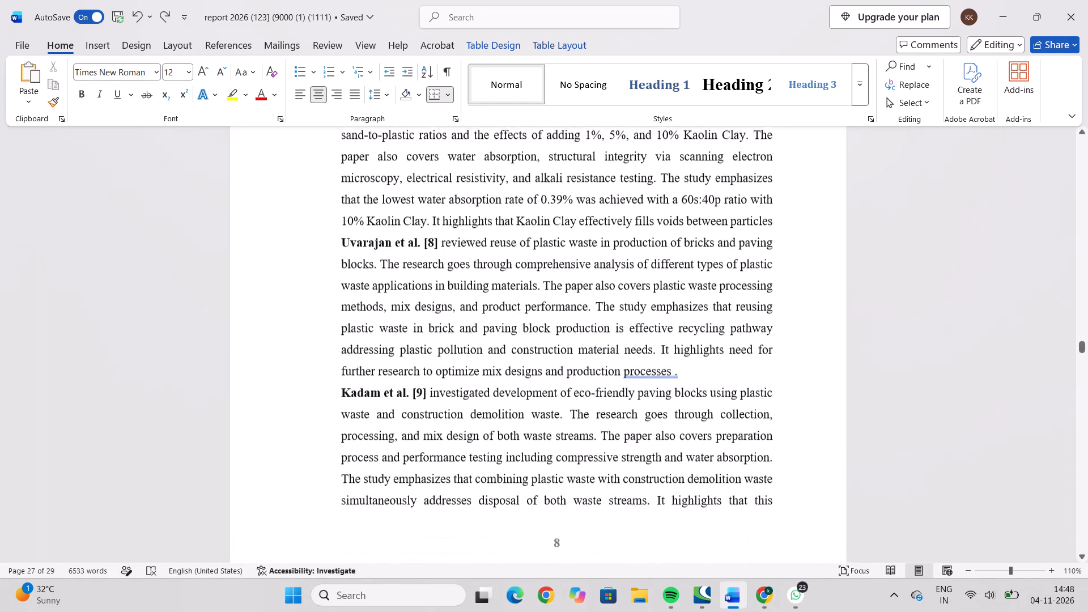
scroll(409, 294, "down", 2)
Read back through the literature review from entry [9] to entry [1] at the top of page 7.
scroll(409, 294, "up", 1)
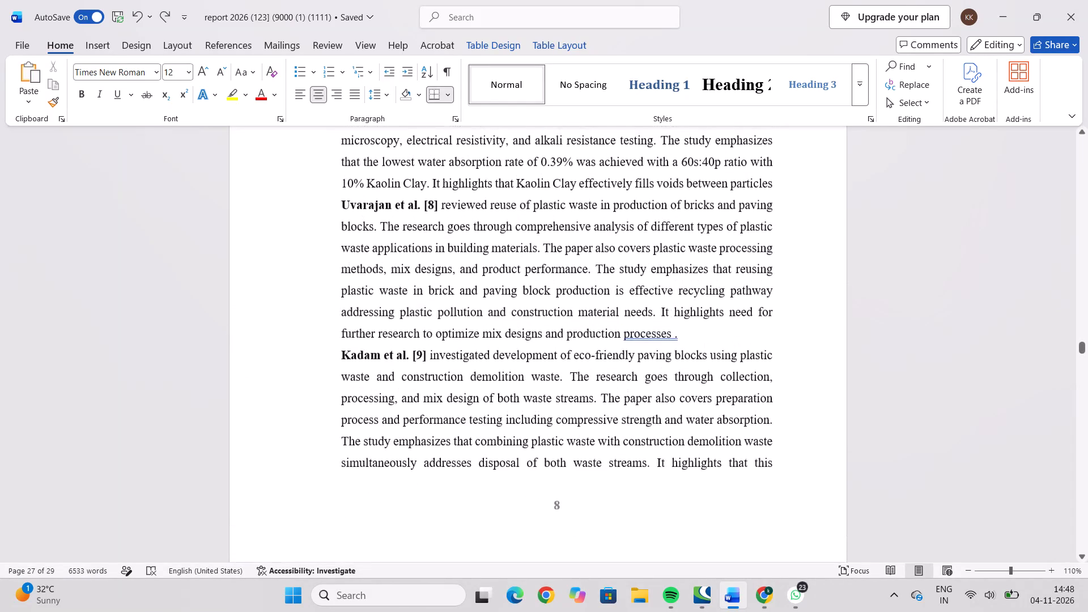
scroll(409, 294, "up", 15)
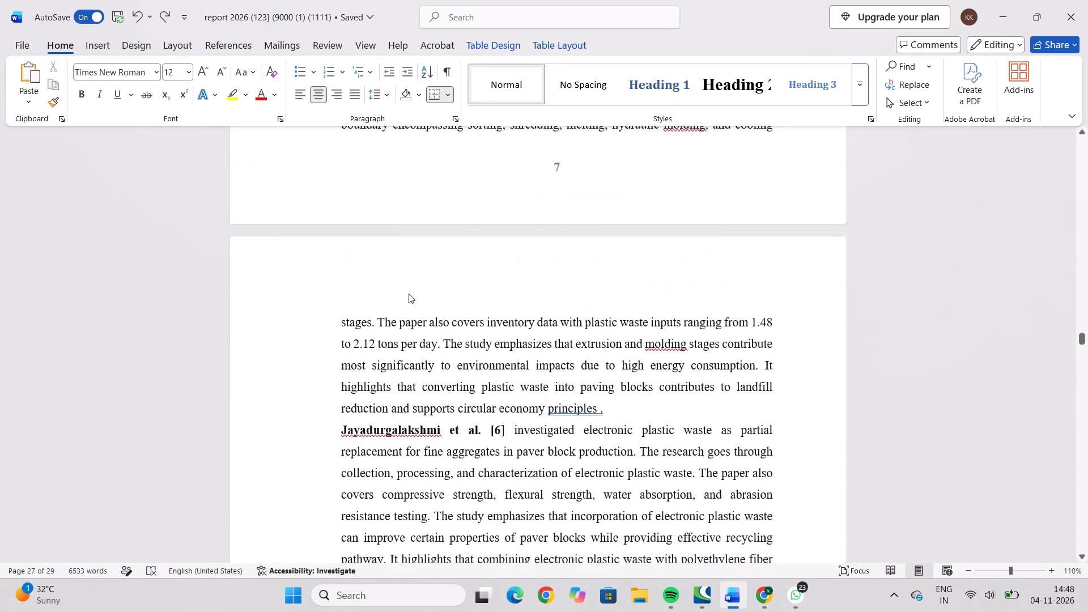
scroll(409, 294, "up", 8)
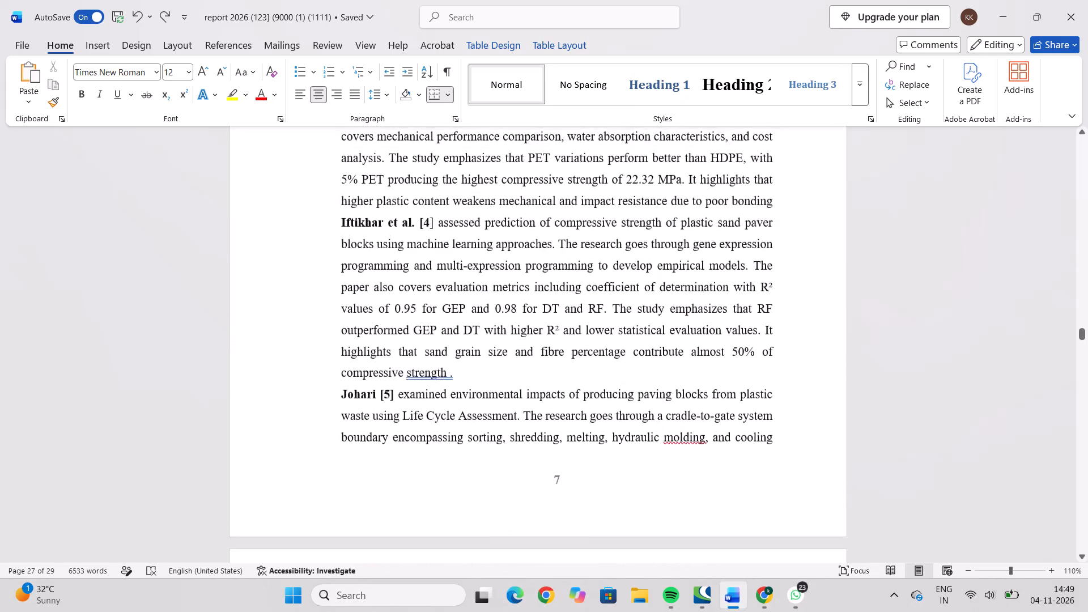
scroll(407, 295, "up", 11)
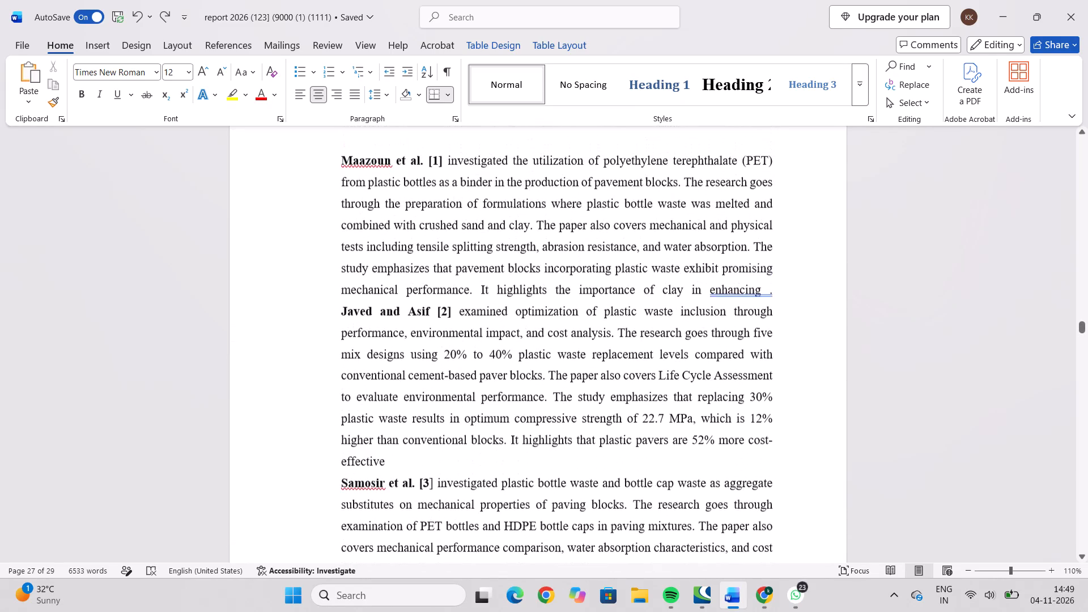
scroll(407, 295, "up", 5)
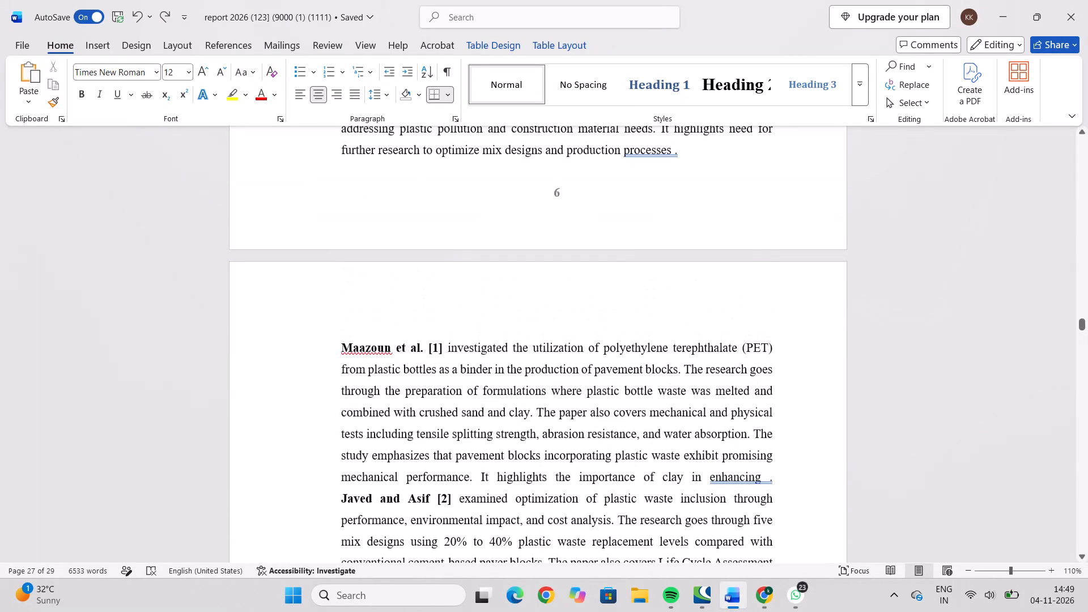
scroll(387, 350, "up", 1)
Proofread the literature review entries from [1] through [9] on pages 7 and 8.
scroll(387, 350, "down", 4)
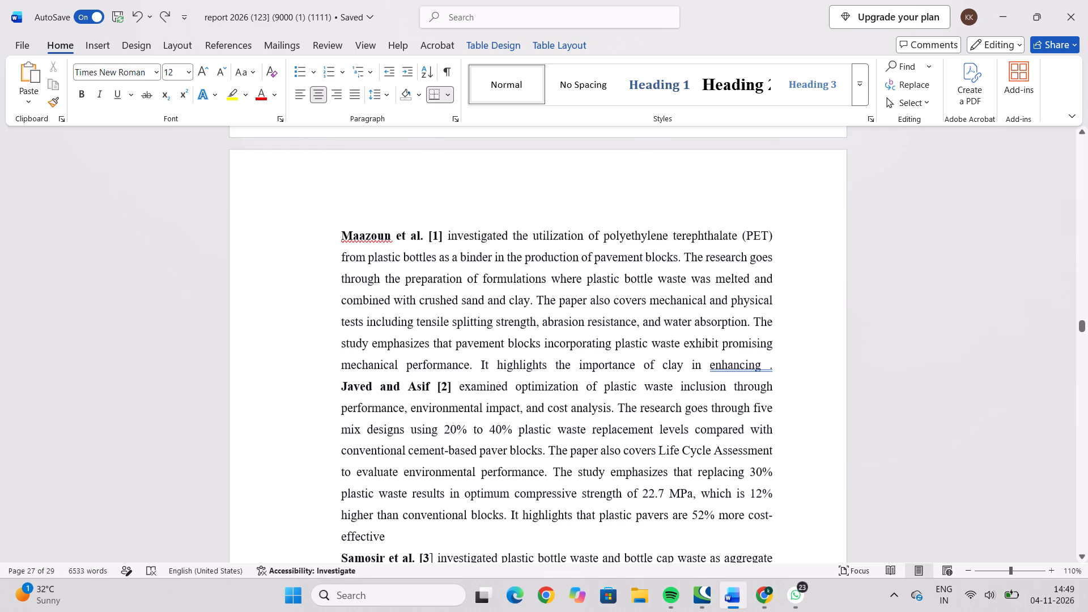
scroll(406, 401, "down", 6)
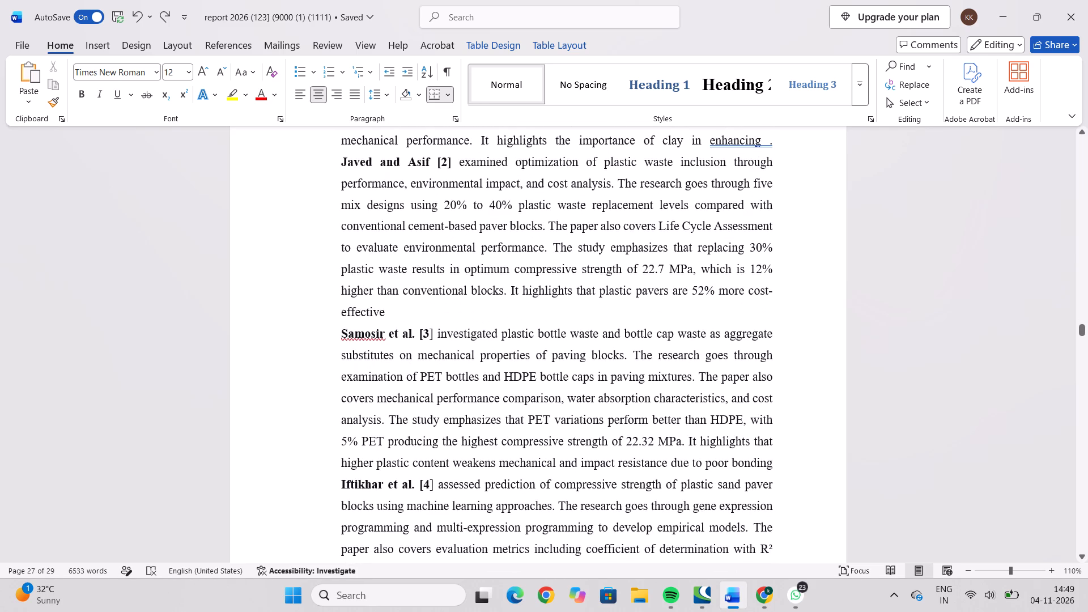
scroll(404, 414, "down", 3)
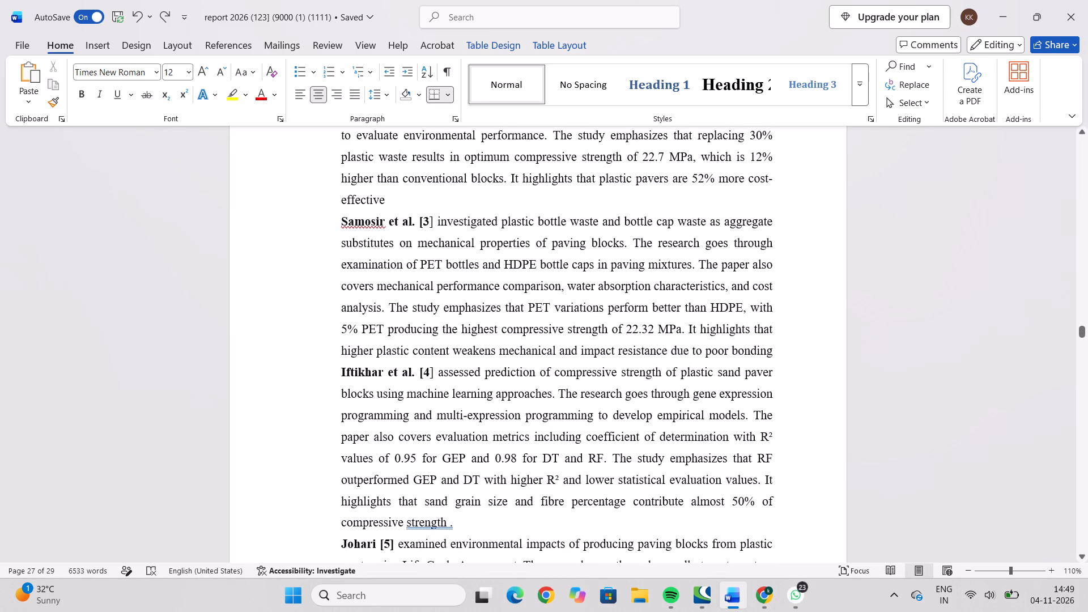
scroll(401, 378, "down", 5)
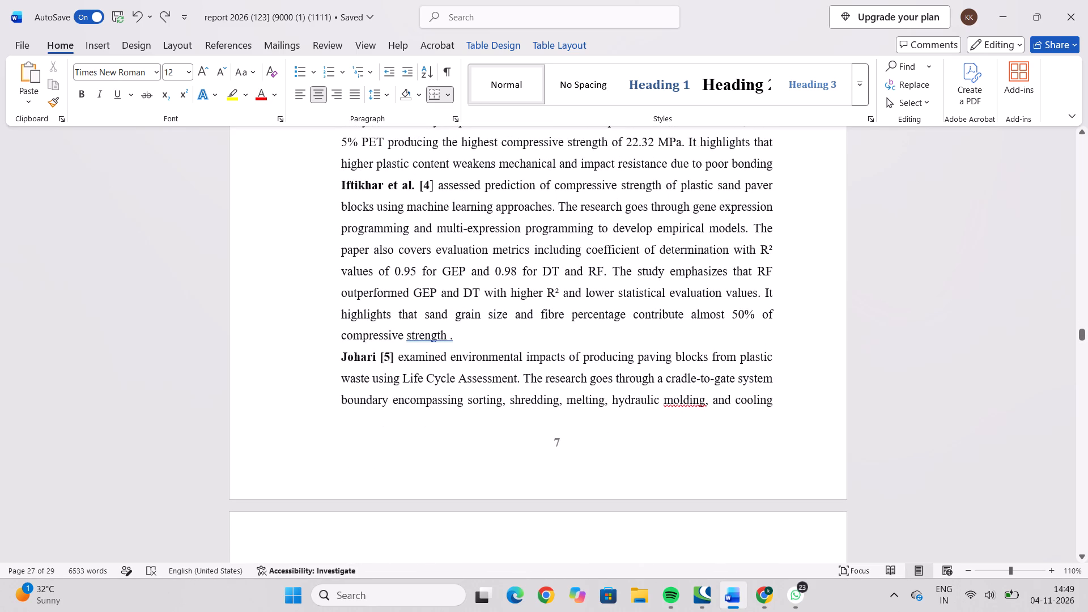
scroll(397, 377, "up", 10)
scroll(397, 377, "down", 6)
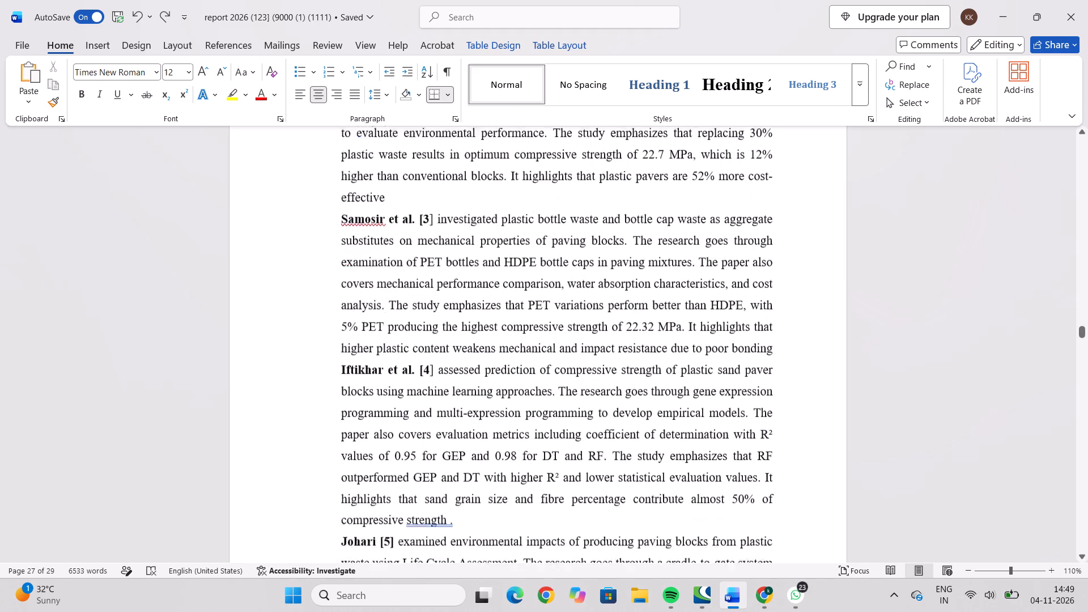
scroll(397, 377, "down", 7)
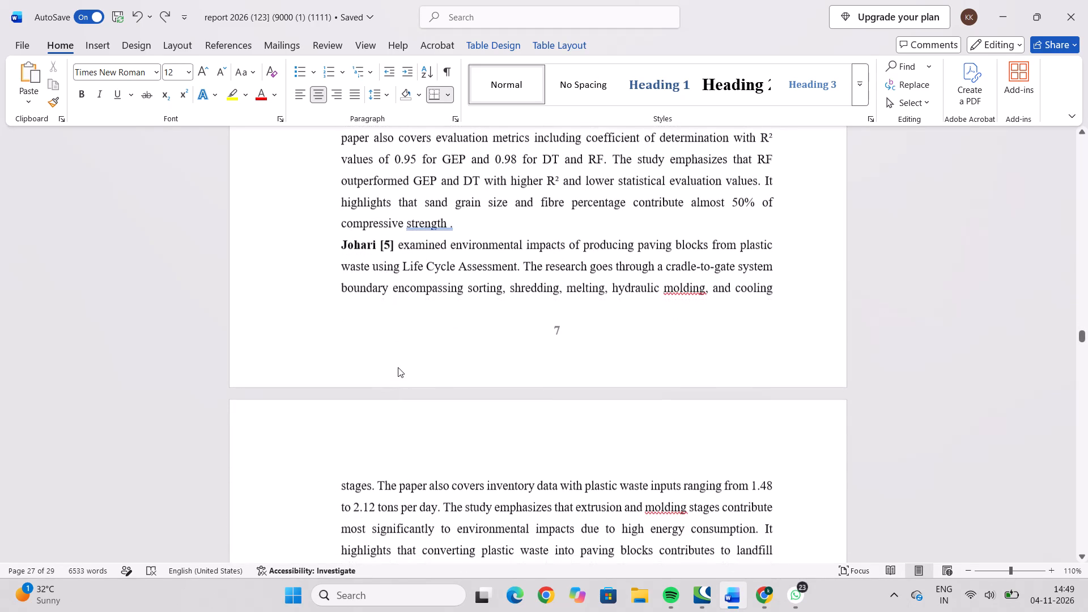
scroll(398, 367, "down", 6)
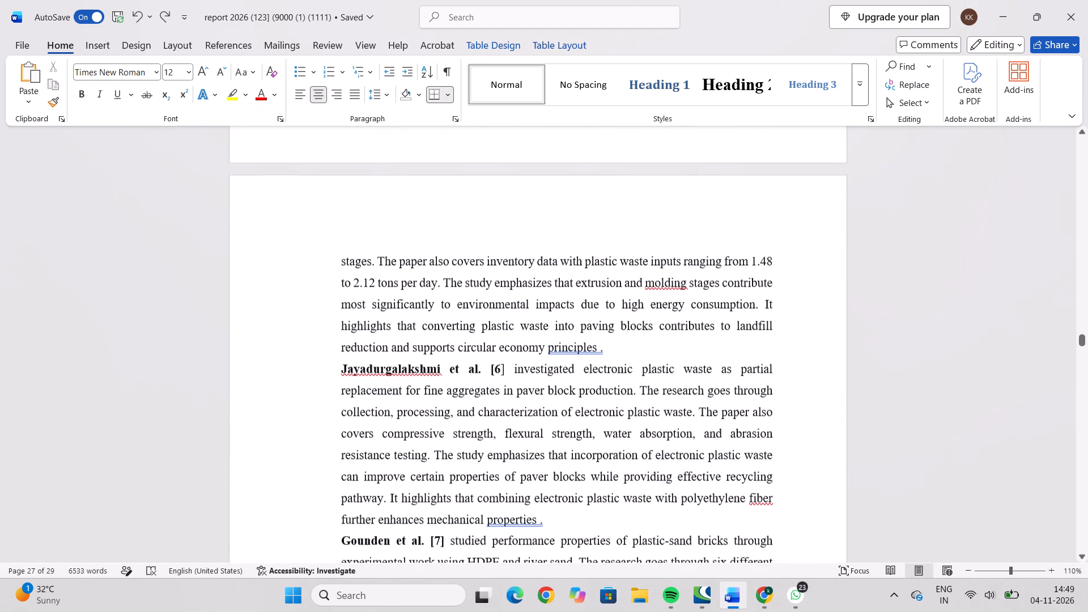
scroll(462, 390, "down", 6)
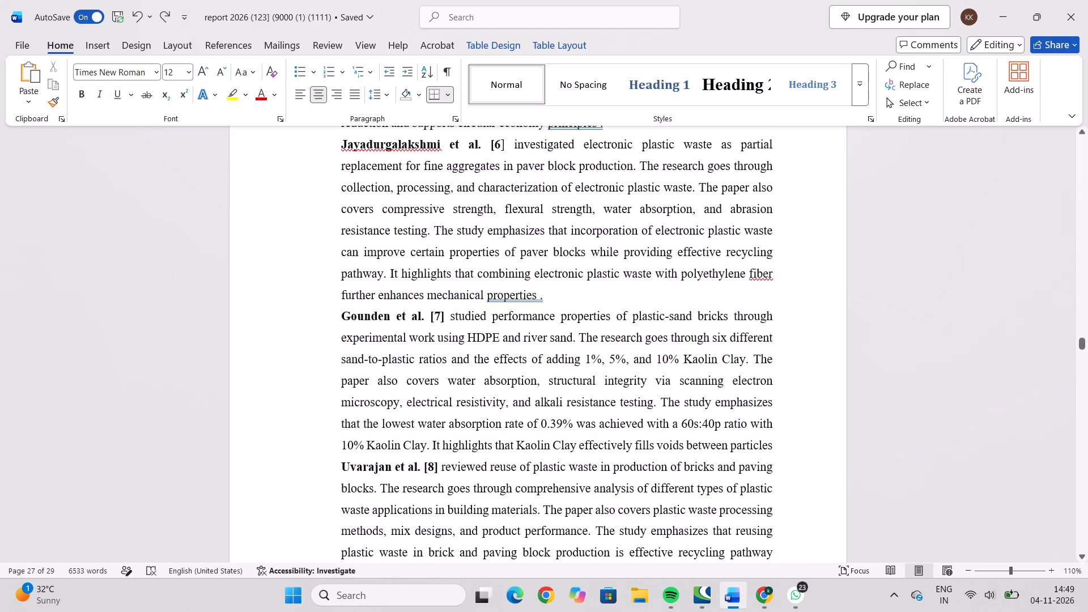
scroll(422, 395, "down", 4)
scroll(401, 437, "down", 4)
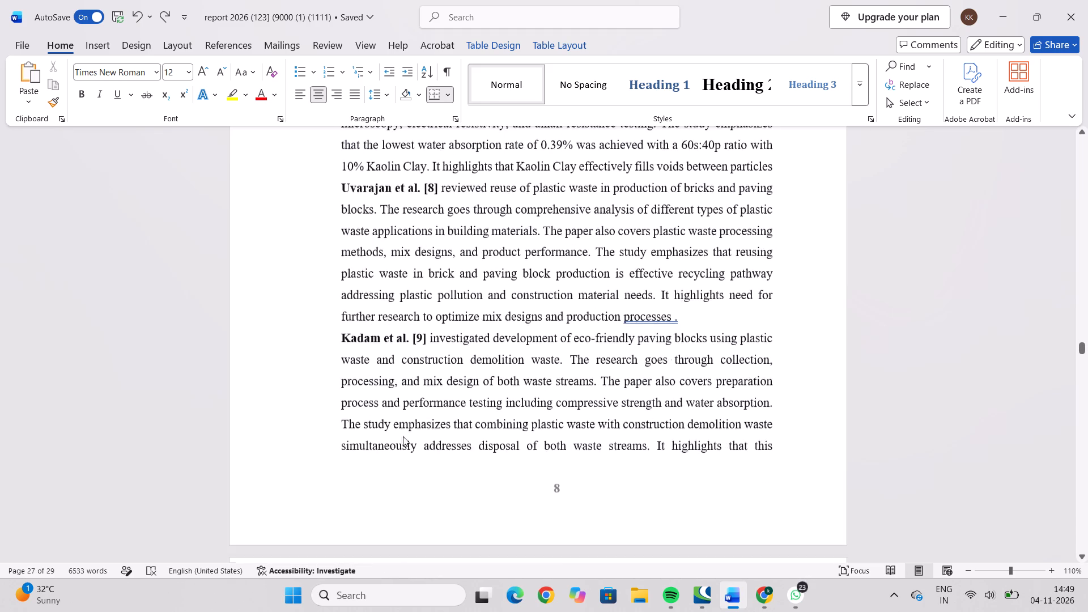
Delete the stray full stop before "Ngayakamo et al. [10]" at the start of its paragraph.
scroll(403, 436, "down", 8)
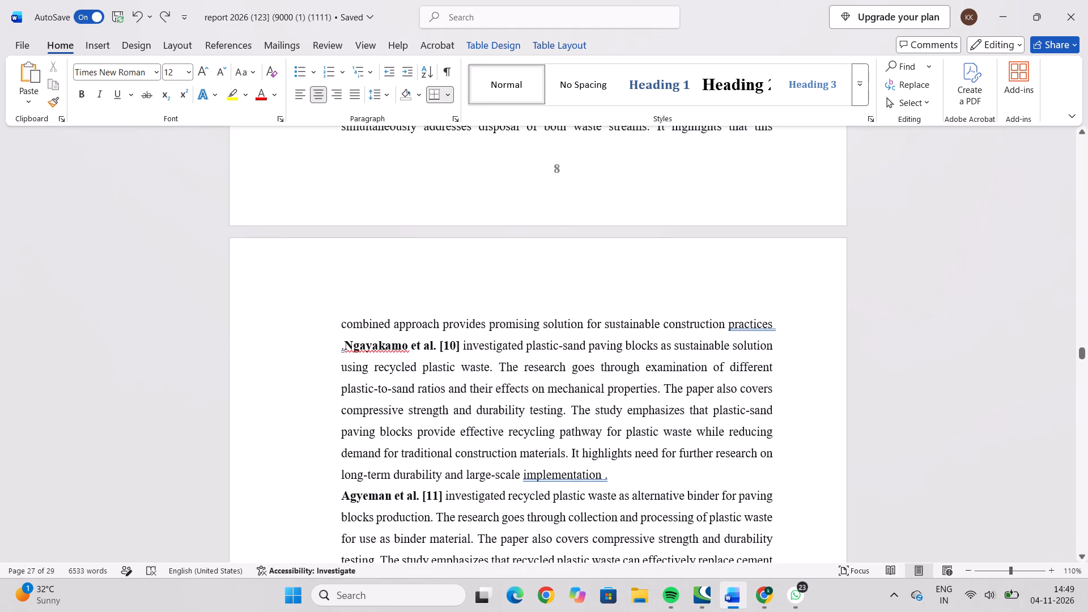
left_click(347, 347)
key("BackSpace")
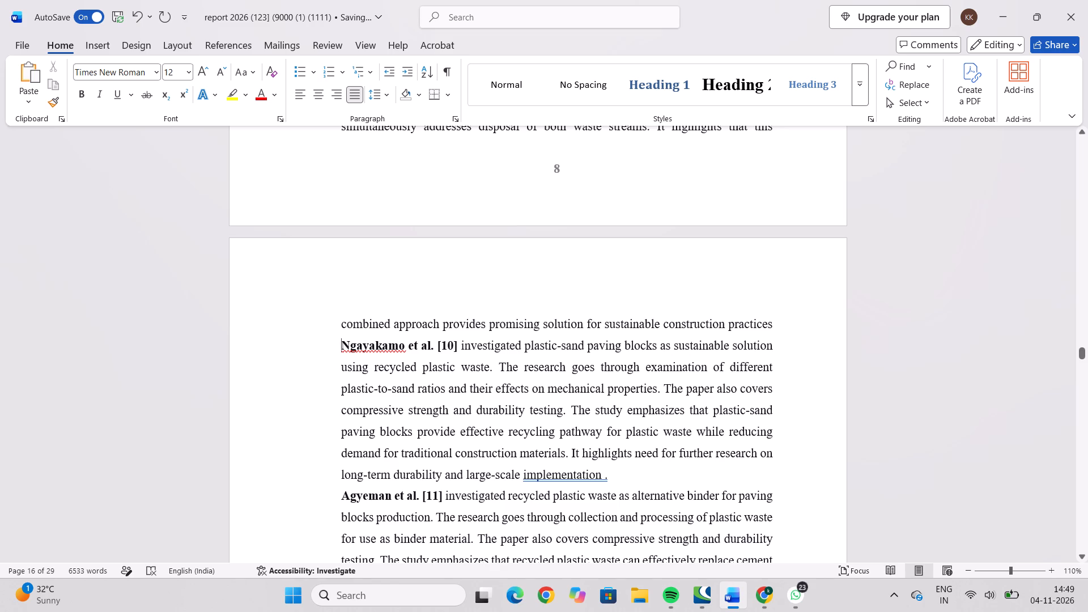
Look back through the literature review from entry [11] on page 9 to the Chapter 2 heading on page 5.
scroll(405, 393, "down", 4)
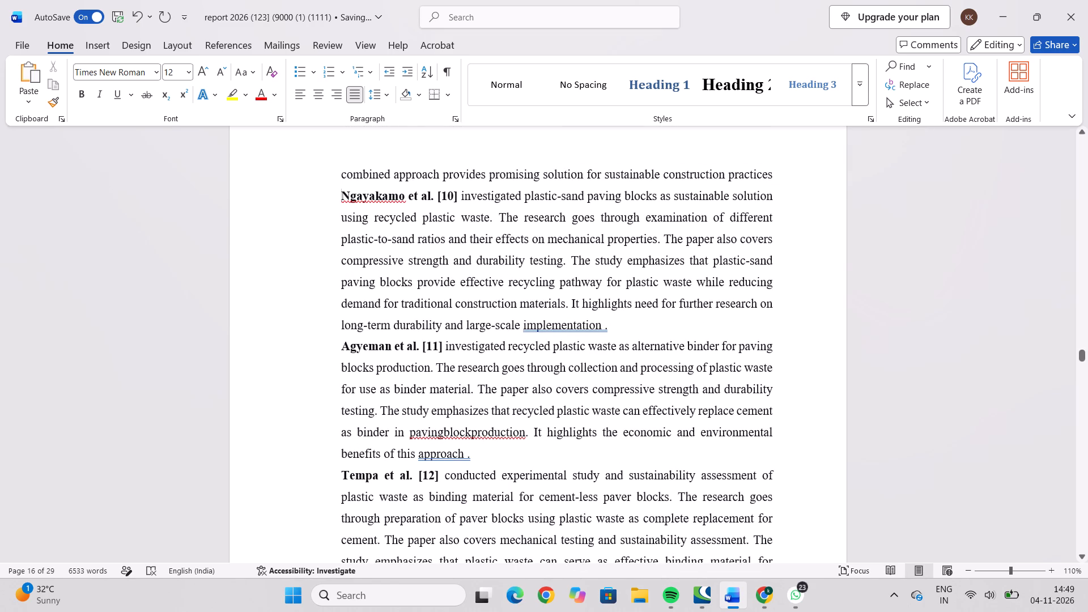
scroll(345, 408, "up", 13)
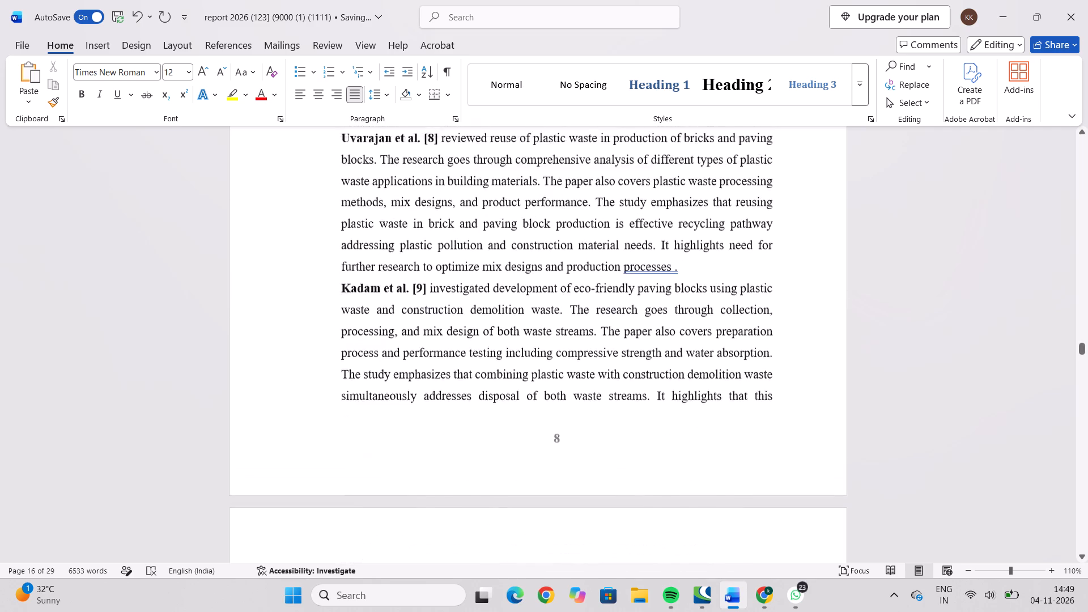
scroll(345, 408, "up", 20)
scroll(345, 408, "up", 11)
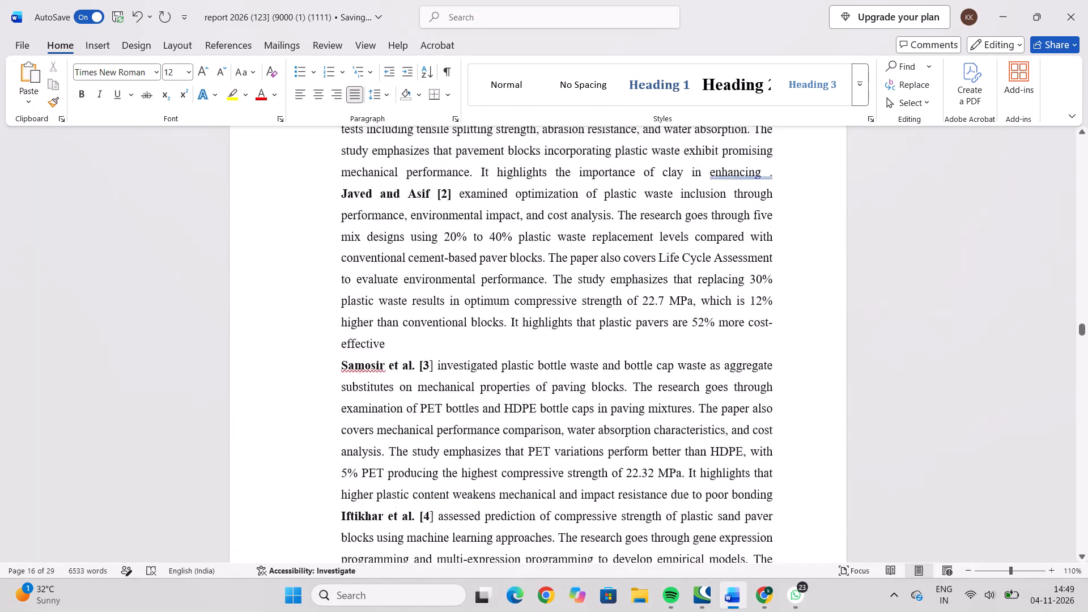
scroll(345, 408, "up", 9)
scroll(345, 408, "down", 2)
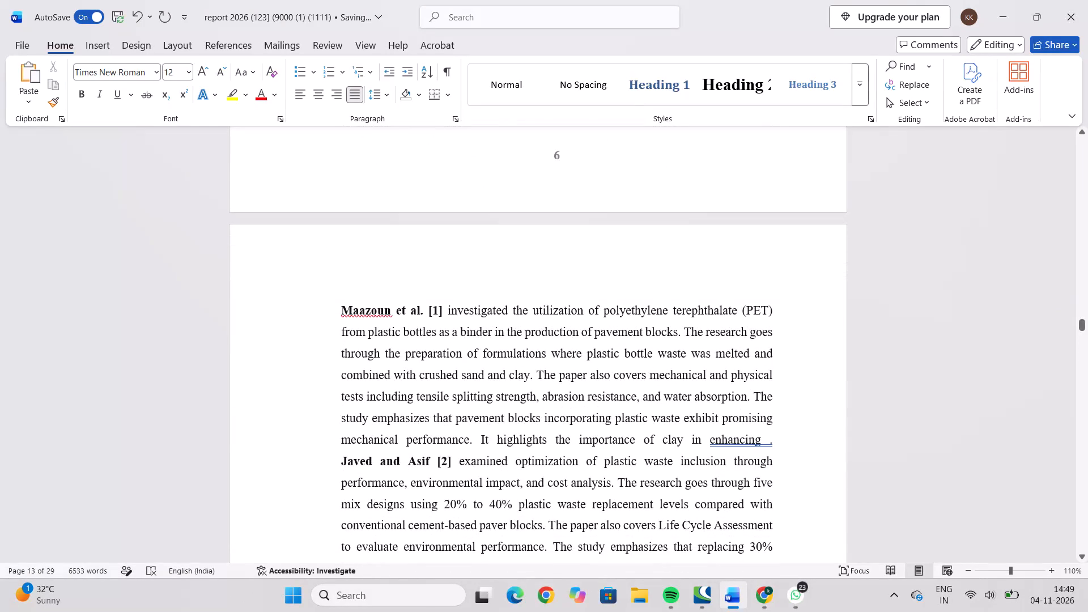
scroll(357, 329, "up", 7)
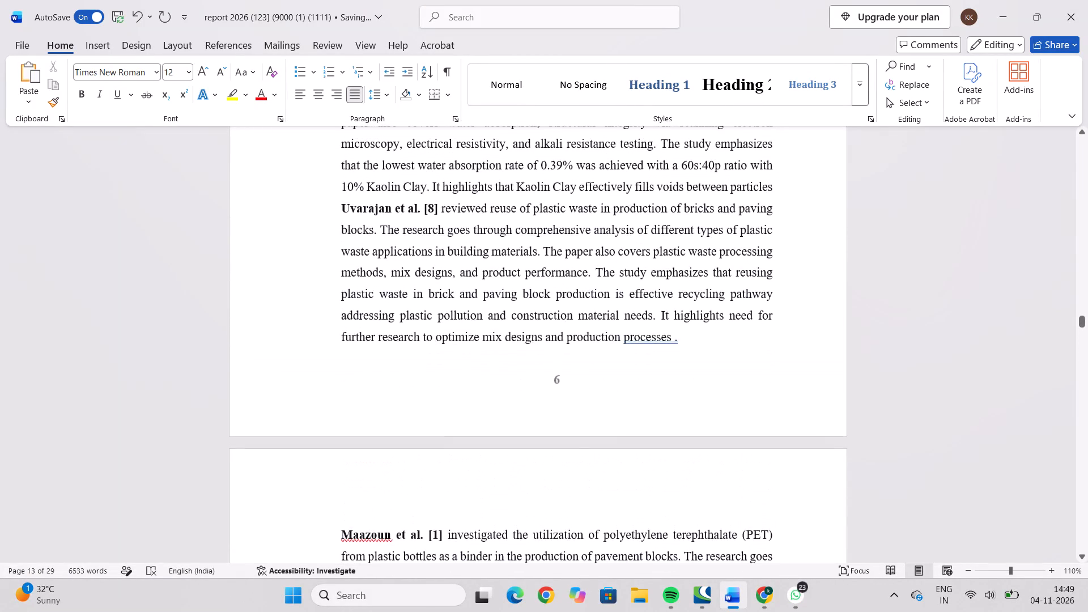
scroll(356, 330, "up", 1)
scroll(356, 330, "down", 4)
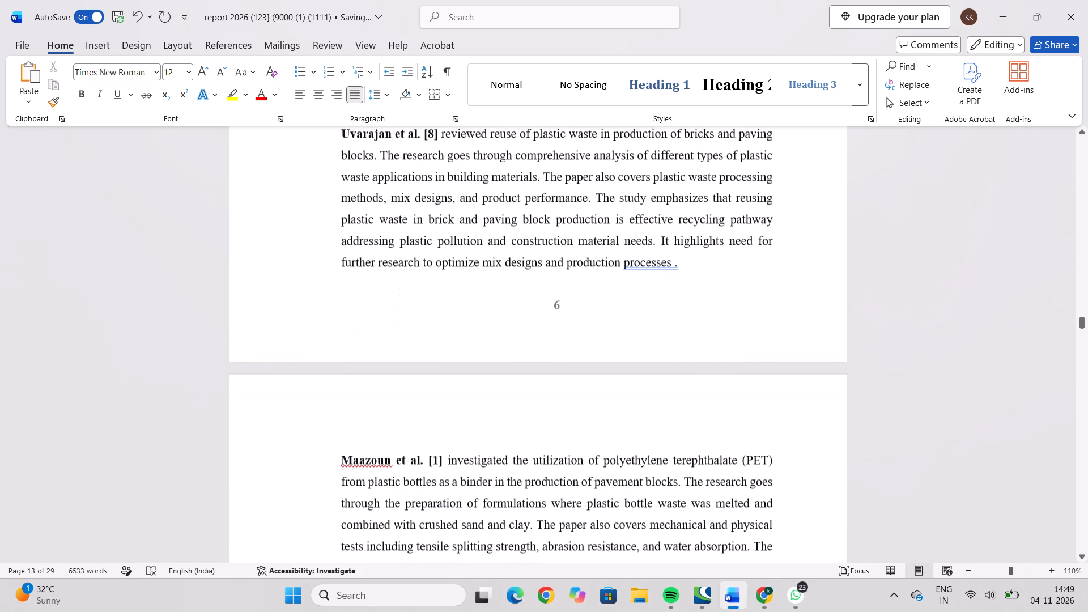
scroll(428, 451, "up", 4)
scroll(413, 333, "up", 5)
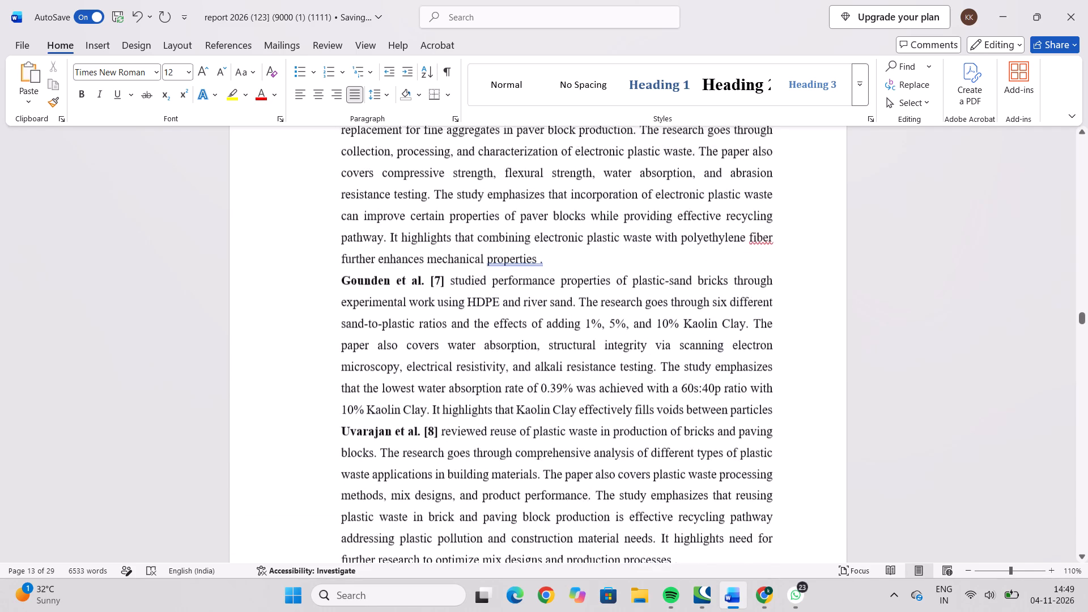
scroll(411, 334, "up", 14)
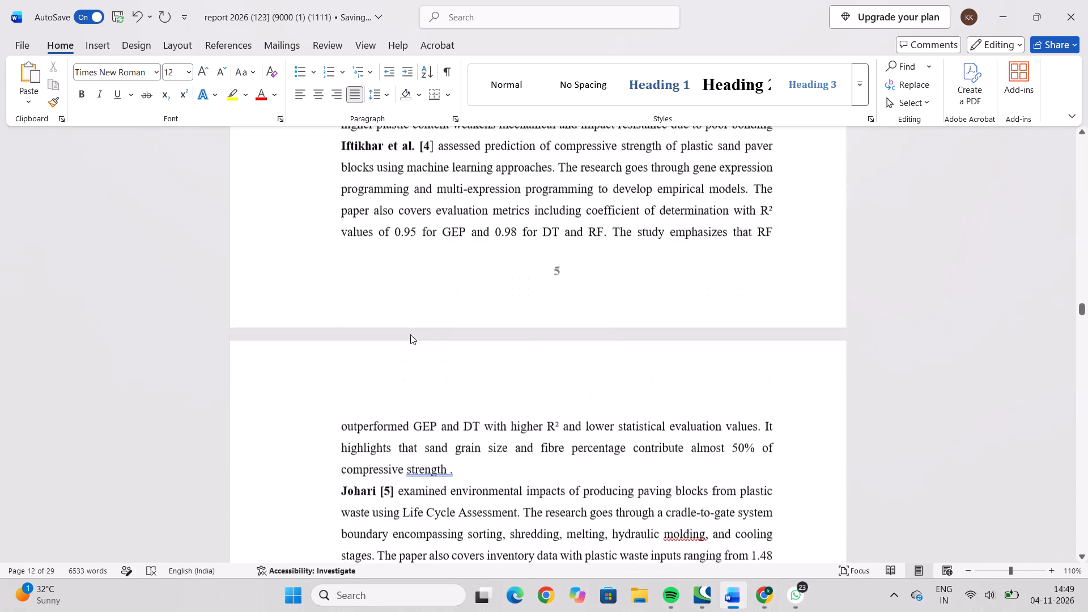
scroll(410, 334, "up", 15)
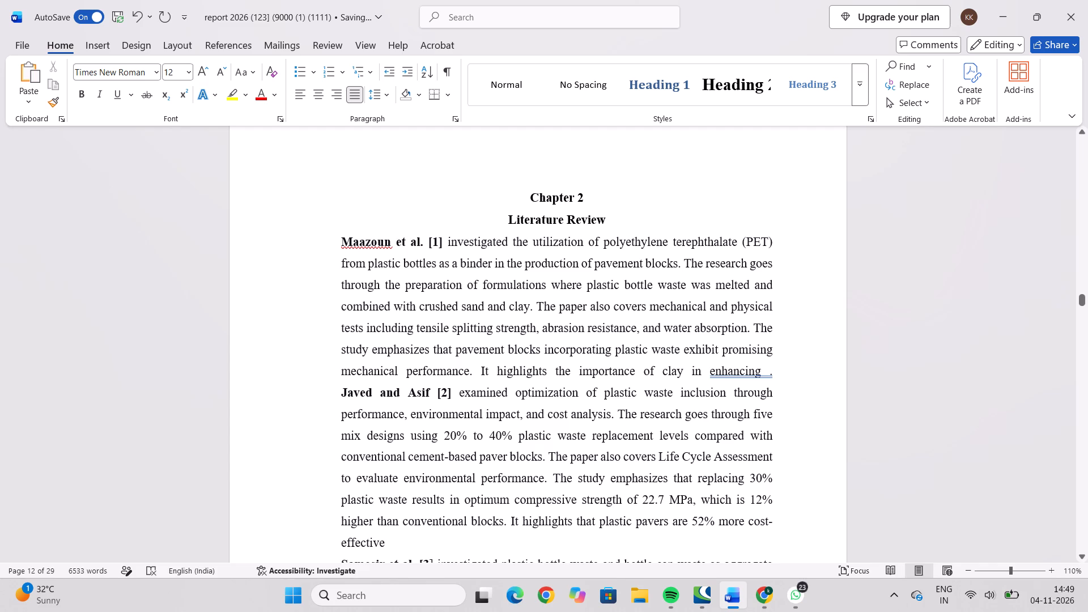
Read the literature review entries from [1] on page 5 through [6] on page 8, checking for repeated paragraphs.
scroll(385, 403, "down", 3)
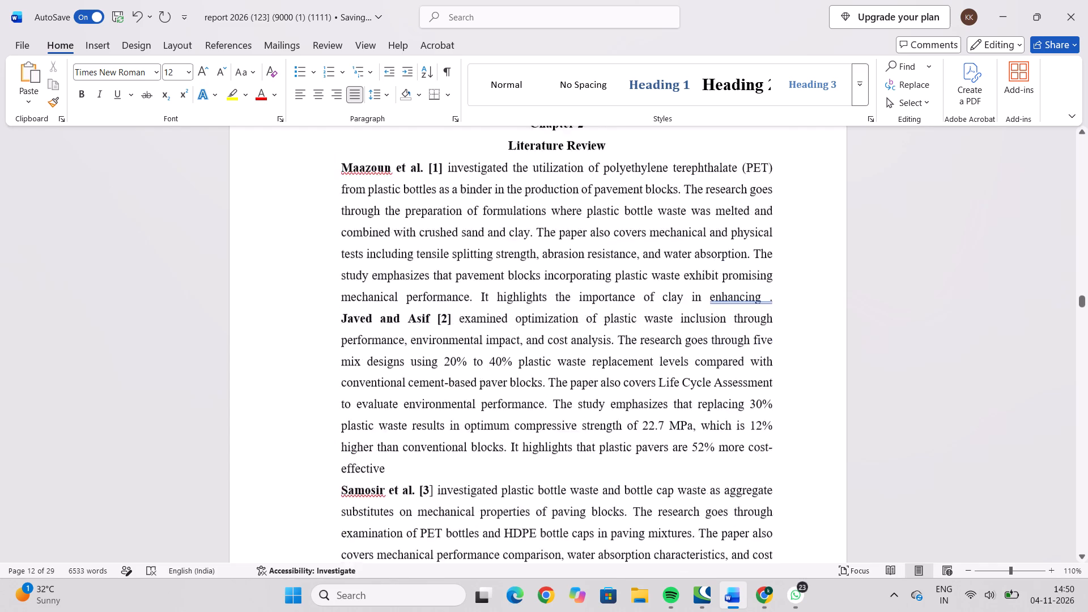
scroll(386, 402, "down", 2)
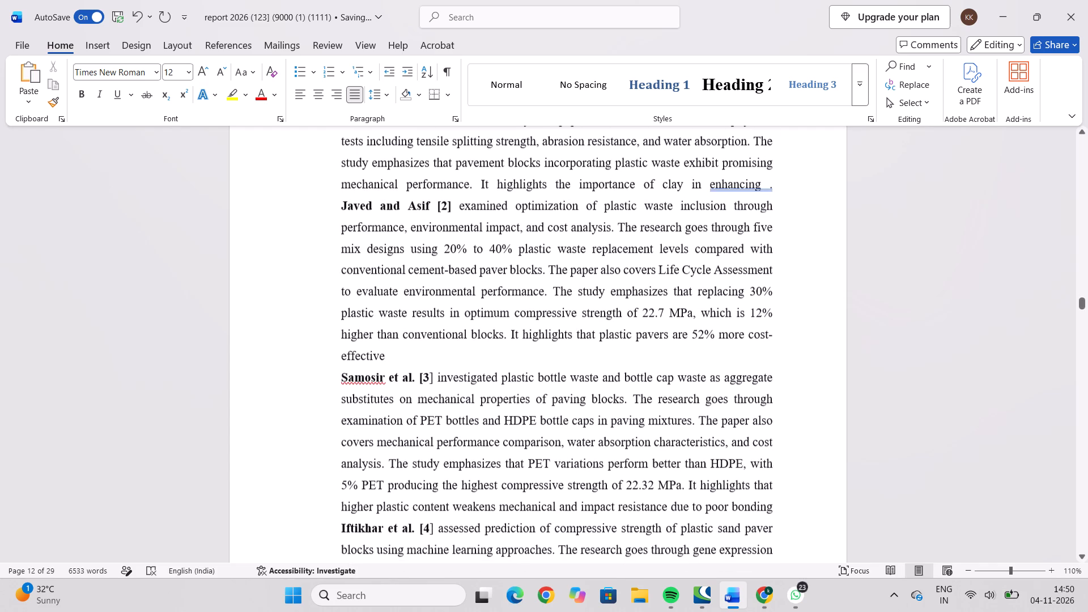
scroll(398, 388, "down", 4)
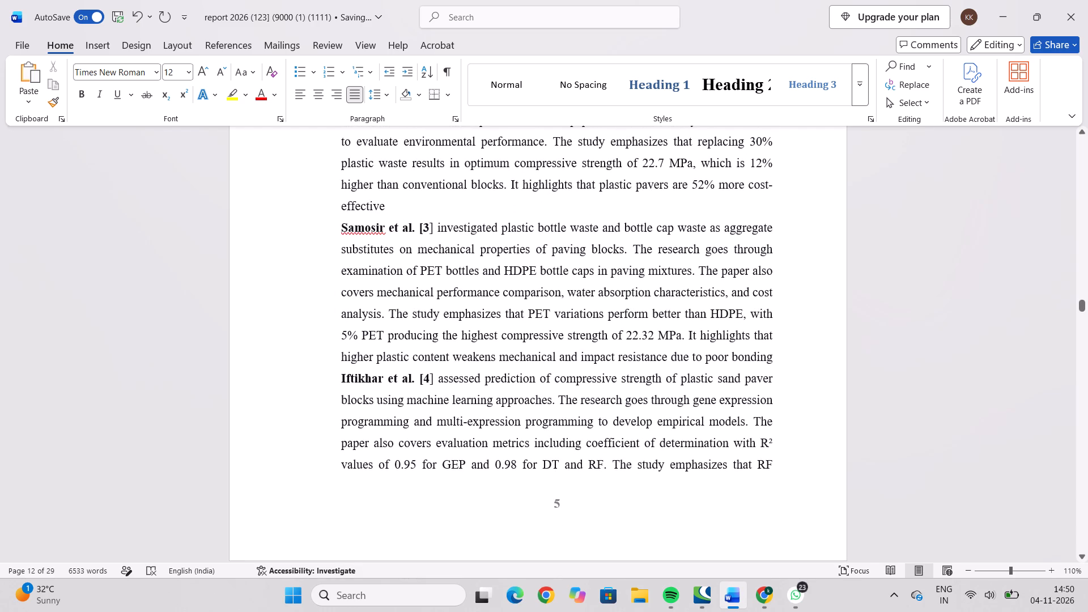
scroll(382, 386, "down", 8)
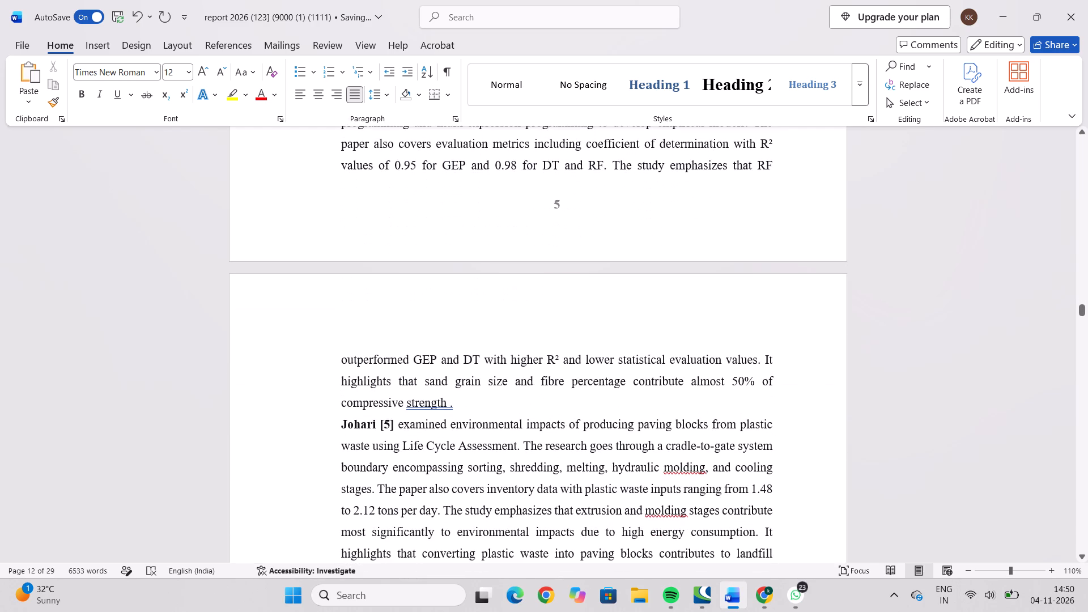
scroll(375, 424, "down", 6)
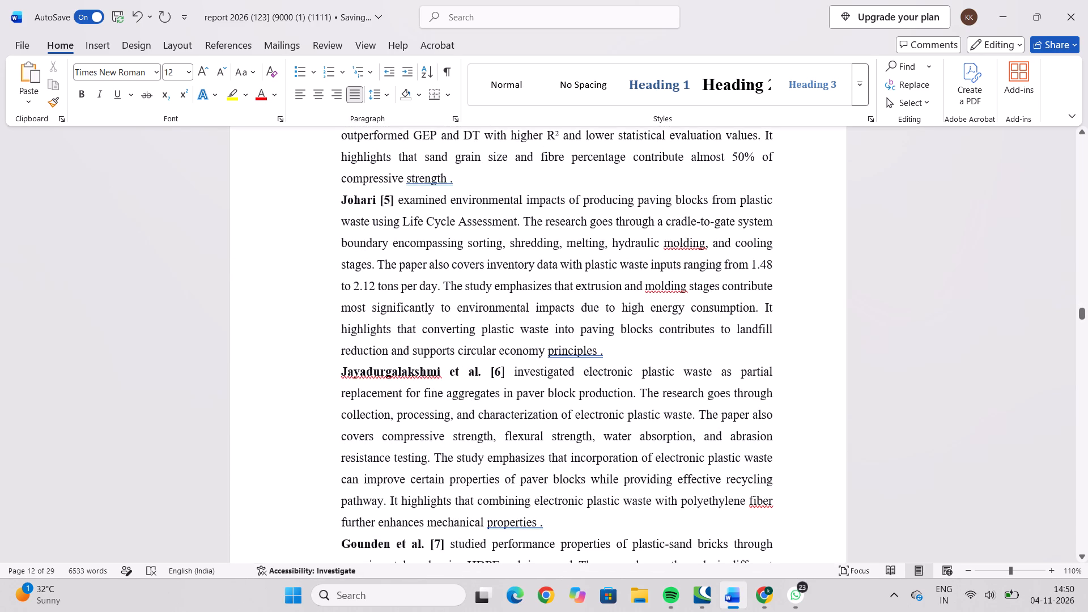
scroll(402, 386, "down", 4)
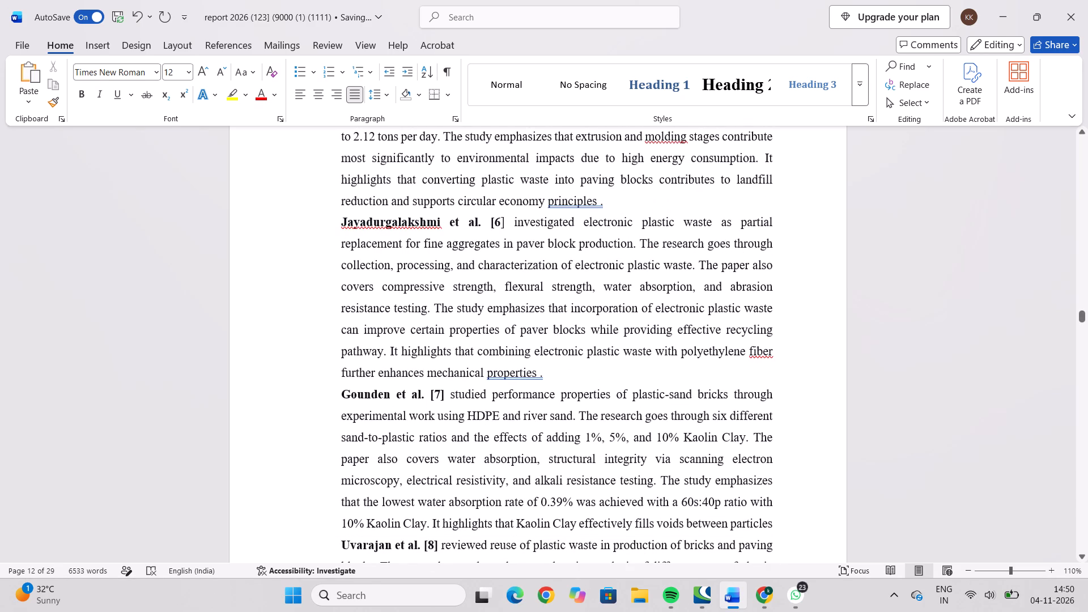
scroll(382, 401, "down", 3)
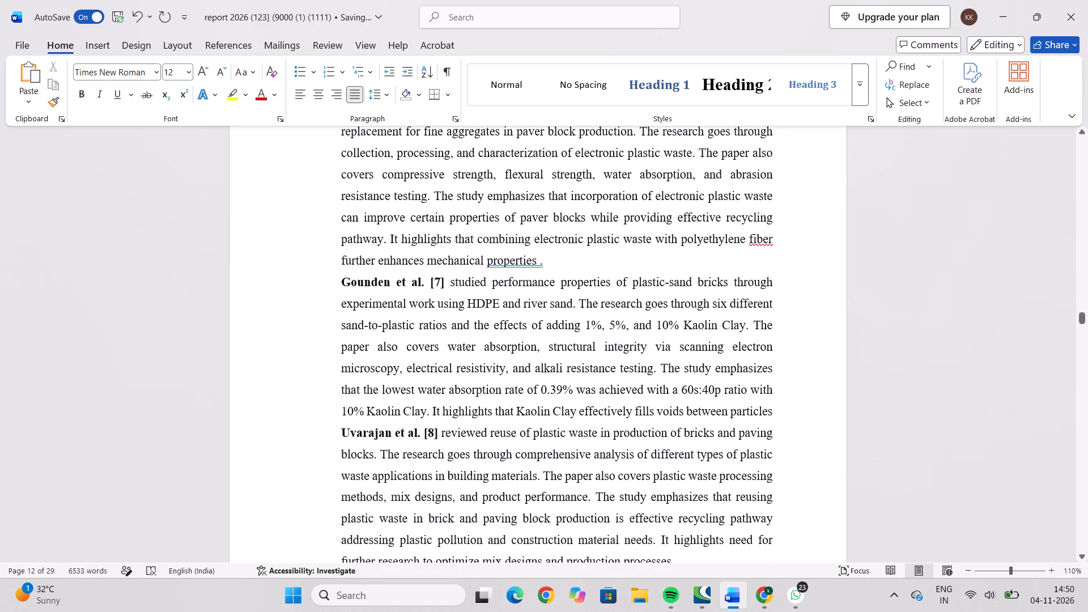
scroll(383, 442, "down", 2)
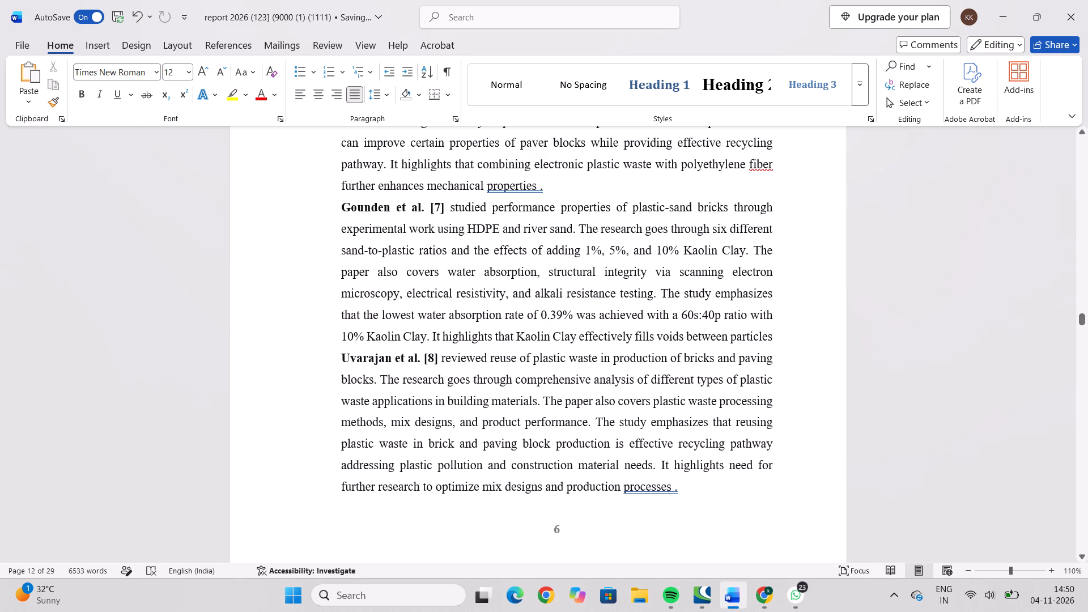
scroll(393, 369, "down", 6)
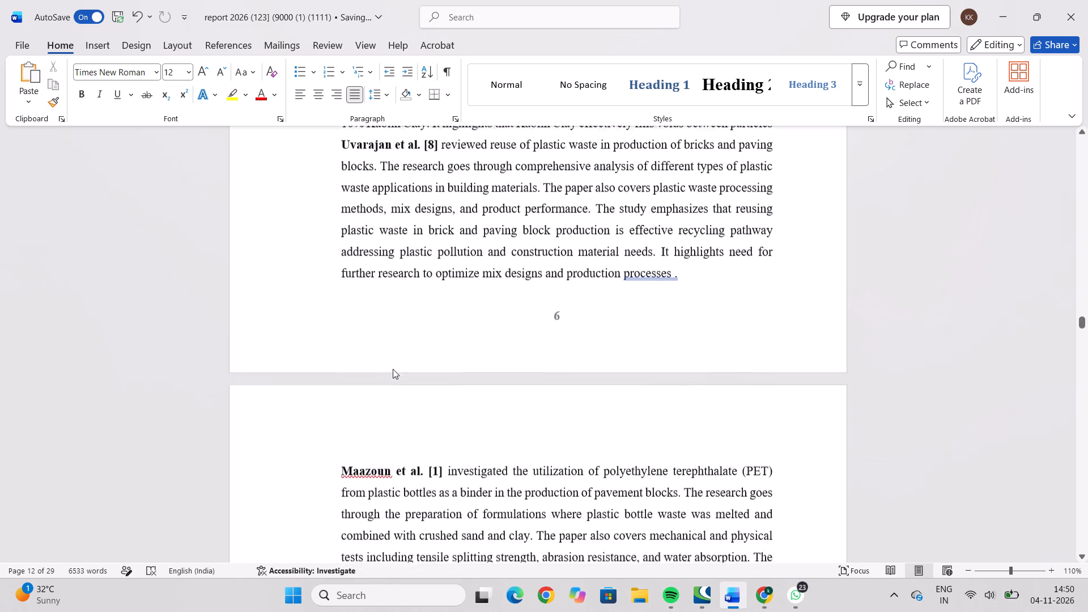
scroll(393, 369, "down", 1)
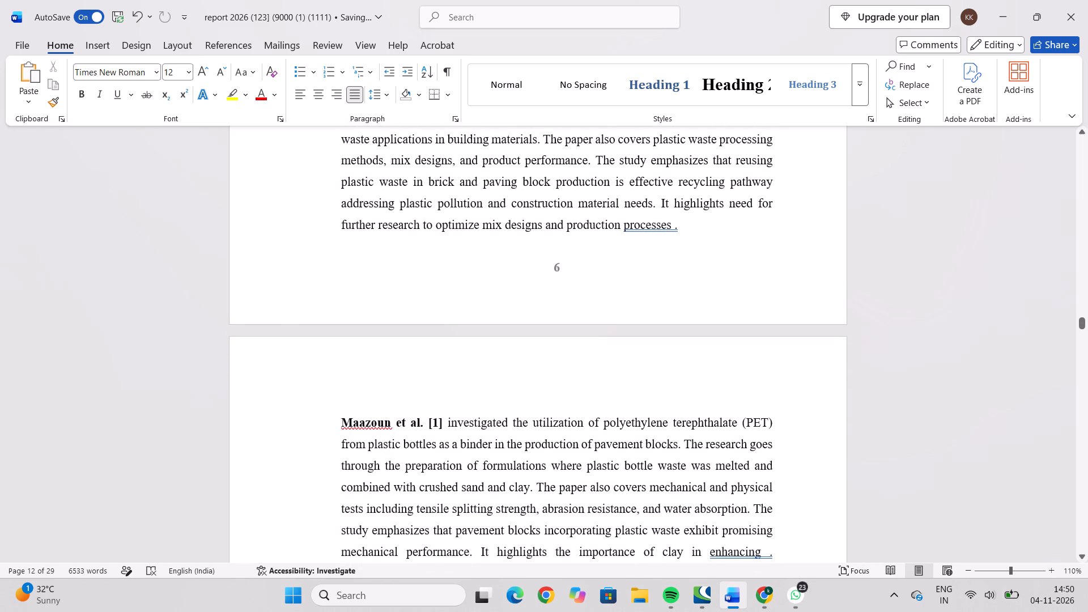
scroll(425, 415, "down", 5)
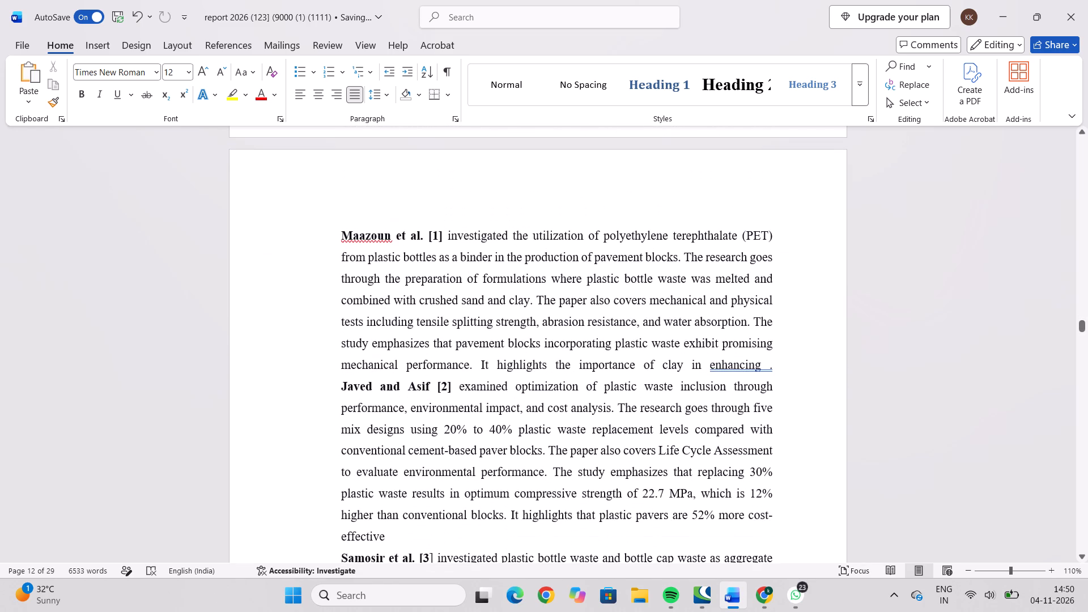
scroll(425, 415, "down", 9)
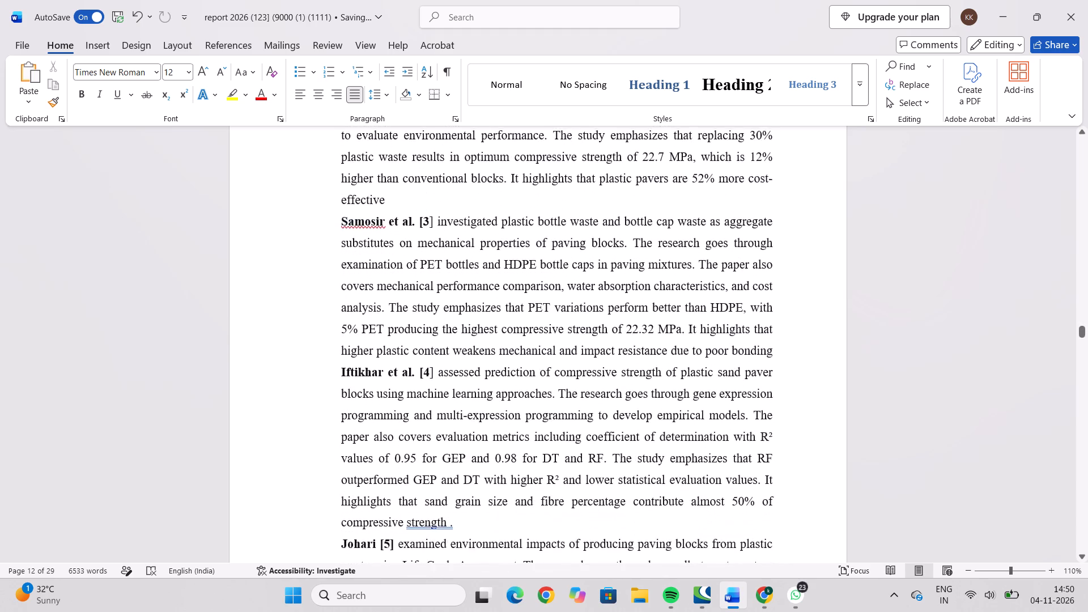
scroll(424, 415, "down", 7)
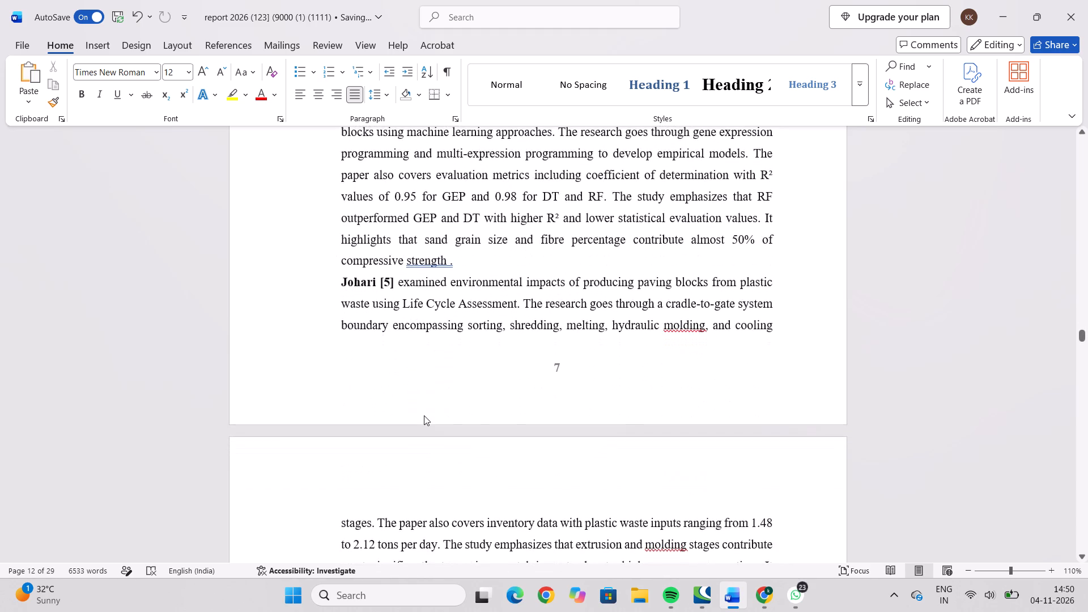
scroll(424, 415, "down", 6)
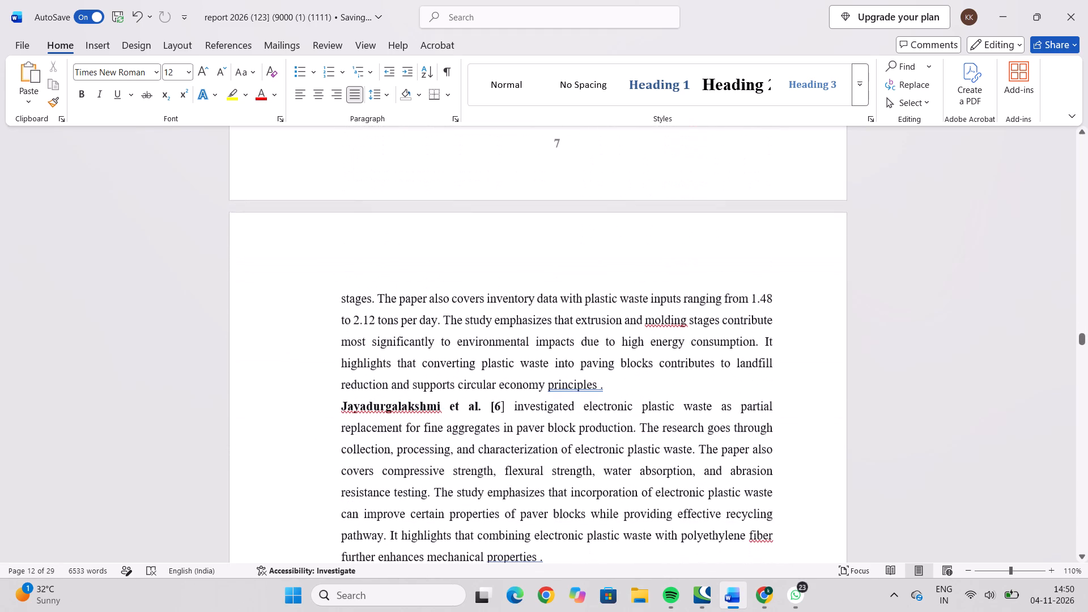
Compare the literature review entries on pages 7 and 8 with the same-numbered entries on pages 5 and 6.
scroll(424, 415, "up", 4)
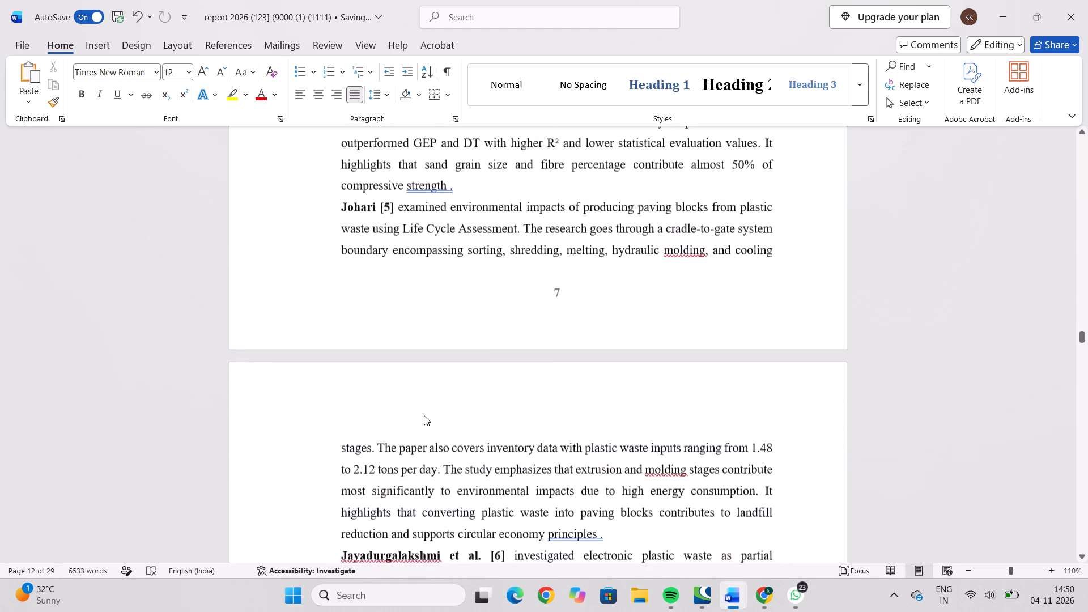
scroll(424, 415, "up", 19)
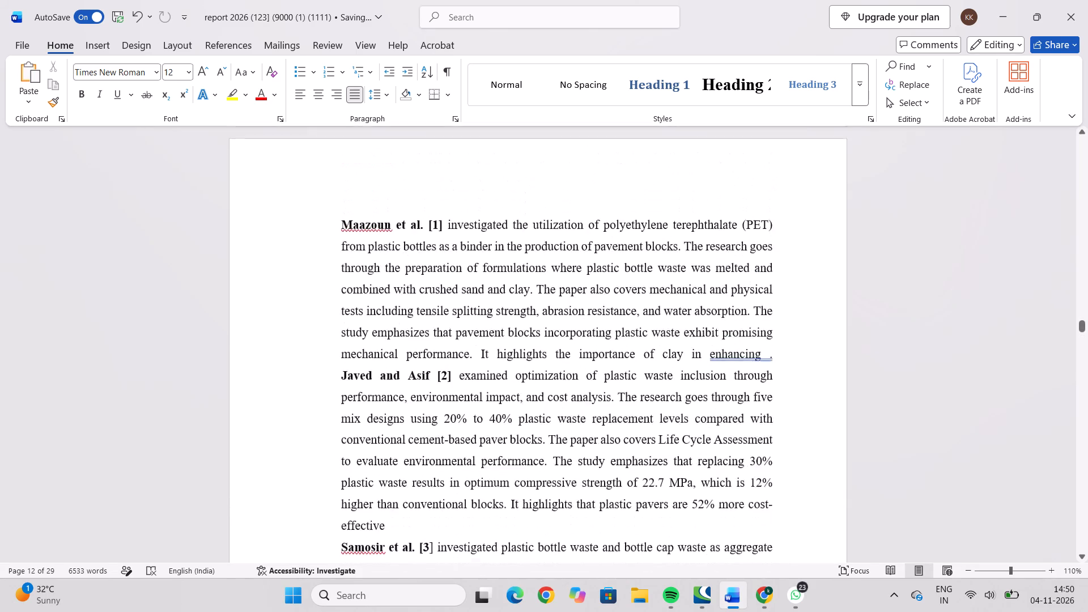
scroll(424, 415, "up", 20)
scroll(424, 415, "up", 9)
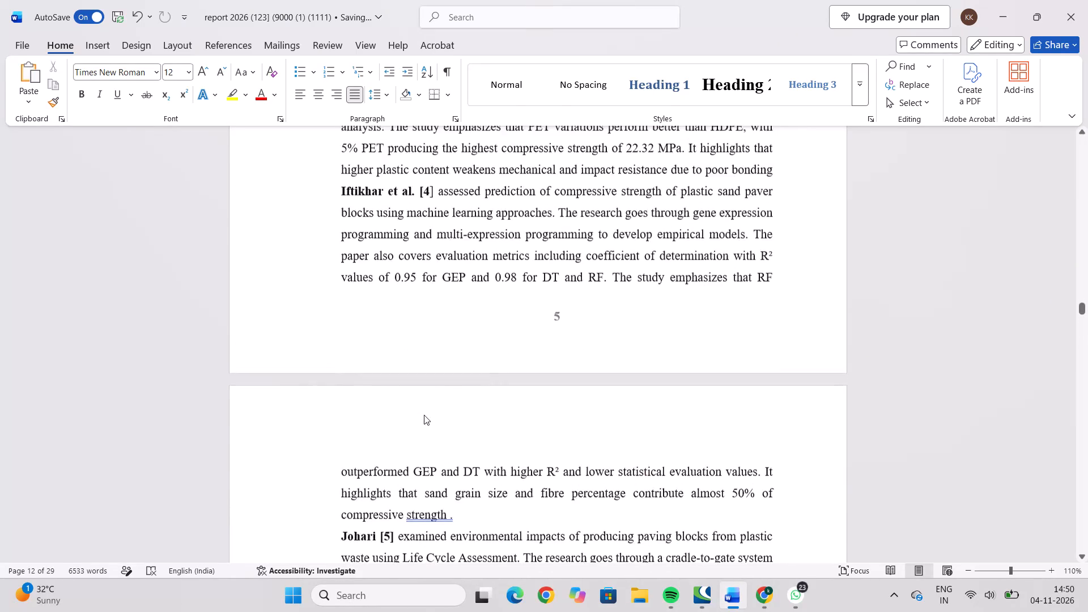
scroll(424, 415, "up", 14)
scroll(424, 415, "down", 6)
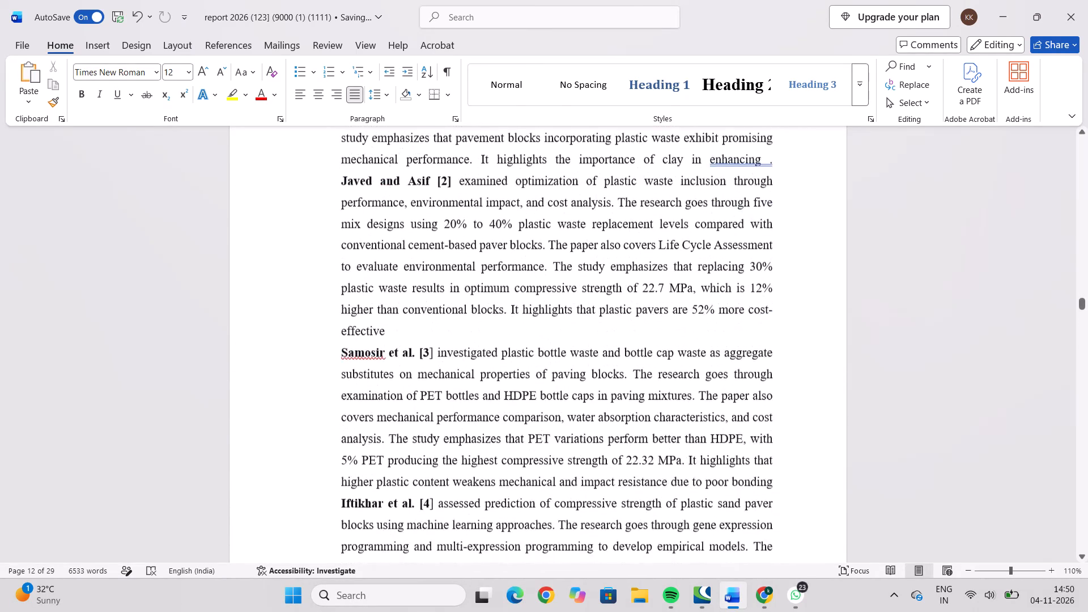
scroll(424, 415, "down", 18)
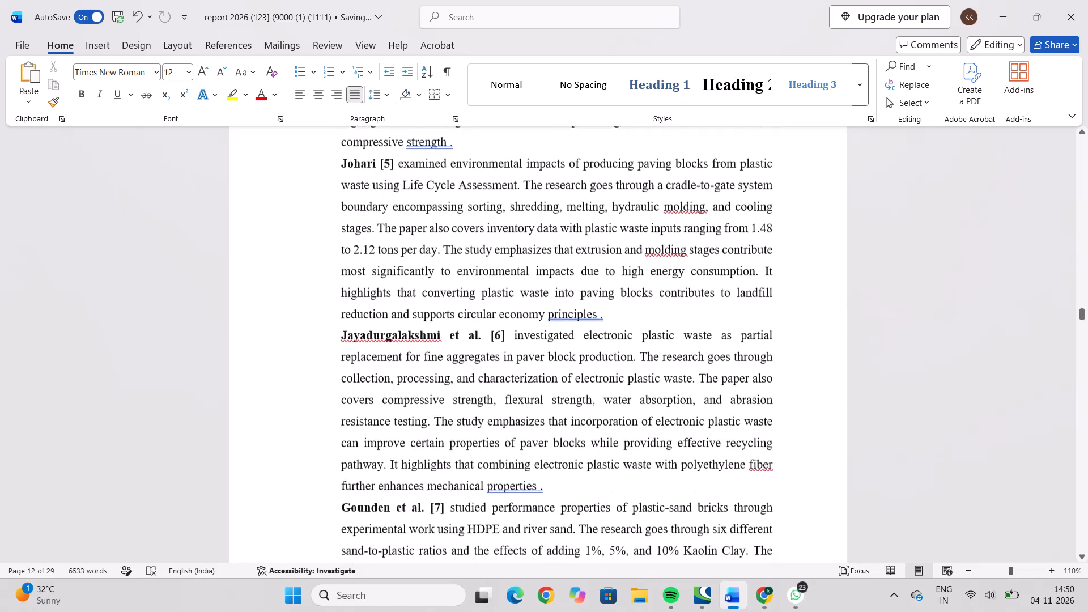
scroll(424, 415, "down", 2)
scroll(424, 415, "up", 6)
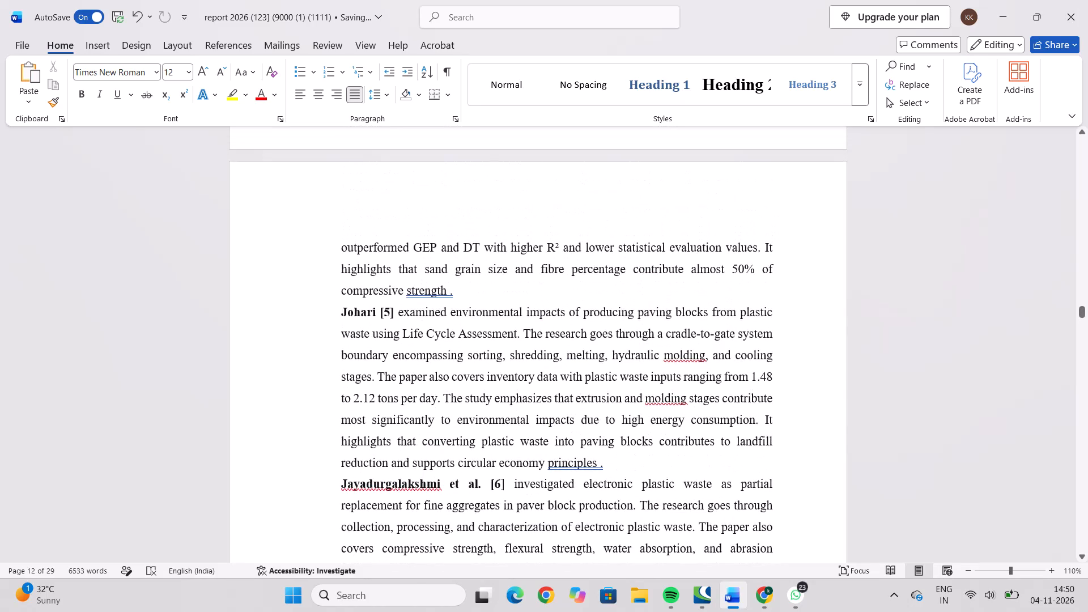
scroll(424, 415, "down", 12)
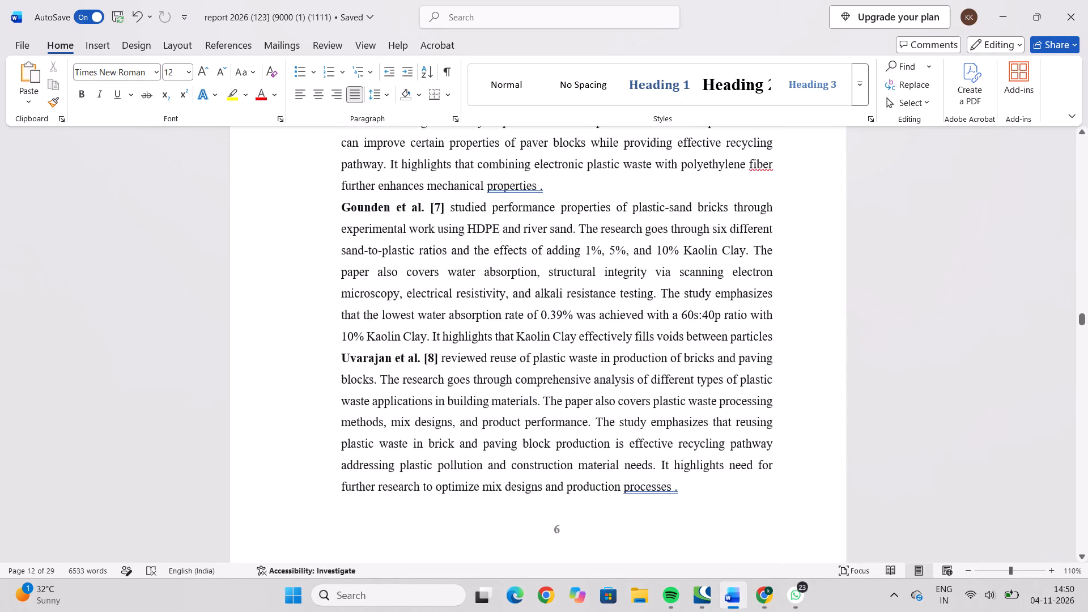
Delete the duplicated literature review entries from Maazoun et al. [1] on page 7 through Uvarajan et al. [8] on page 8.
scroll(438, 431, "down", 9)
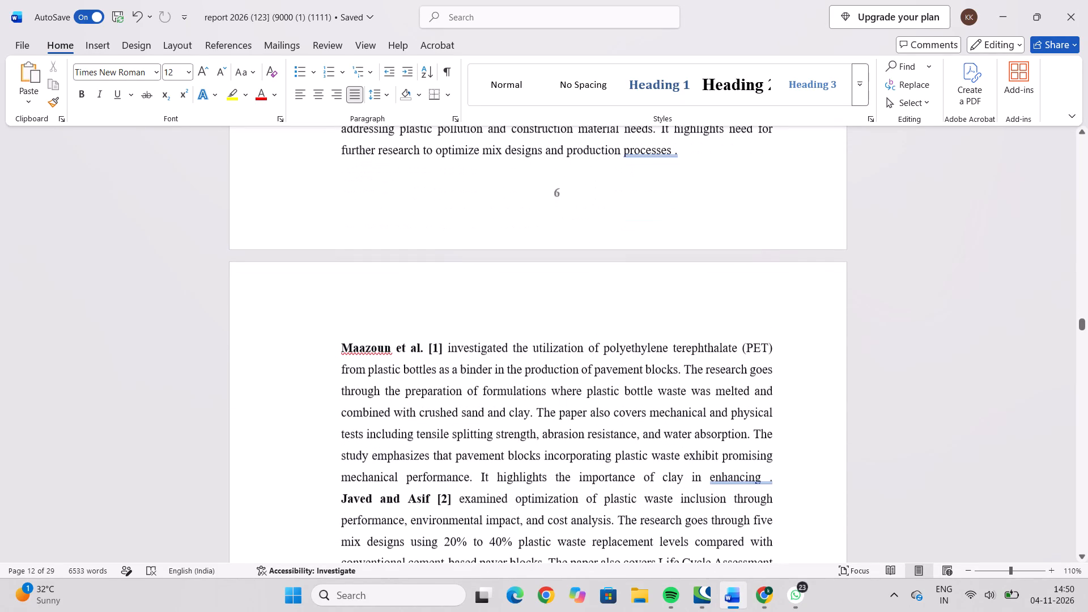
left_click_drag(337, 348, 456, 580)
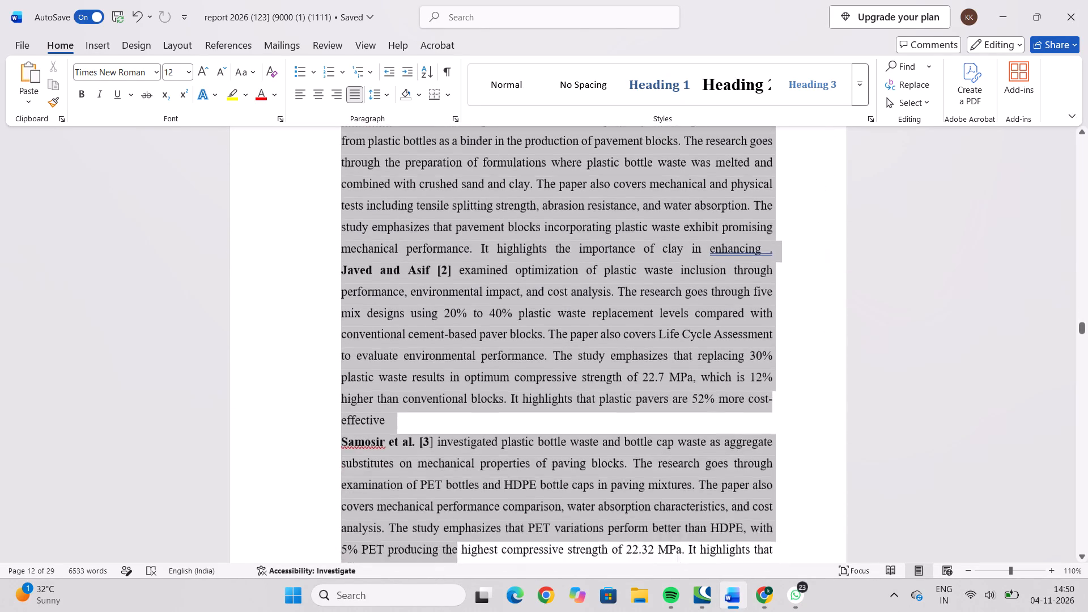
left_click_drag(456, 580, 448, 548)
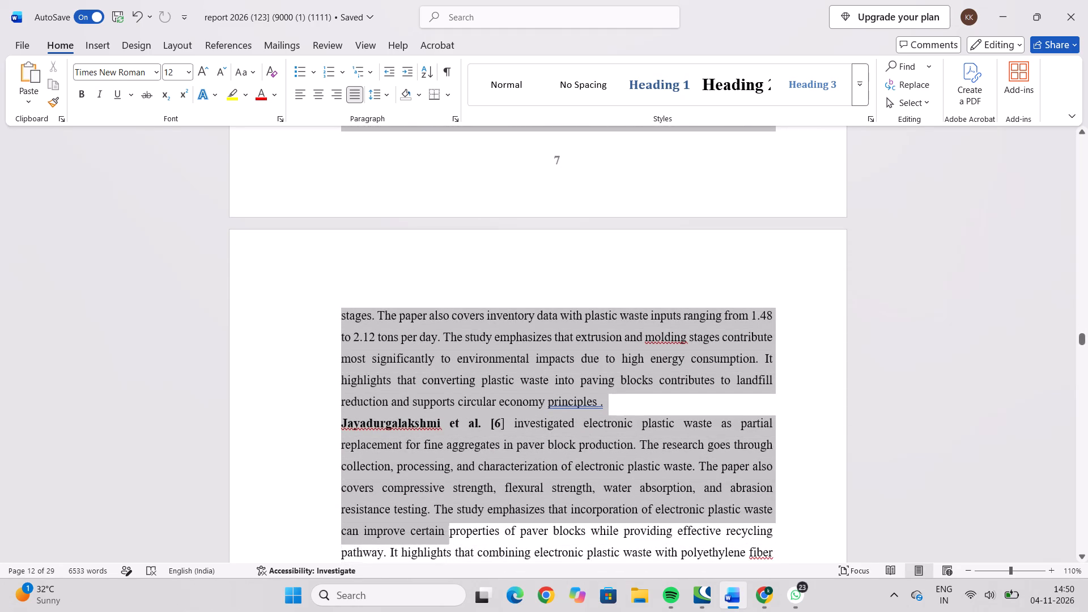
left_click_drag(448, 548, 450, 556)
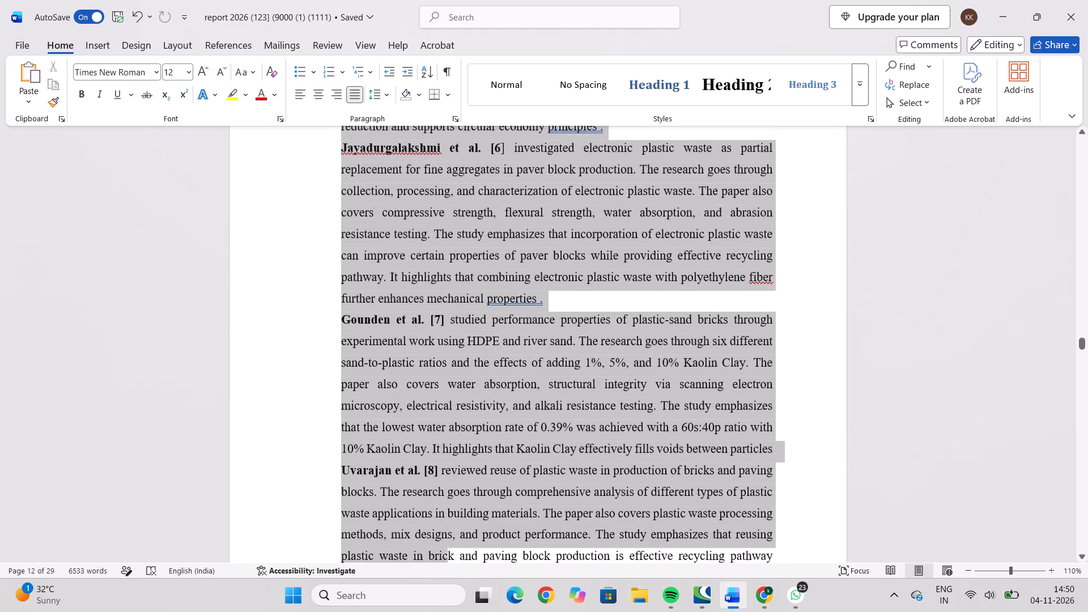
left_click_drag(450, 556, 554, 426)
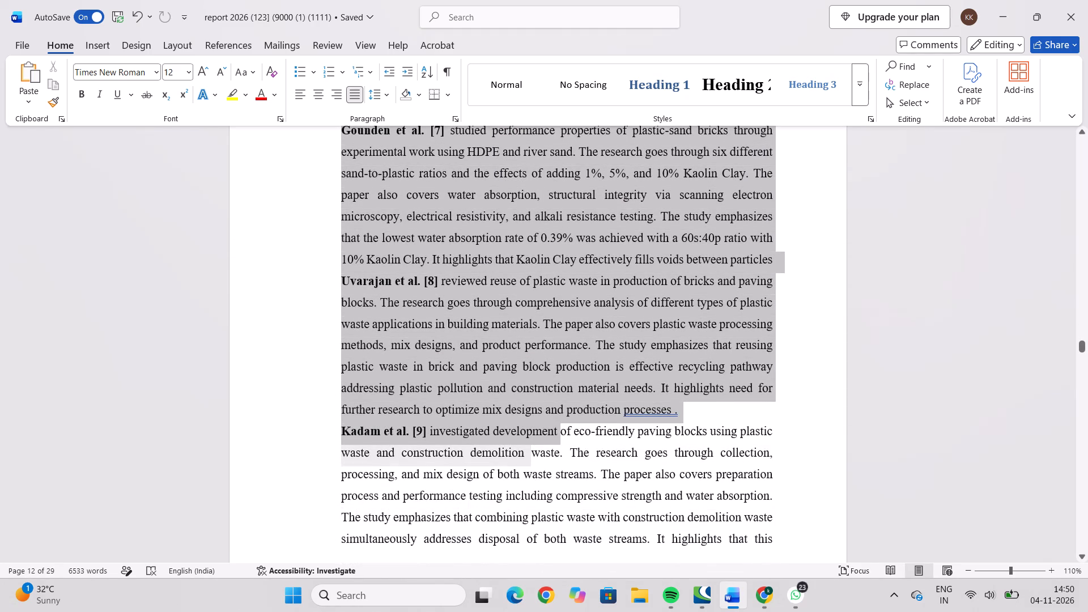
left_click_drag(554, 426, 679, 410)
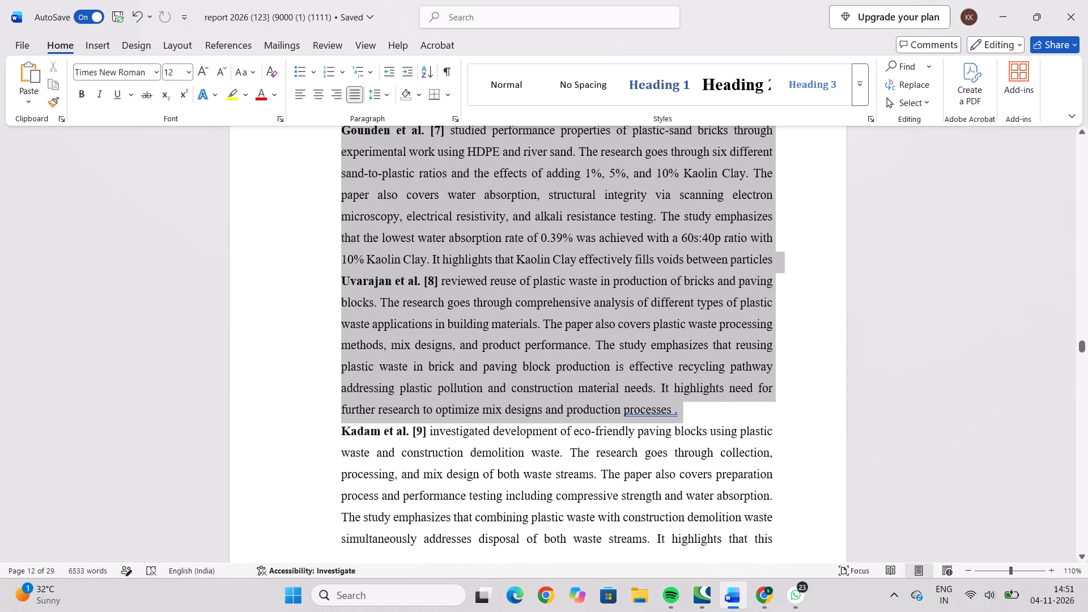
left_click_drag(679, 410, 680, 410)
key("BackSpace")
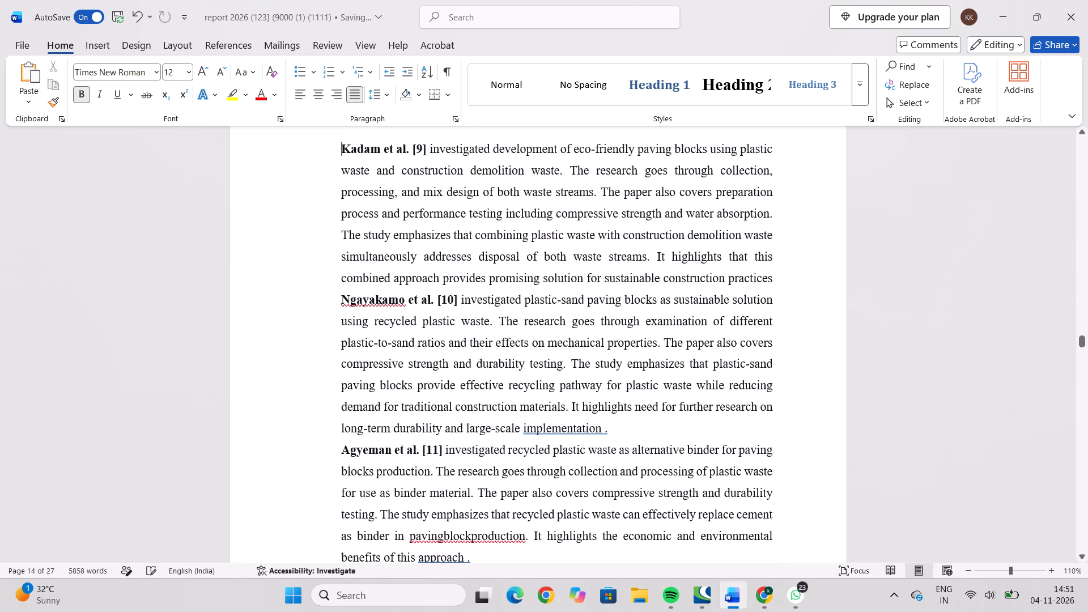
Check that the literature review runs on correctly from entry [8] on page 6 through entry [15] on page 8.
scroll(516, 364, "up", 8)
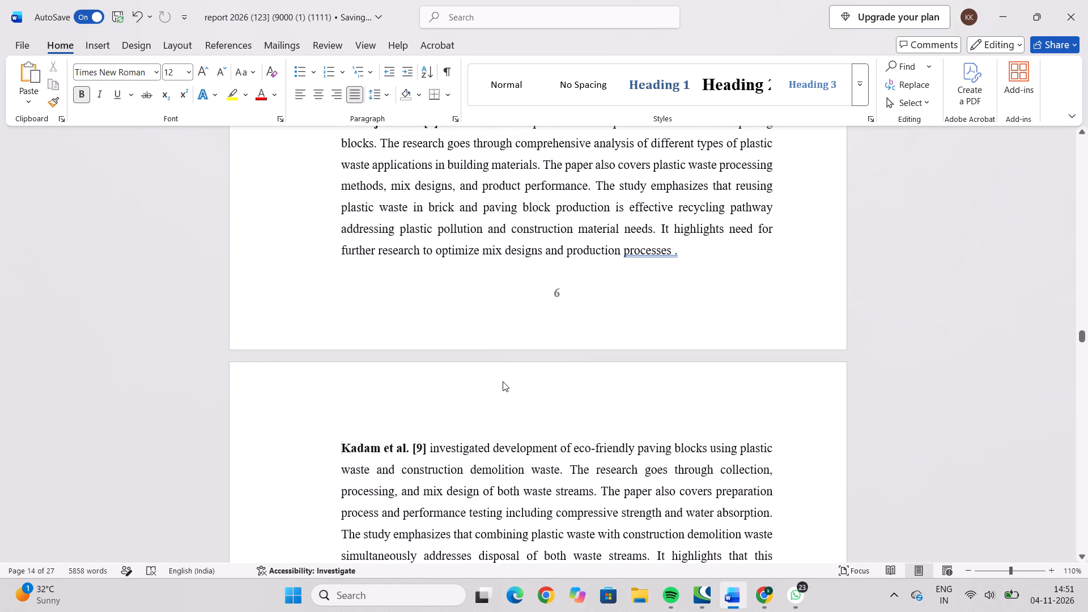
scroll(503, 381, "down", 13)
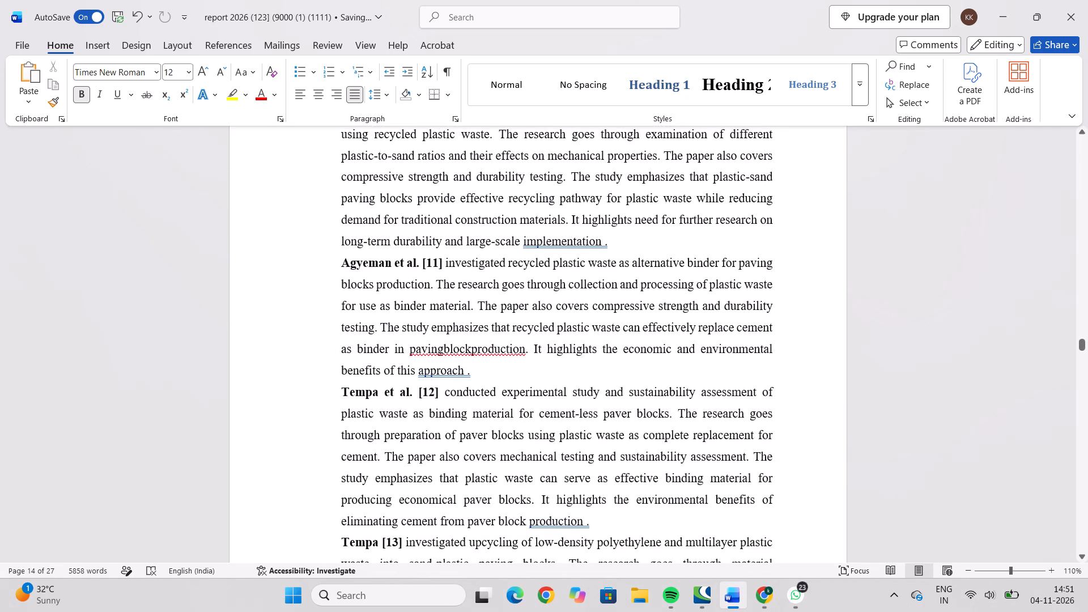
scroll(458, 432, "down", 4)
scroll(386, 452, "down", 9)
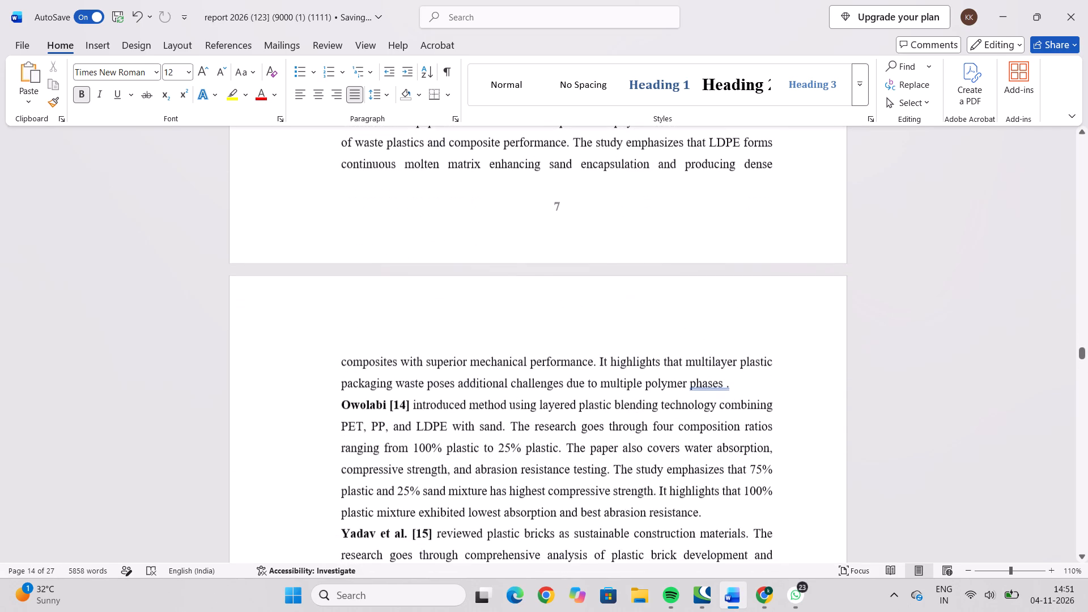
scroll(393, 443, "down", 11)
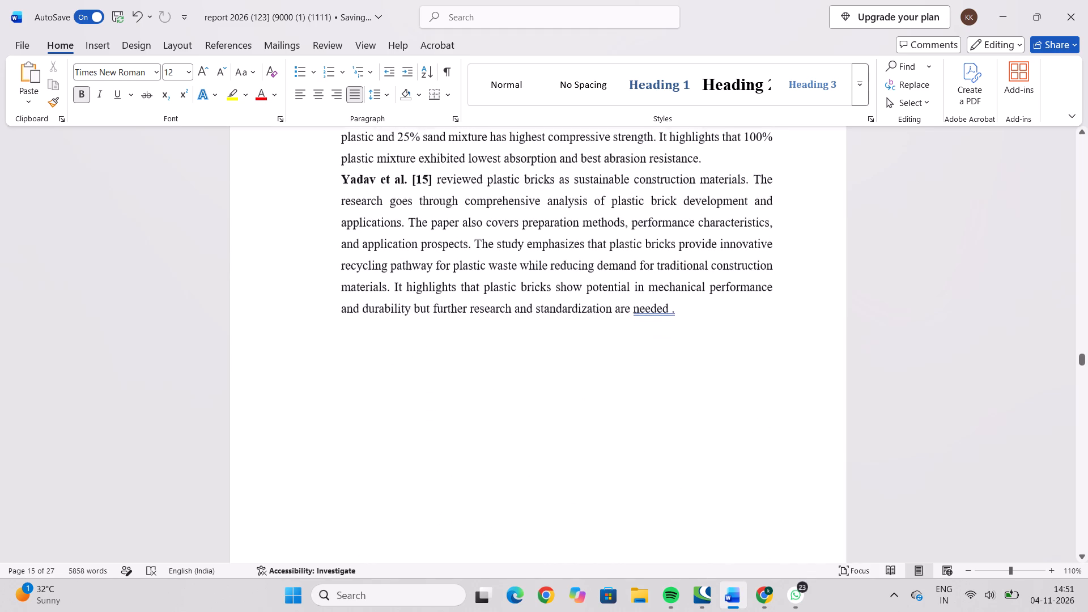
Remove the blank lines above the Chapter 3 Methodology heading, keeping the heading at the top of page 9.
scroll(393, 444, "down", 14)
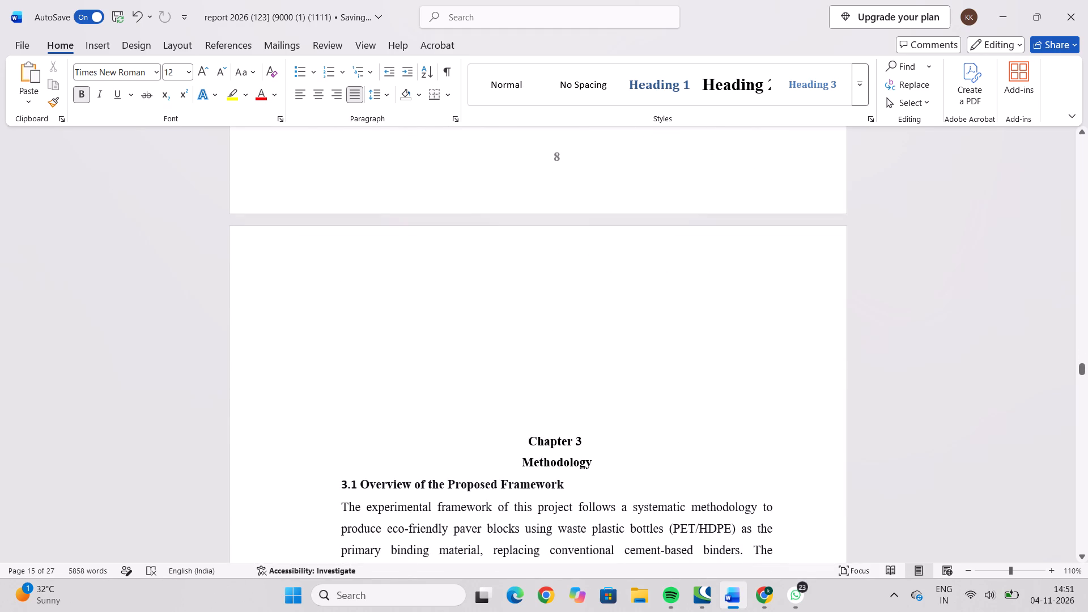
left_click(539, 413)
key("BackSpace")
key("BackSpace")
key("BackSpace")
key("BackSpace")
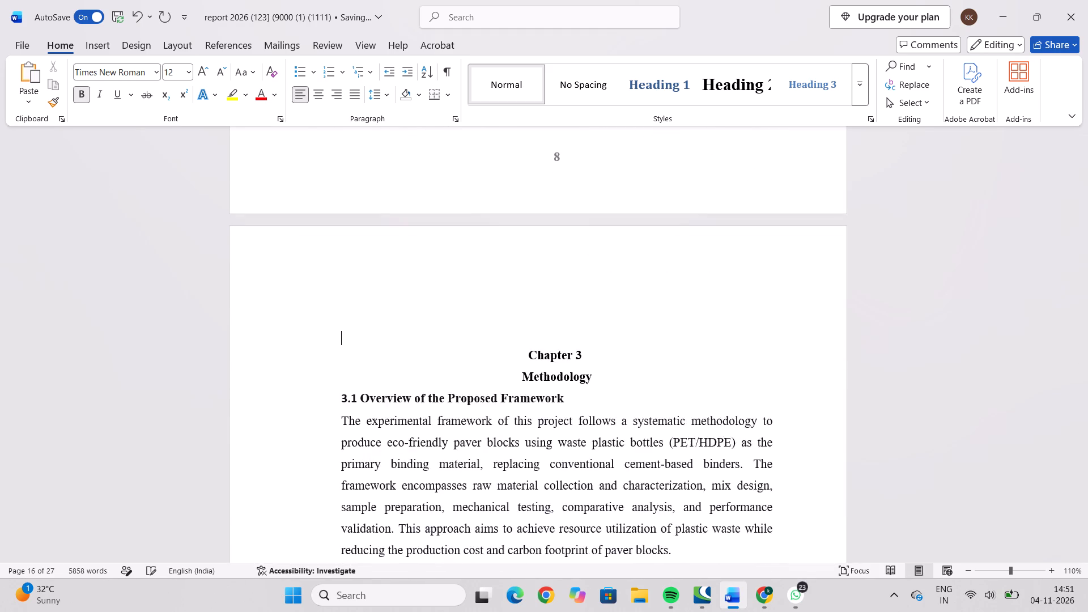
key("BackSpace")
key("BackSpace")
key("BackSpace")
key("Return")
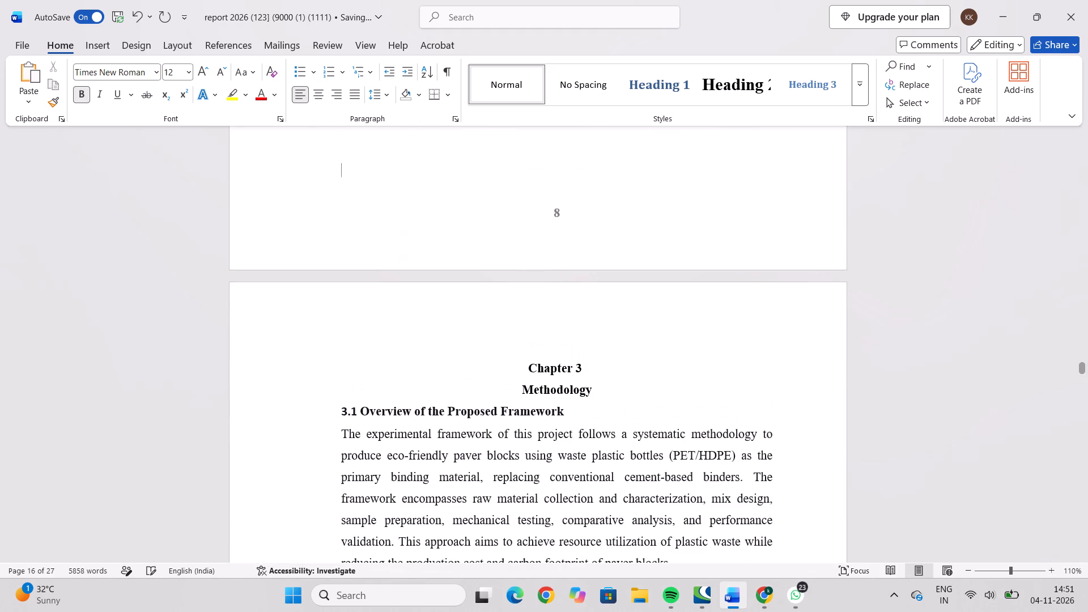
Look through Chapter 3 from page 9 to section 3.8 on page 14, checking the page layout.
scroll(537, 413, "down", 20)
scroll(537, 413, "down", 4)
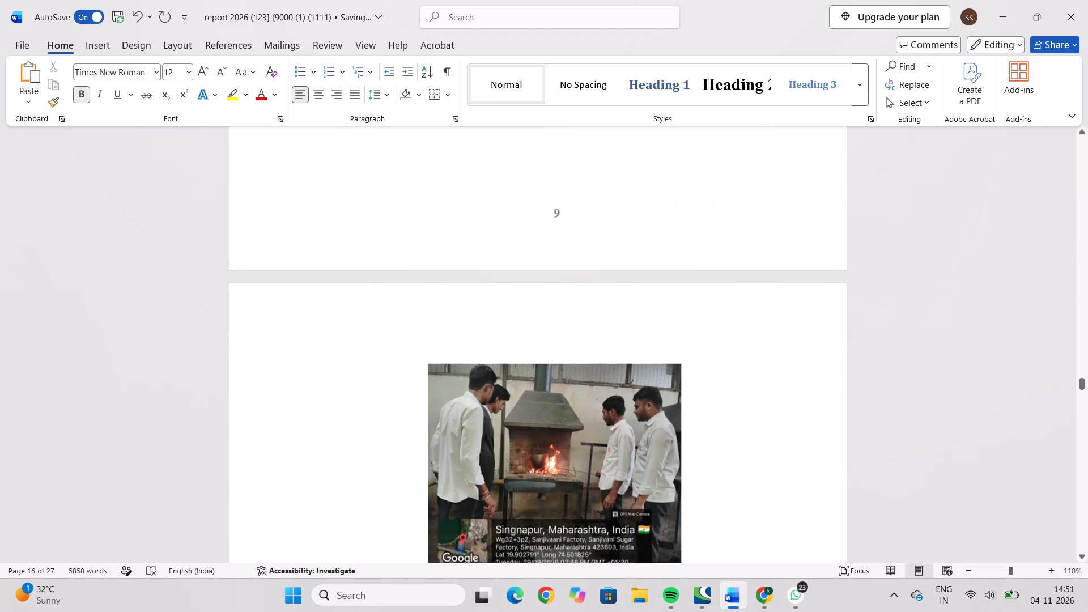
scroll(536, 414, "down", 13)
scroll(536, 414, "down", 9)
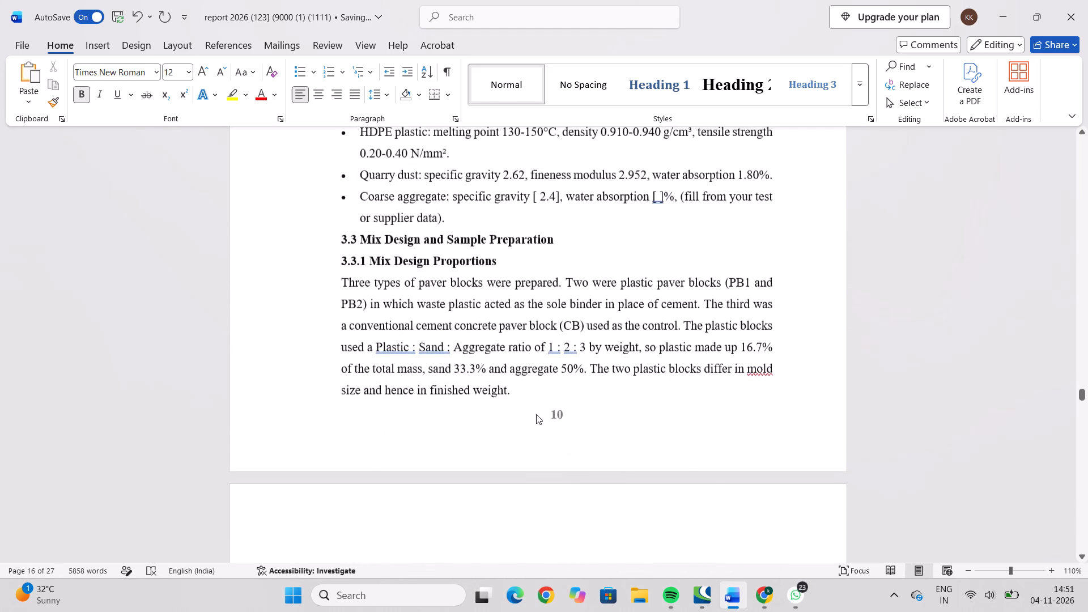
scroll(536, 414, "down", 20)
scroll(536, 414, "down", 19)
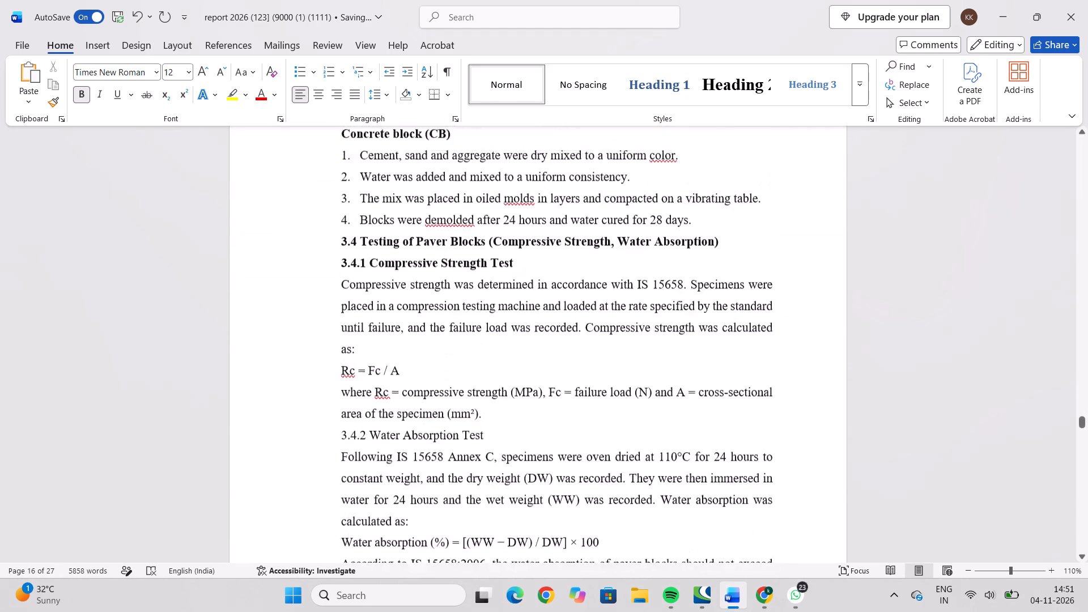
scroll(536, 414, "down", 20)
scroll(536, 414, "down", 17)
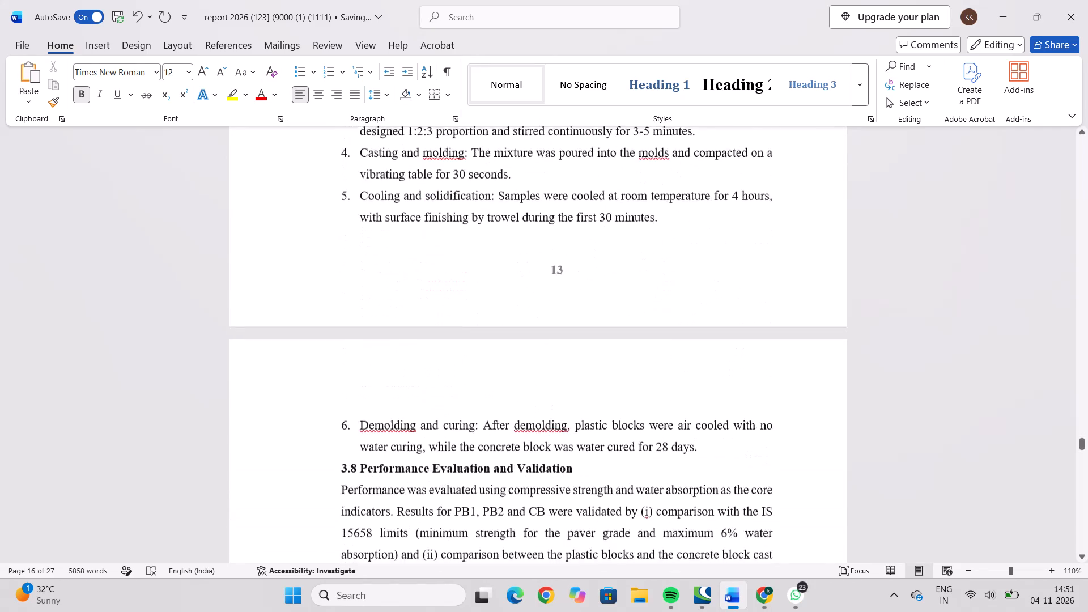
scroll(536, 414, "down", 4)
Go back to the Chapter 2 heading and review the literature entries from [1] on page 5 through [15] on page 8.
scroll(536, 414, "up", 18)
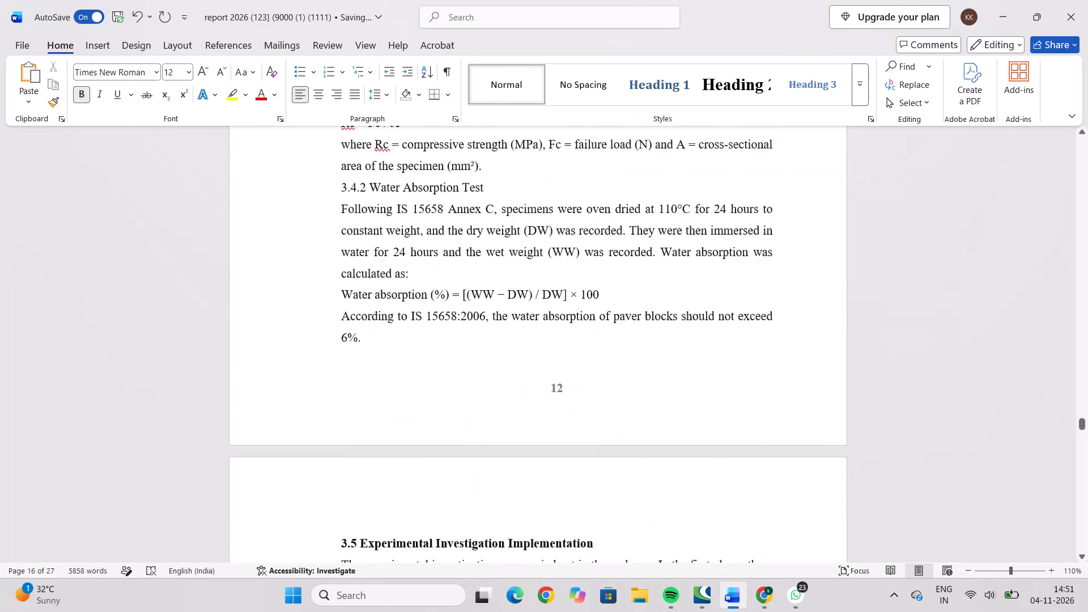
scroll(536, 414, "up", 17)
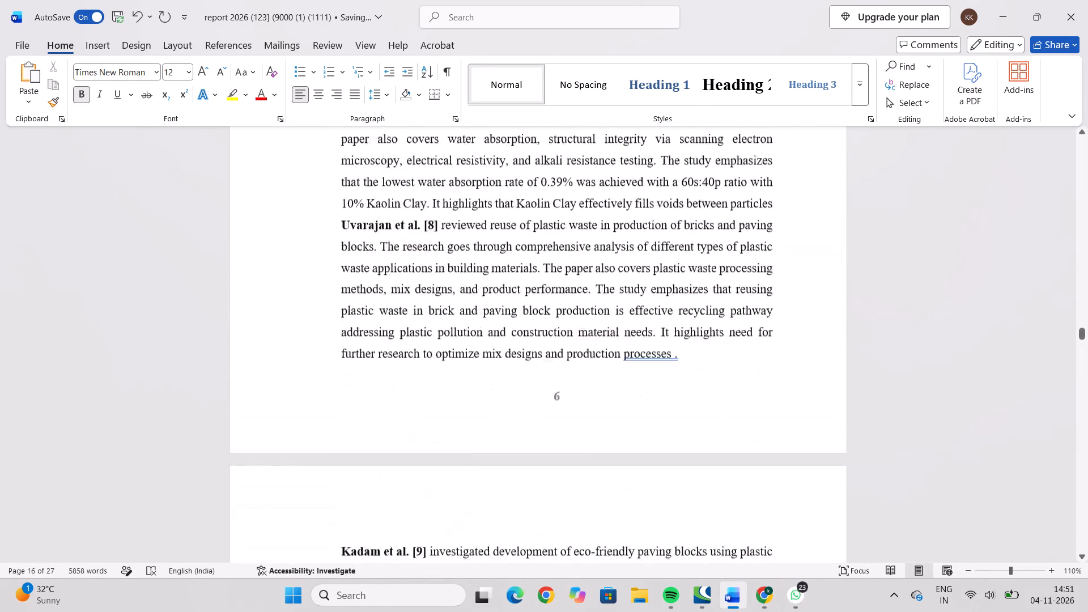
left_click(536, 414)
scroll(536, 414, "up", 4)
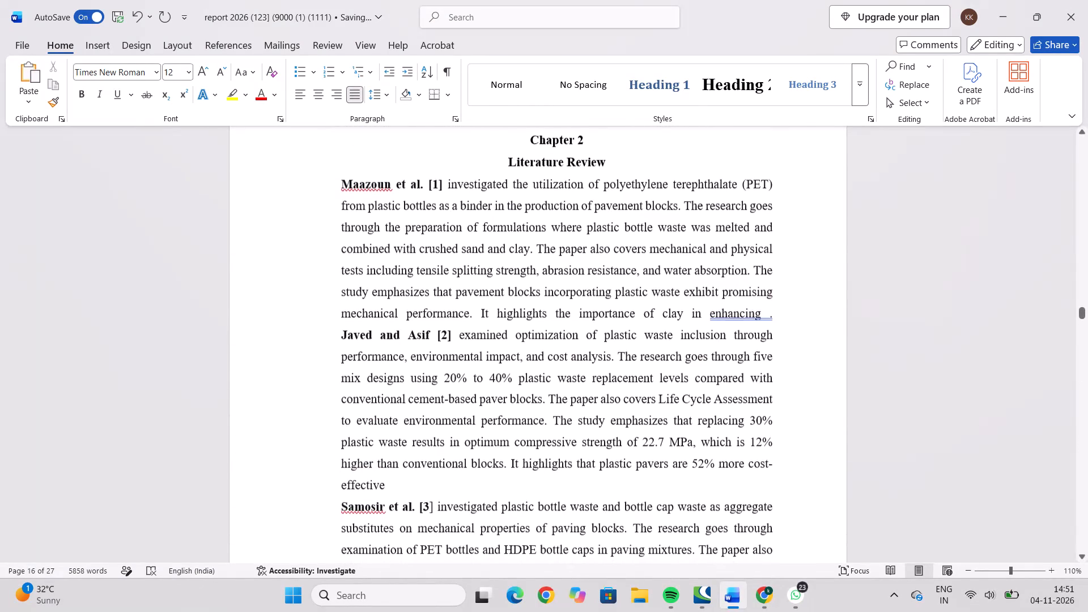
scroll(536, 414, "down", 1)
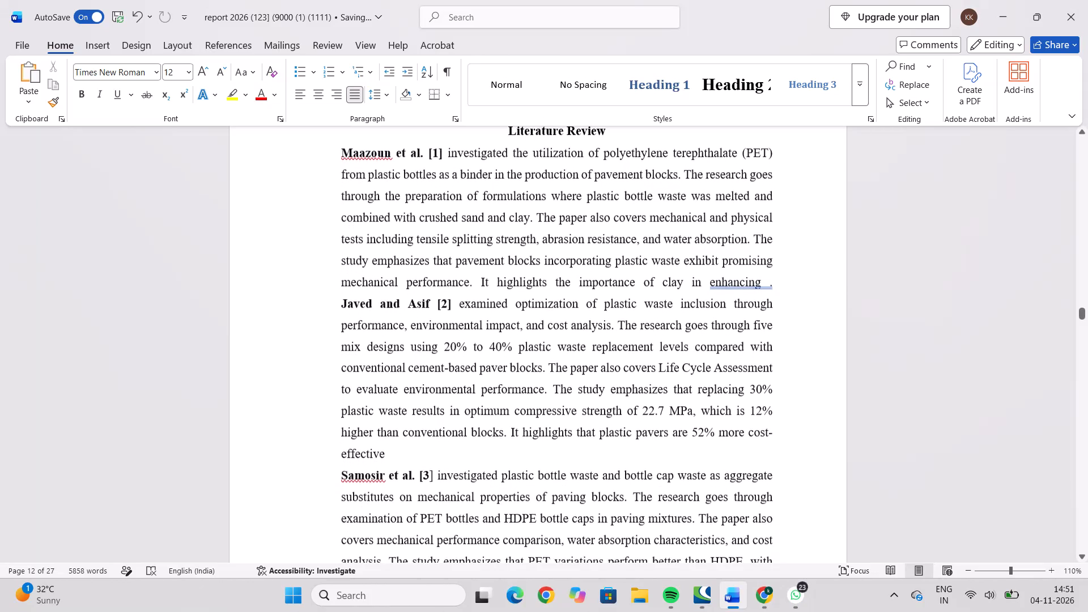
scroll(536, 414, "down", 4)
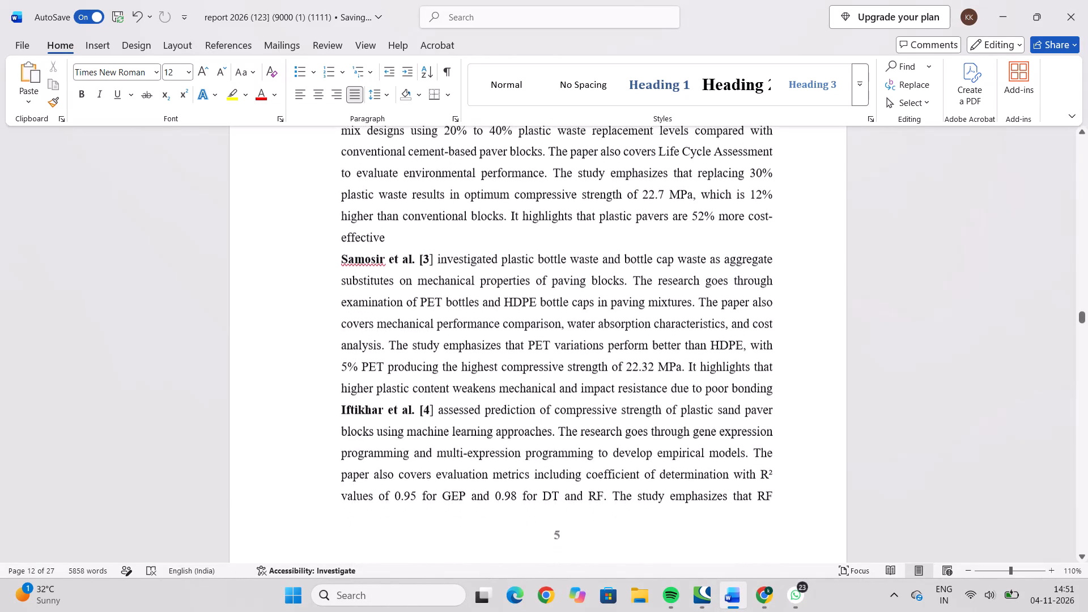
scroll(536, 414, "down", 3)
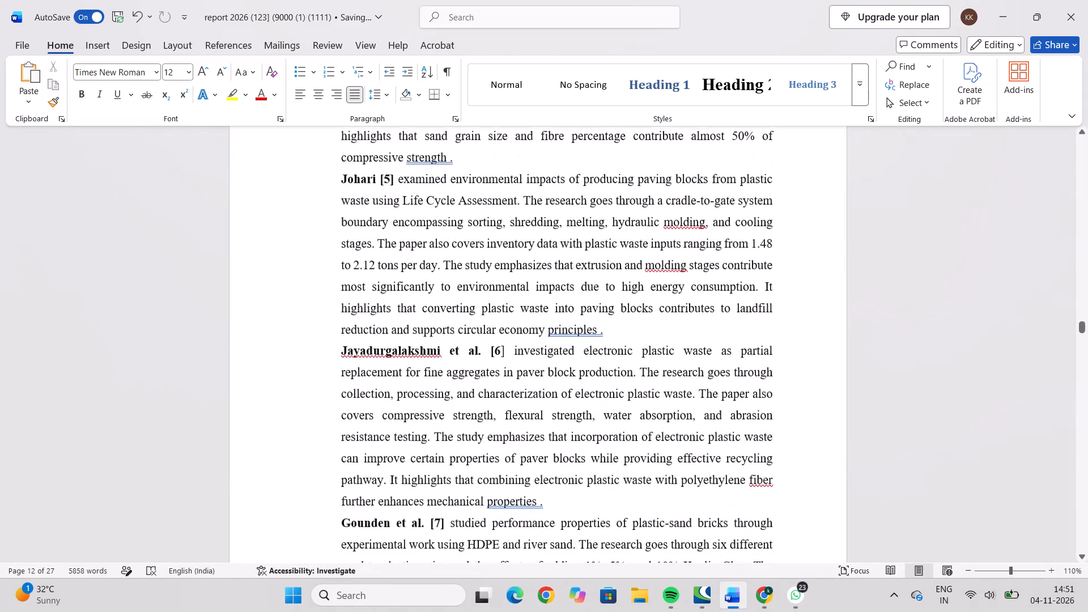
scroll(536, 414, "down", 2)
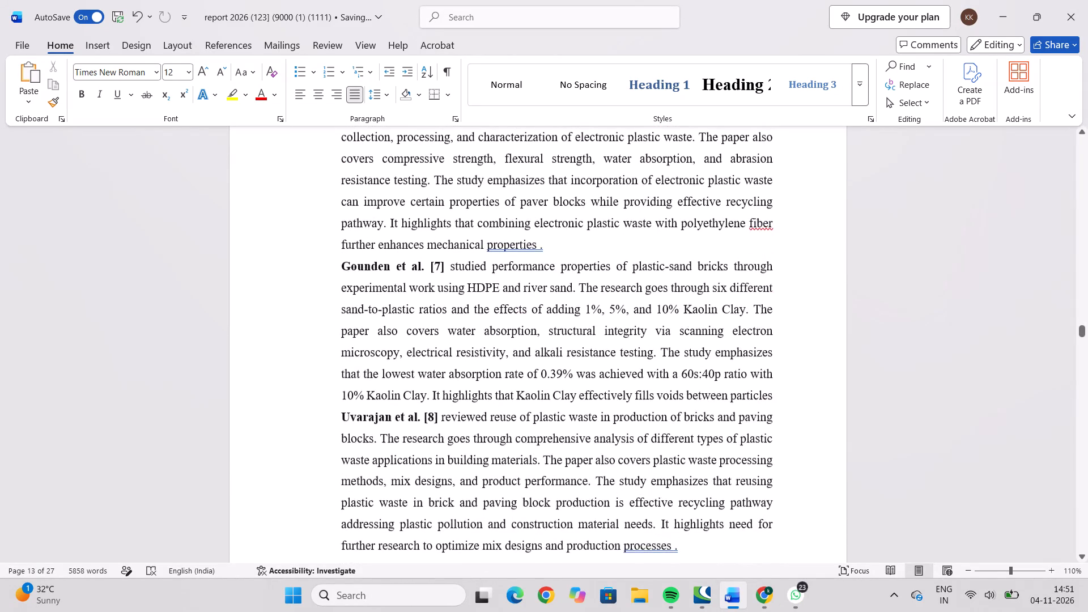
scroll(536, 414, "down", 4)
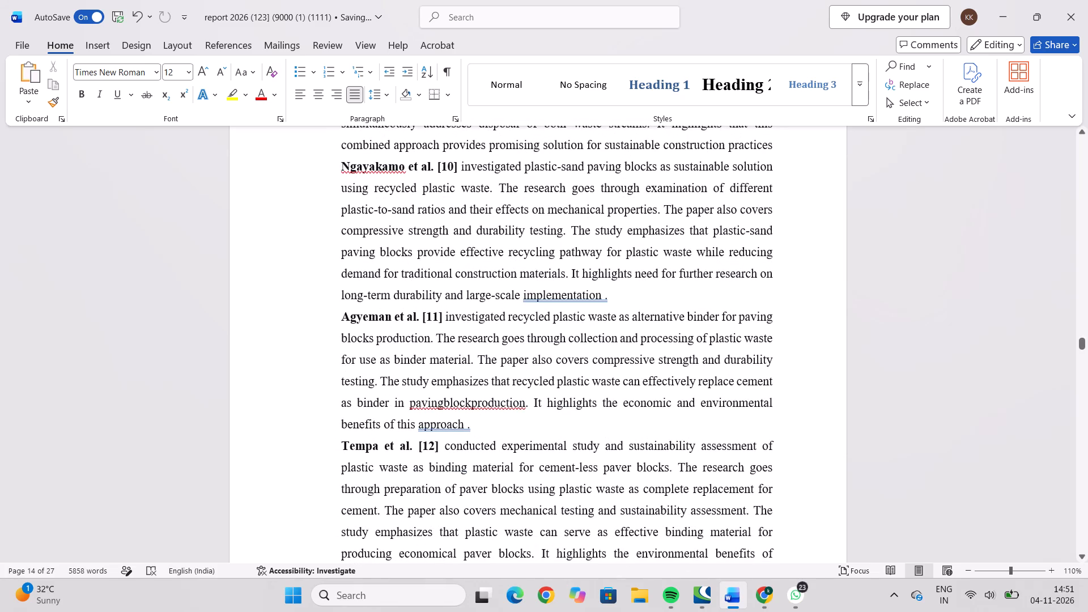
scroll(536, 414, "down", 4)
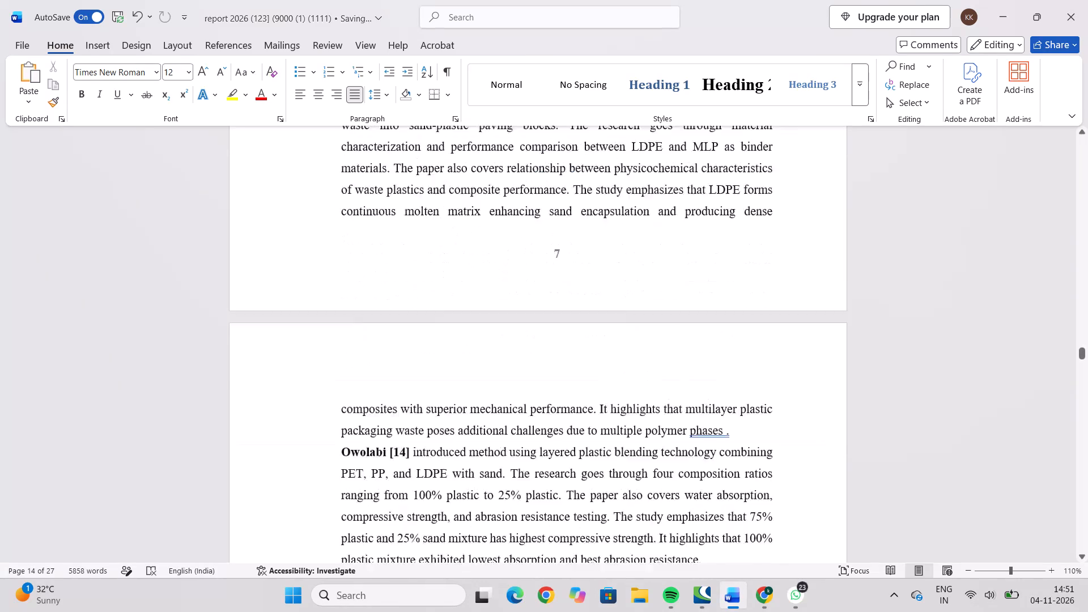
scroll(536, 414, "up", 1)
scroll(536, 414, "down", 1)
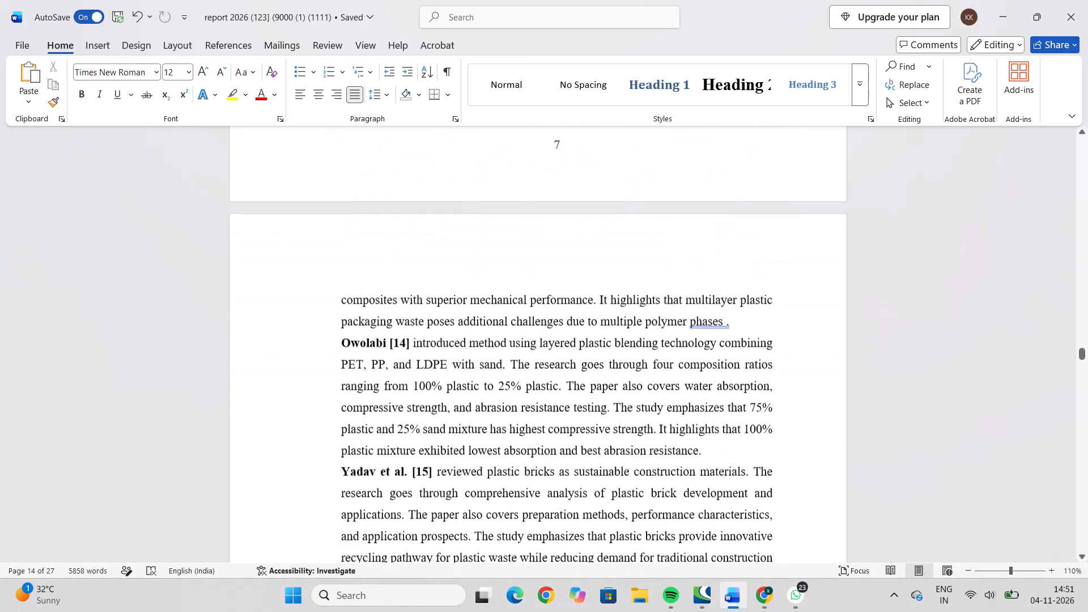
scroll(536, 414, "down", 2)
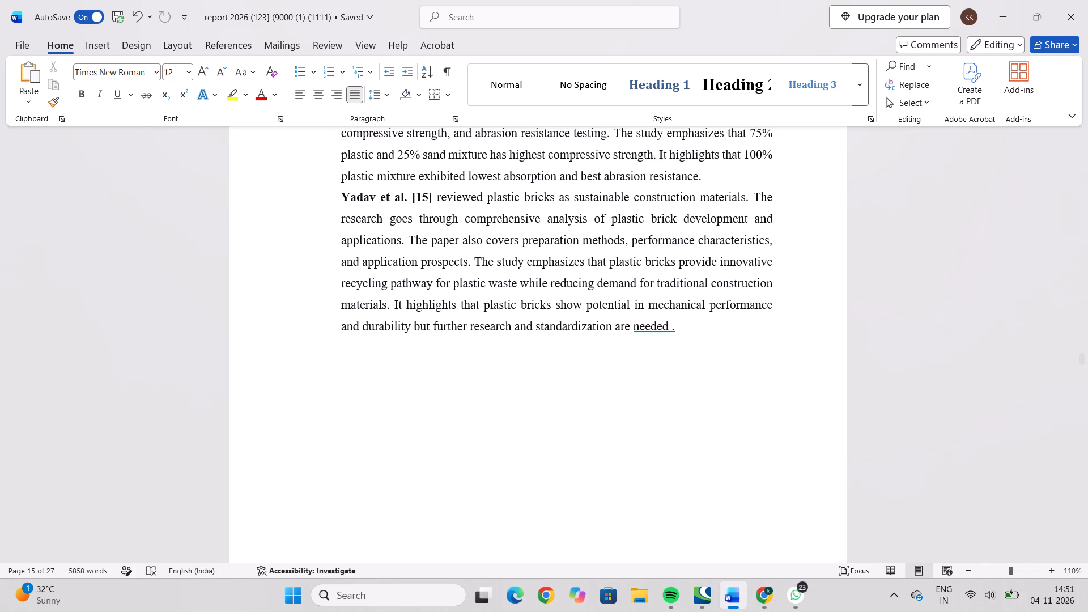
Reread the literature review entries backwards from [15] on page 8 to Ngayakamo et al. [10] on page 7.
scroll(536, 414, "up", 2)
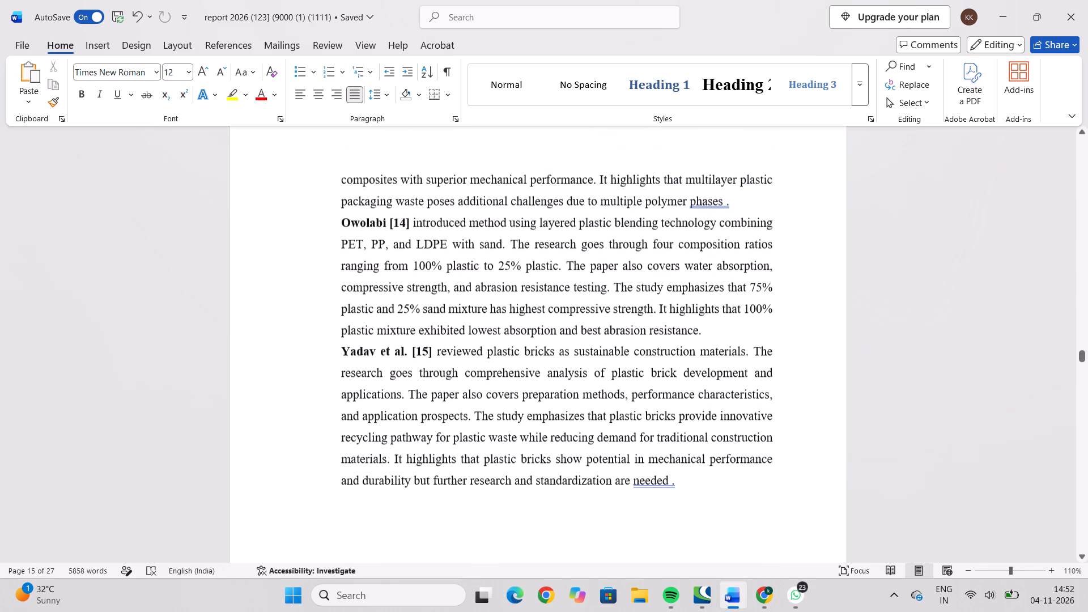
scroll(536, 414, "up", 4)
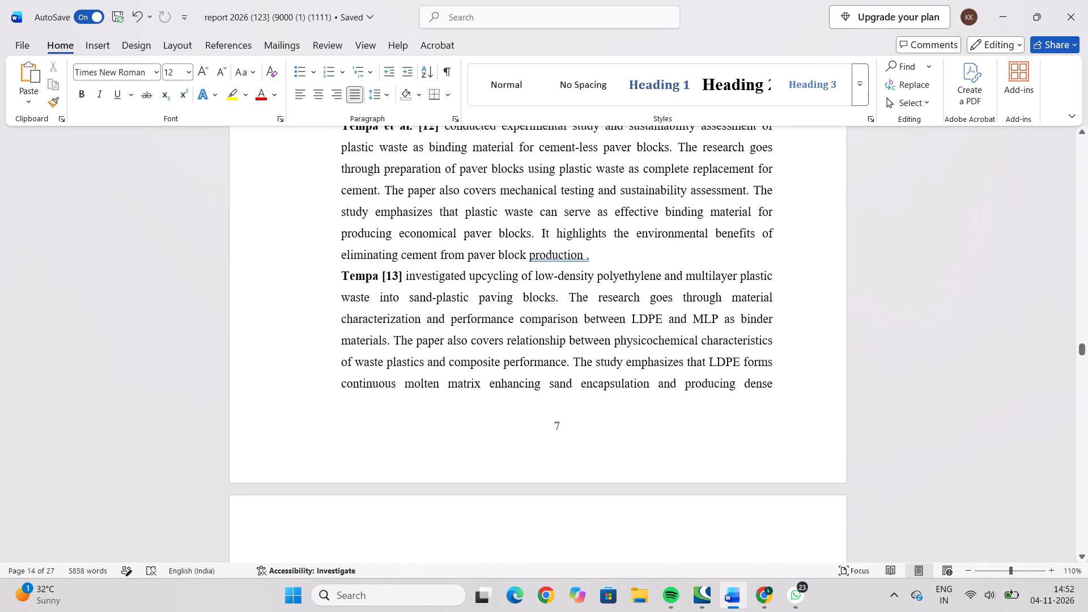
scroll(536, 414, "up", 2)
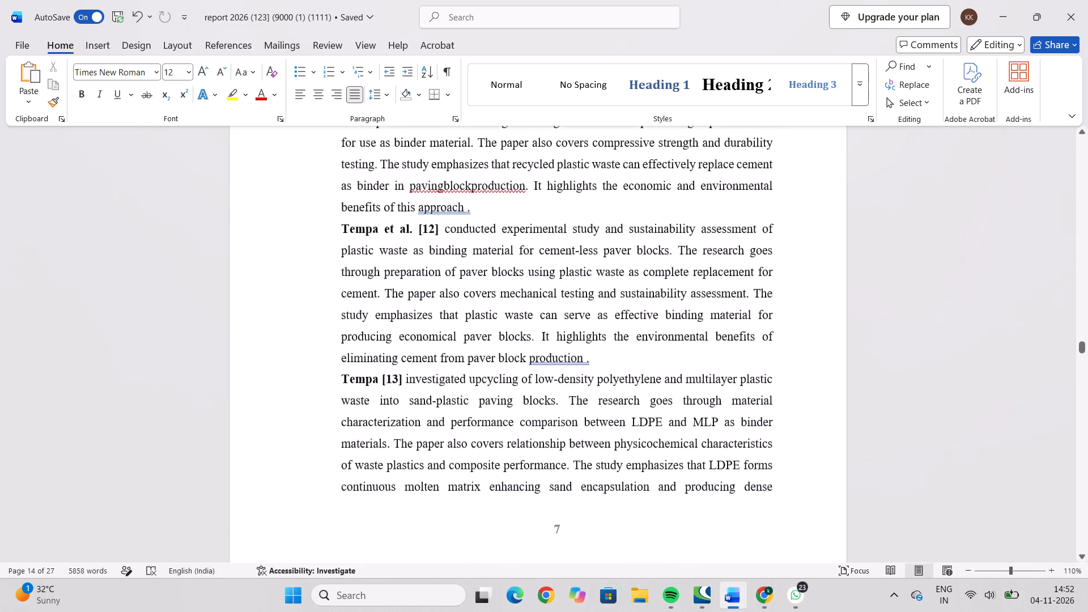
scroll(536, 414, "up", 1)
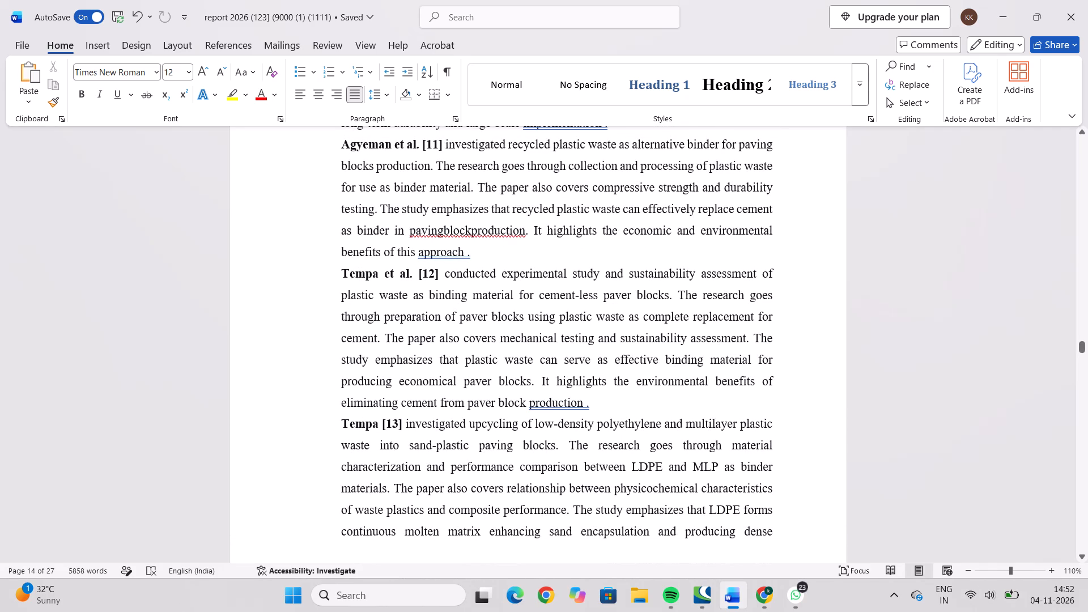
scroll(536, 414, "up", 1)
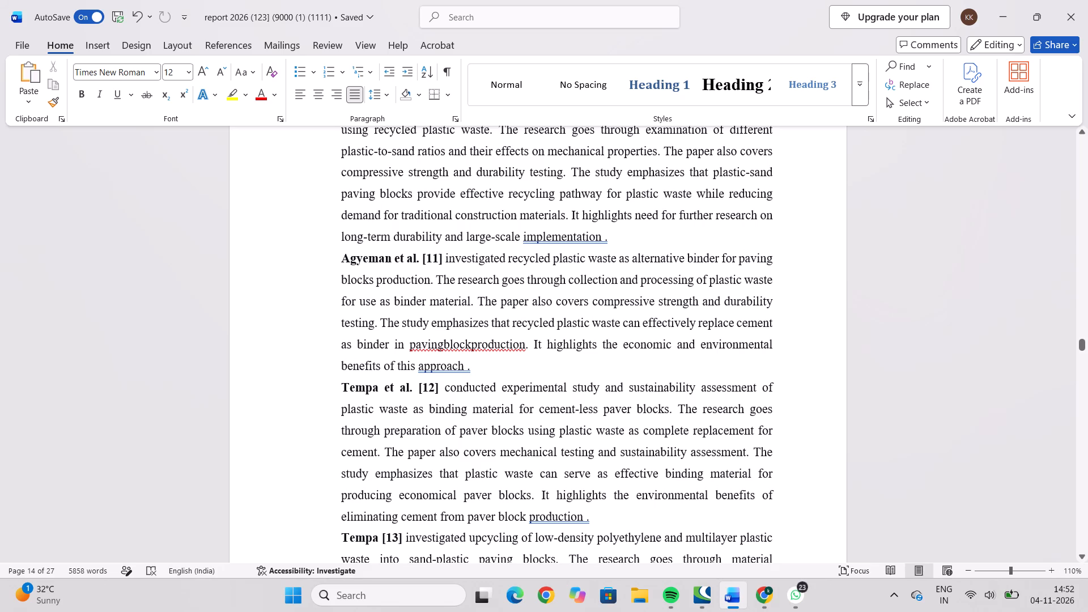
scroll(536, 414, "up", 3)
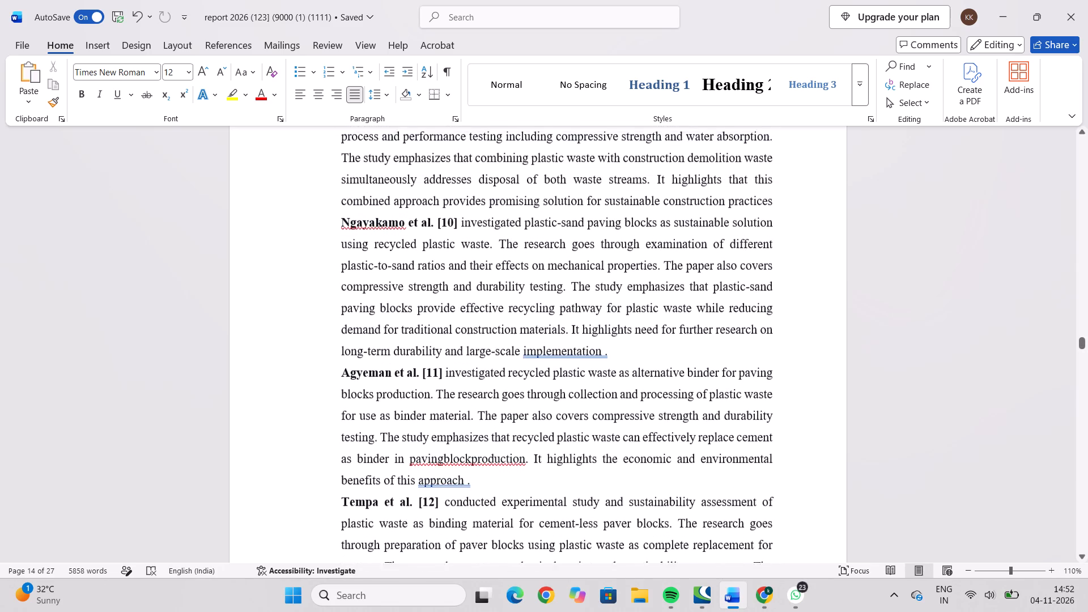
Remove the extra blank lines above the Chapter 2 Literature Review heading, keeping the heading at the top of page 5.
scroll(536, 414, "up", 3)
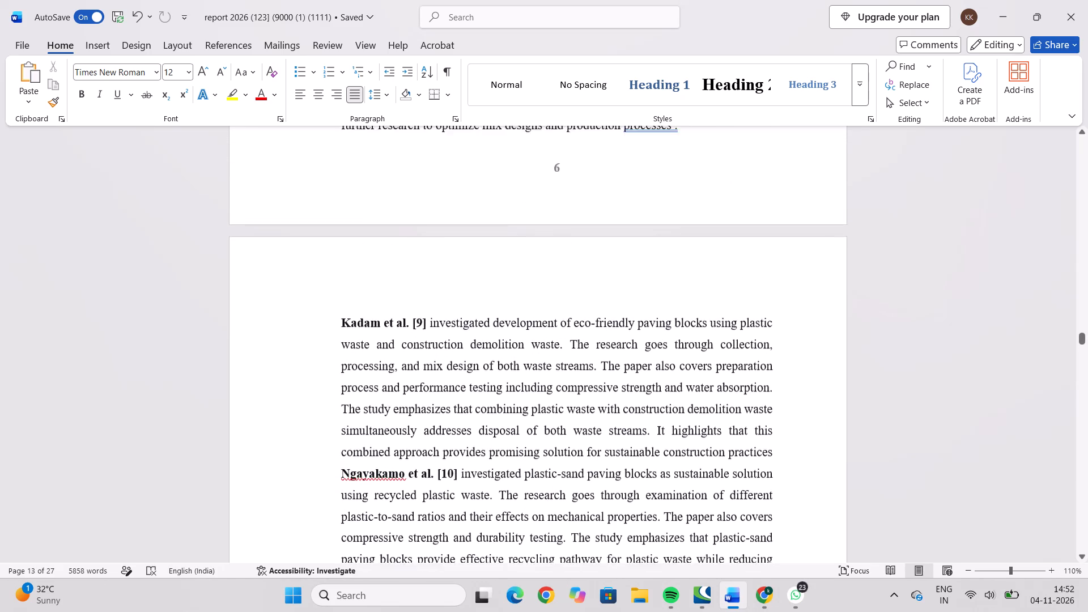
scroll(536, 414, "up", 6)
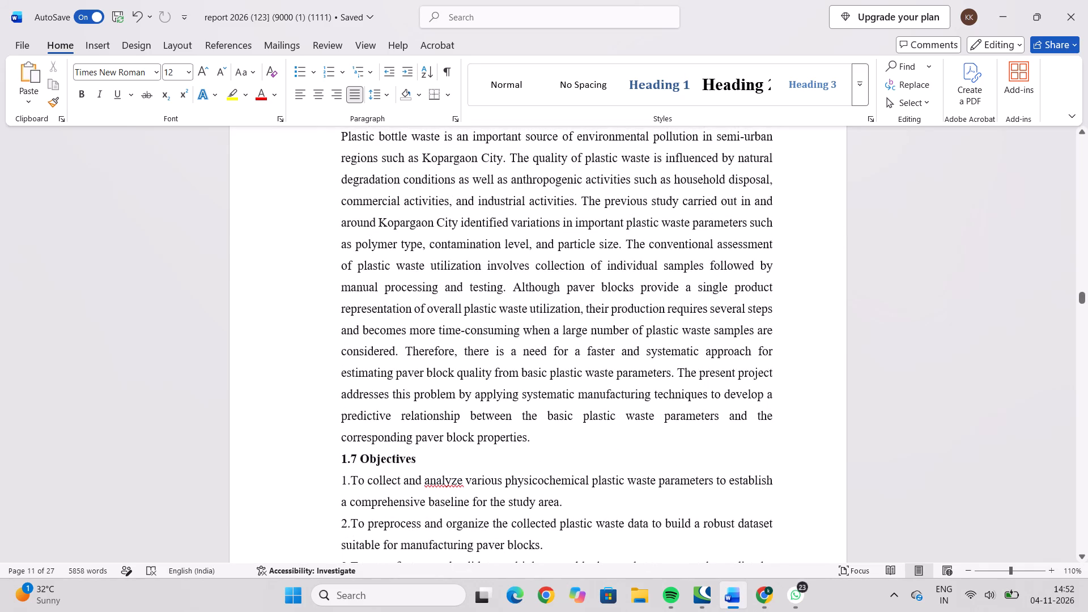
scroll(536, 414, "down", 2)
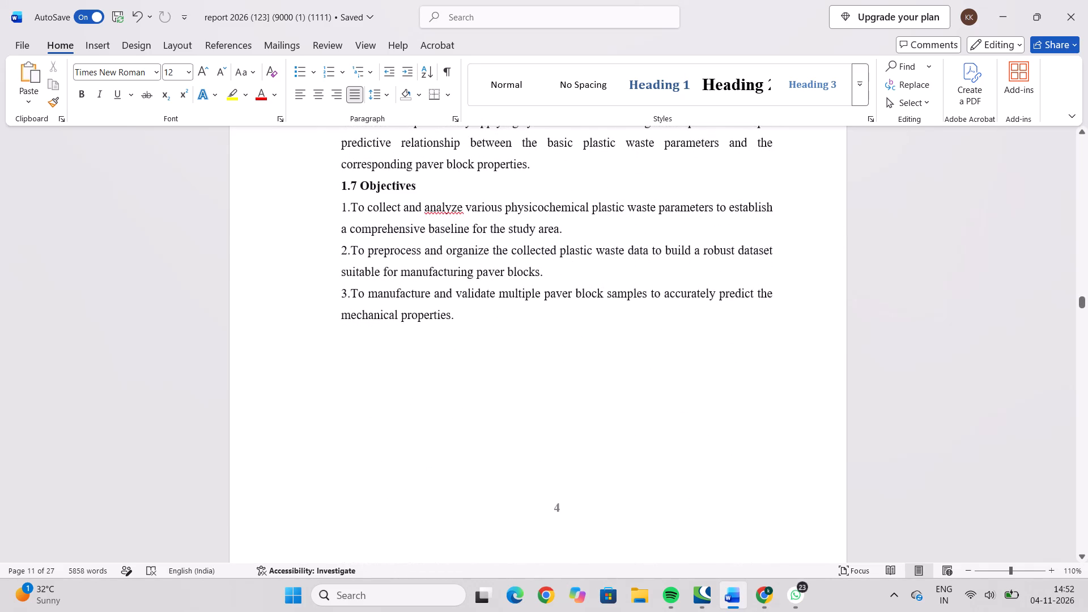
scroll(536, 414, "down", 3)
left_click(555, 389)
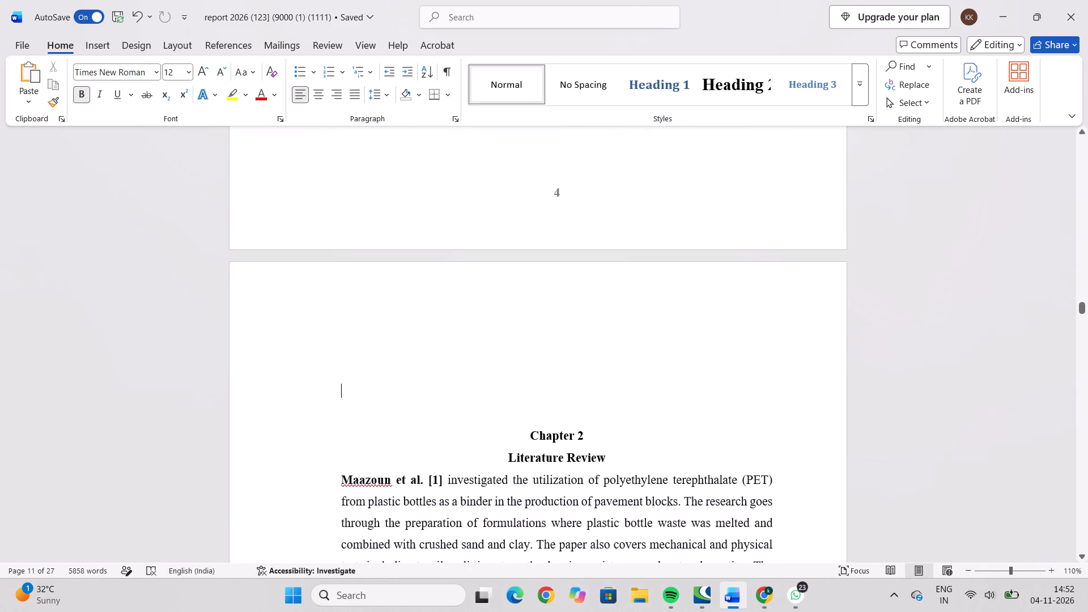
key("Return")
key("Return")
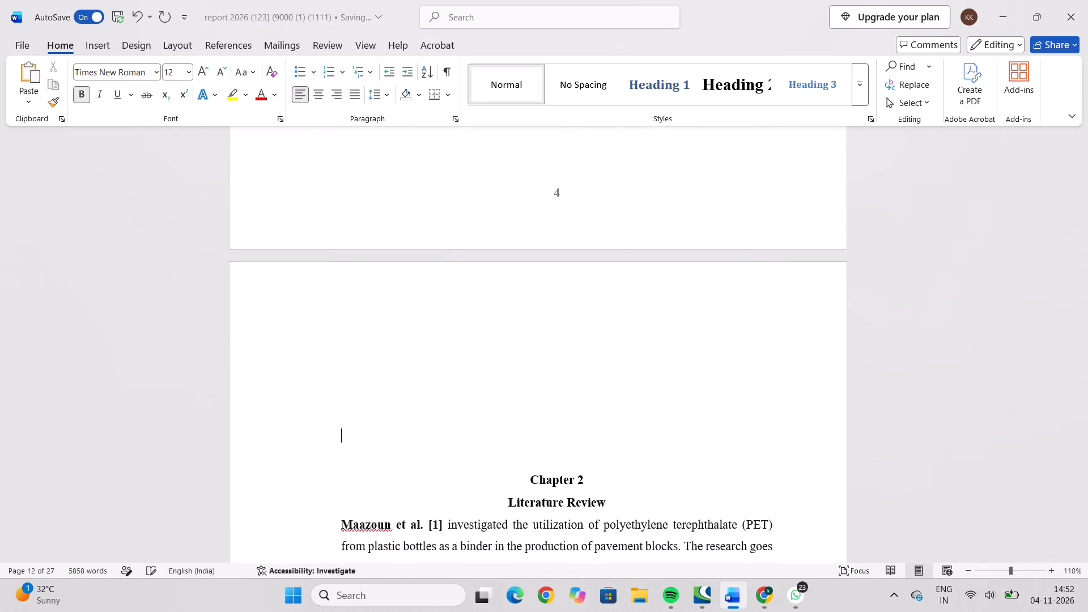
key("BackSpace")
key("BackSpace")
key("BackSpace")
key("BackSpace")
key("BackSpace")
key("BackSpace")
key("BackSpace")
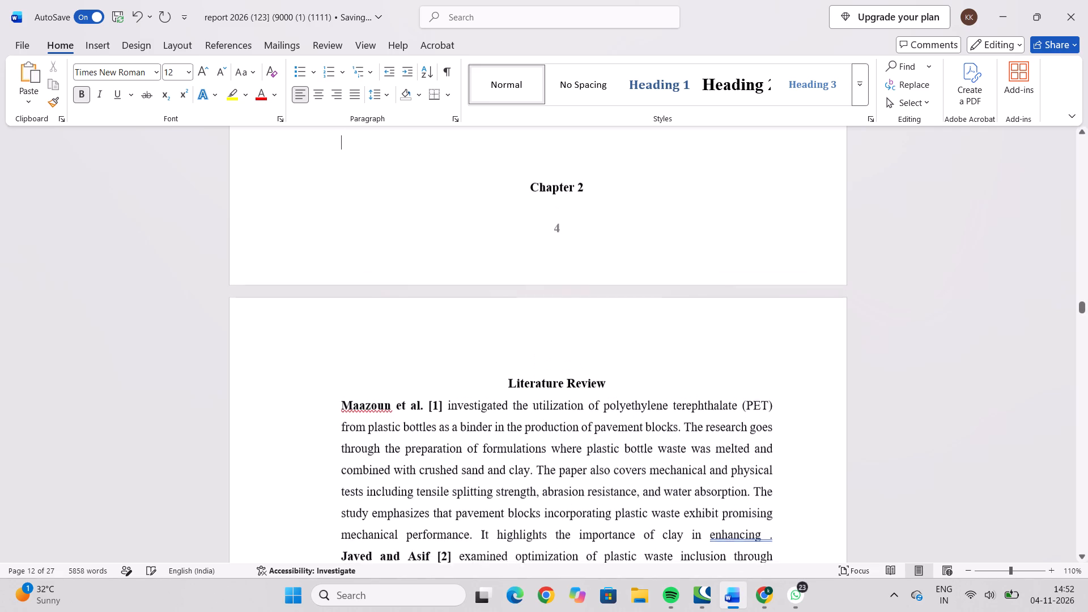
key("Return")
Insert two blank lines before the Chapter 3 Methodology heading at the end of page 8, moving it to the top of page 9.
scroll(555, 389, "down", 12)
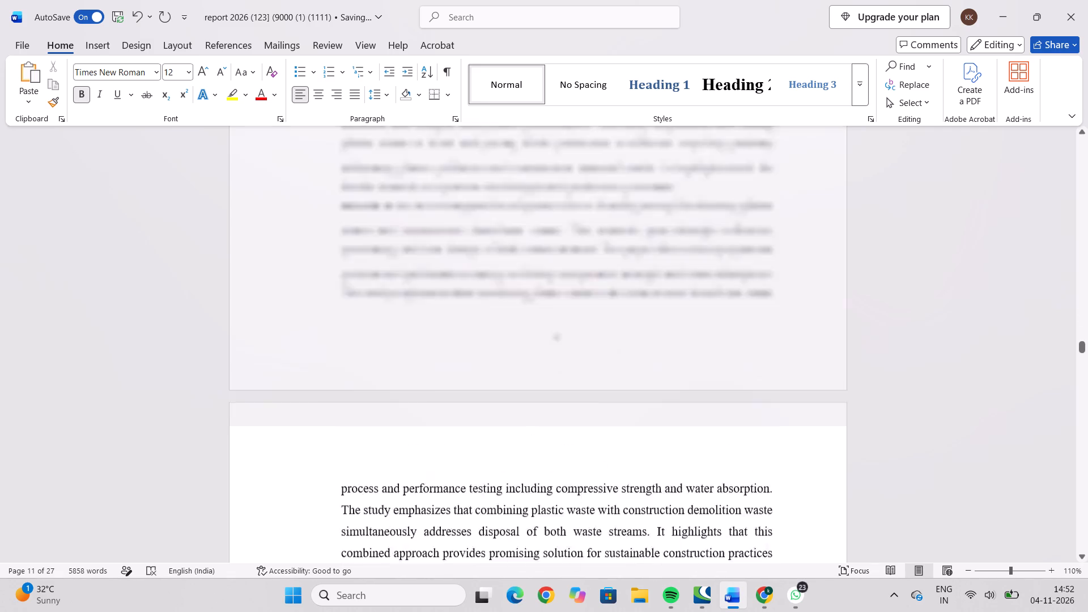
scroll(555, 389, "down", 6)
scroll(555, 389, "up", 5)
scroll(555, 389, "down", 1)
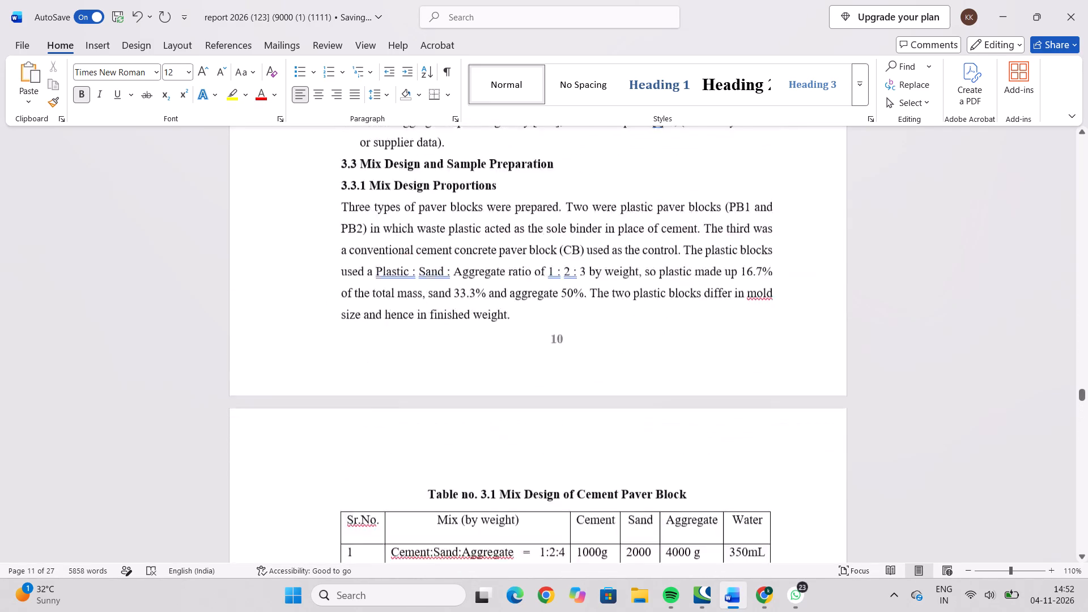
scroll(555, 389, "down", 1)
scroll(555, 389, "up", 4)
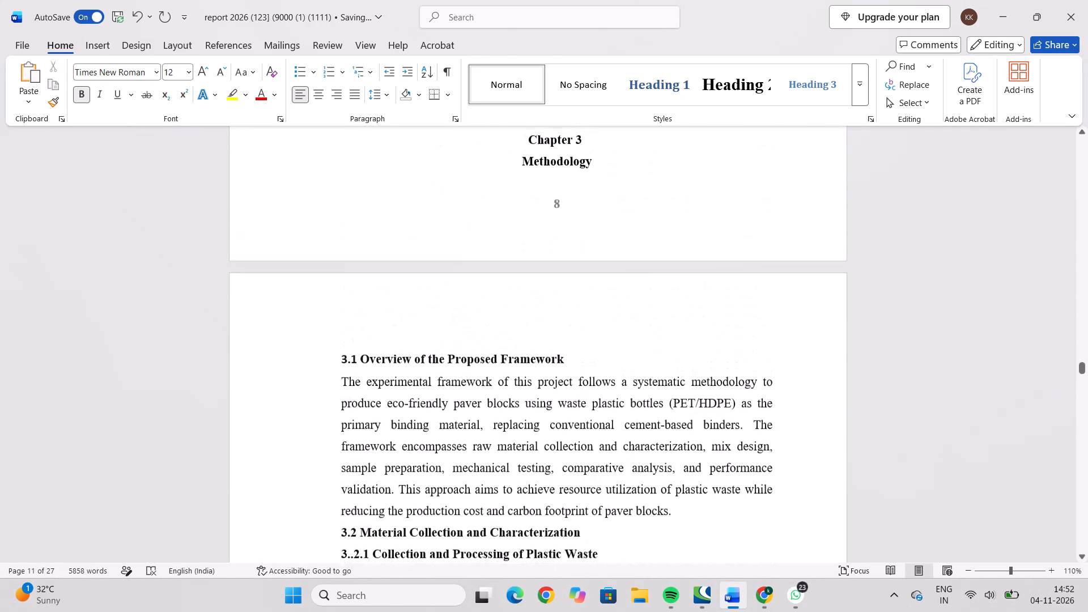
scroll(551, 389, "up", 1)
left_click(529, 163)
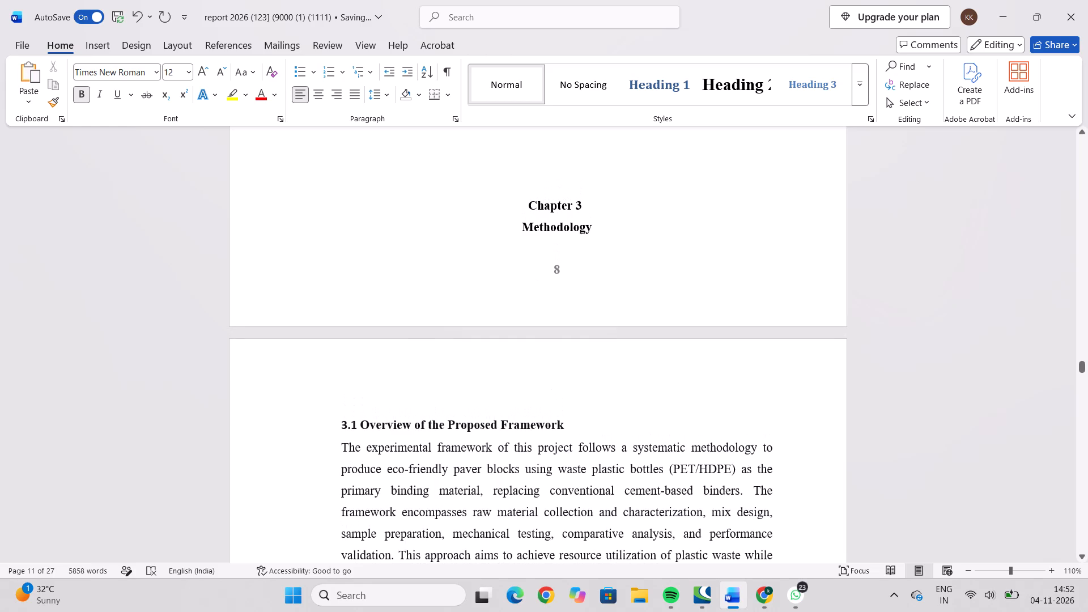
key("Return")
key("Return")
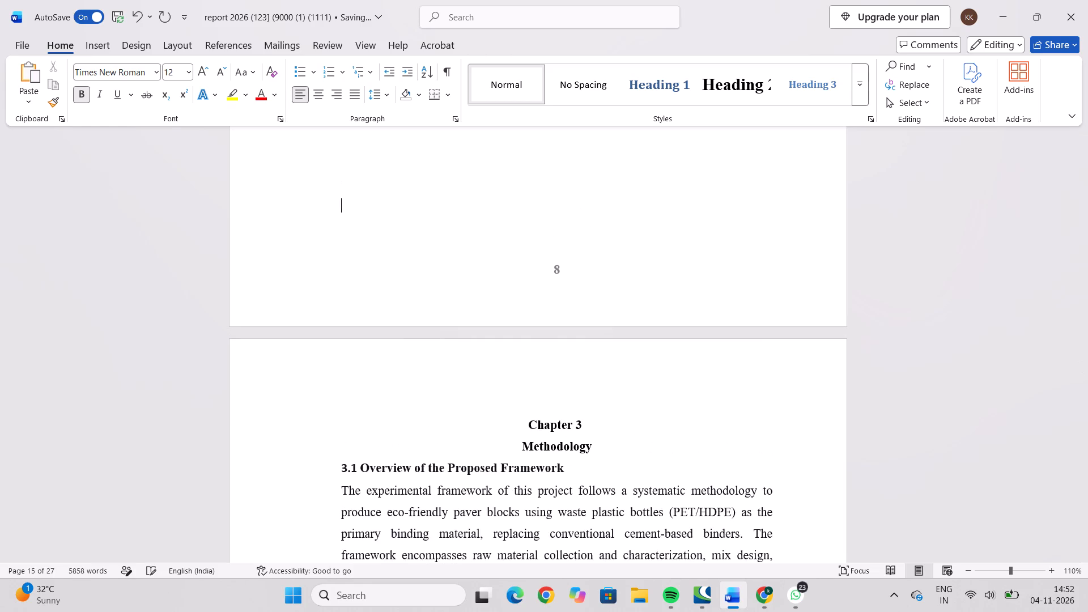
Check the page layout from Chapter 3 through the compressive strength chart to the Chapter 4 Conclusion heading on page 17.
scroll(529, 163, "down", 13)
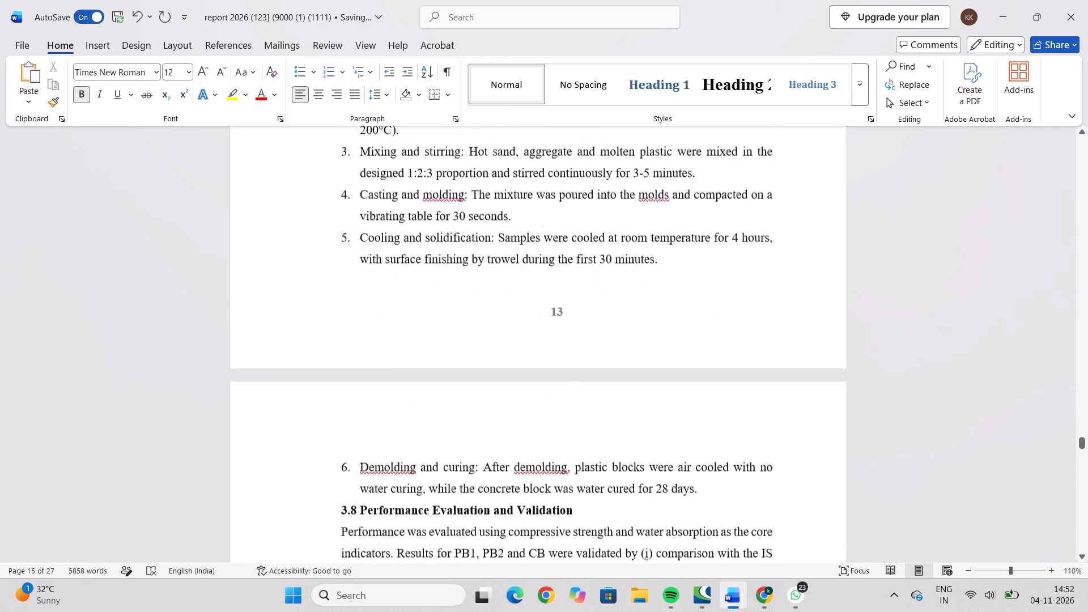
scroll(529, 163, "down", 10)
scroll(529, 163, "up", 1)
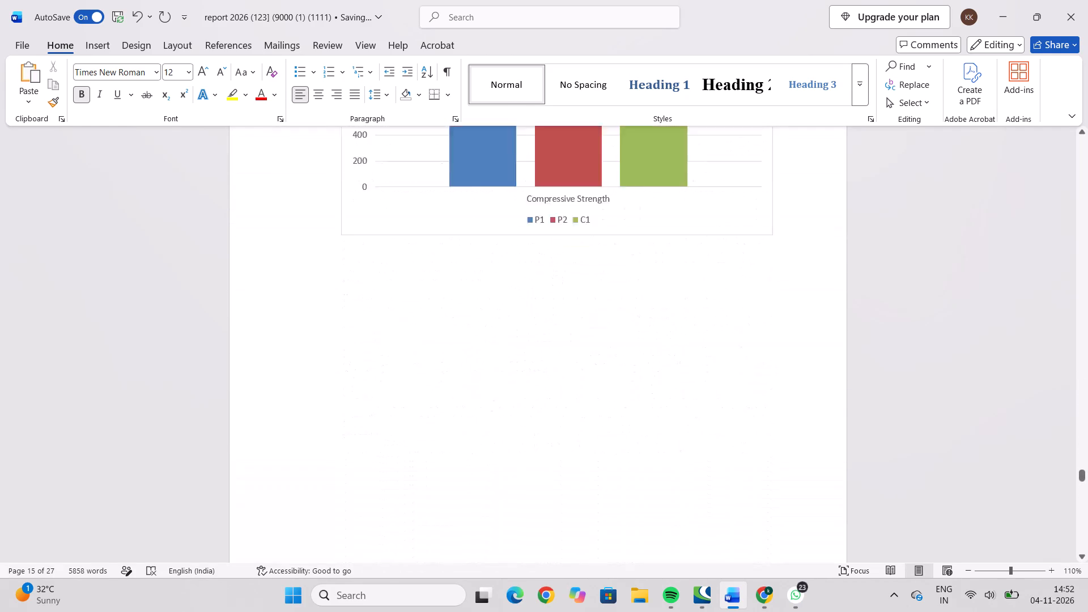
scroll(529, 163, "down", 5)
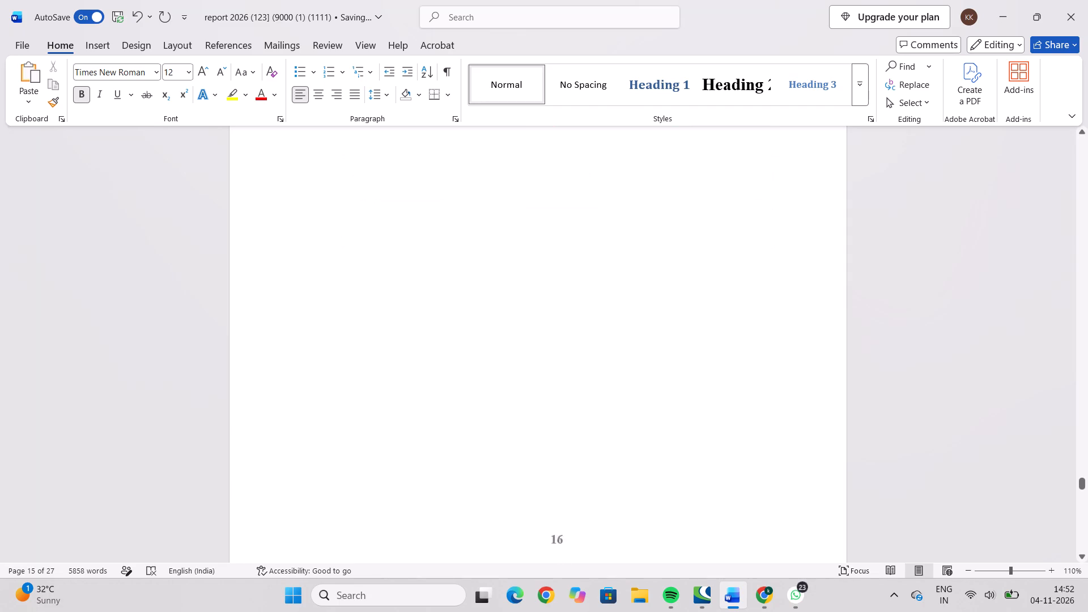
scroll(529, 163, "down", 3)
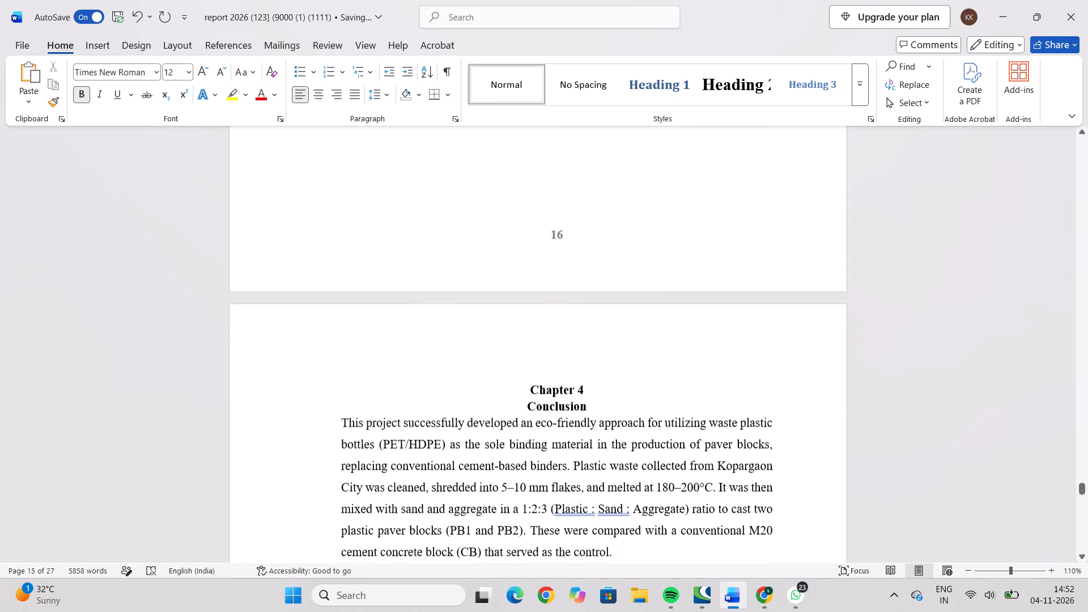
left_click(532, 355)
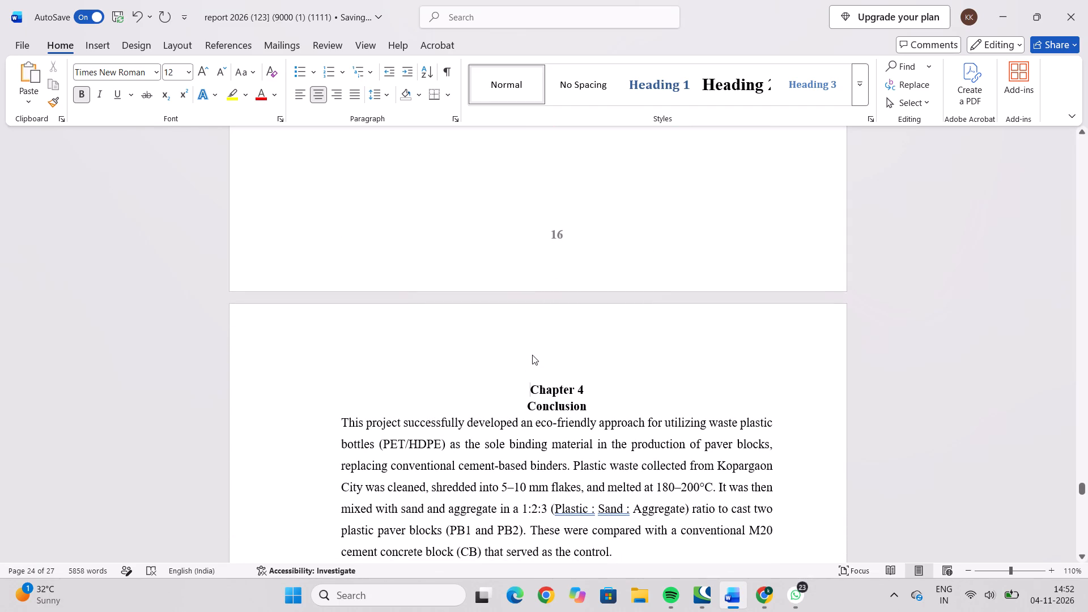
key("Up")
Check the layout of the Conclusion text and the References section, including the heading's position after the table on page 18.
scroll(532, 355, "down", 2)
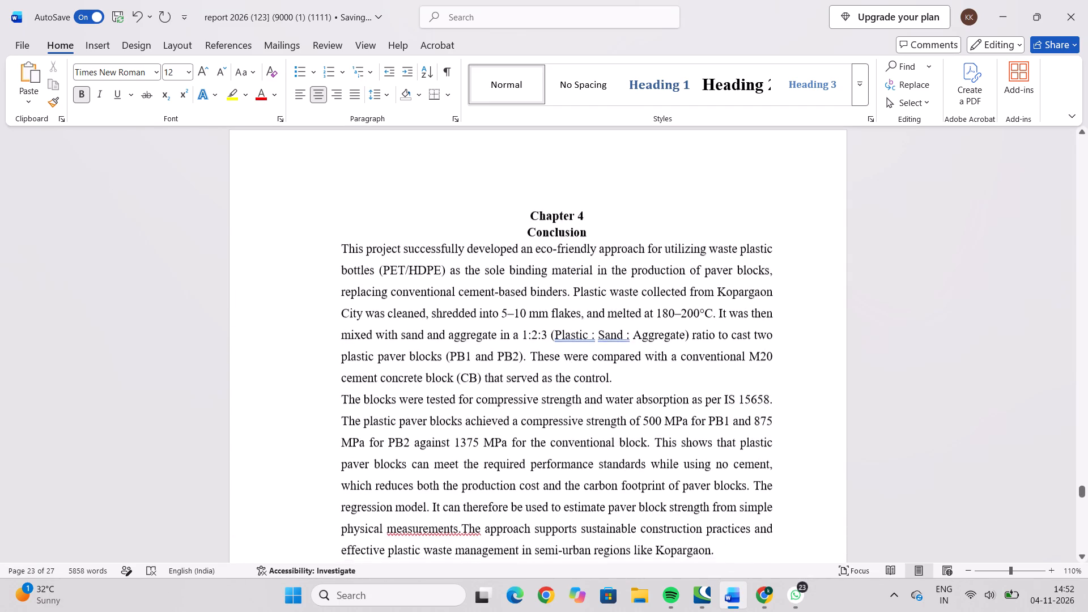
scroll(532, 355, "down", 5)
scroll(532, 355, "up", 2)
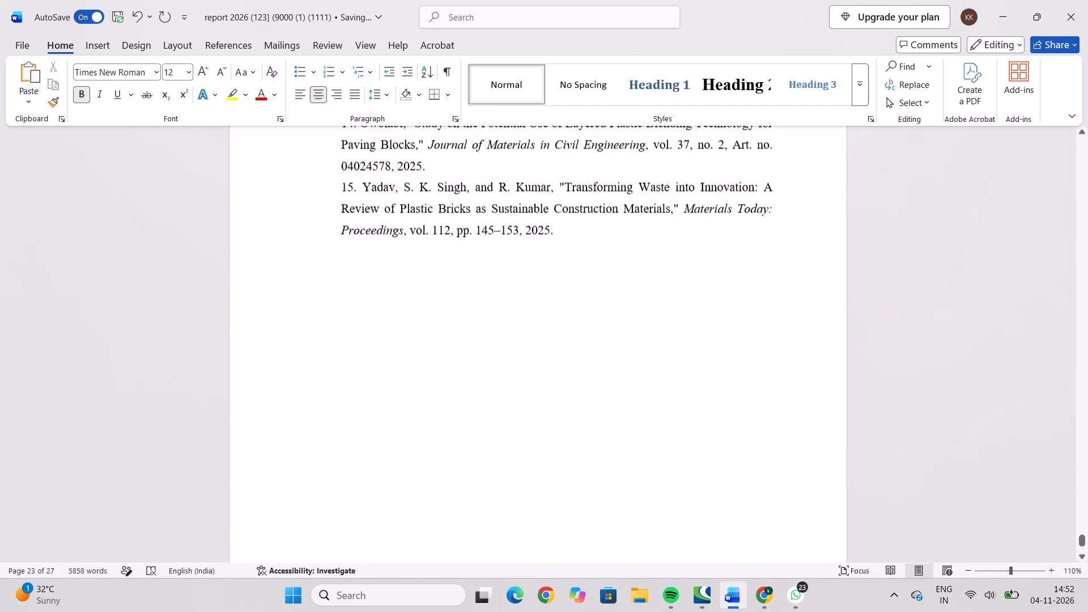
scroll(532, 355, "up", 5)
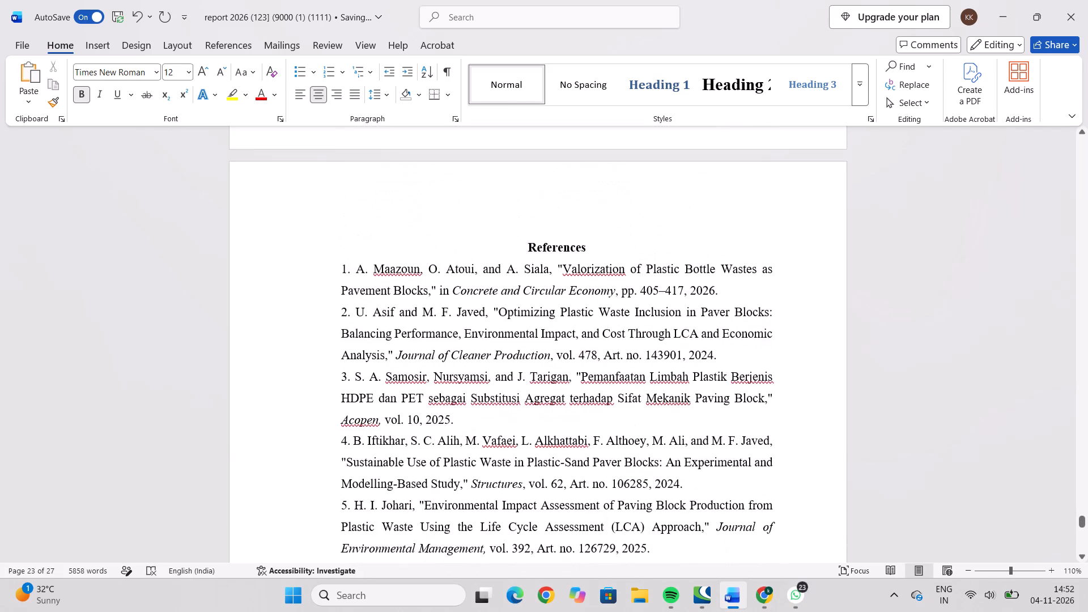
scroll(532, 355, "up", 1)
left_click(524, 342)
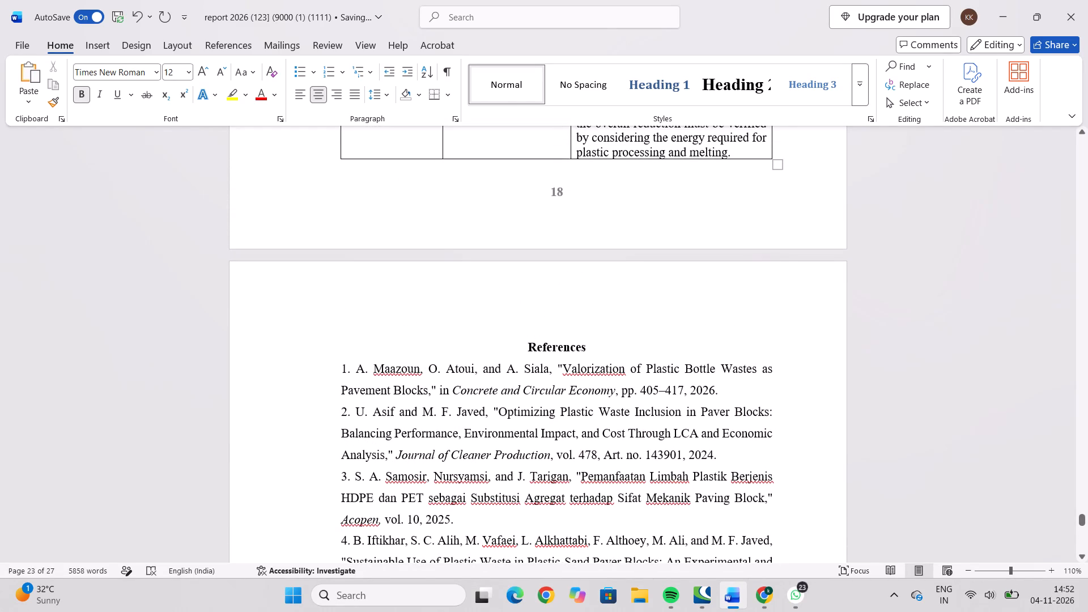
key("Up")
scroll(524, 342, "down", 11)
scroll(524, 342, "up", 6)
scroll(524, 342, "down", 3)
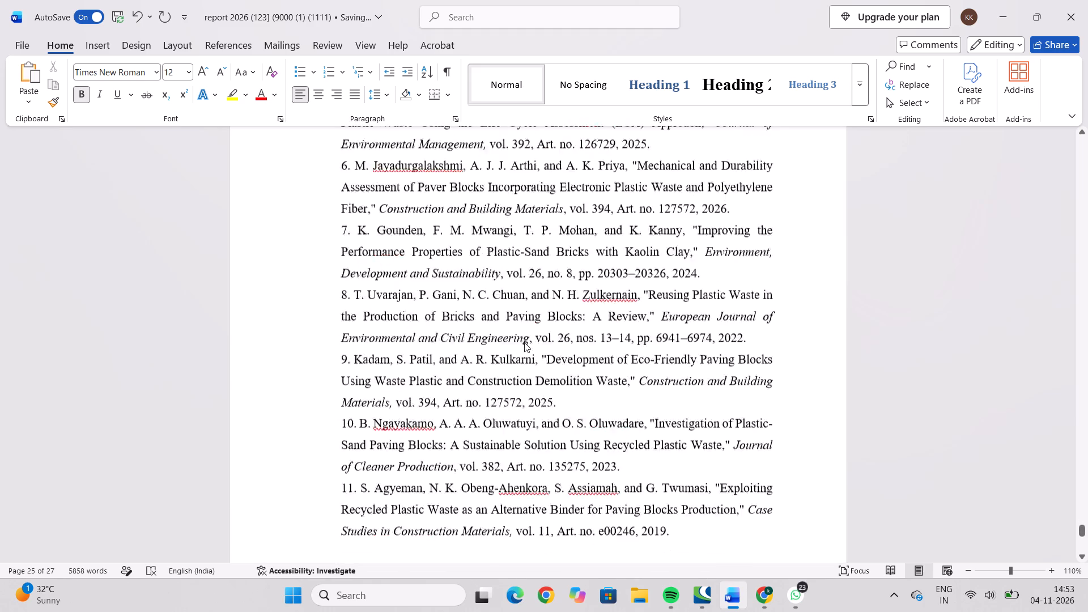
scroll(524, 342, "down", 3)
Change the line spacing of the Acknowledgement heading on page i to match the body text below it.
scroll(524, 342, "up", 16)
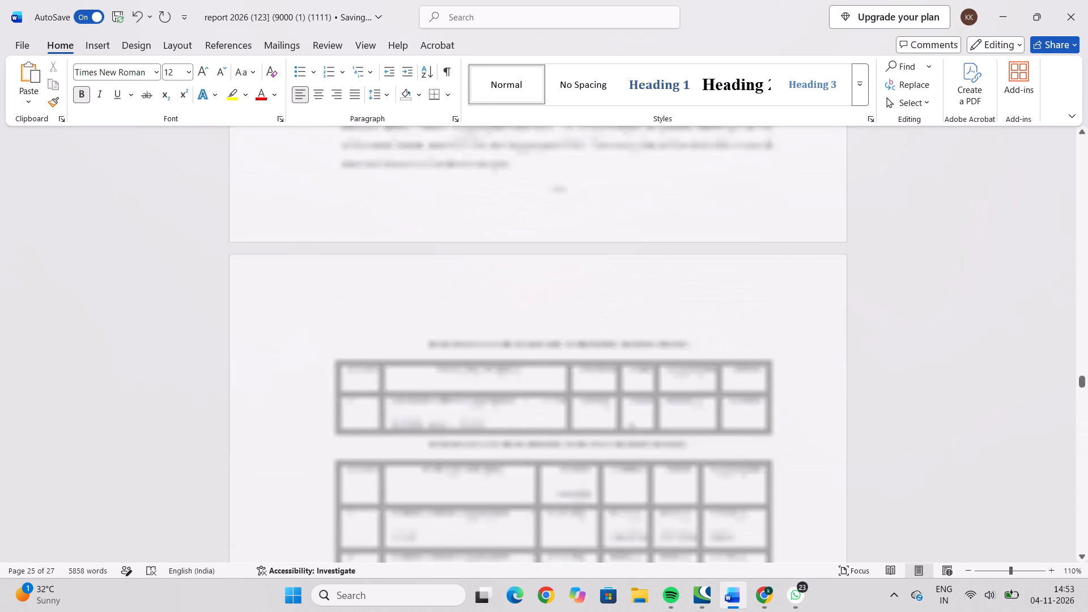
scroll(524, 342, "up", 15)
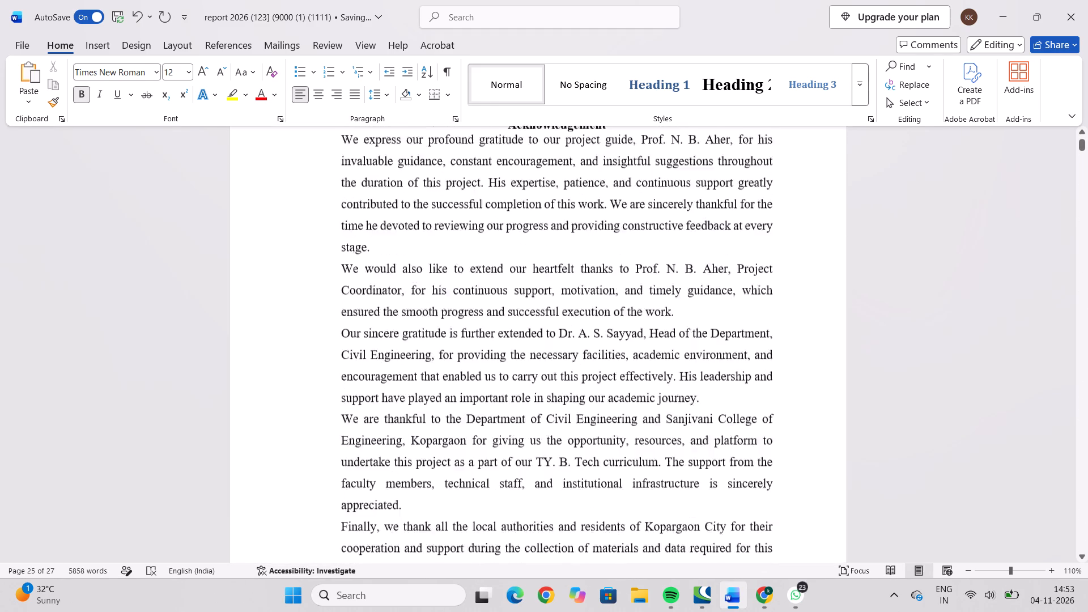
left_click_drag(509, 178, 621, 169)
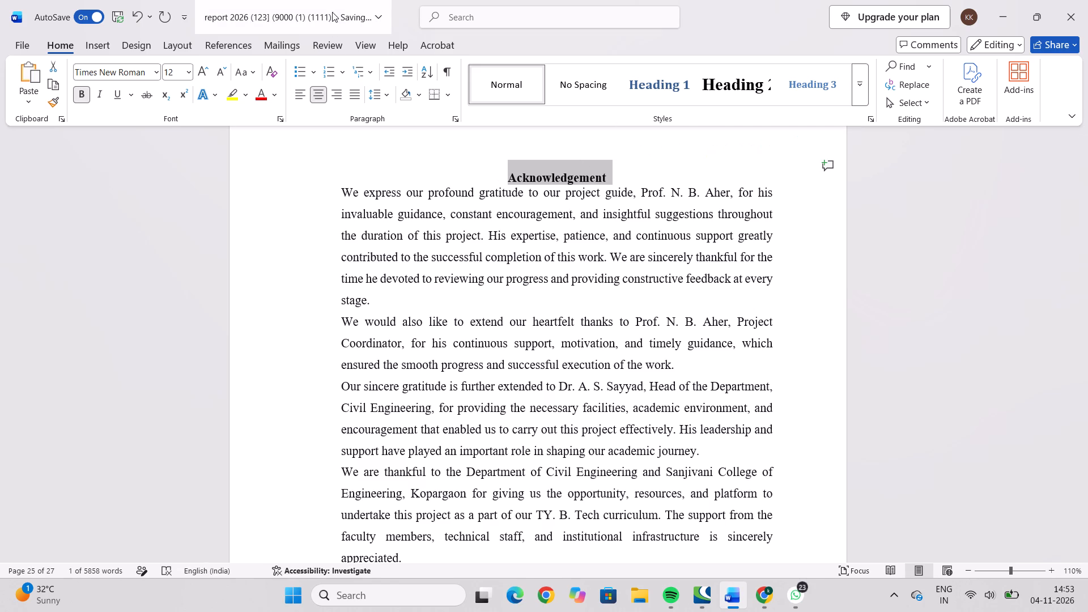
left_click(389, 96)
left_click(405, 156)
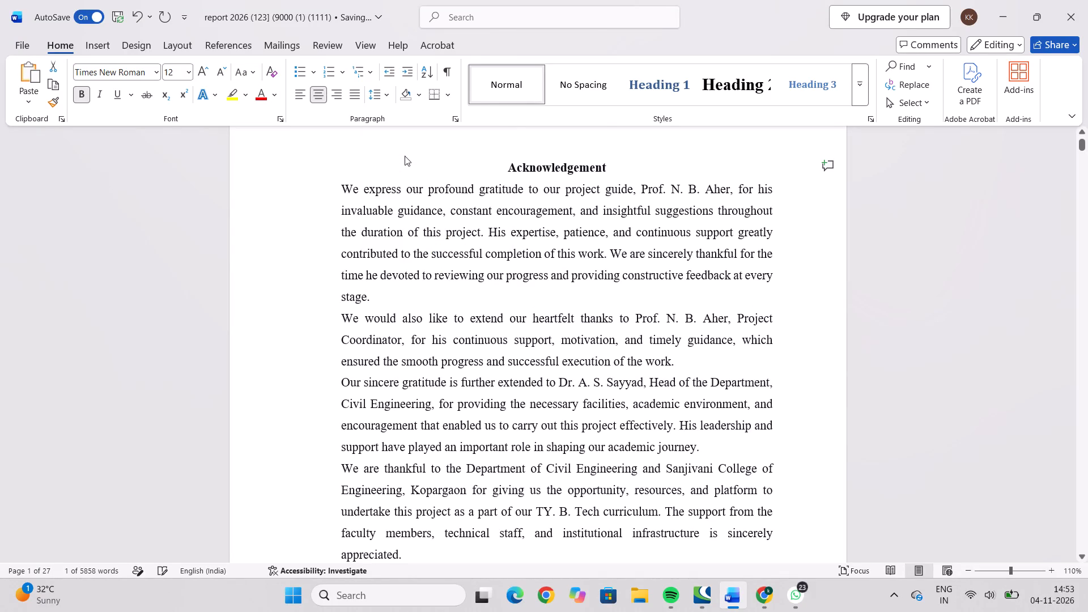
left_click(484, 214)
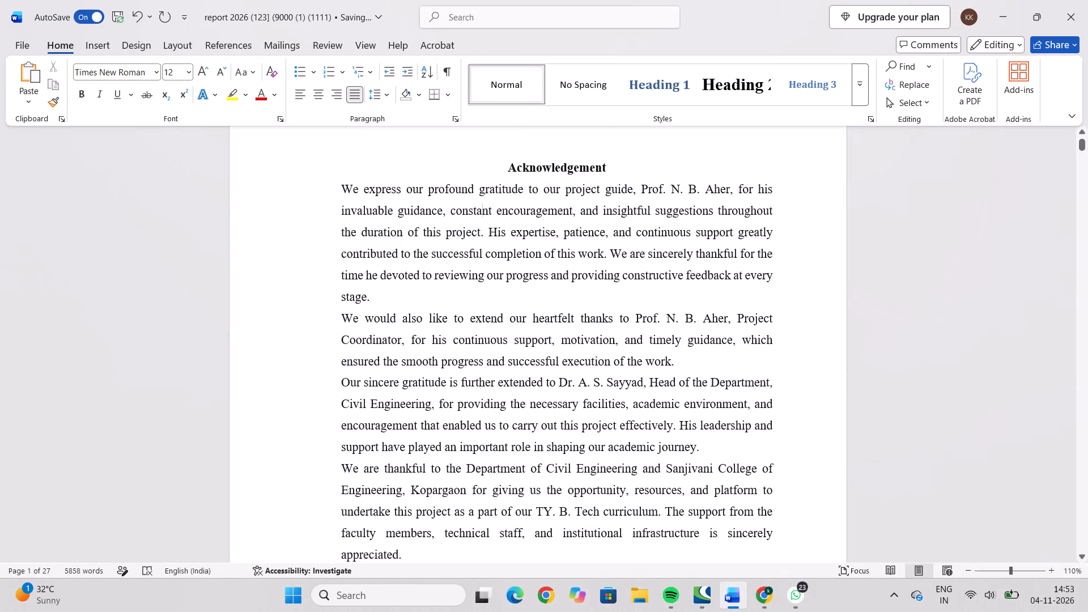
Check the layout of the Acknowledgement page, including its closing paragraph and the Submitted By table, and the start of the Contents table.
scroll(542, 235, "down", 5)
scroll(542, 202, "up", 2)
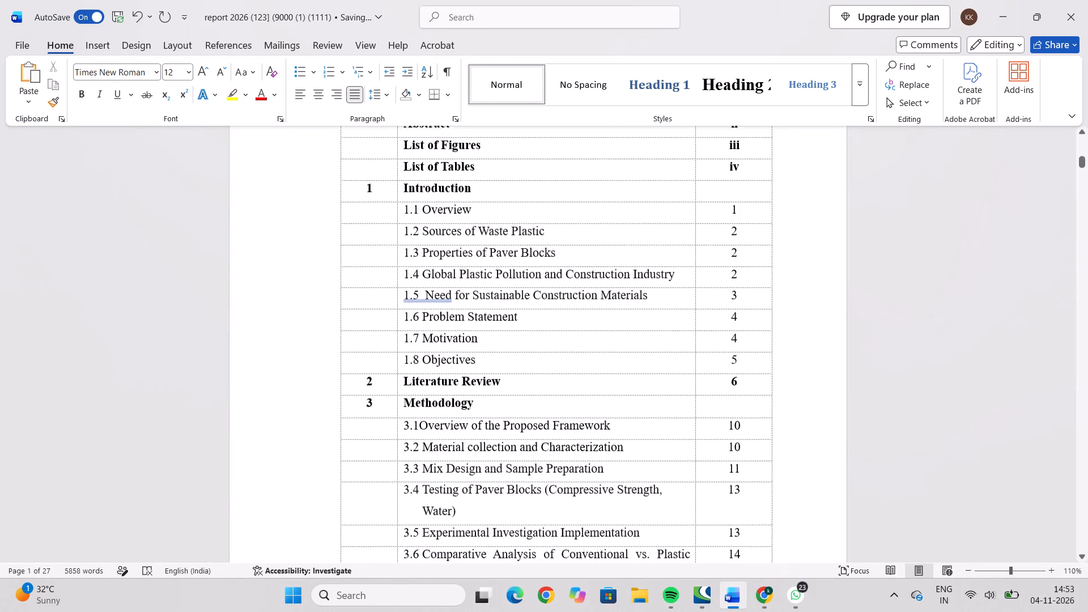
scroll(542, 202, "up", 3)
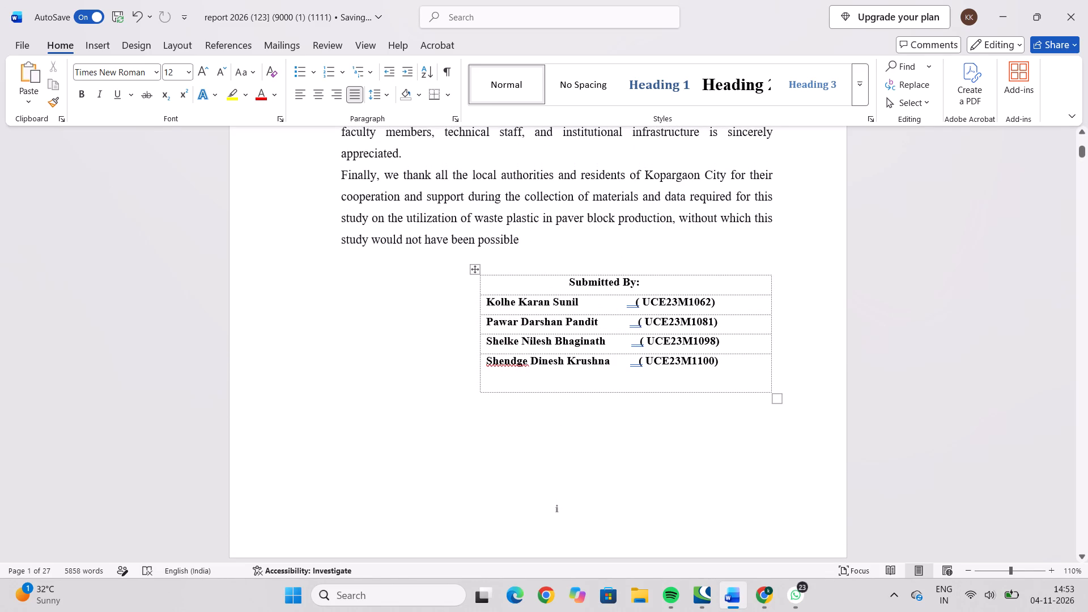
scroll(570, 283, "up", 1)
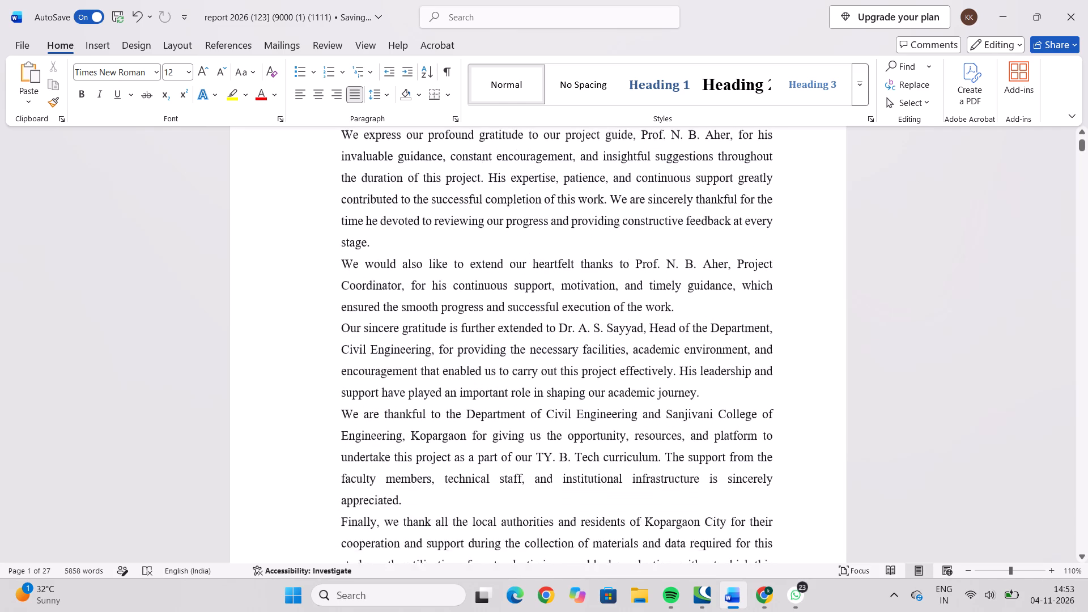
scroll(570, 283, "down", 4)
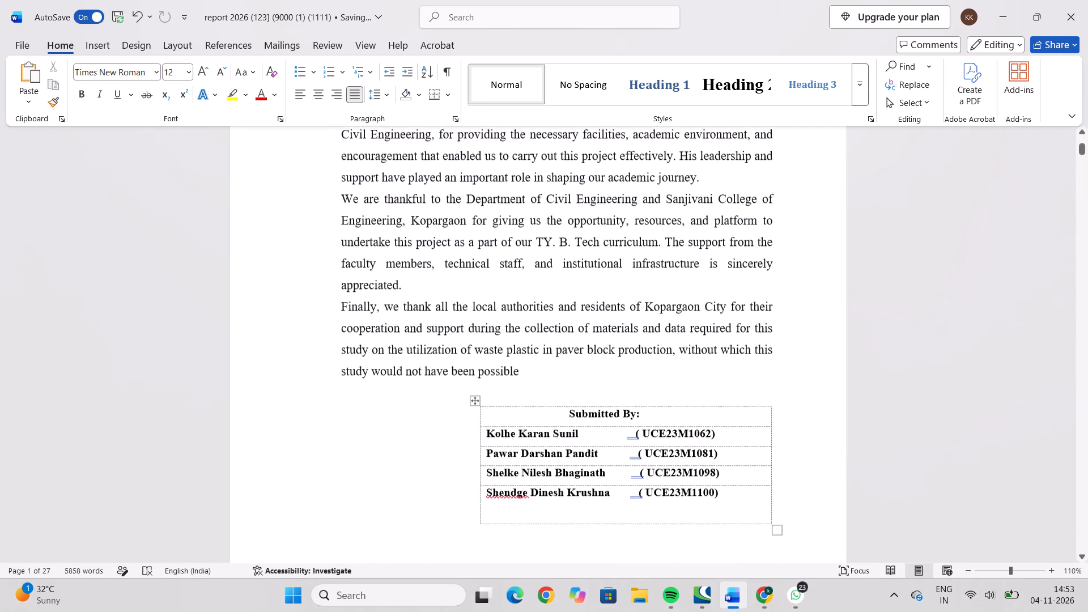
scroll(570, 283, "down", 2)
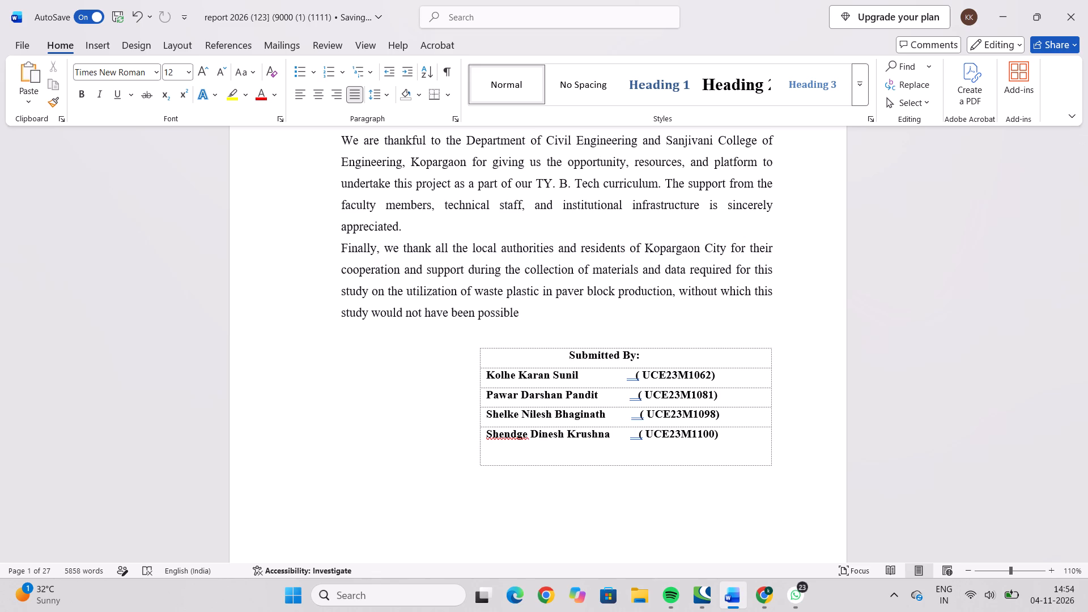
Remove the extra blank lines above the Contents heading, keeping the heading at the top of its own page after the Acknowledgement.
scroll(515, 328, "down", 3)
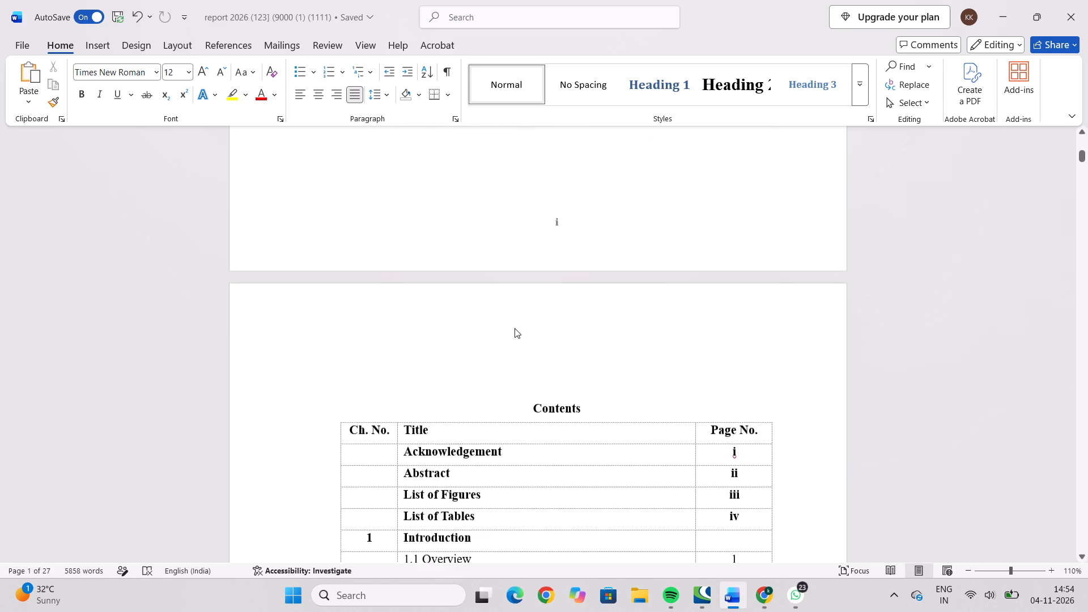
scroll(515, 328, "down", 2)
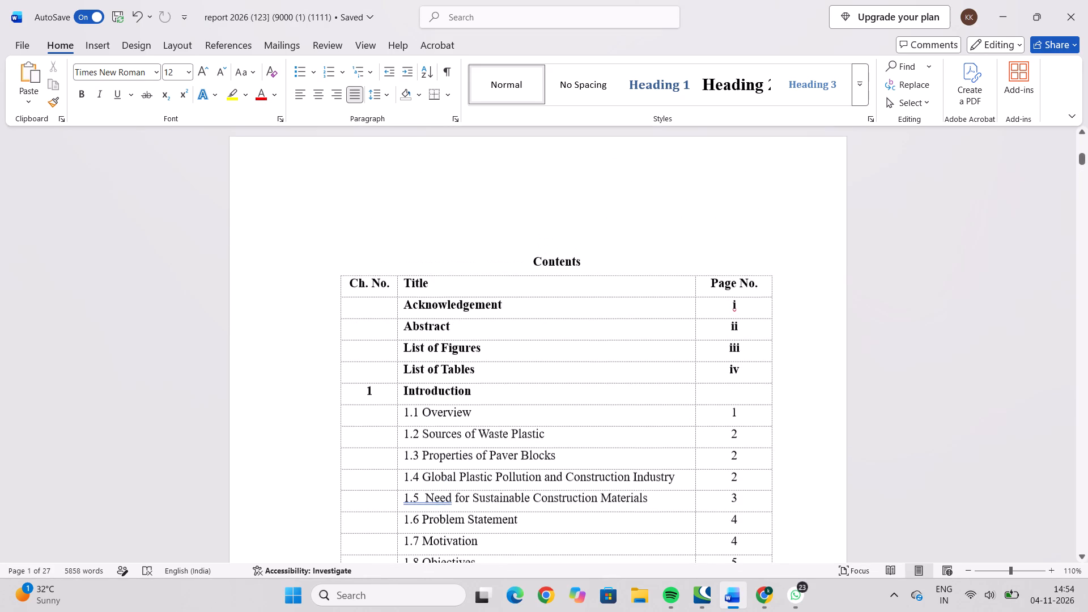
scroll(515, 328, "down", 1)
scroll(515, 328, "up", 1)
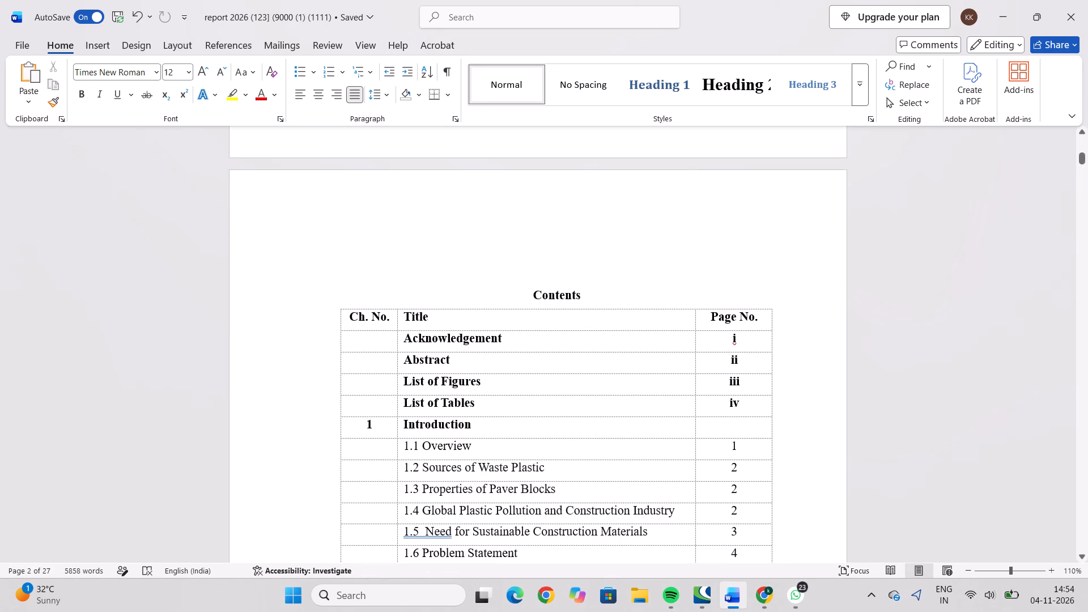
left_click(537, 267)
key("BackSpace")
key("BackSpace")
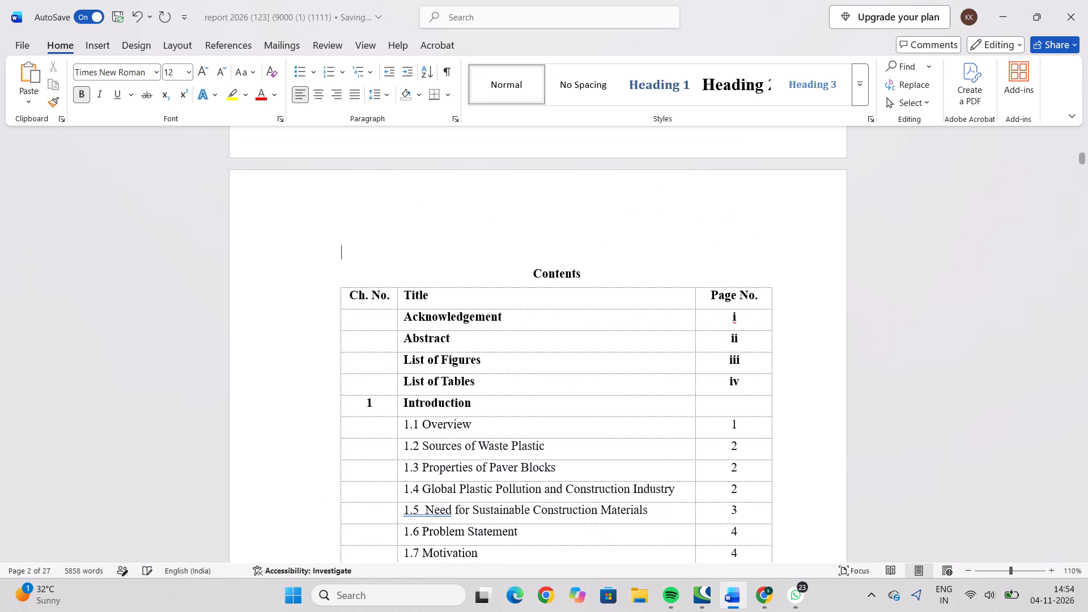
key("BackSpace")
key("Return")
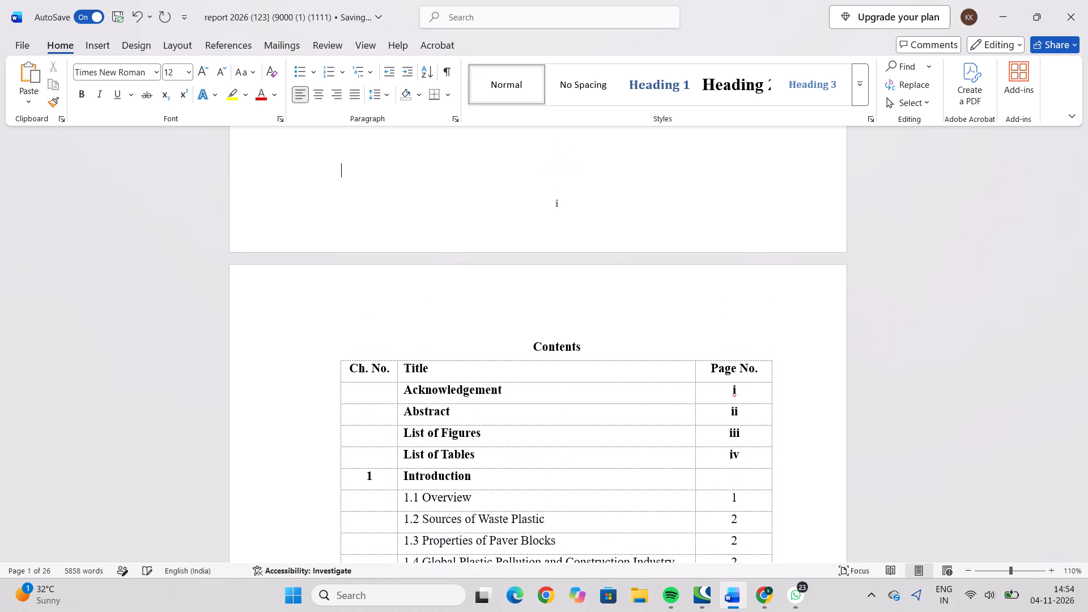
Remove the paragraph spacing before and after the Abstract heading.
scroll(537, 267, "down", 7)
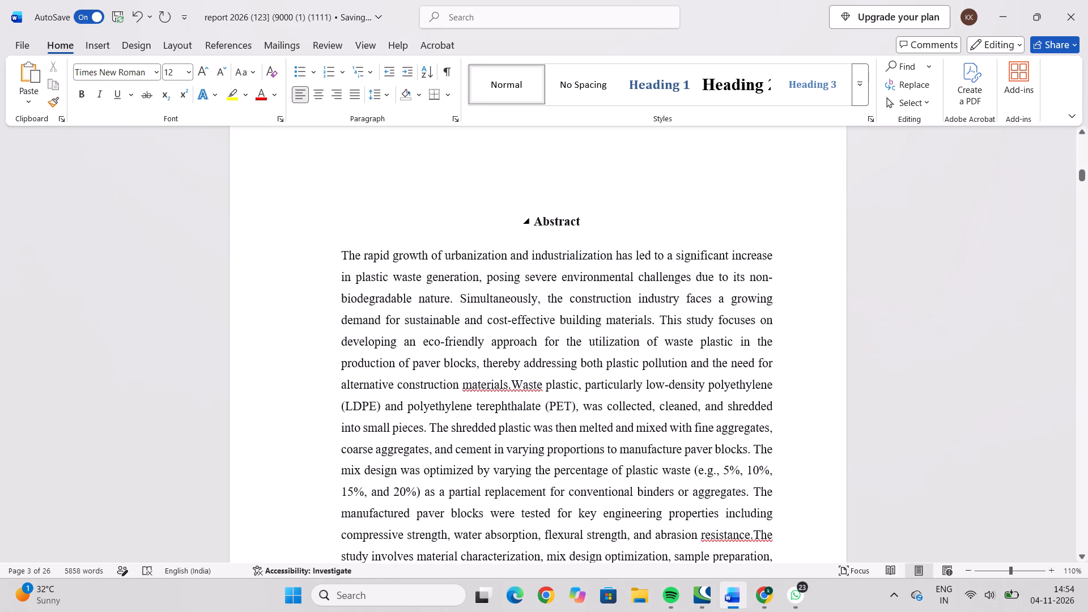
left_click_drag(569, 178, 567, 198)
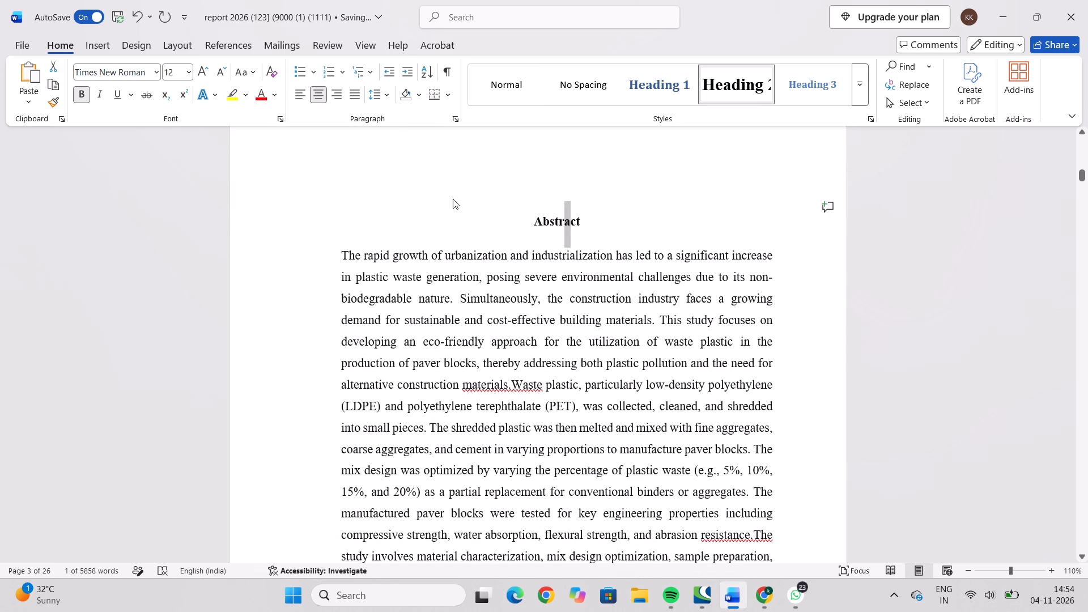
left_click_drag(534, 220, 567, 221)
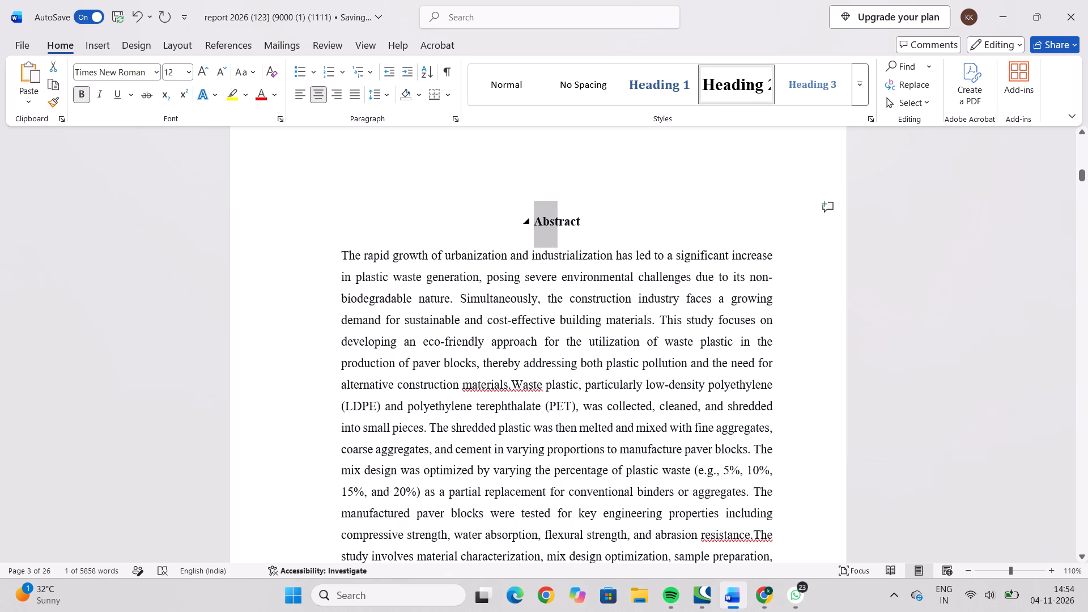
left_click_drag(567, 221, 598, 221)
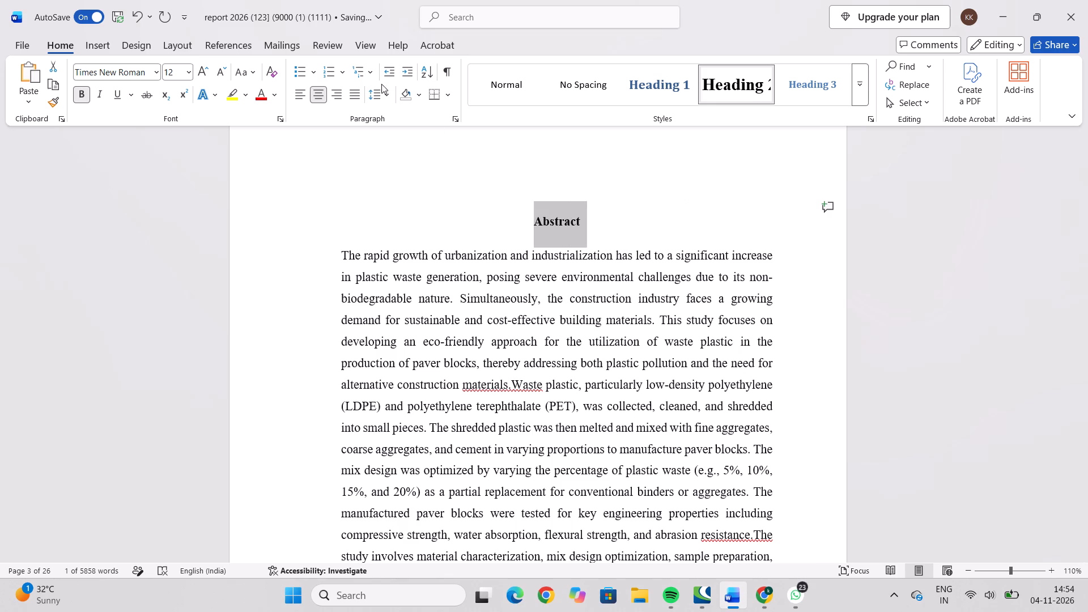
left_click(385, 96)
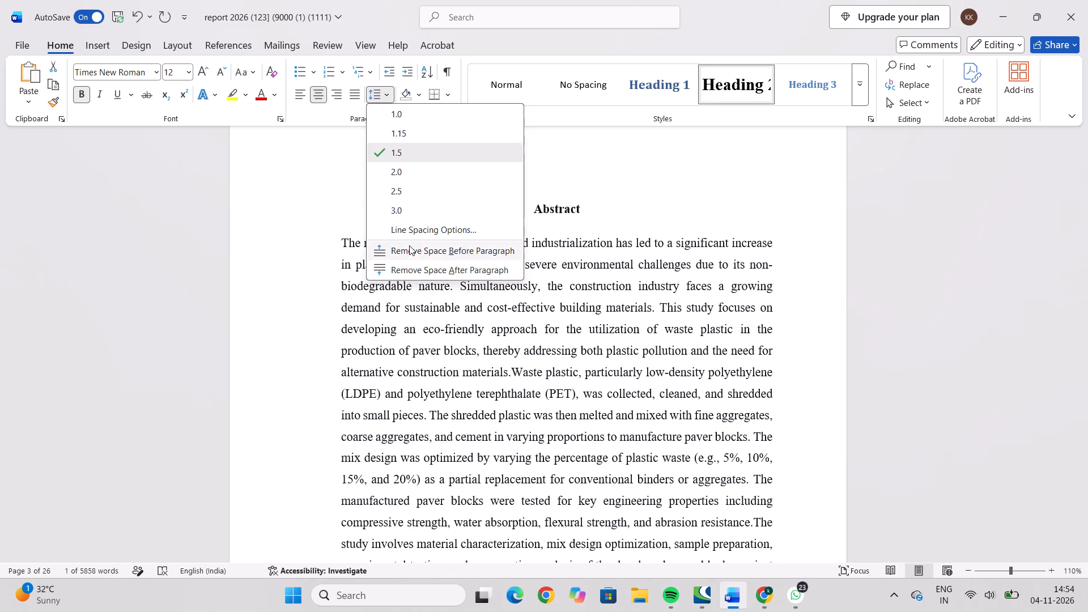
left_click(410, 244)
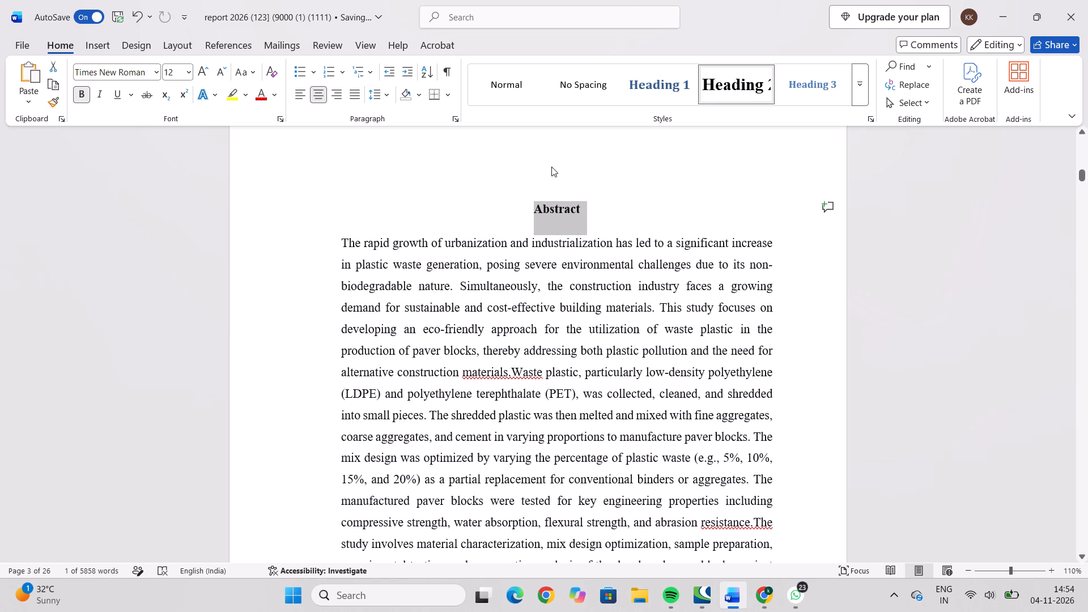
left_click(388, 91)
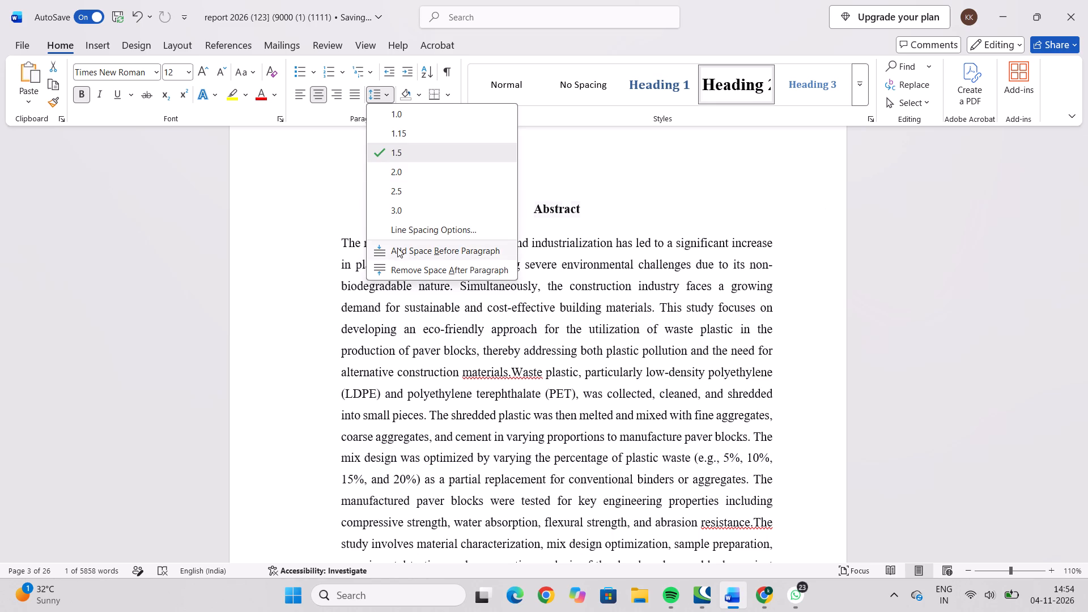
left_click(399, 261)
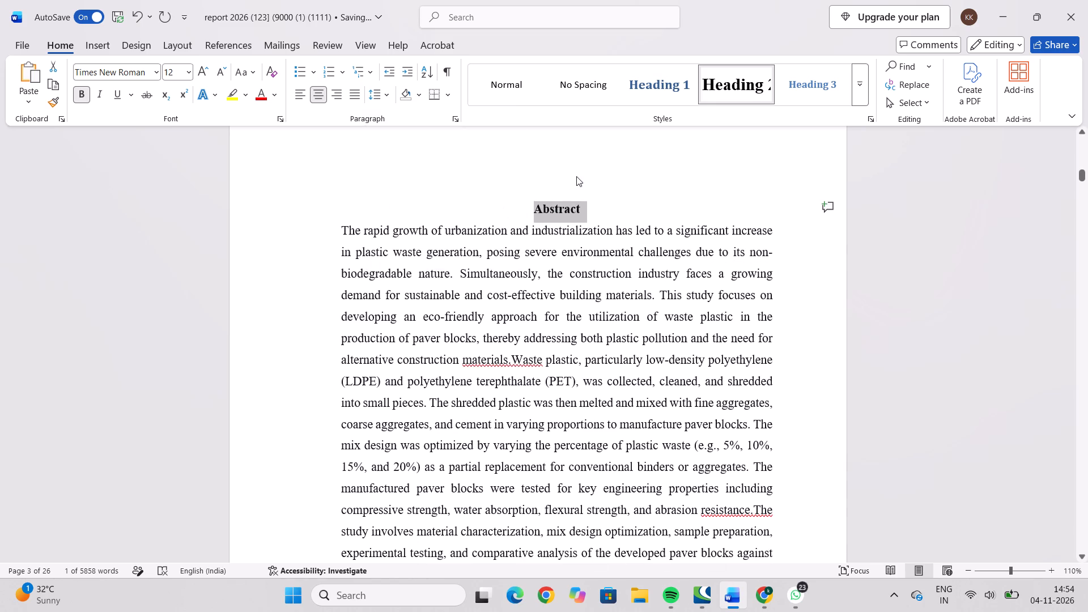
Check the position and spacing of the Contents and Acknowledgement headings at the tops of their pages.
scroll(576, 176, "up", 4)
scroll(576, 176, "down", 1)
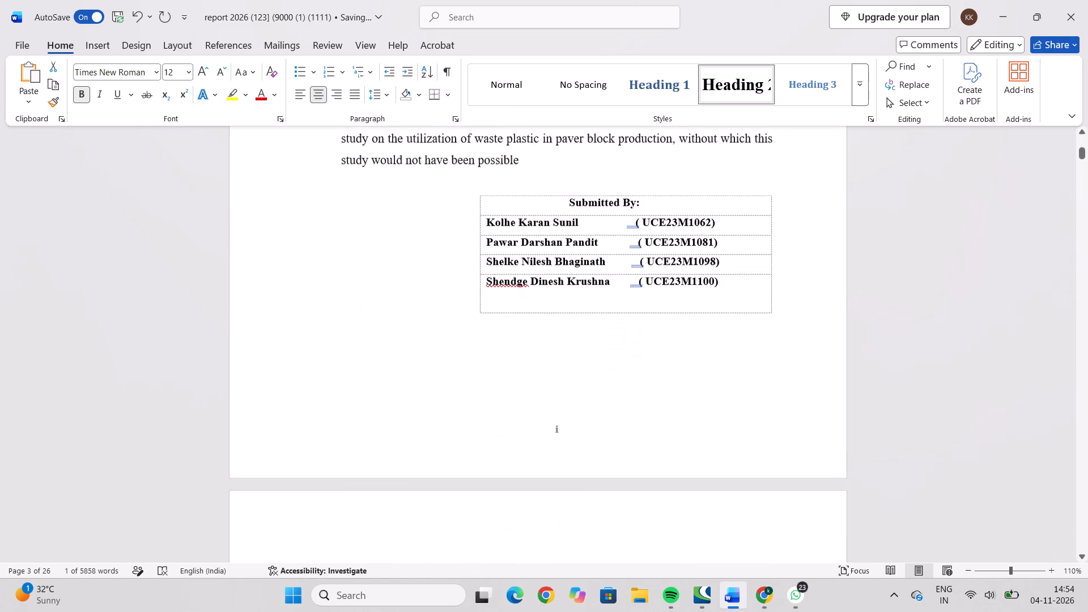
scroll(576, 176, "down", 1)
double_click(555, 364)
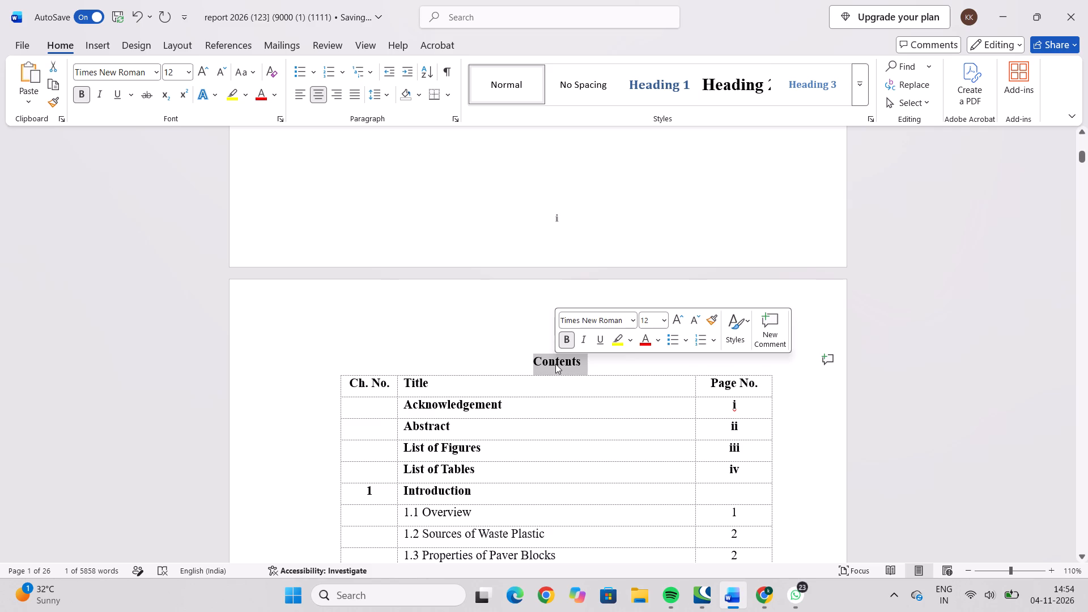
scroll(455, 291, "up", 4)
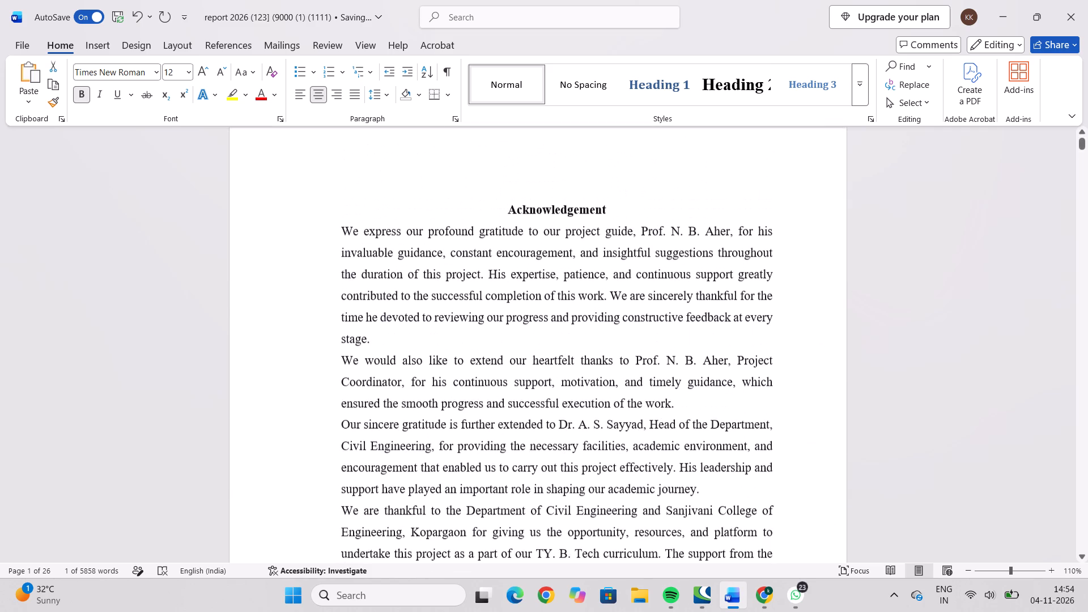
scroll(455, 291, "up", 1)
double_click(541, 220)
scroll(541, 220, "up", 1)
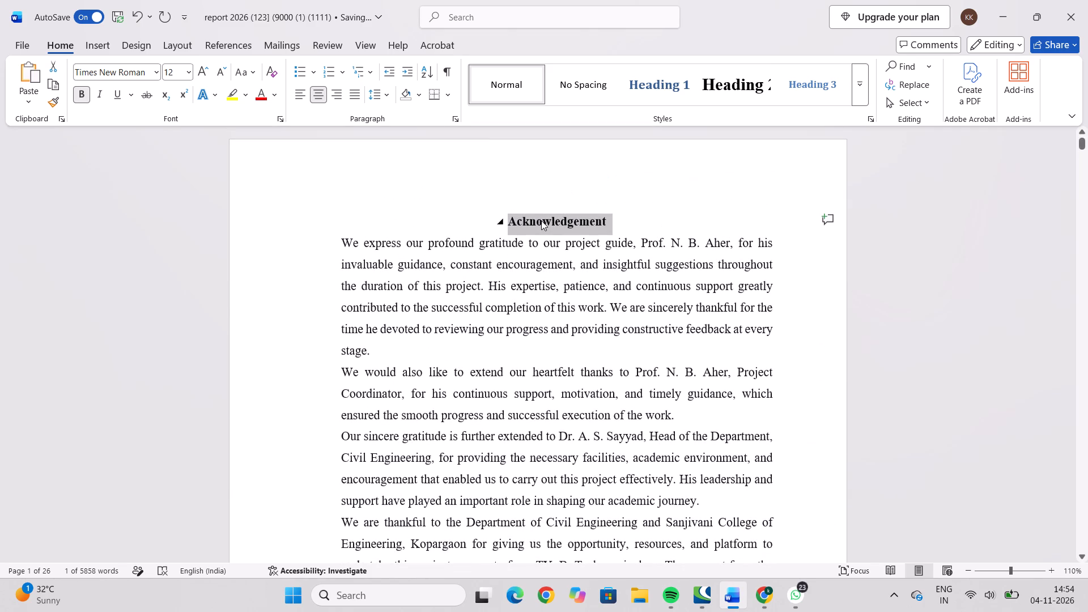
scroll(541, 220, "up", 2)
Insert a blank line above the List of Figures heading after the Abstract keywords, moving the heading onto the following page with its table.
scroll(541, 220, "down", 4)
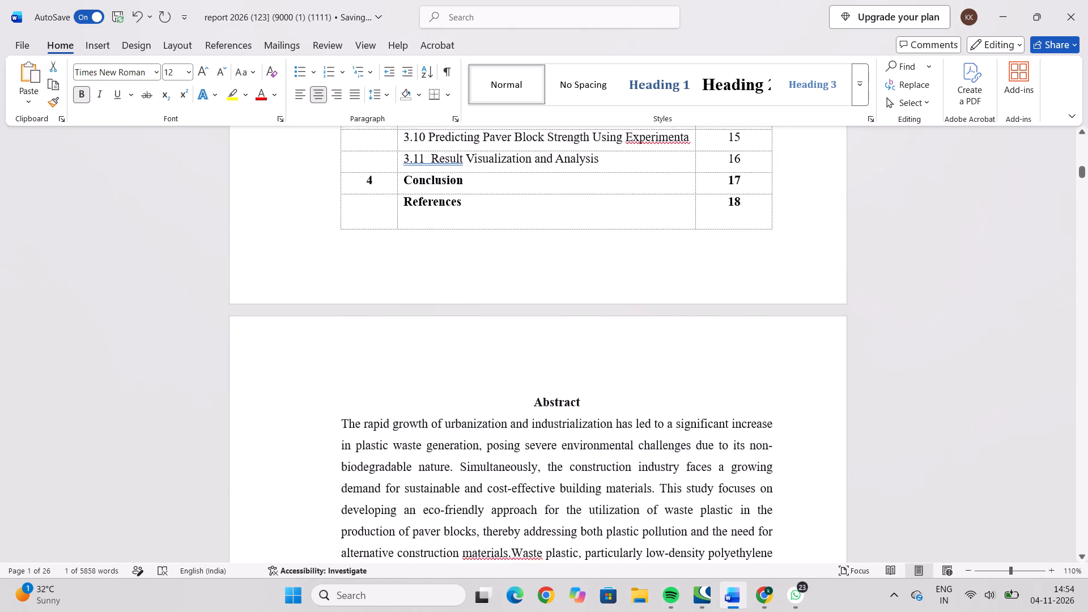
scroll(541, 220, "down", 2)
scroll(541, 220, "up", 1)
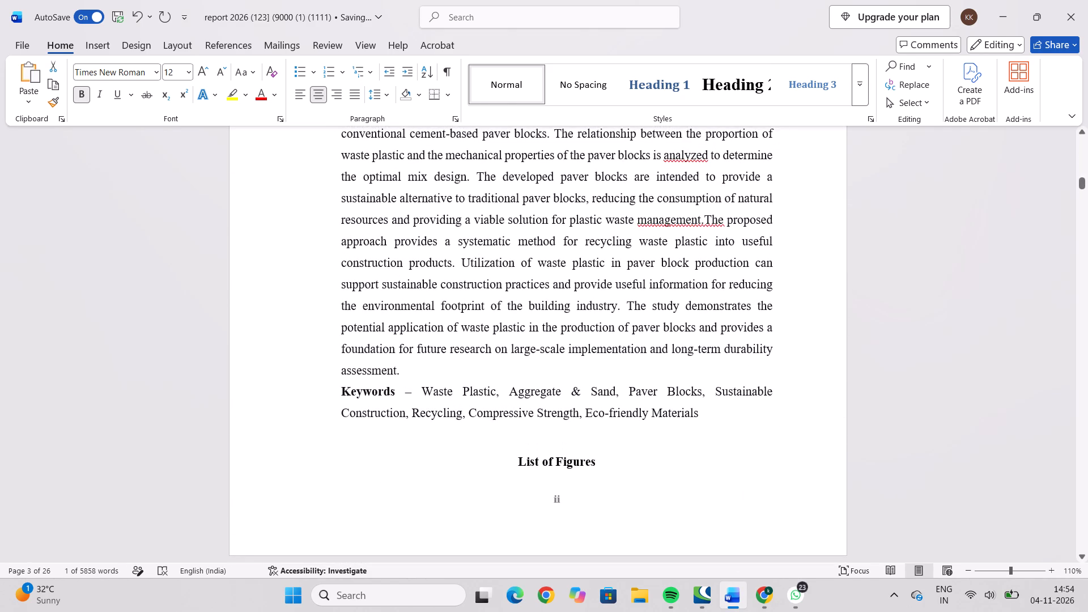
left_click(529, 451)
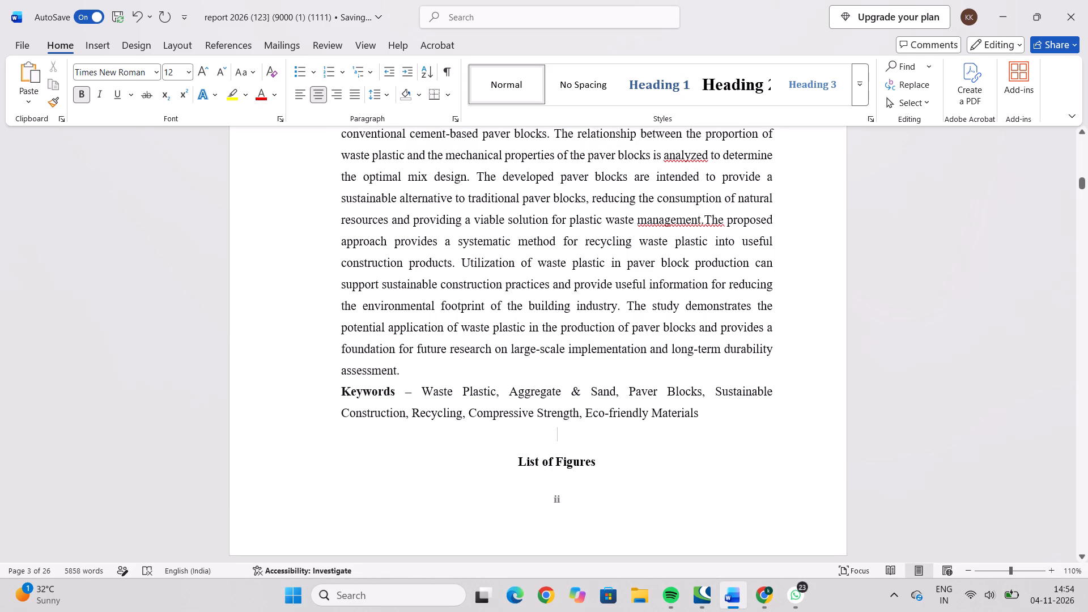
key("Return")
scroll(529, 451, "down", 2)
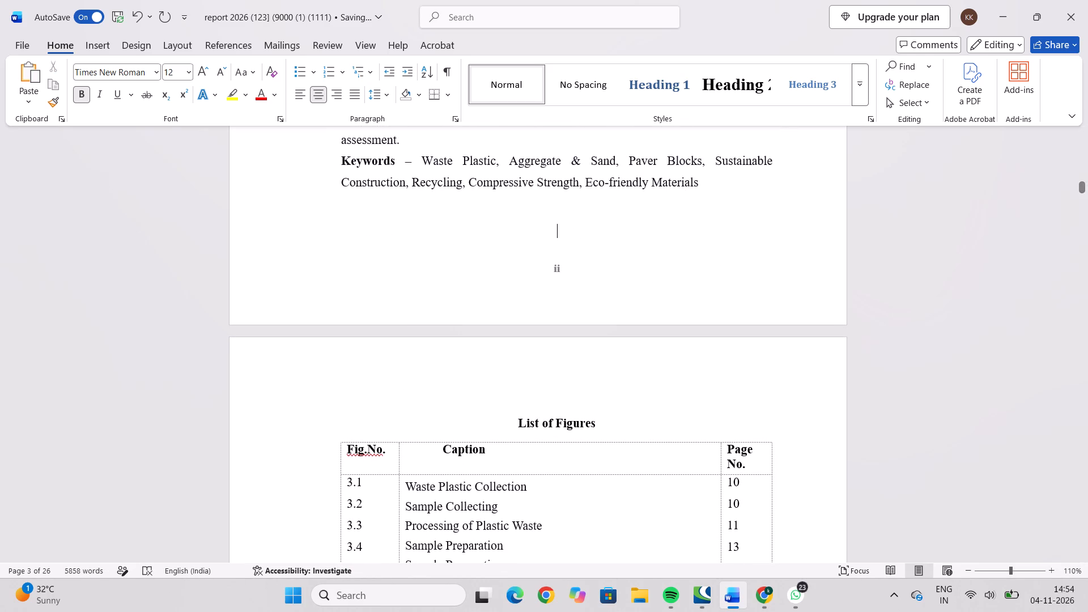
Examine the List of Figures and List of Table pages, checking heading position, the space above each heading, and the table layout.
double_click(534, 422)
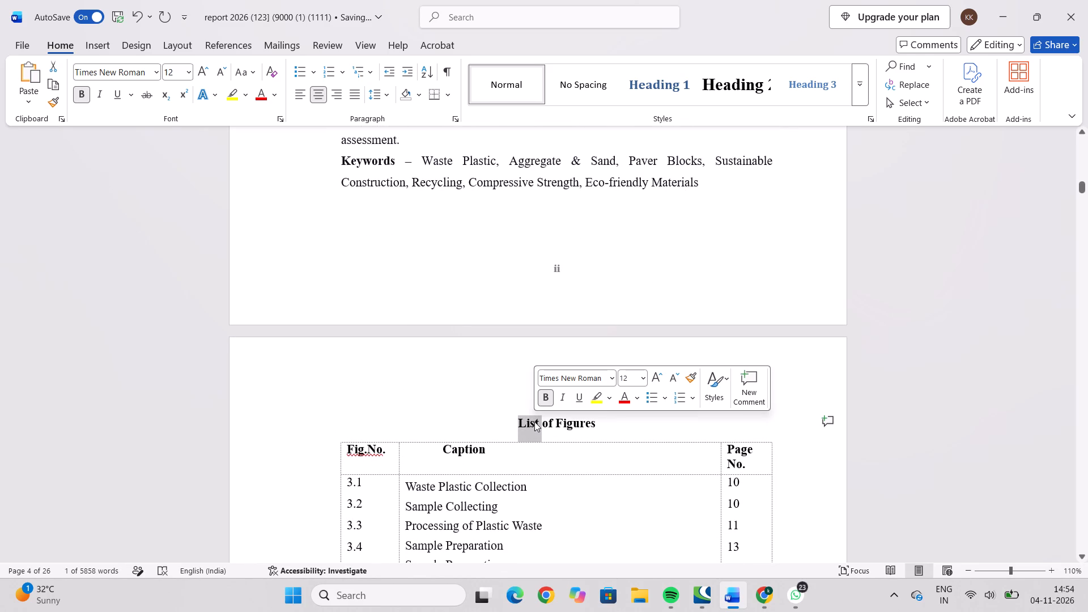
left_click(507, 393)
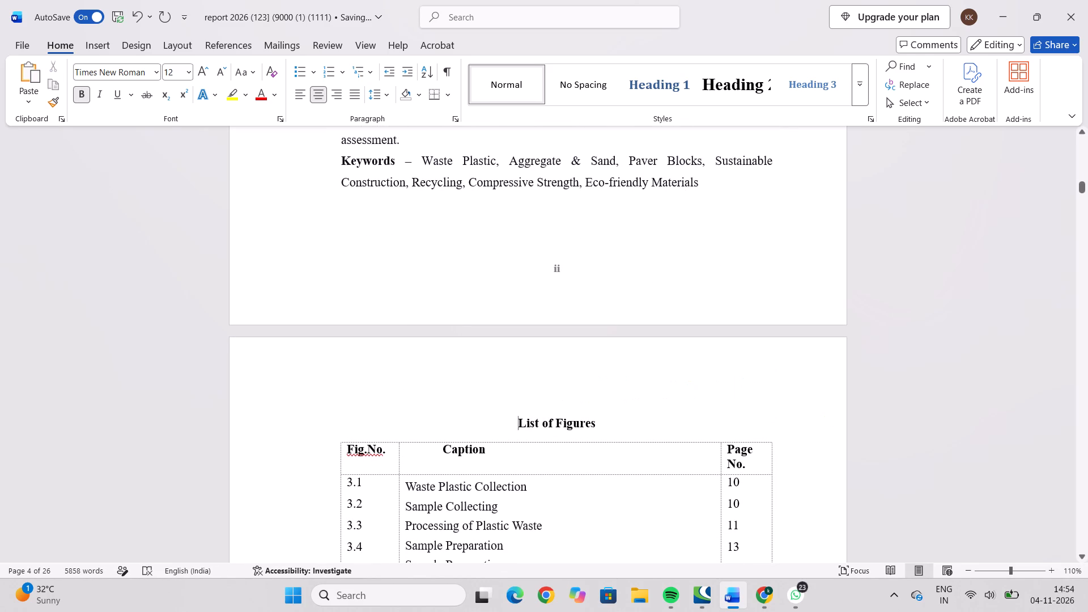
scroll(560, 435, "down", 5)
scroll(560, 435, "up", 1)
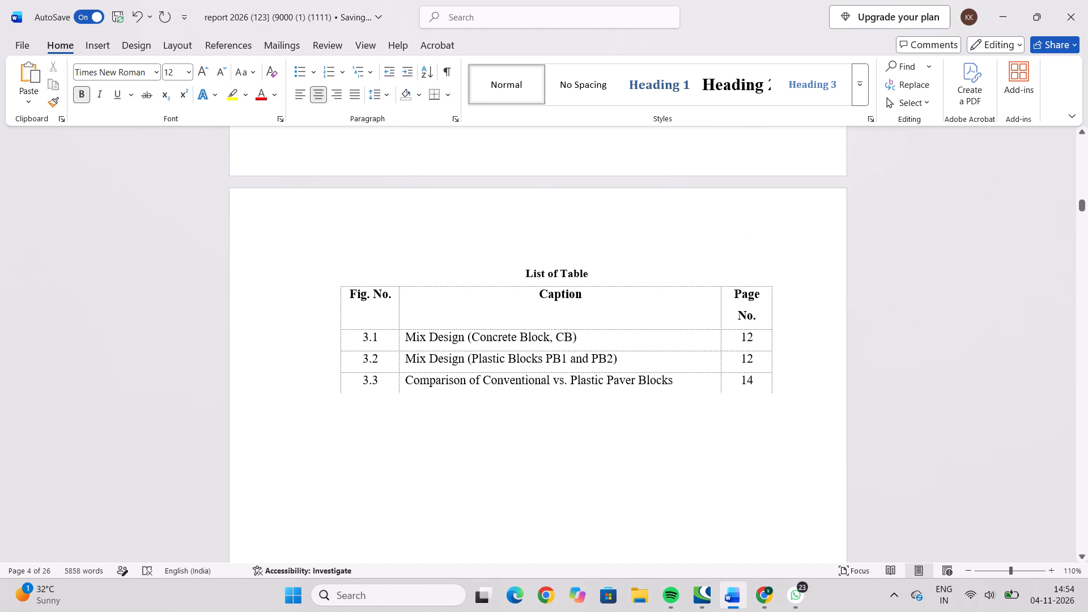
left_click(564, 238)
key("Up")
key("Down")
scroll(526, 261, "down", 1)
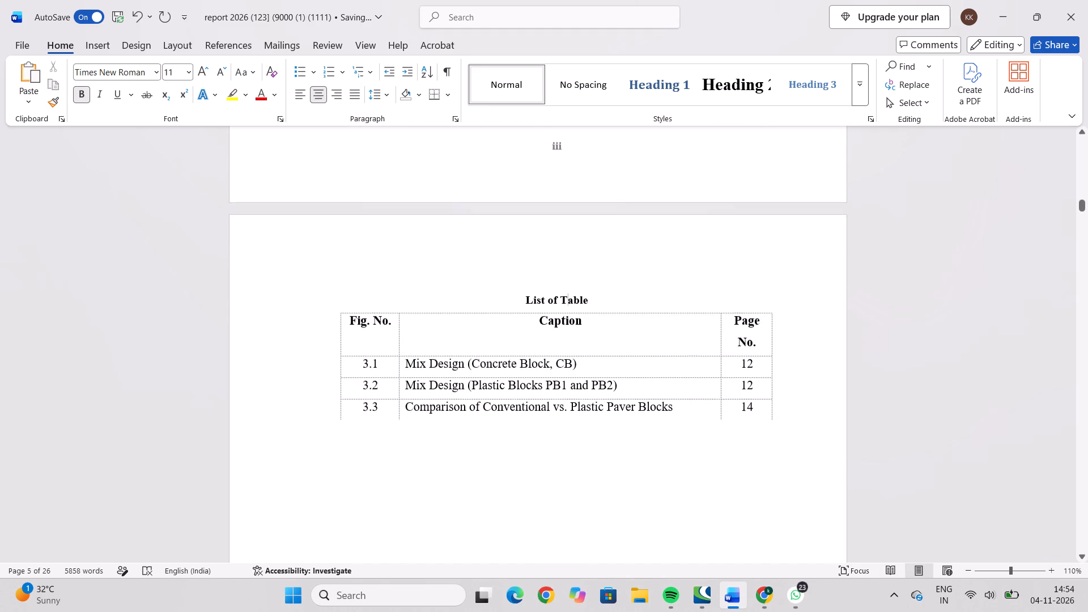
scroll(526, 261, "down", 7)
scroll(526, 261, "up", 7)
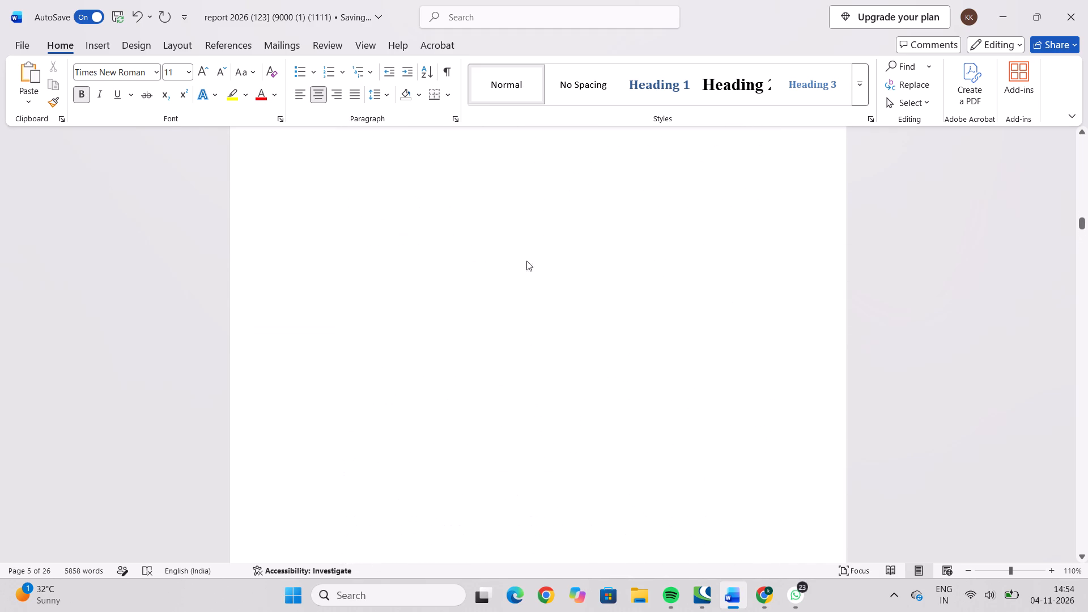
scroll(526, 261, "up", 7)
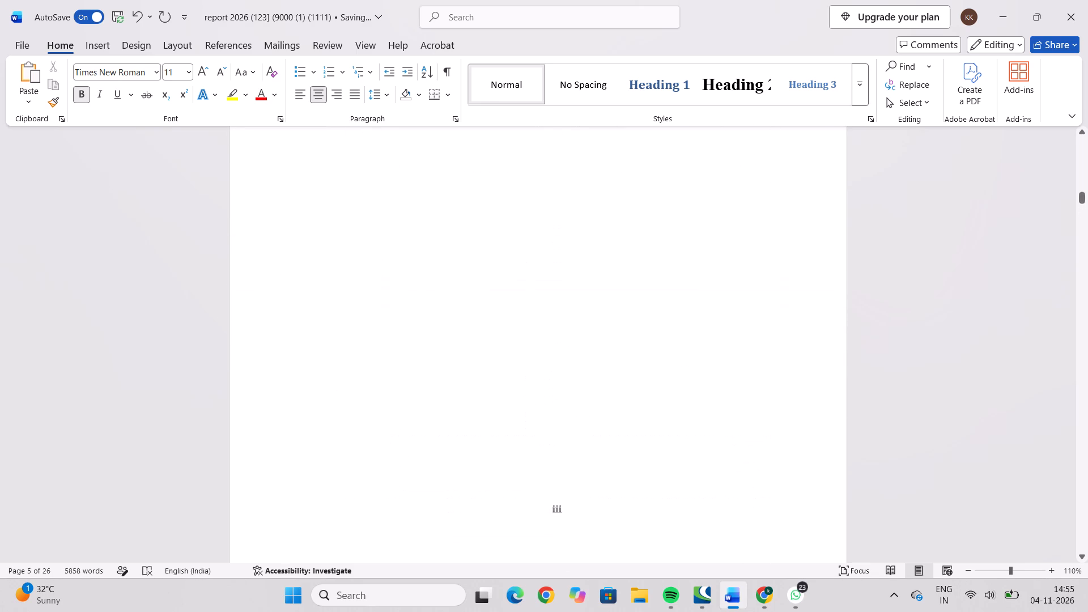
scroll(526, 261, "up", 1)
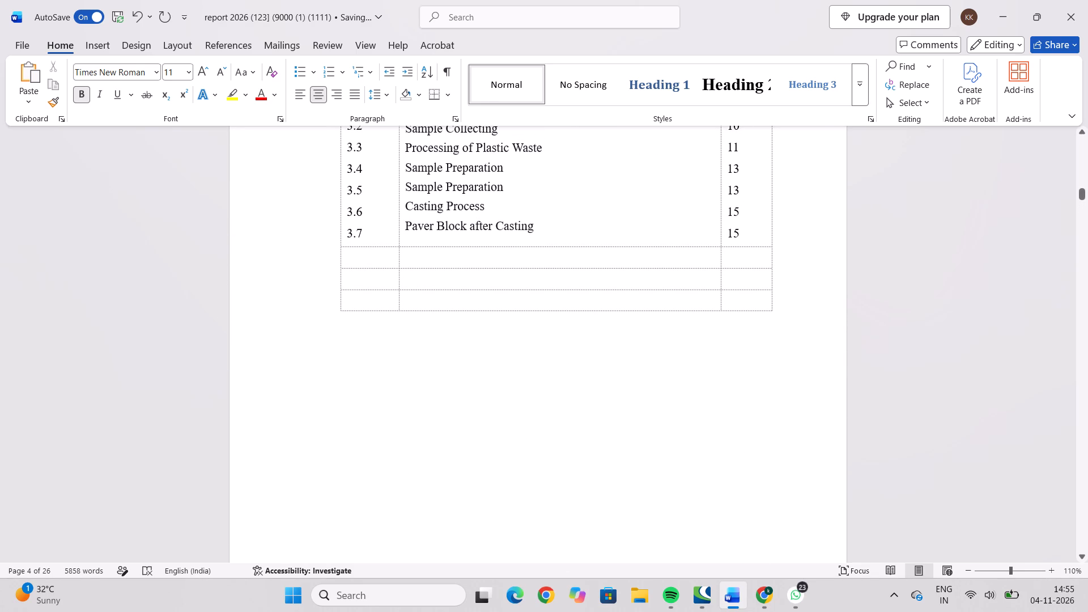
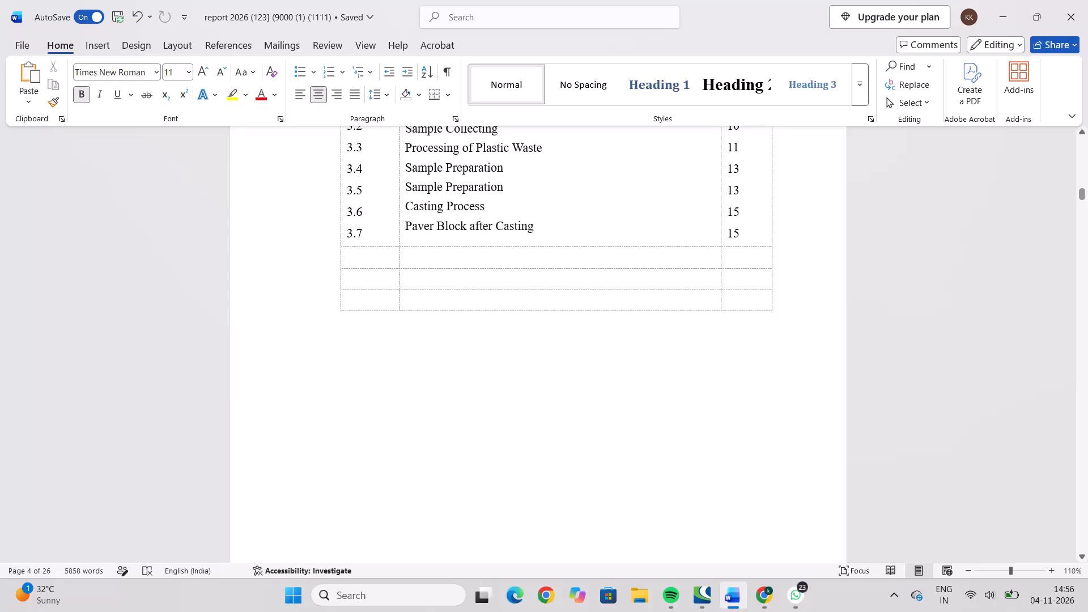
Look through the report's front matter, from the acknowledgement and table of contents to the abstract and List of Figures.
scroll(485, 257, "up", 16)
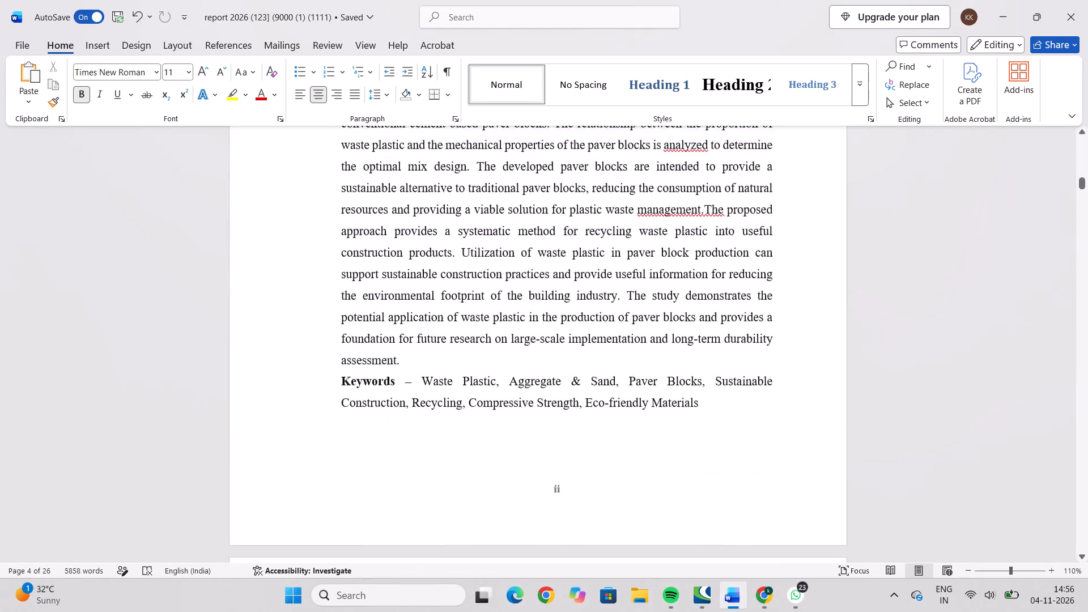
scroll(485, 257, "up", 3)
scroll(485, 257, "up", 20)
scroll(485, 257, "up", 1)
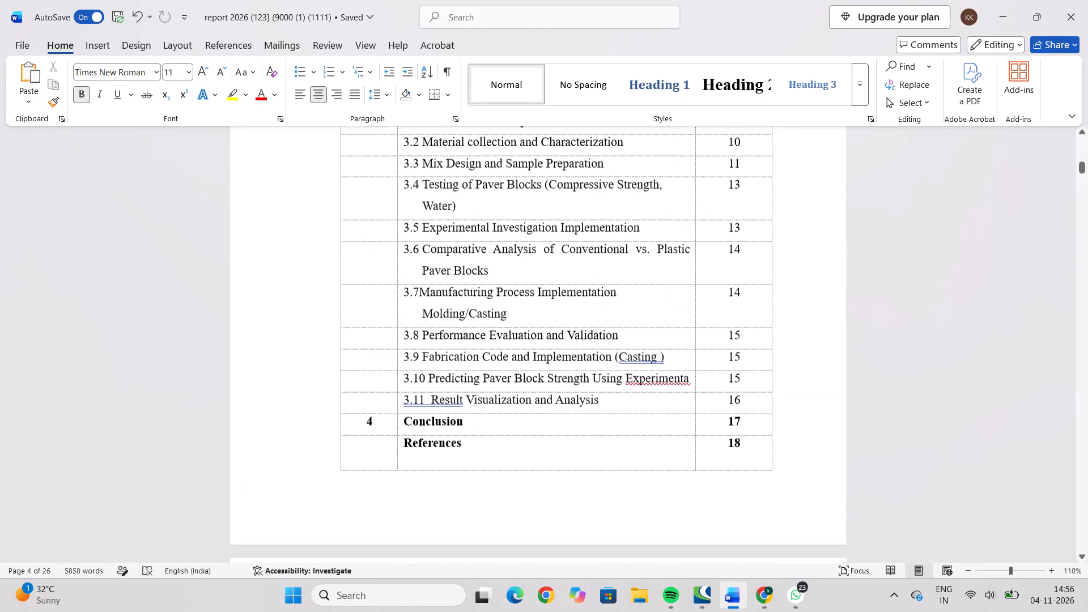
scroll(485, 257, "up", 20)
scroll(485, 257, "up", 4)
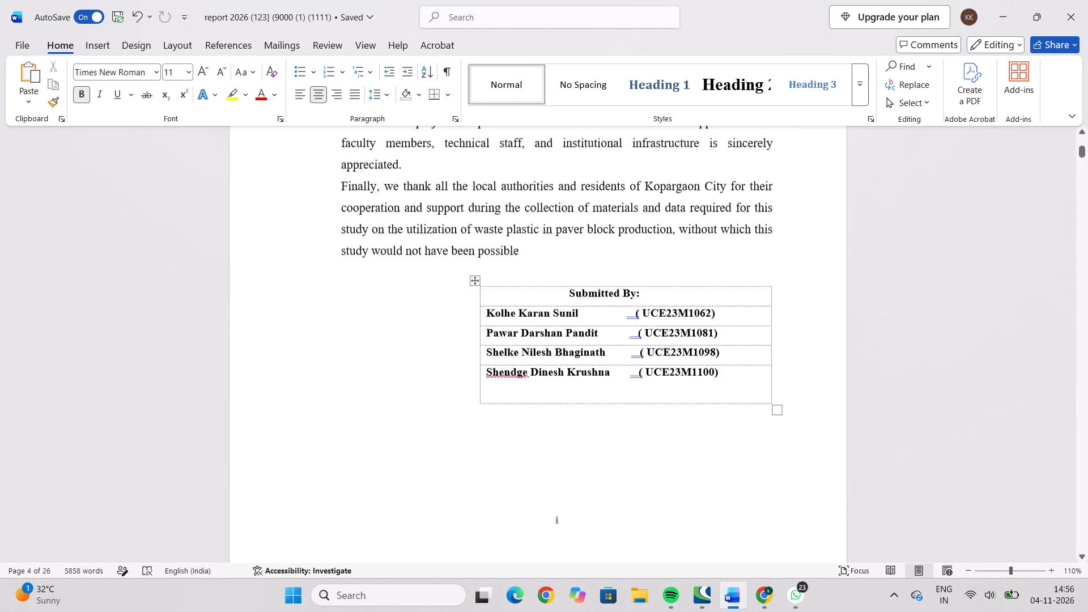
scroll(485, 257, "down", 1)
scroll(485, 257, "up", 20)
scroll(484, 257, "up", 5)
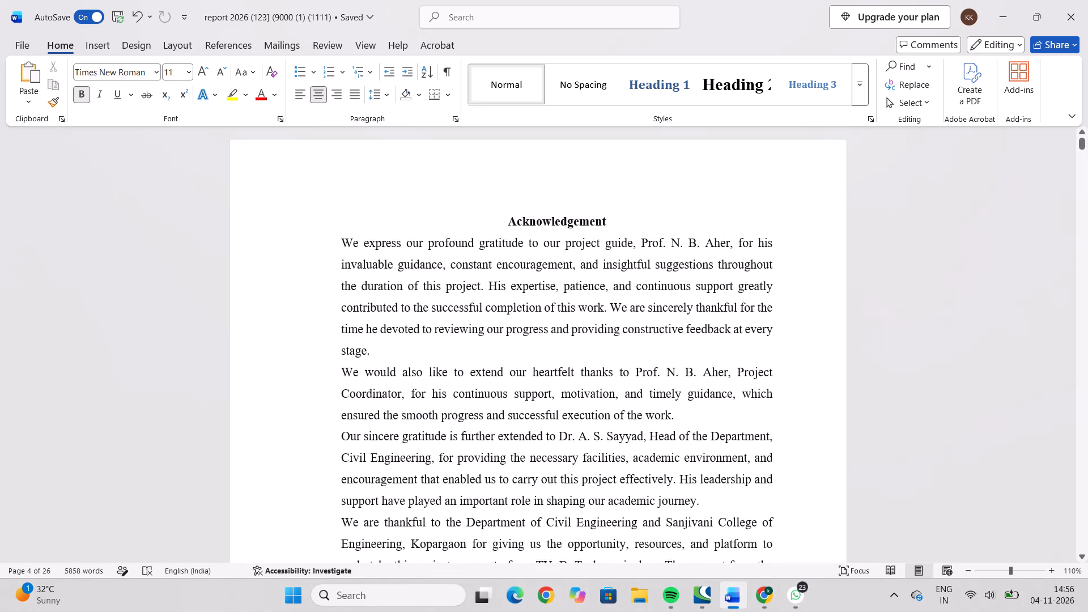
scroll(484, 257, "down", 20)
scroll(484, 257, "down", 3)
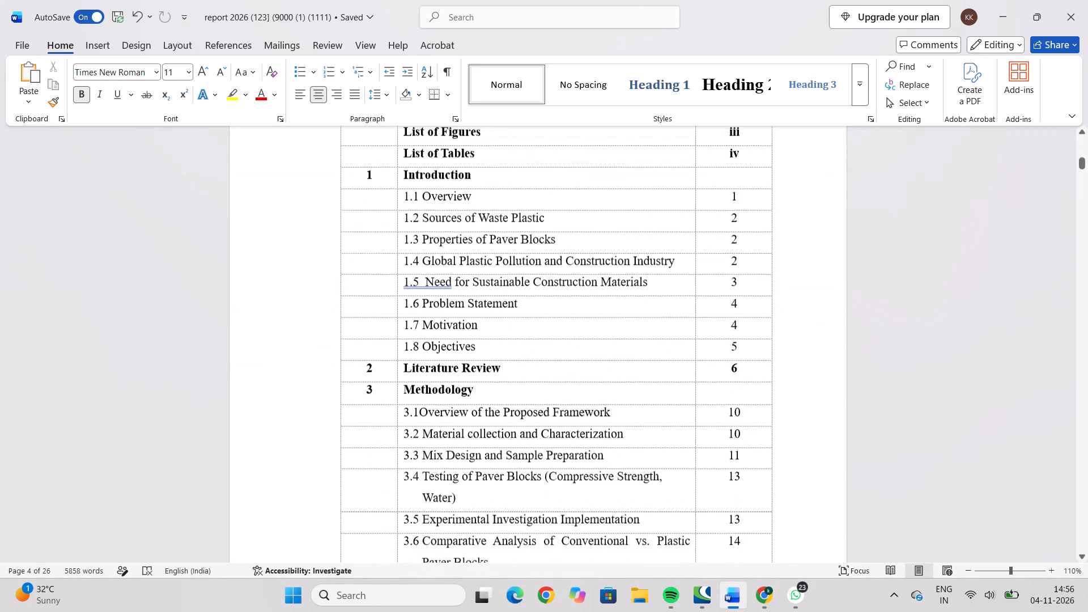
scroll(484, 257, "down", 20)
scroll(484, 257, "down", 9)
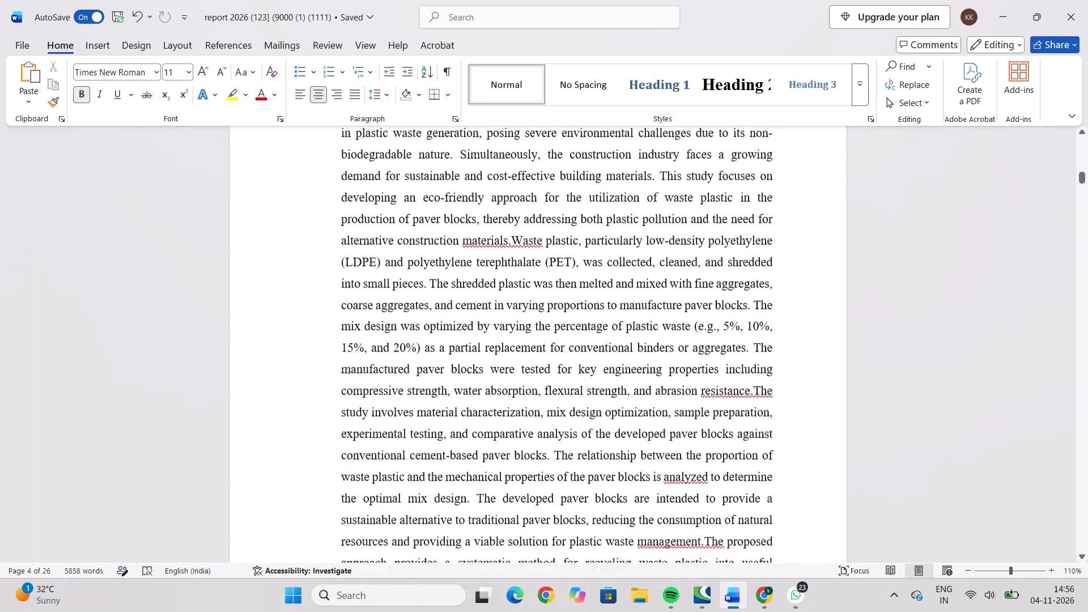
scroll(484, 257, "down", 20)
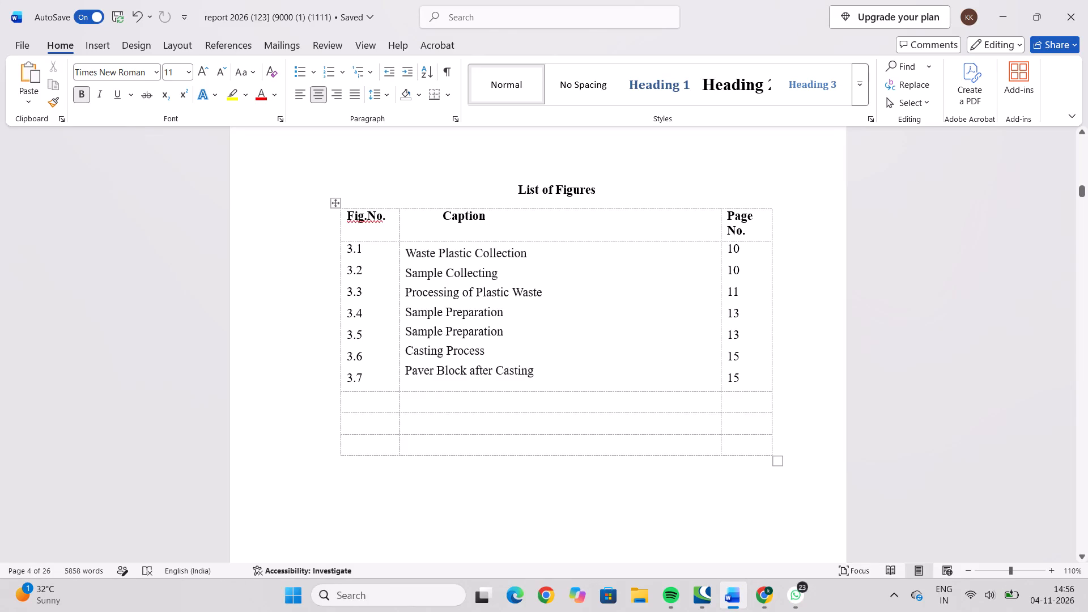
scroll(423, 253, "down", 2)
scroll(423, 253, "up", 3)
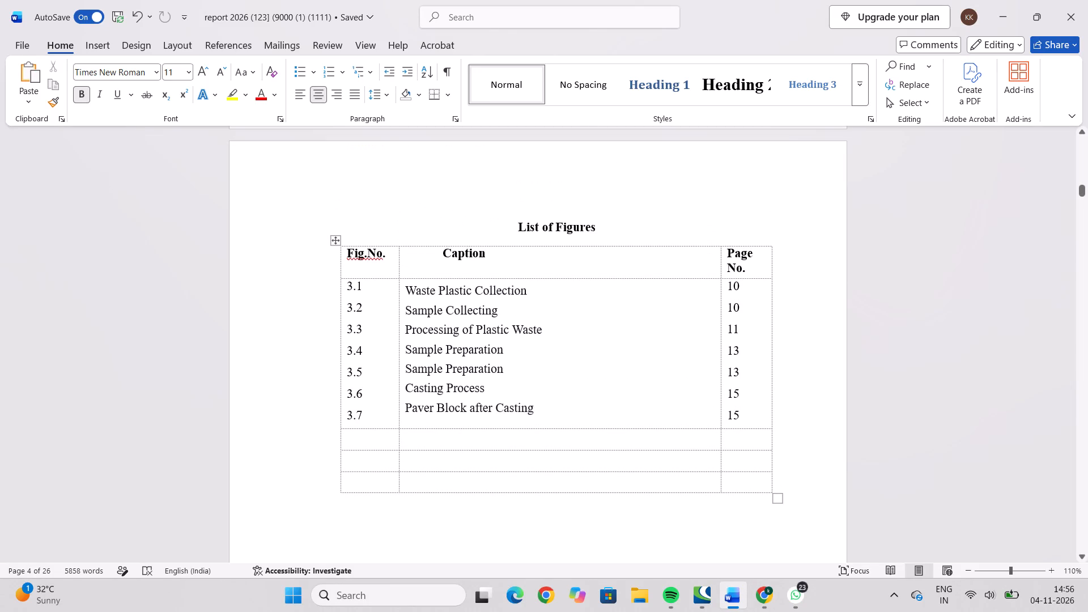
Set the line spacing of all seven captions in the List of Figures table to 1.5.
left_click_drag(405, 288, 456, 322)
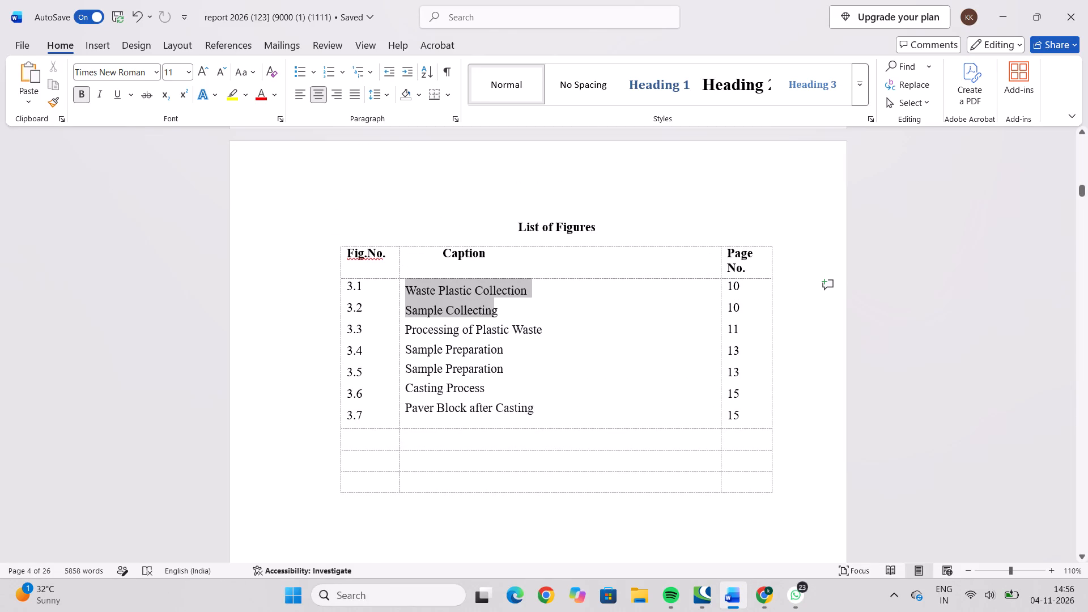
left_click_drag(456, 322, 543, 413)
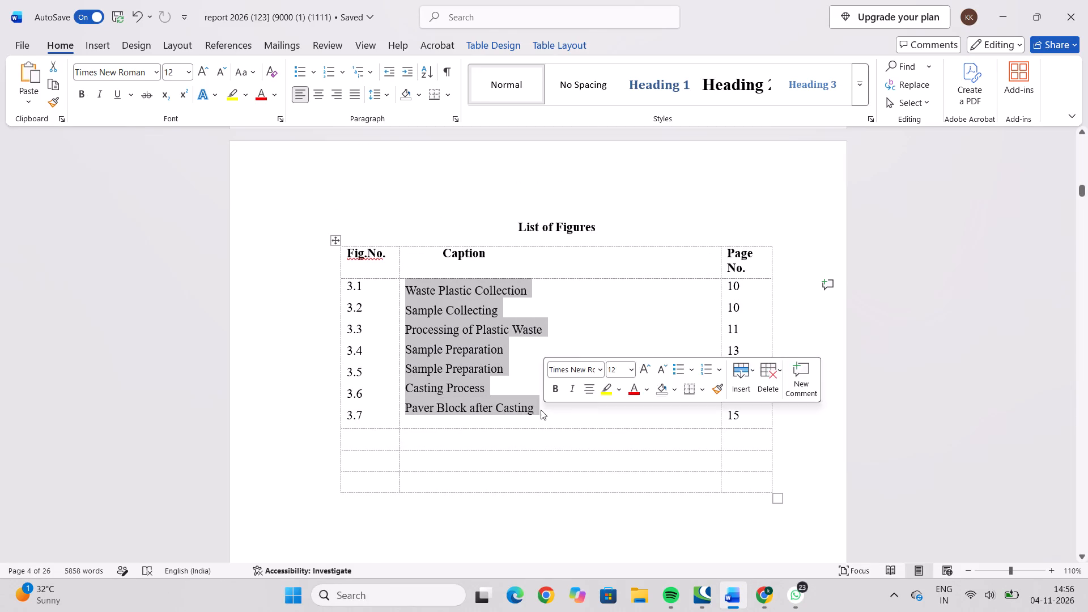
left_click(390, 99)
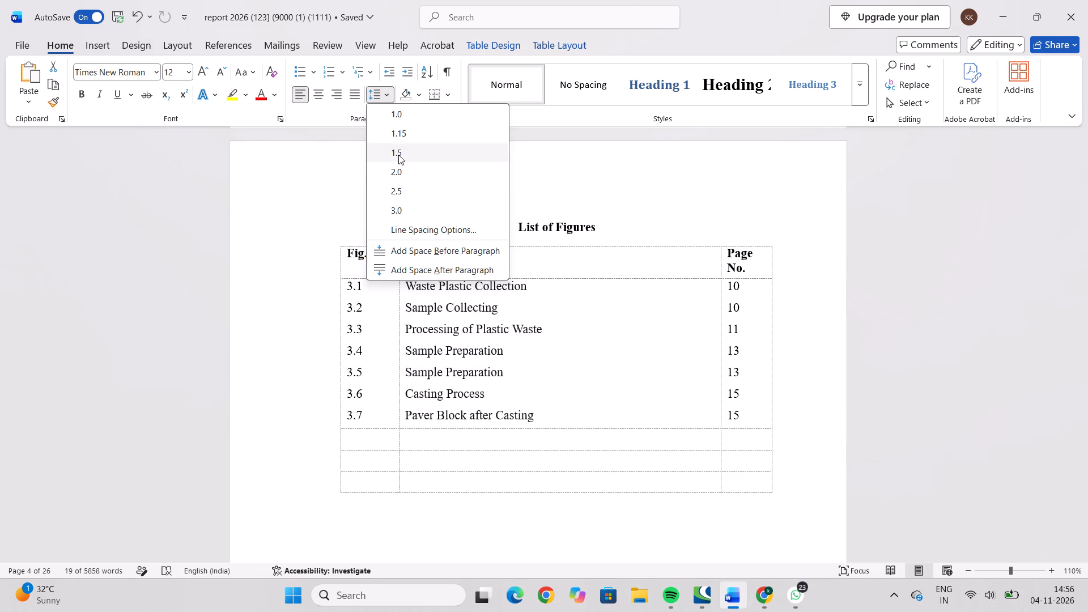
left_click(398, 155)
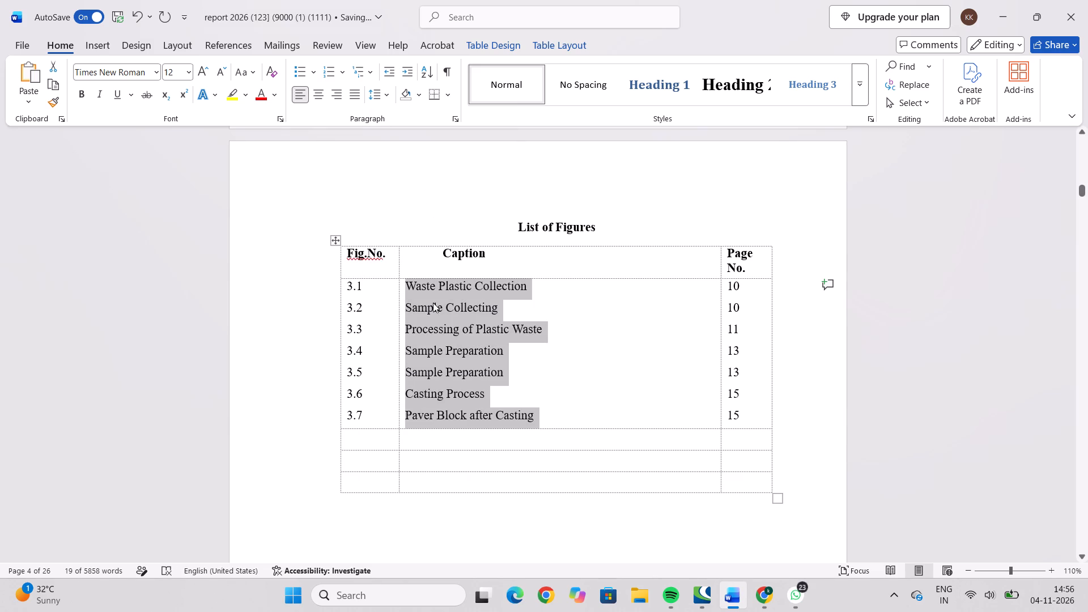
Delete the three empty rows at the bottom of the List of Figures table.
left_click(541, 447)
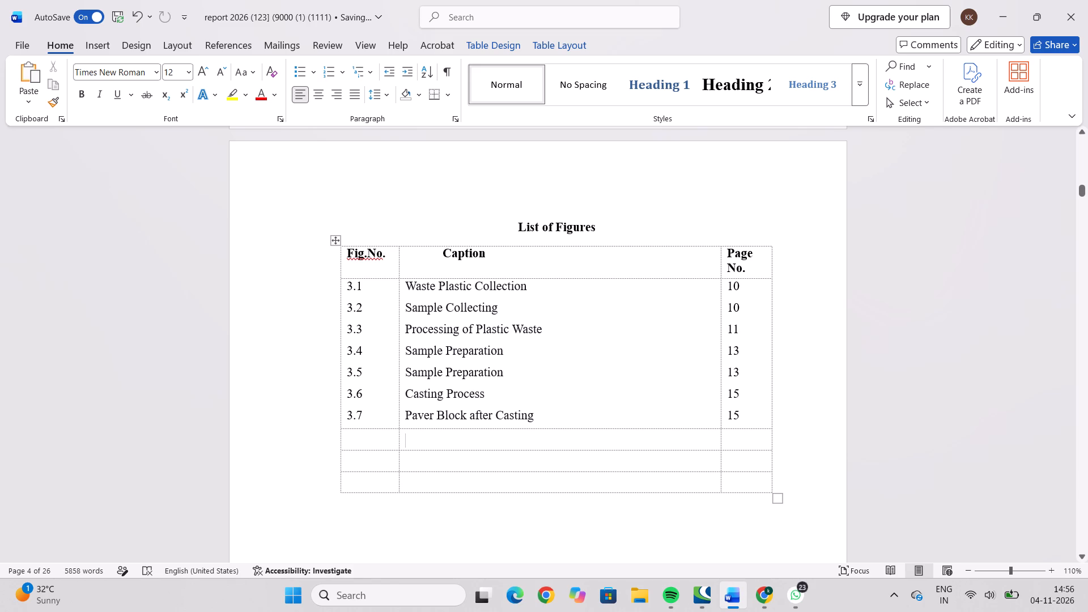
left_click(364, 427)
left_click_drag(323, 431, 401, 481)
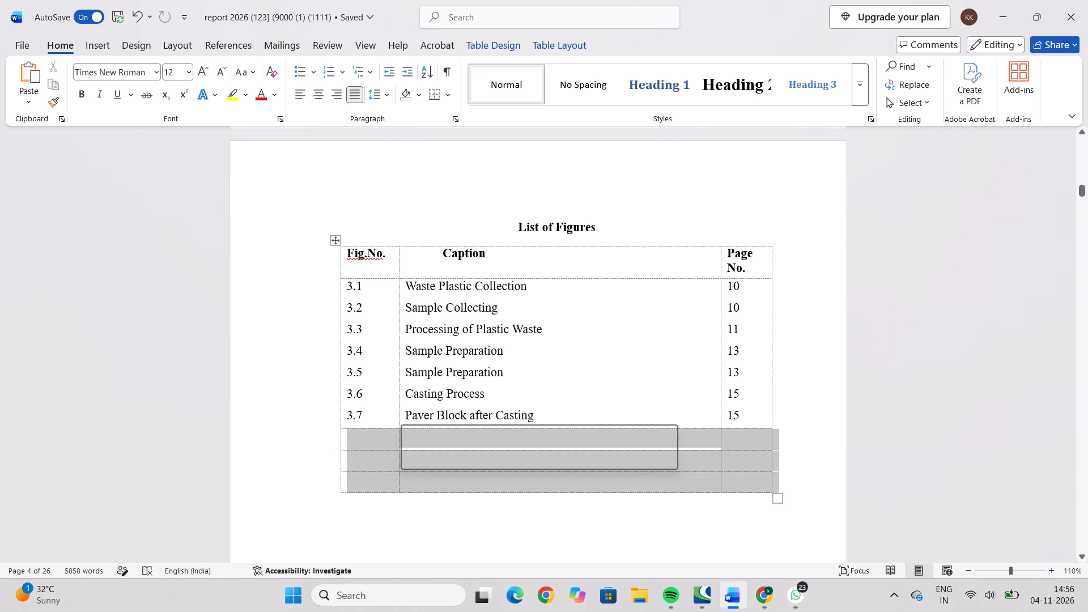
key("BackSpace")
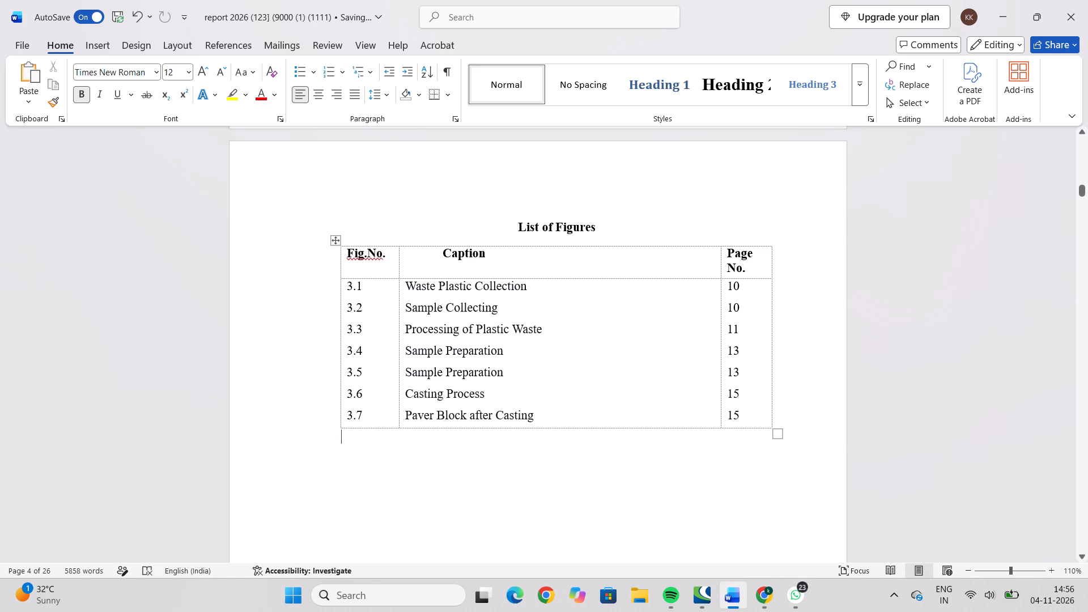
Add blank lines below 3.7 in the Fig.No. column and enter figure numbers 3.8 and 3.9 there.
left_click(385, 426)
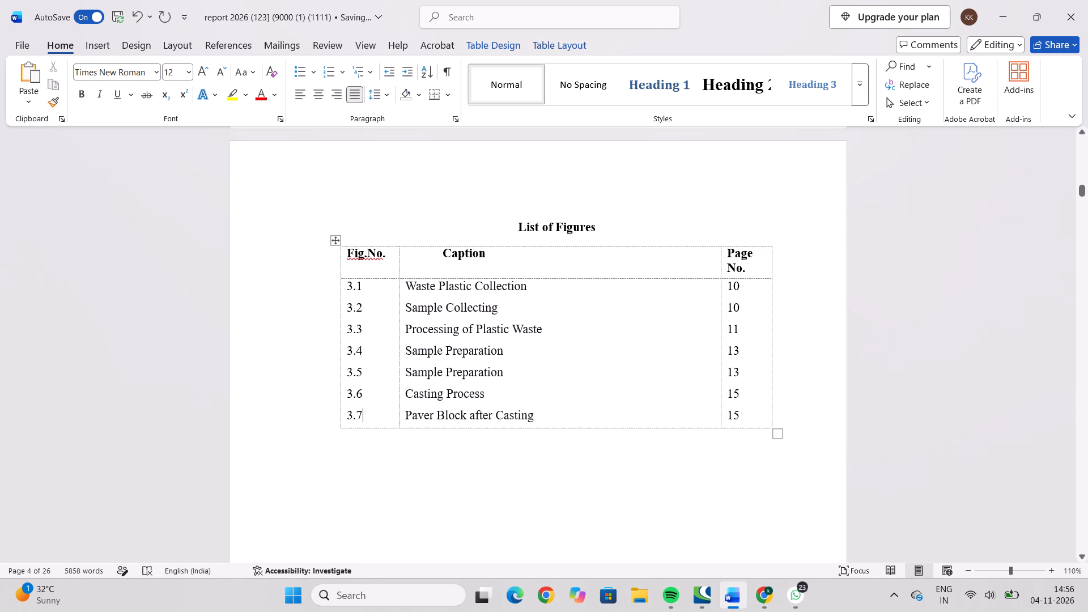
left_click(345, 428)
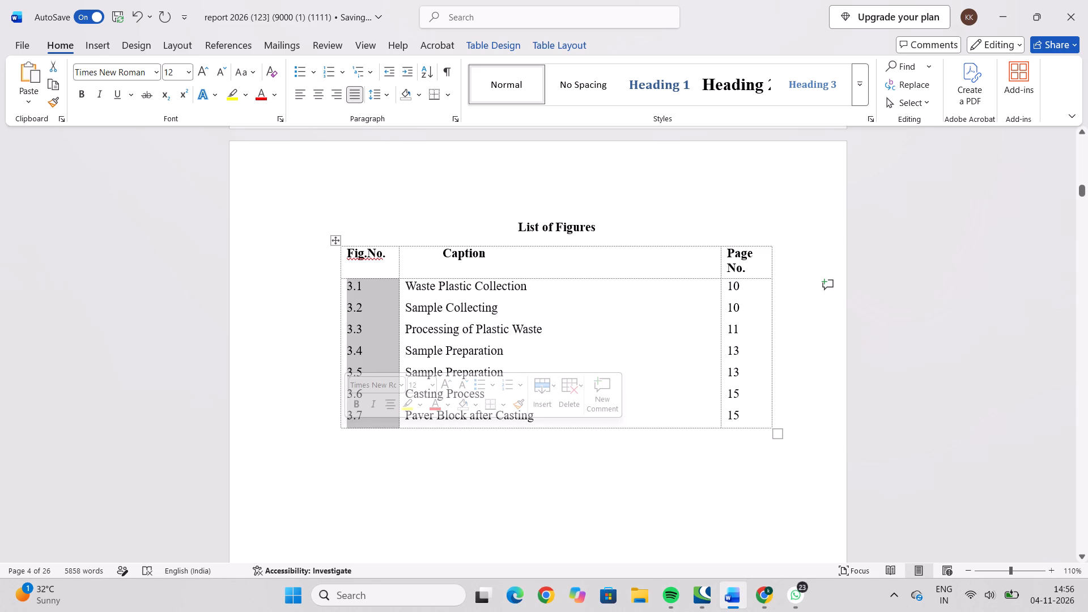
left_click(388, 417)
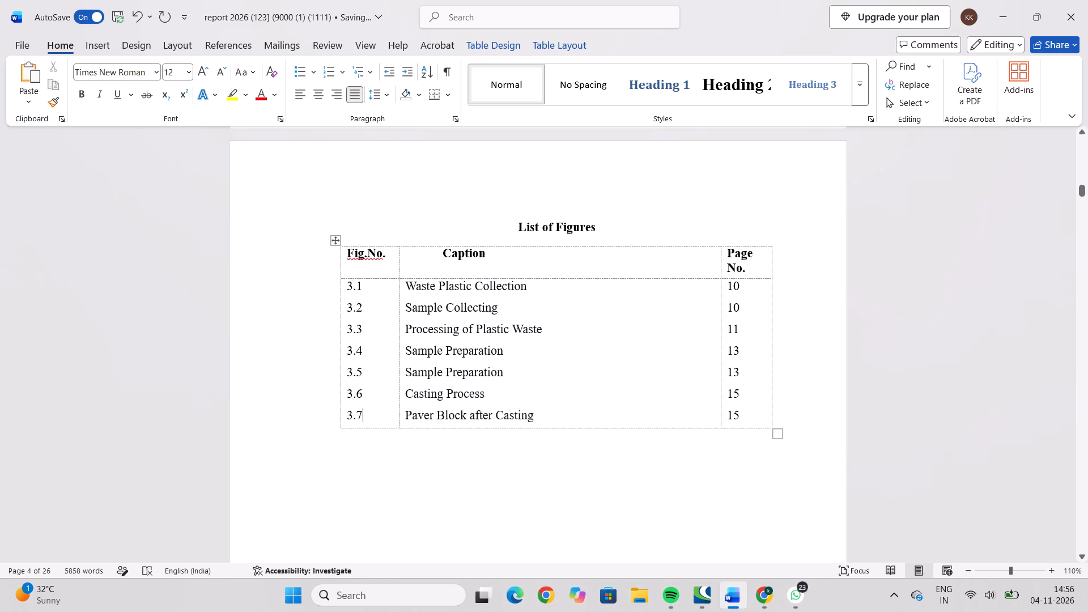
key("Return")
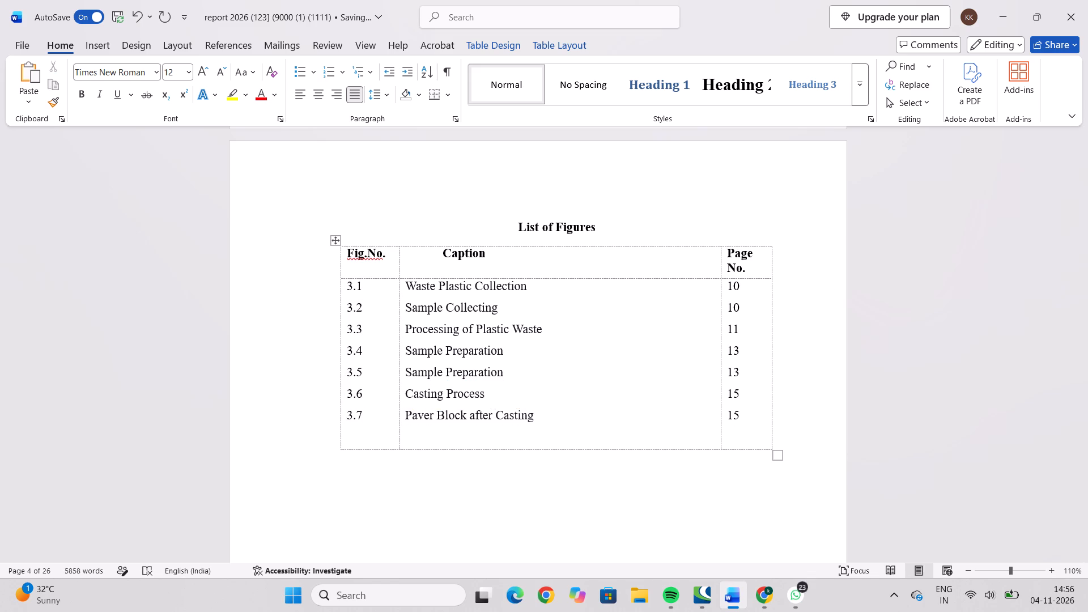
key("Return")
key("Return")
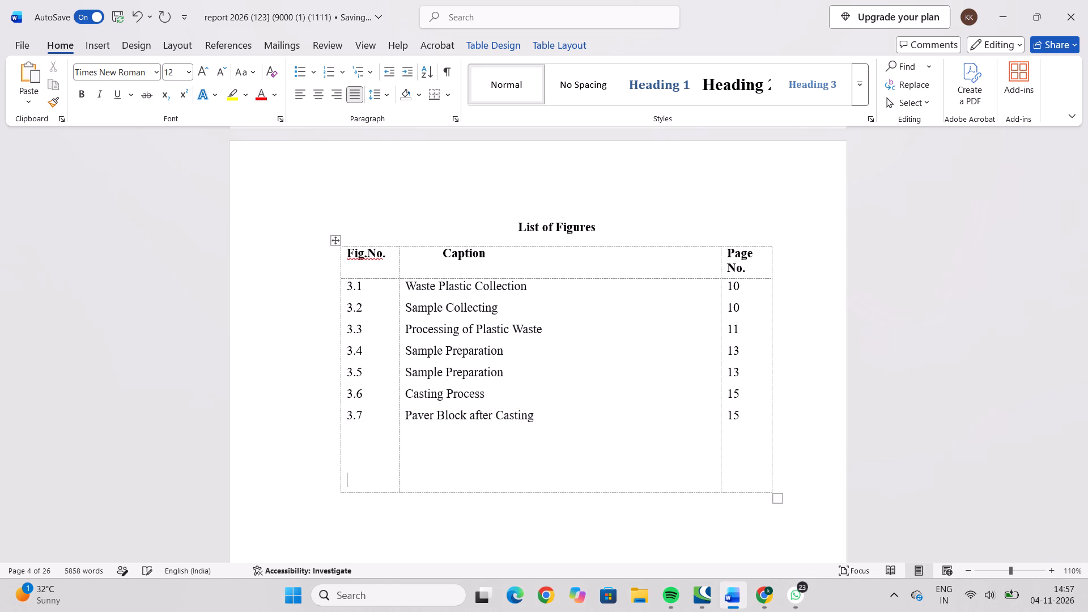
left_click(352, 430)
type("3.8")
key("Down")
type("3.9")
Start a new line below "Paver Block after Casting" in the Caption column, level with figure number 3.8.
left_click(410, 435)
left_click_drag(405, 431, 551, 437)
left_click(537, 423)
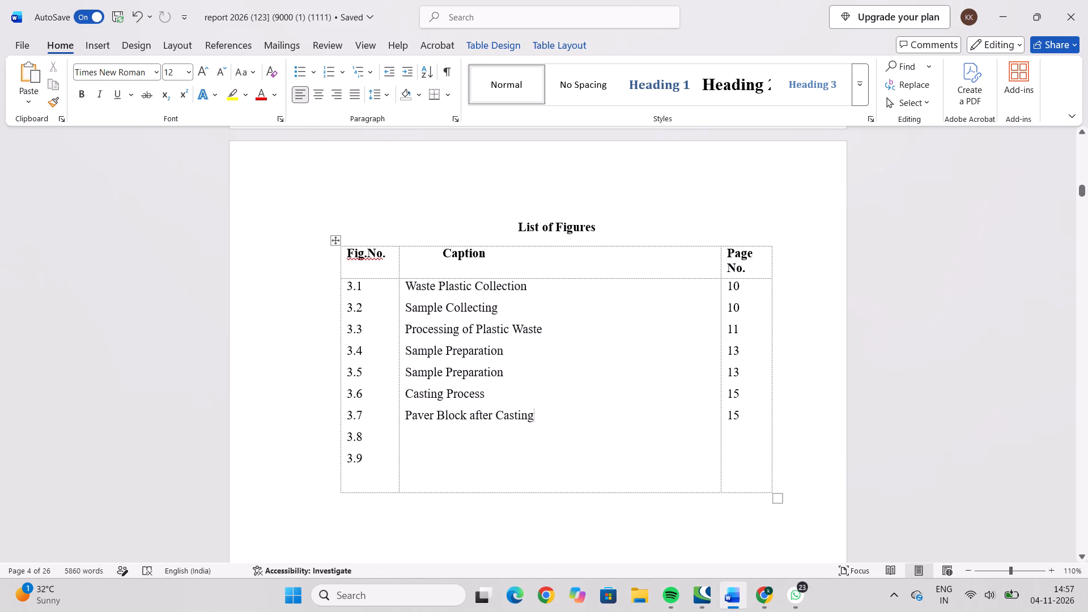
key("Return")
Find the captions of figures 3.8 and 3.9 in the body of the report.
scroll(552, 416, "down", 1)
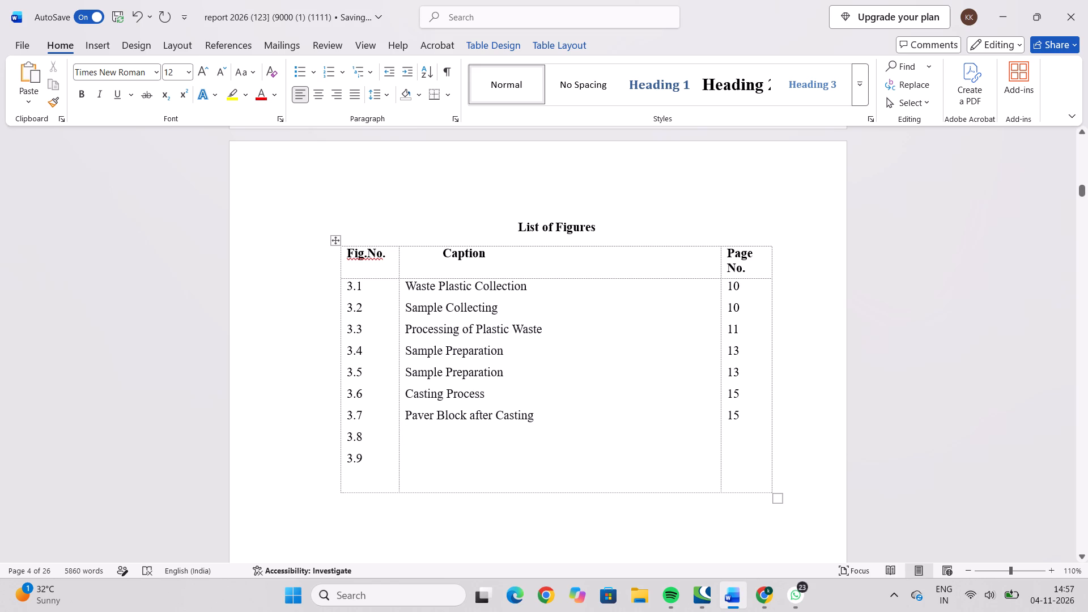
scroll(552, 416, "down", 2)
scroll(552, 416, "down", 20)
scroll(552, 416, "down", 2)
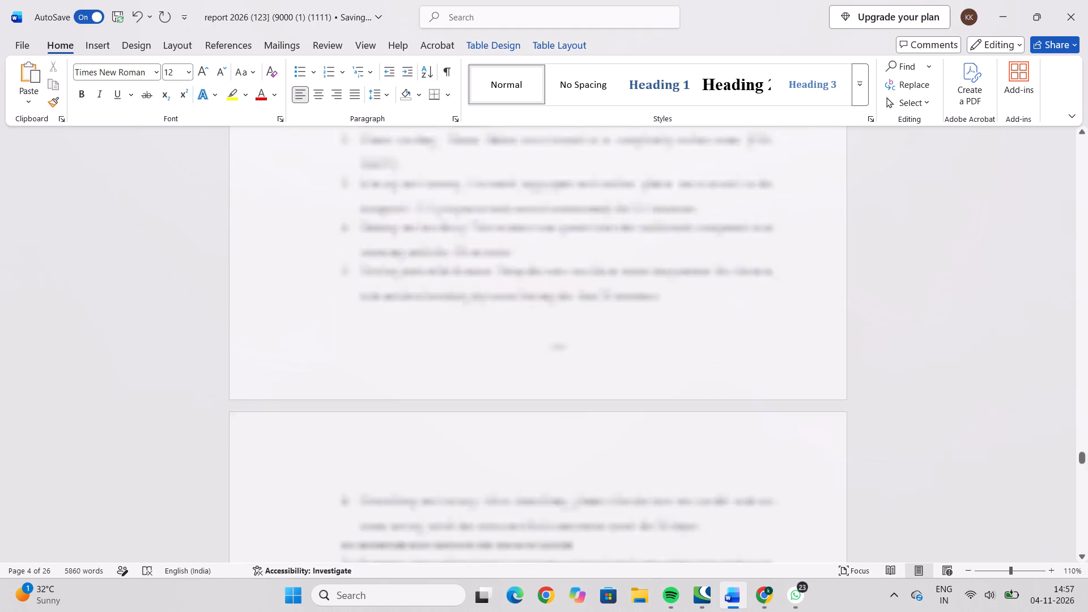
scroll(552, 416, "up", 9)
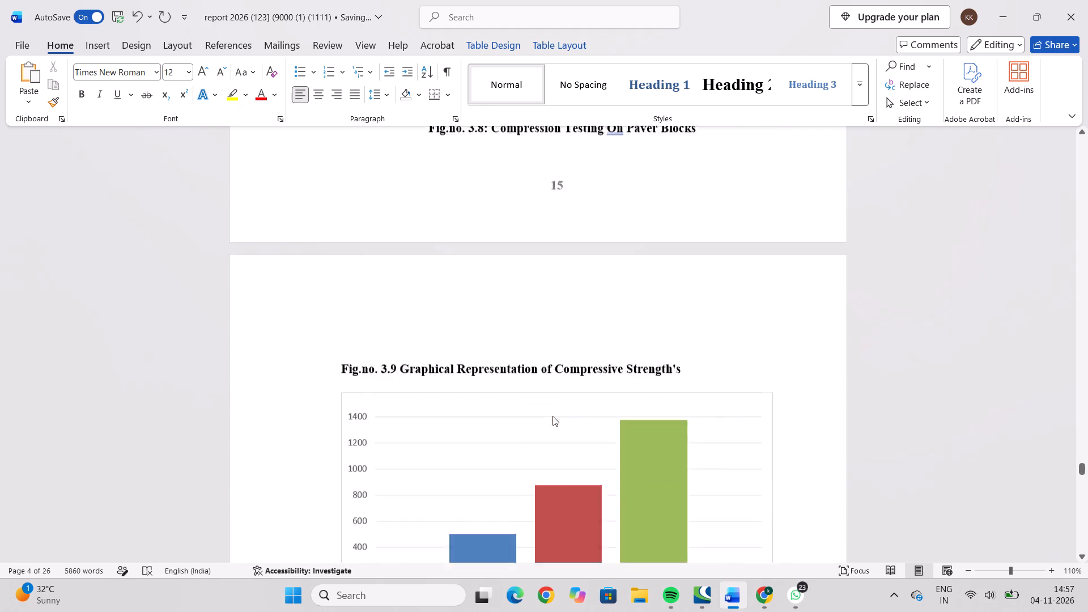
scroll(552, 416, "up", 1)
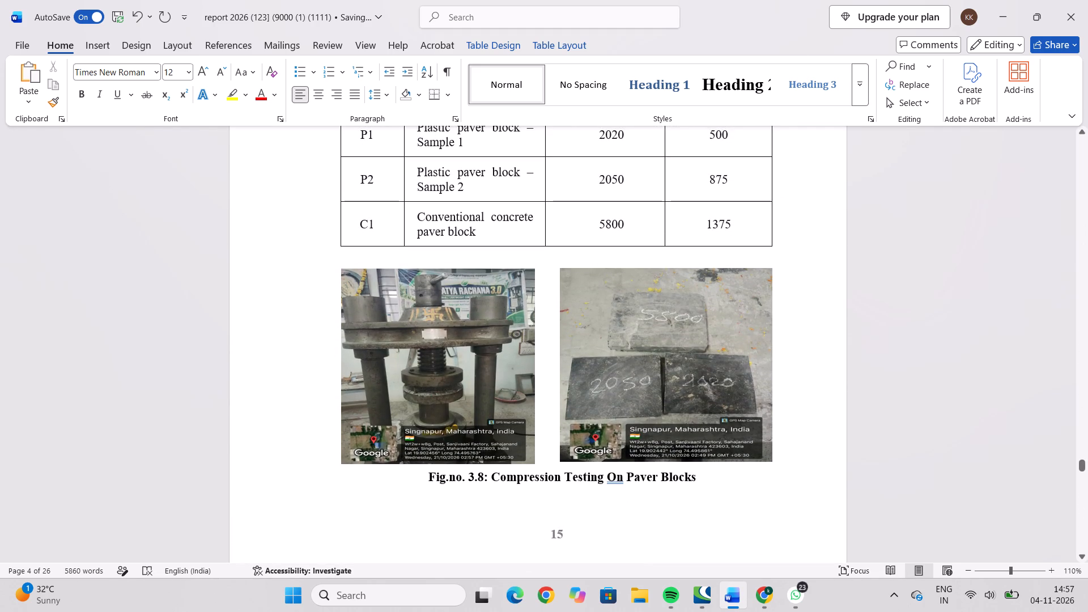
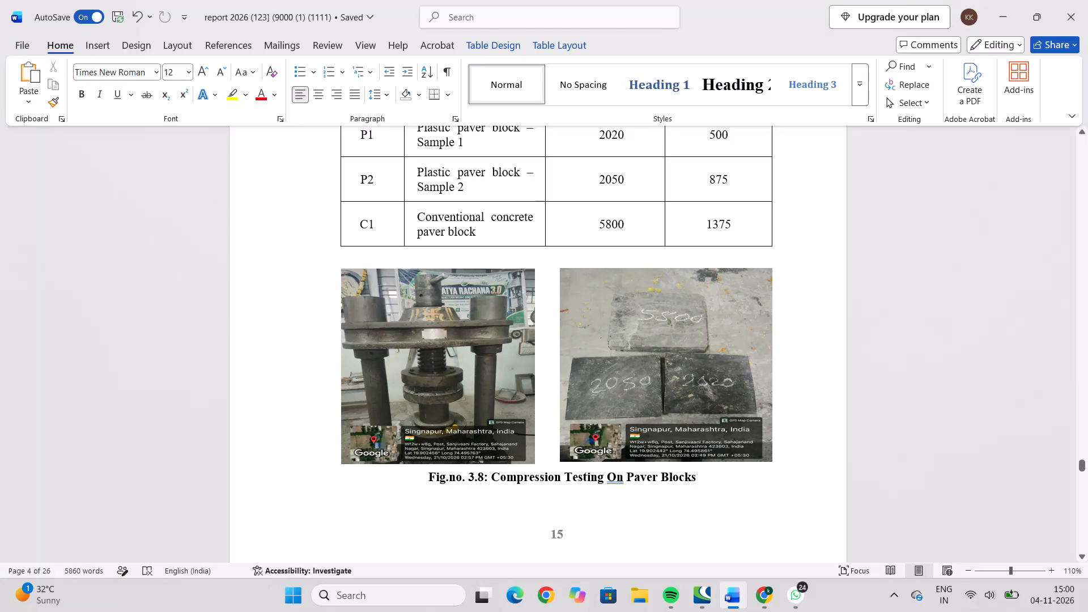
Copy figure 3.8's caption text "Compression Testing On Paver Blocks" from the report body into the List of Figures' Caption column beside 3.8.
left_click_drag(490, 476, 649, 471)
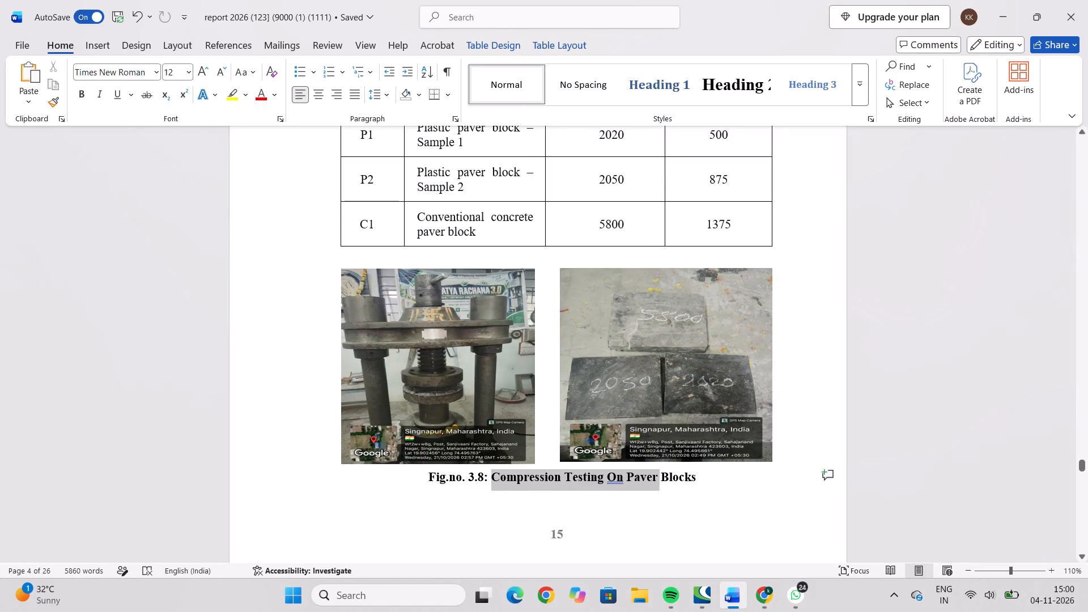
left_click_drag(649, 471, 691, 471)
key("ctrl+c")
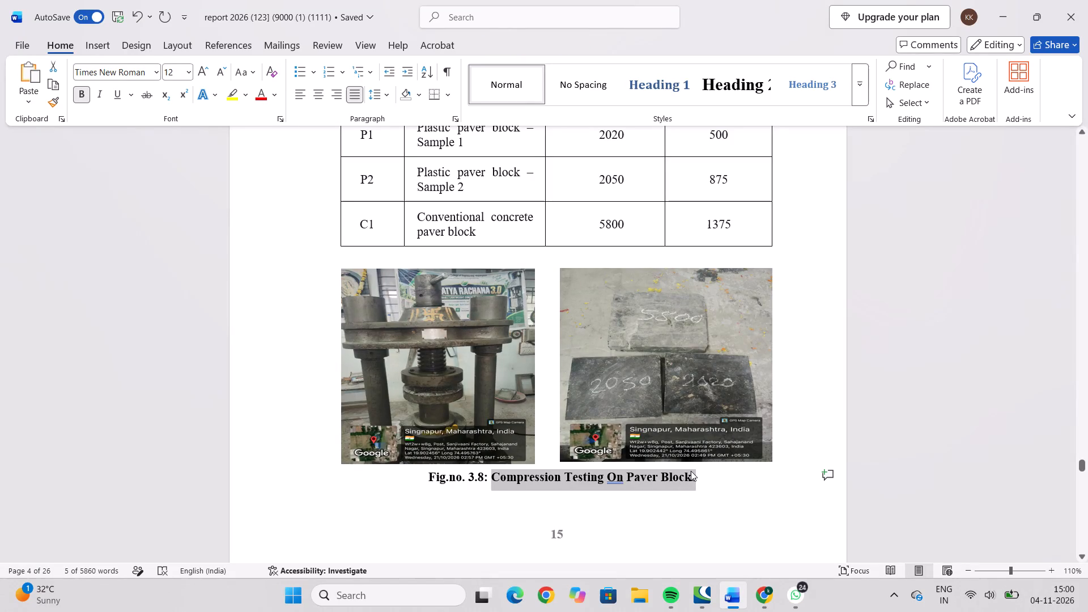
key("ctrl+c")
scroll(687, 447, "up", 3)
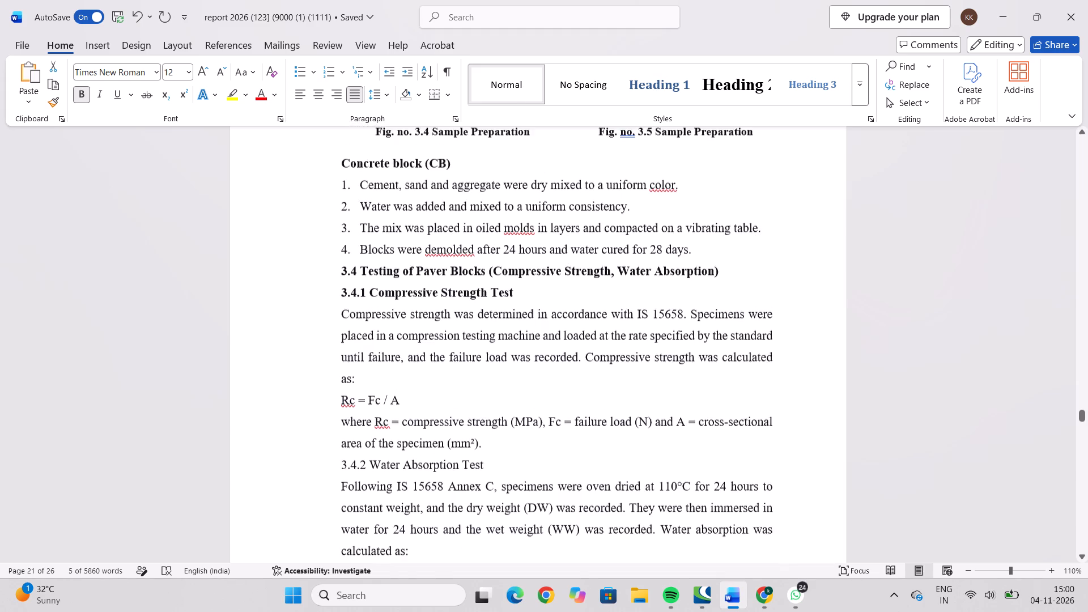
scroll(686, 447, "up", 10)
scroll(686, 447, "down", 2)
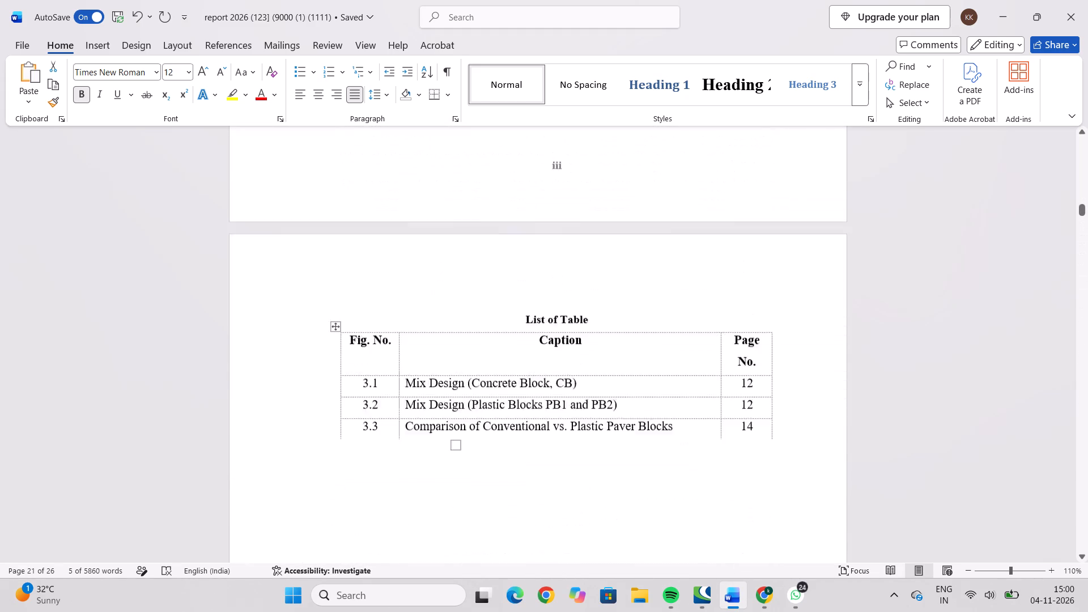
scroll(686, 447, "down", 2)
scroll(686, 447, "up", 2)
scroll(686, 447, "down", 6)
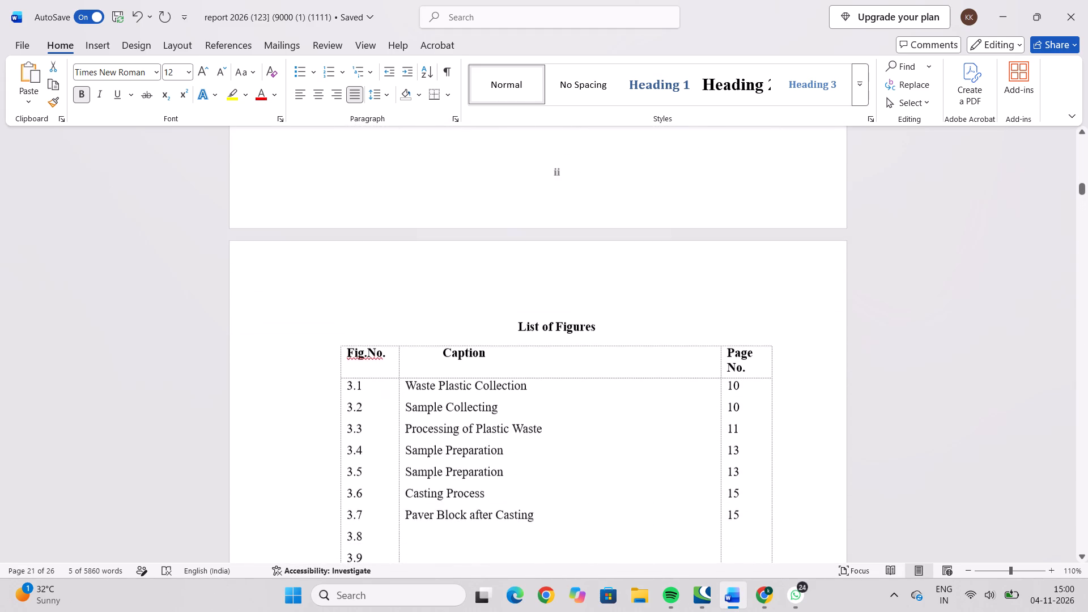
scroll(686, 447, "down", 1)
left_click(420, 424)
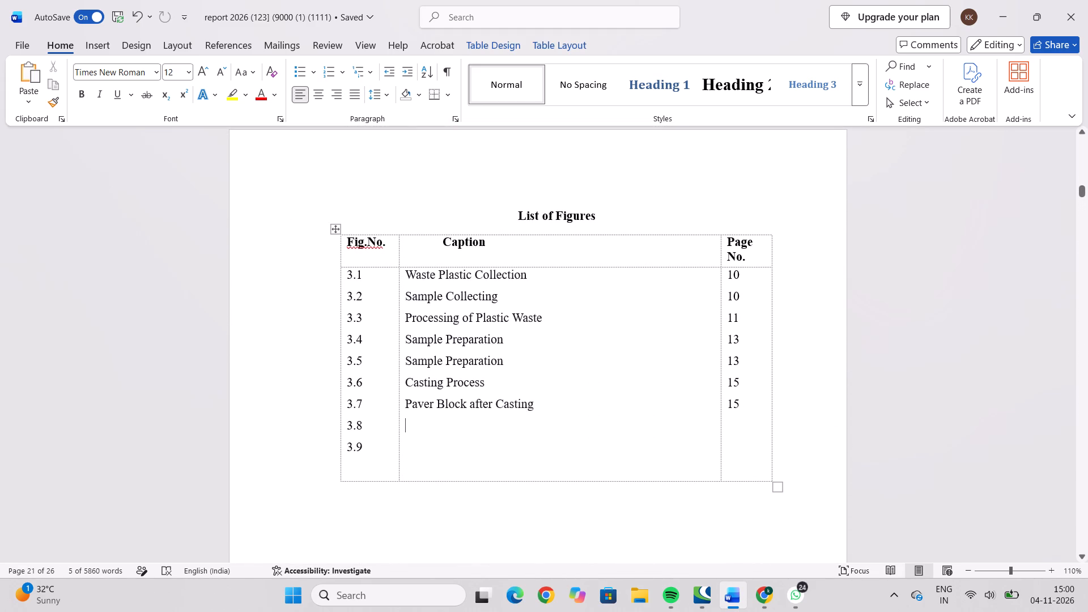
key("ctrl+v")
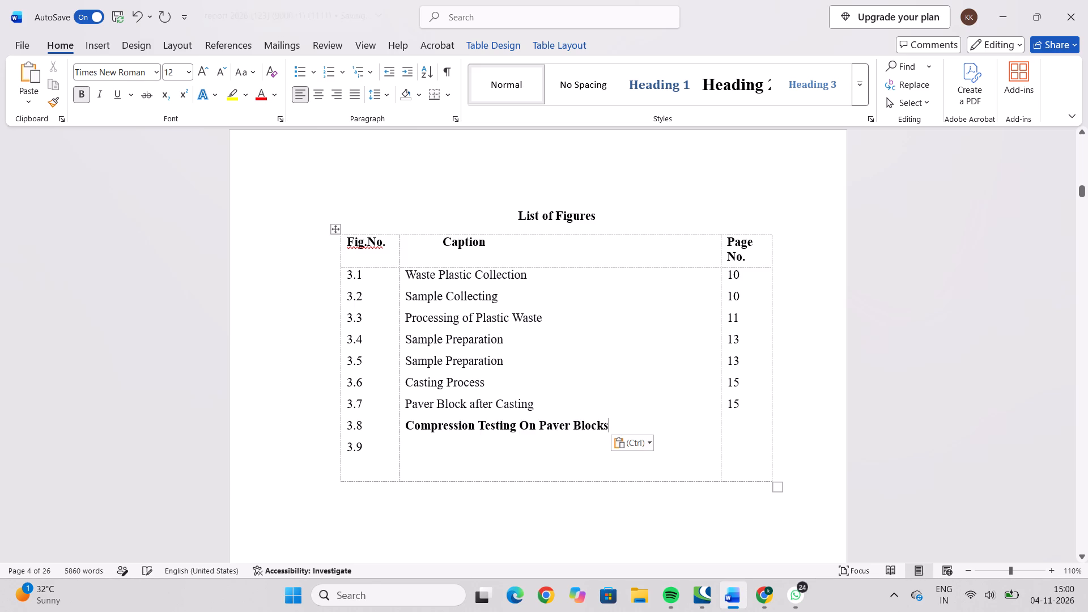
Remove the bold formatting from the caption "Compression Testing On Paver Blocks" in the List of Figures.
left_click_drag(408, 425, 649, 411)
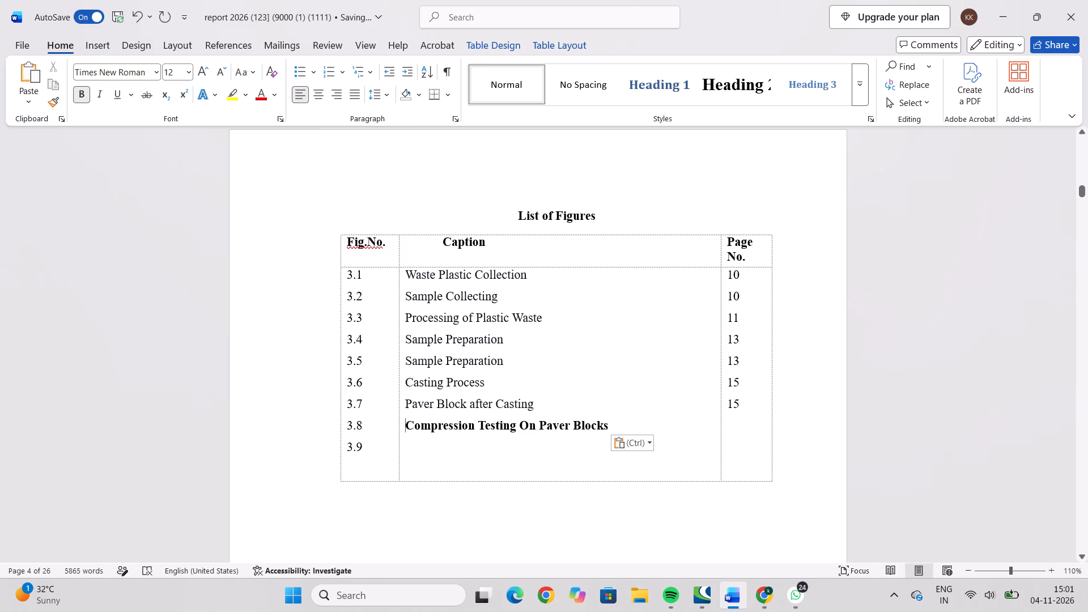
left_click_drag(649, 411, 607, 428)
left_click(619, 406)
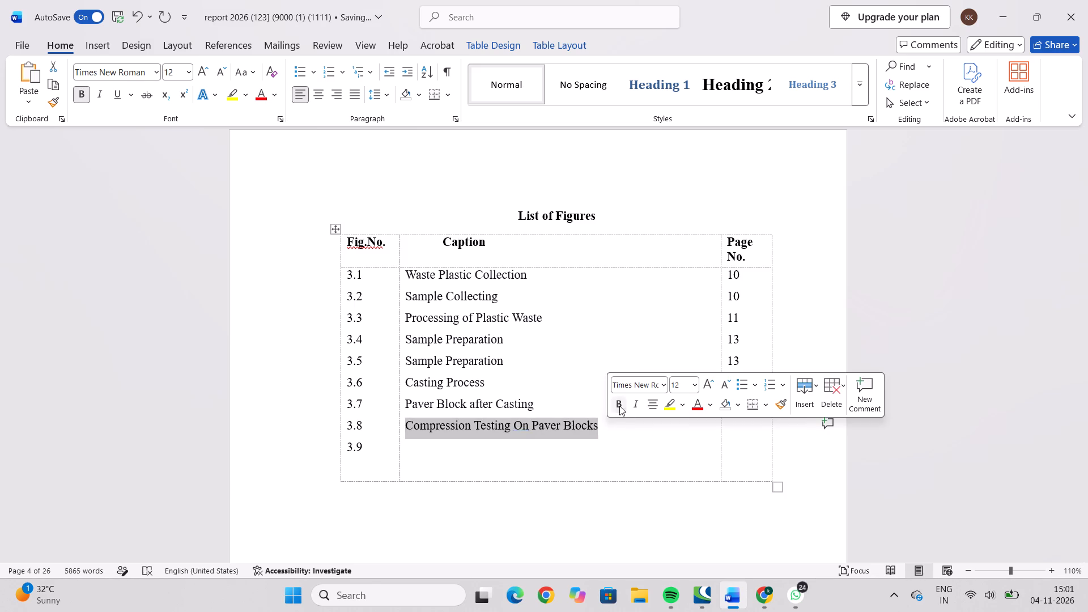
Start a new line below "Compression Testing On Paver Blocks" in the Caption column, level with figure number 3.9.
left_click(559, 454)
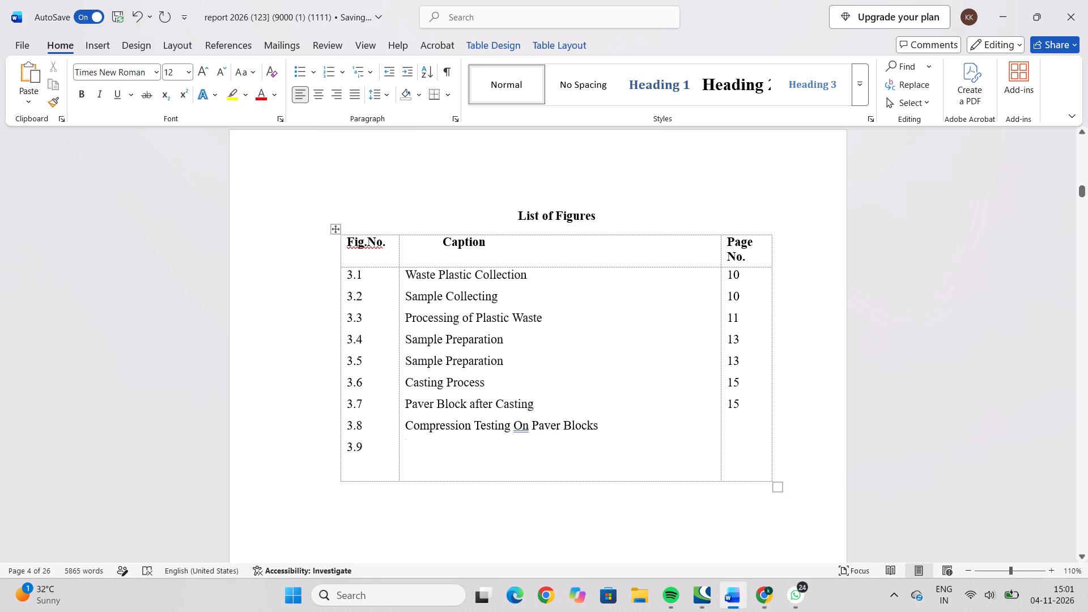
left_click(623, 420)
key("Return")
Copy figure 3.9's caption text "Graphical Representation of Compressive Strength's" above the bar chart in the report body, keeping the original there.
scroll(628, 516, "down", 15)
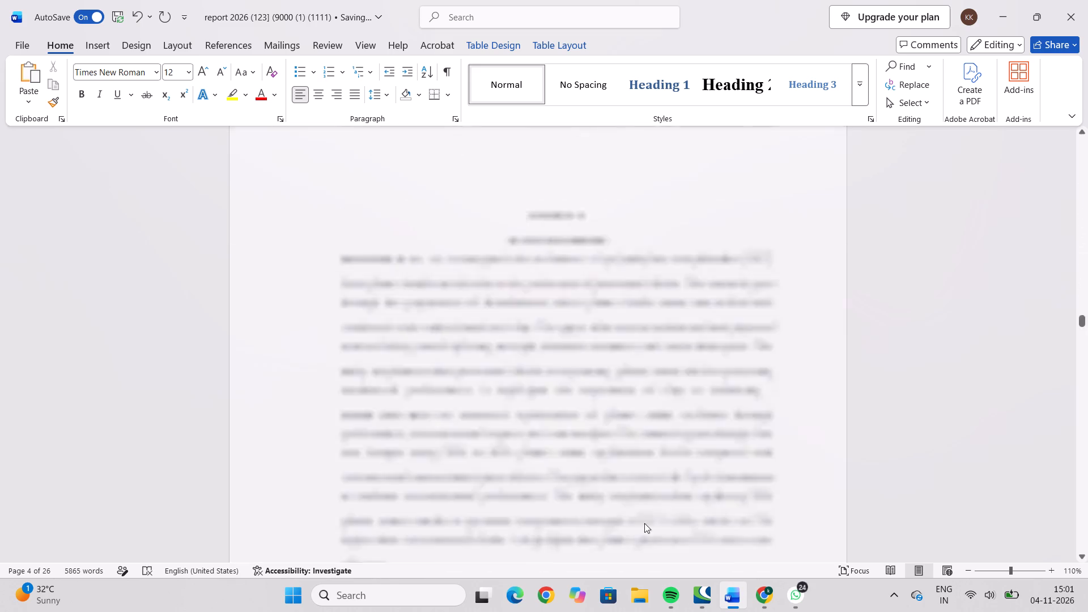
scroll(623, 368, "down", 13)
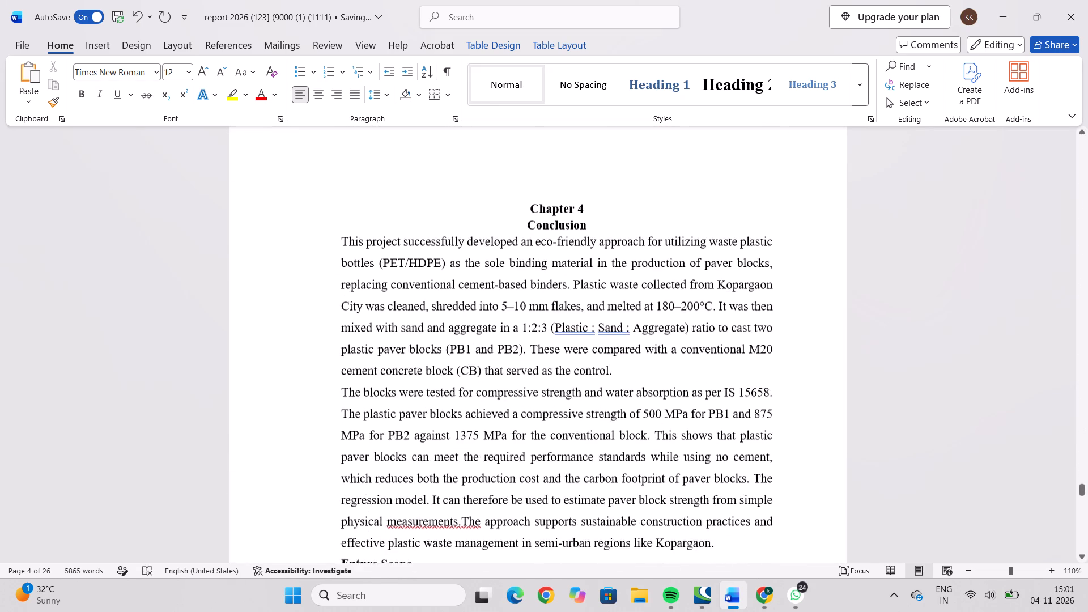
scroll(625, 371, "up", 3)
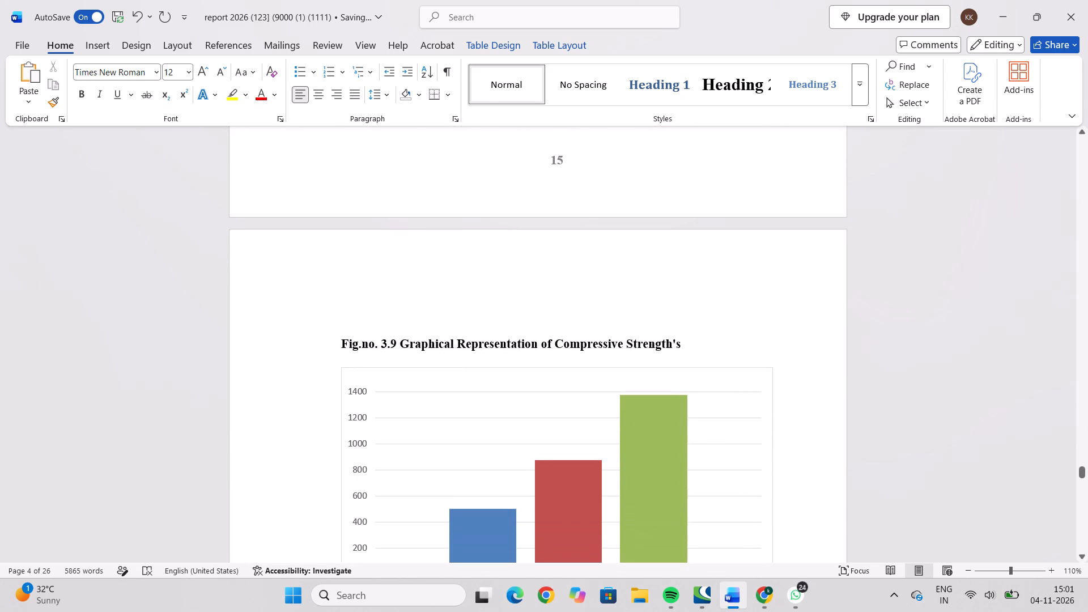
left_click_drag(401, 341, 662, 350)
key("ctrl+v")
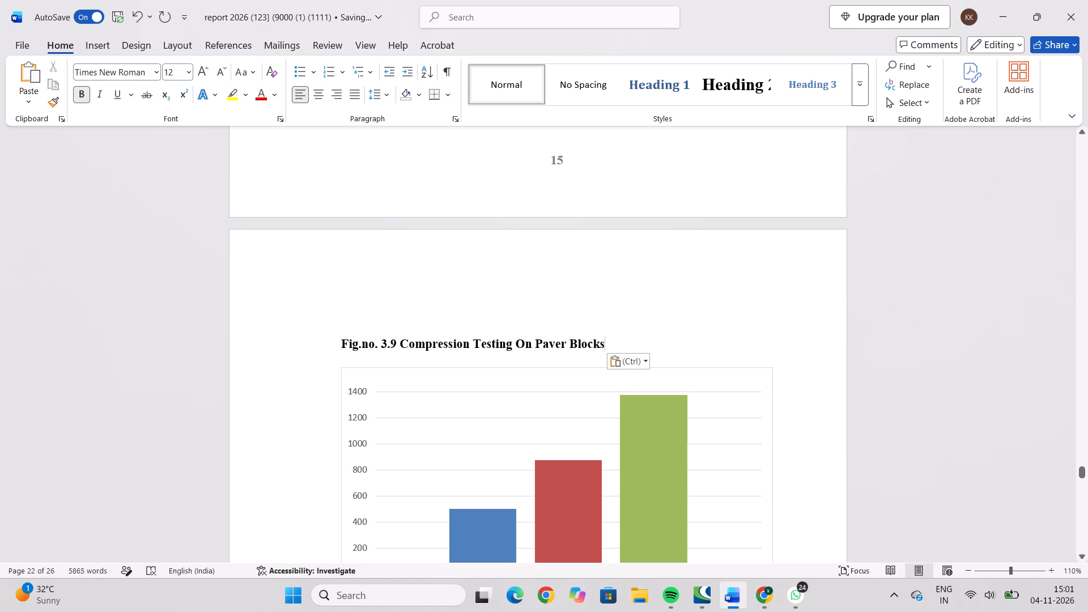
key("ctrl+z")
key("ctrl+c")
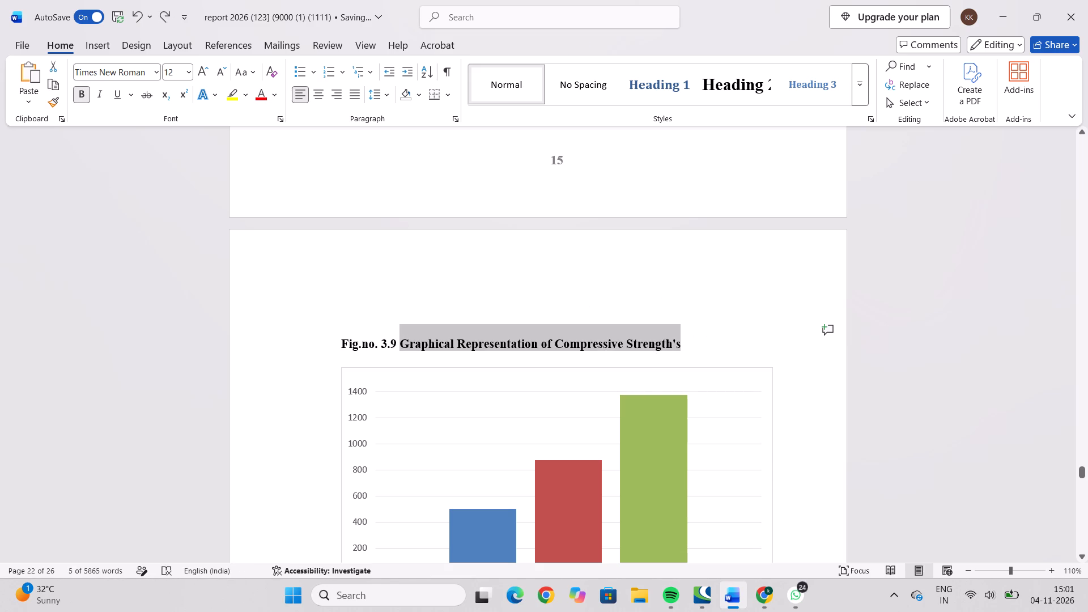
Remove the extra space before the figure 3.9 caption paragraph above the bar chart.
left_click(385, 91)
left_click(420, 253)
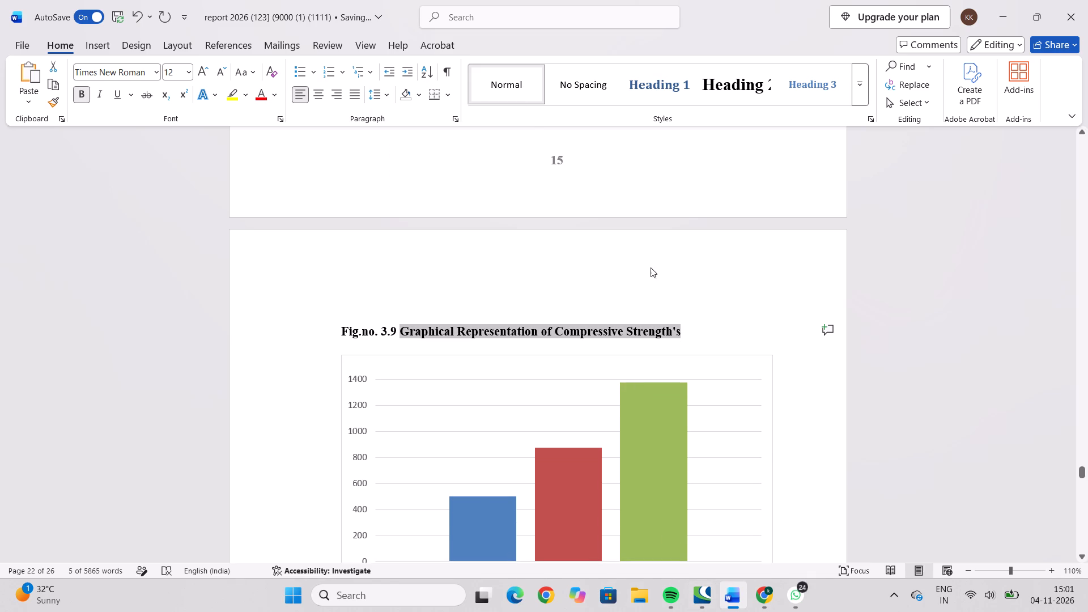
Paste "Graphical Representation of Compressive Strength's" into the List of Figures' Caption column beside 3.9.
scroll(661, 240, "up", 13)
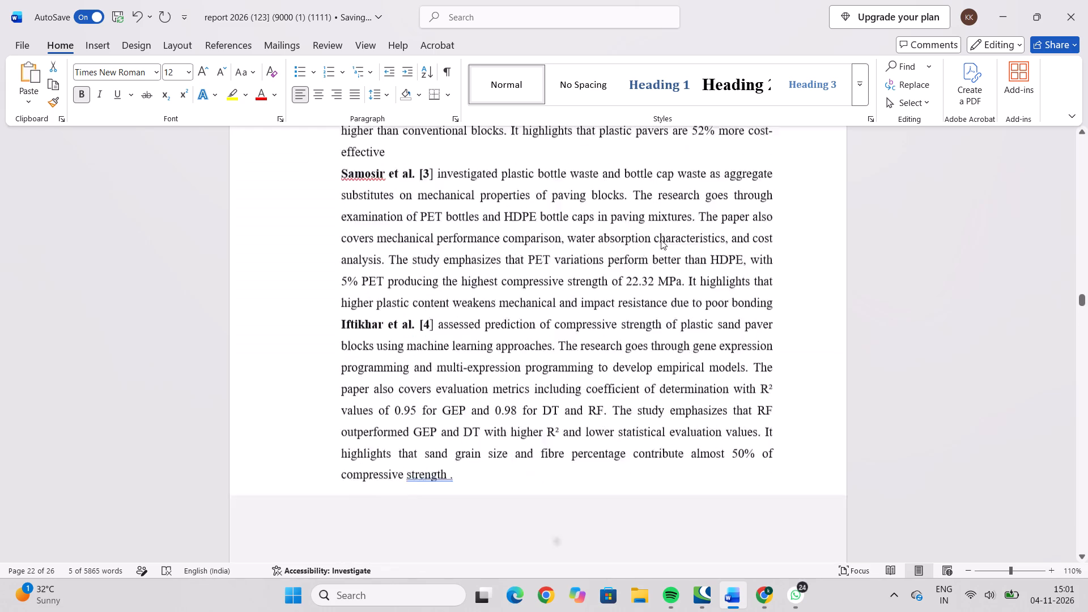
scroll(661, 240, "up", 7)
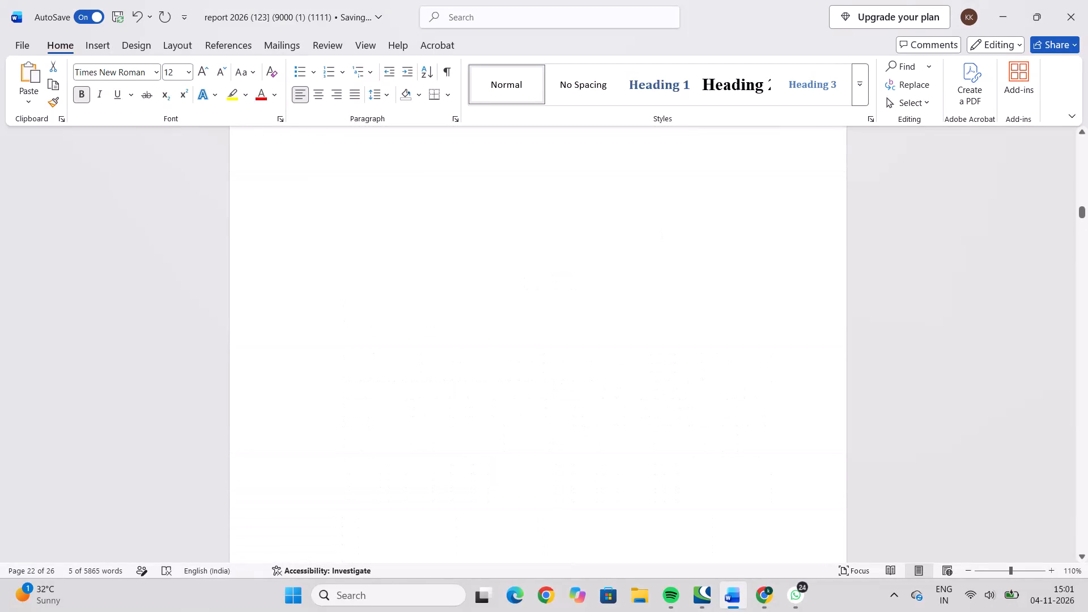
scroll(661, 240, "up", 1)
scroll(661, 240, "down", 2)
scroll(661, 240, "up", 1)
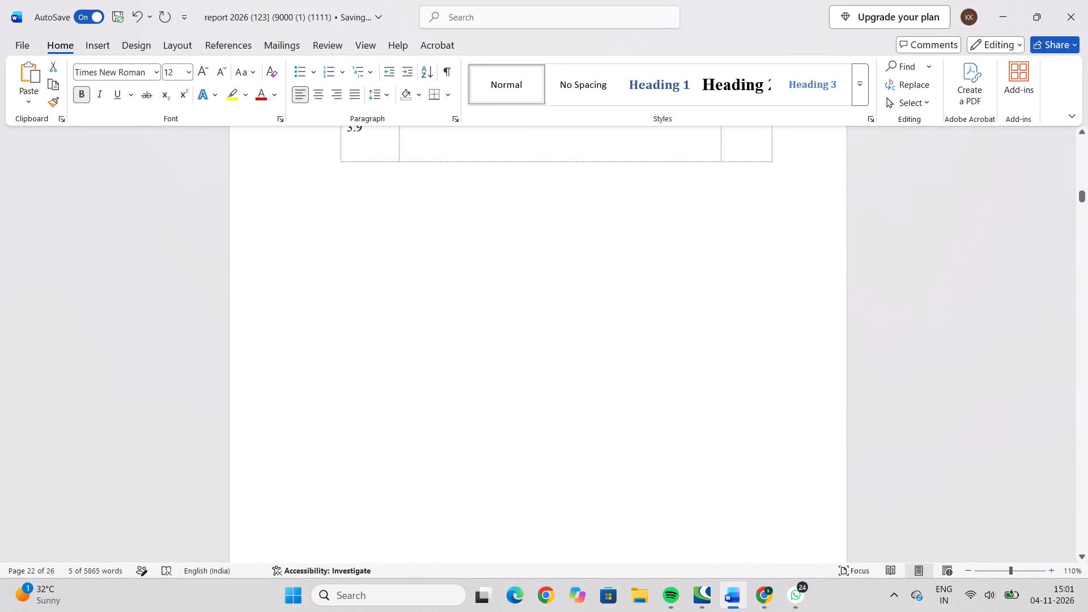
scroll(661, 240, "up", 1)
scroll(613, 276, "down", 4)
left_click_drag(542, 260, 445, 218)
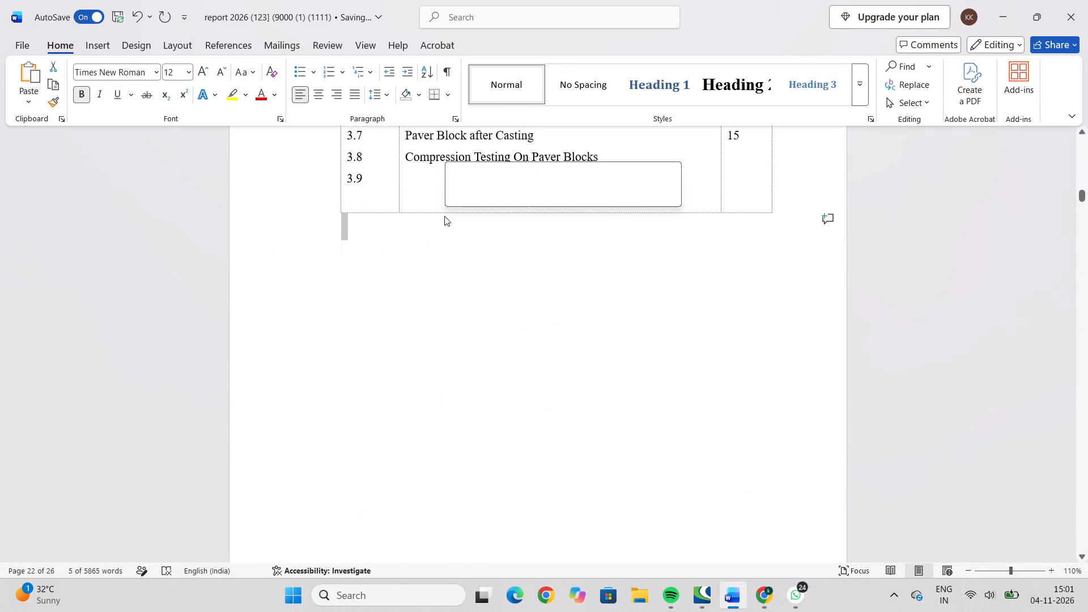
left_click(414, 178)
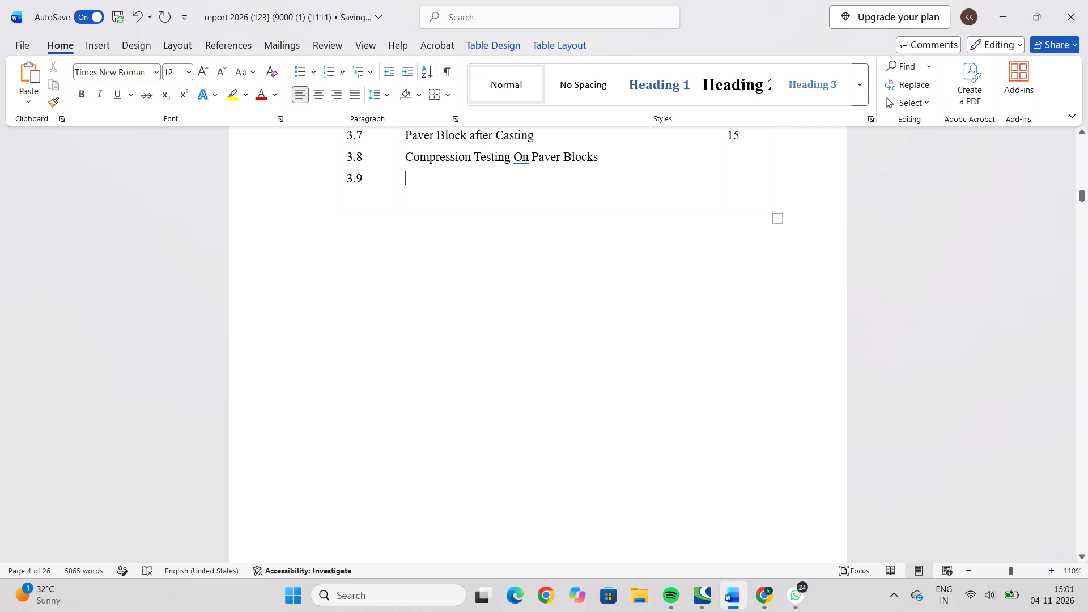
key("ctrl+v")
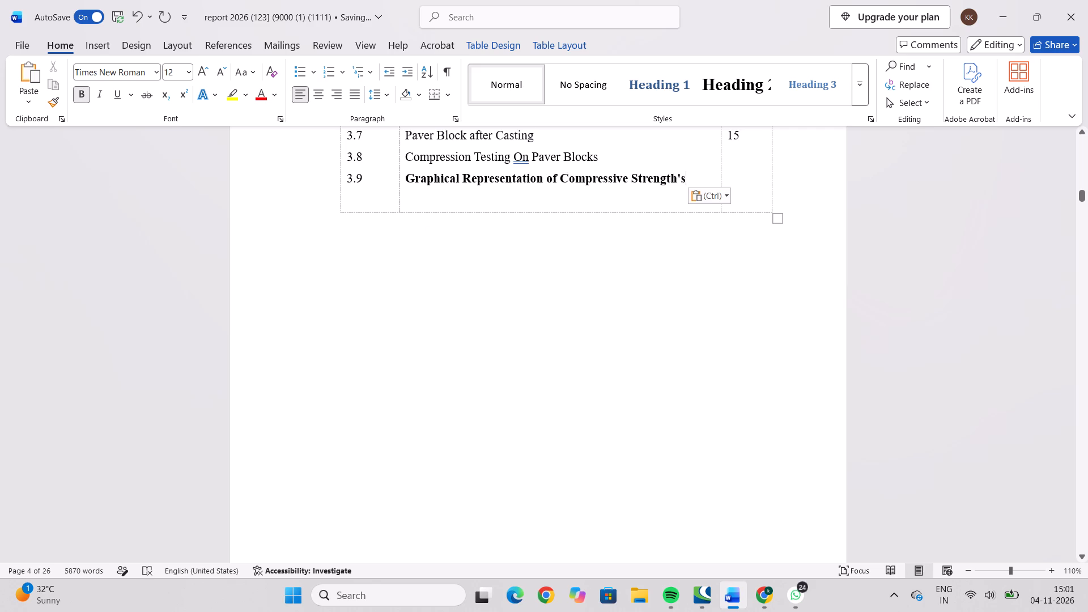
Remove the bold formatting from the caption "Graphical Representation of Compressive Strength's" in the List of Figures.
left_click_drag(406, 177, 658, 180)
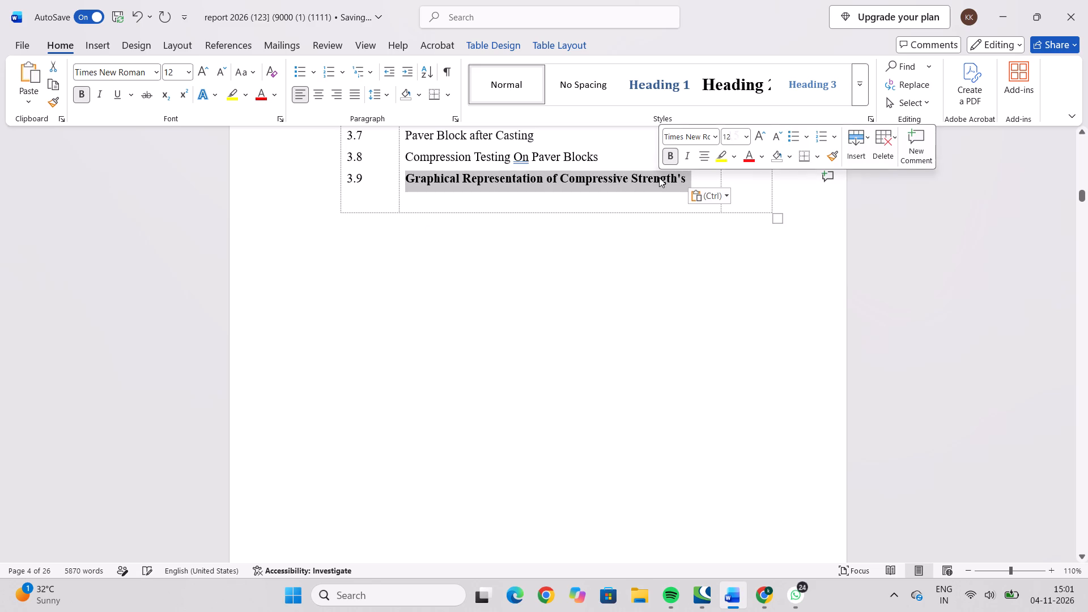
left_click(670, 154)
Set the page numbers of figures 3.1 and 3.2 in the List of Figures to 9.
scroll(649, 212, "up", 3)
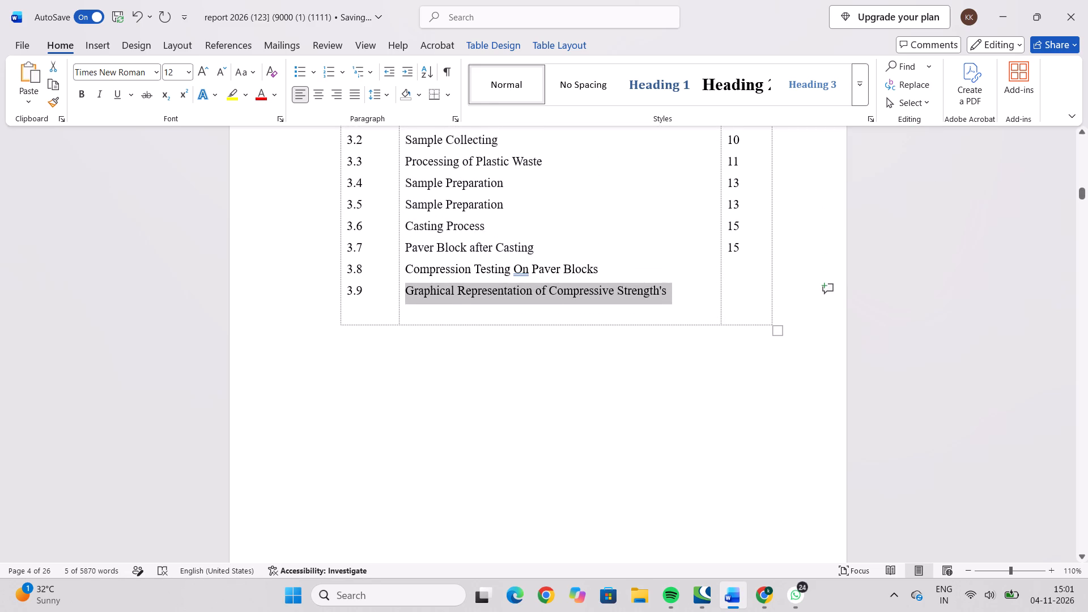
left_click(735, 266)
scroll(731, 266, "up", 5)
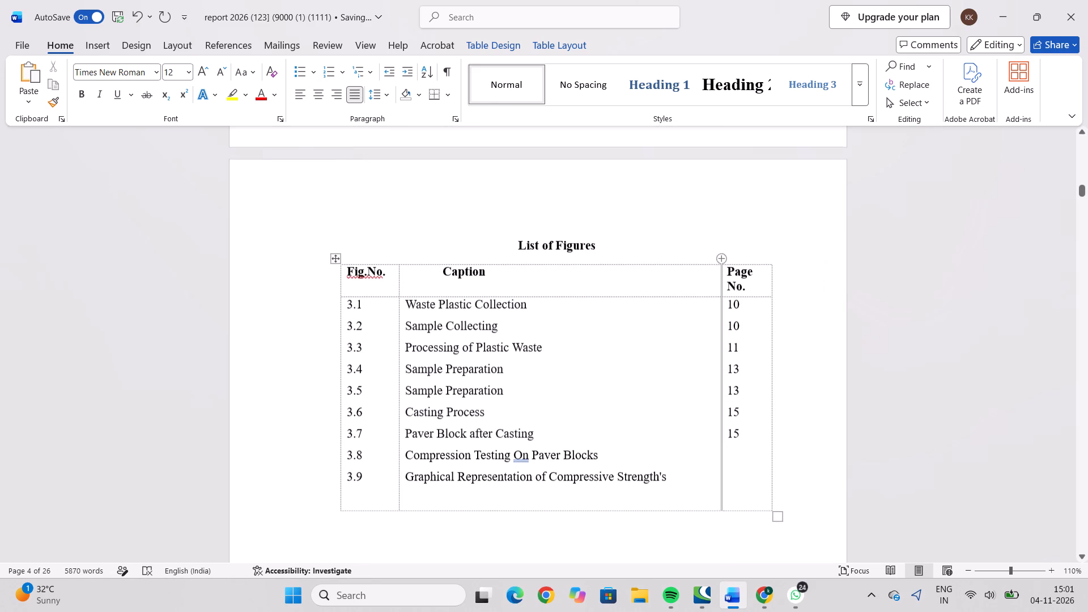
left_click(742, 305)
key("BackSpace")
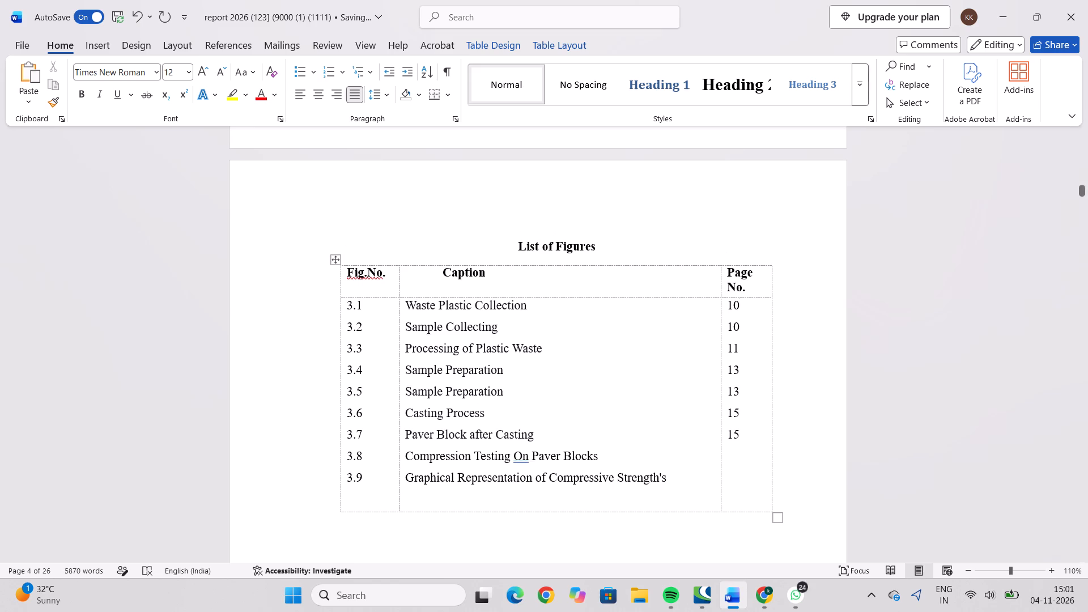
key("BackSpace")
key("9")
left_click(750, 330)
type("99")
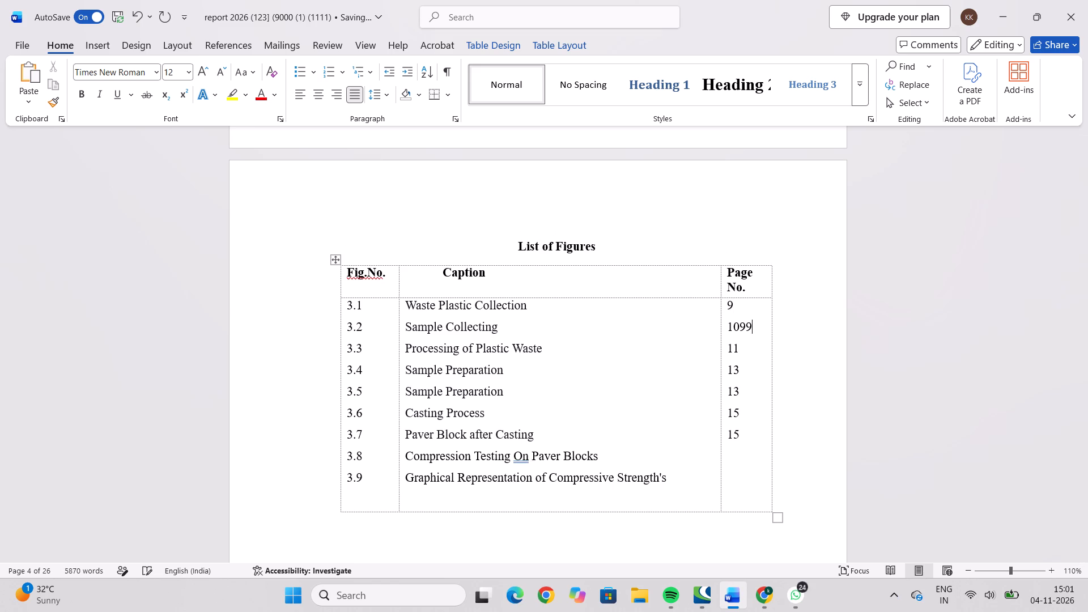
key("BackSpace")
key("BackSpace")
key("BackSpace")
key("BackSpace")
key("9")
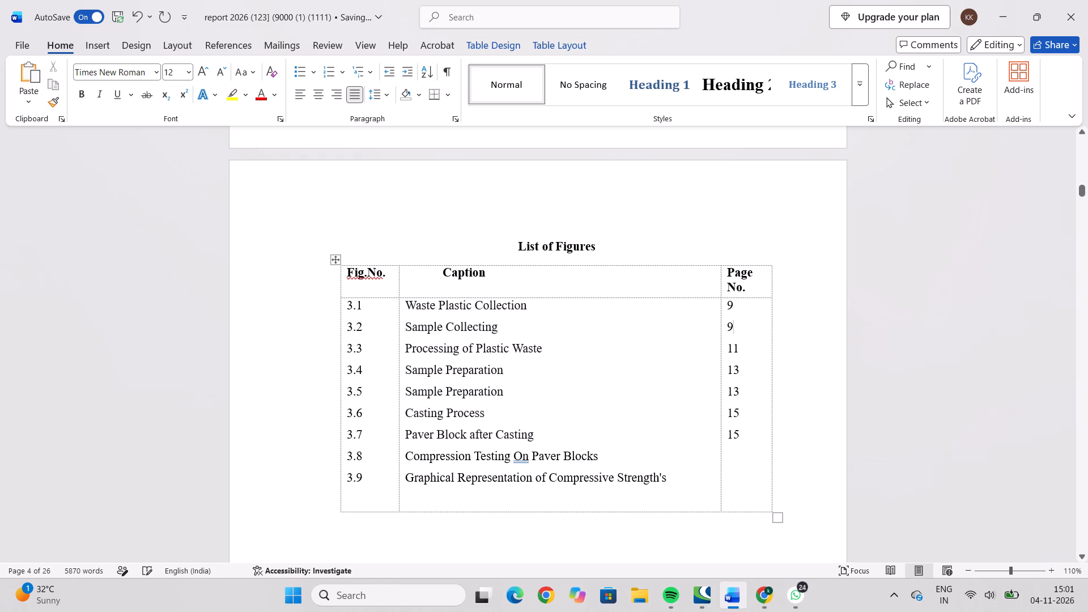
In the List of Figures, set the page number of figure 3.3 to 10 and of figures 3.4 and 3.5 to 12.
left_click(753, 350)
key("BackSpace")
key("0")
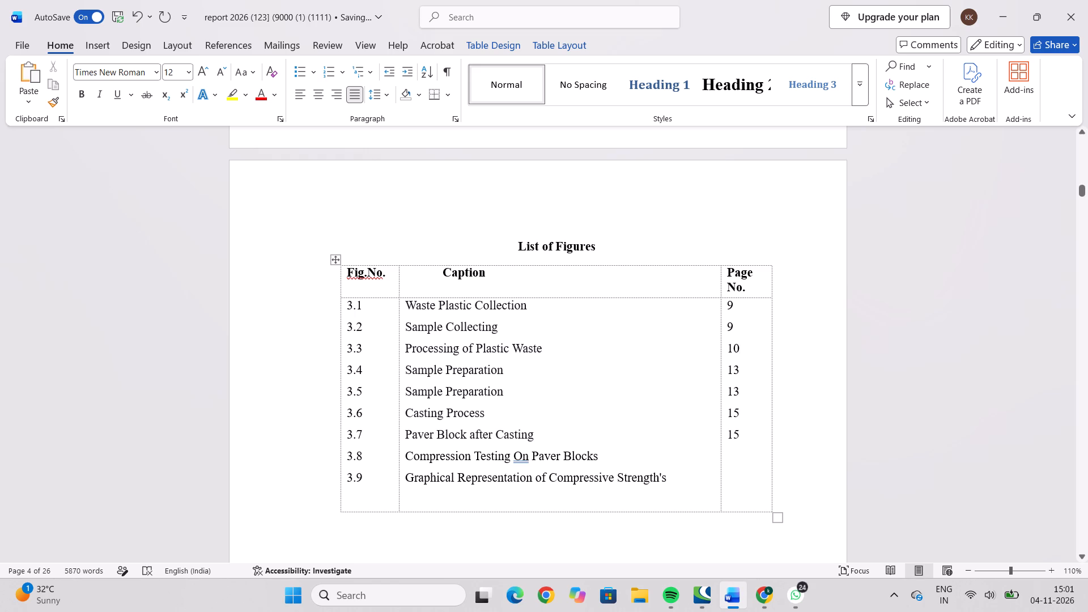
left_click(754, 375)
key("BackSpace")
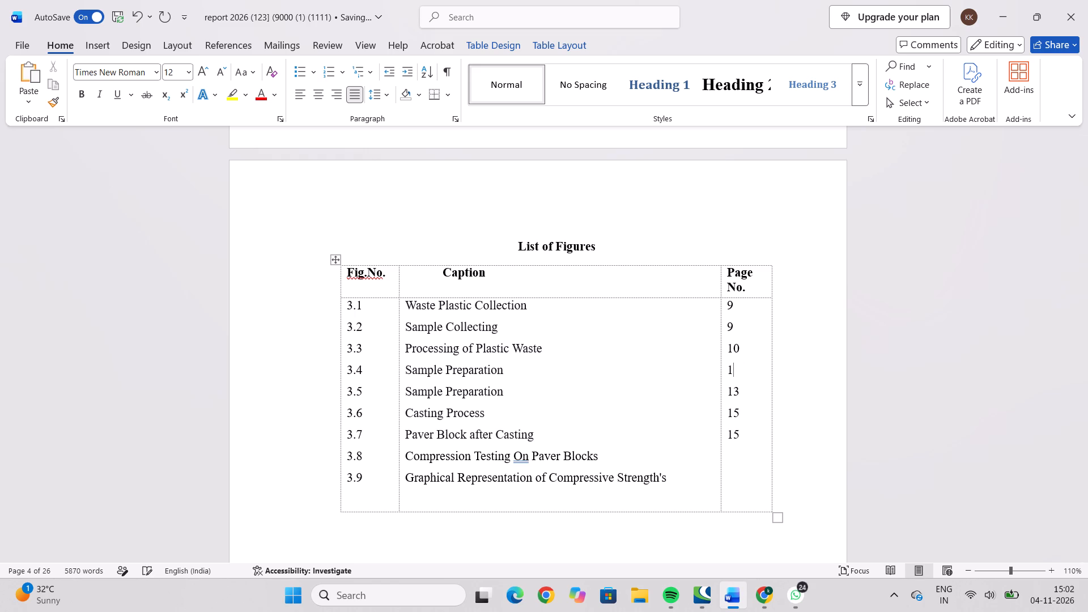
key("2")
left_click(755, 387)
key("BackSpace")
key("2")
Set the page numbers of figures 3.6 and 3.7 in the List of Figures to 14.
left_click(747, 410)
key("BackSpace")
key("4")
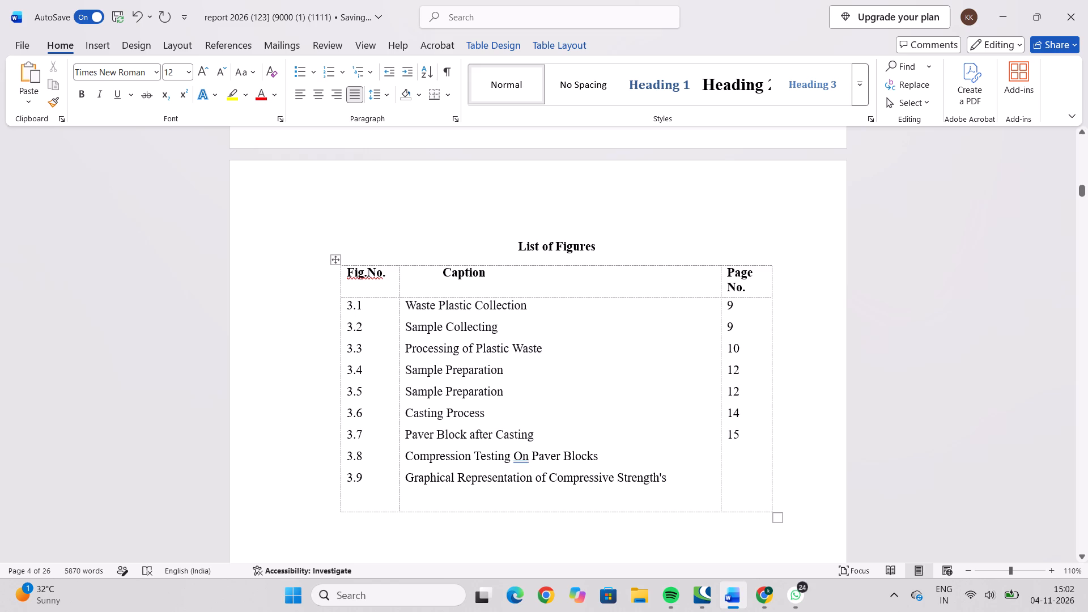
left_click(744, 434)
key("BackSpace")
key("4")
Enter page number 15 for figure 3.8 and 16 for figure 3.9 in the List of Figures.
left_click(741, 451)
key("Return")
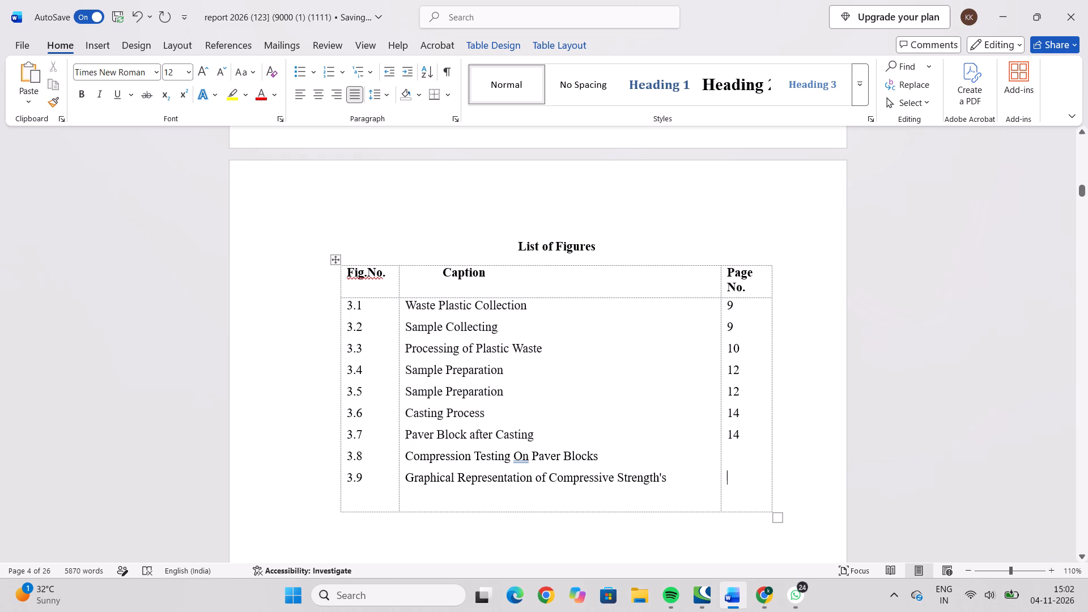
left_click(730, 448)
type("15")
key("Down")
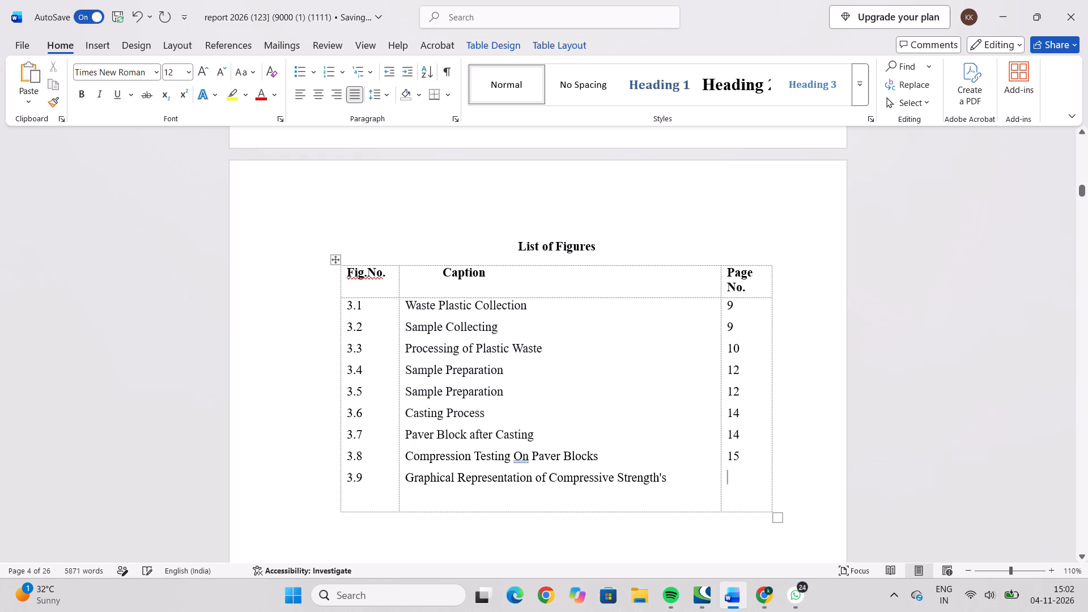
type("16")
Remove the empty line below 3.9 in the Fig.No. column of the List of Figures.
left_click(457, 500)
left_click(377, 503)
key("BackSpace")
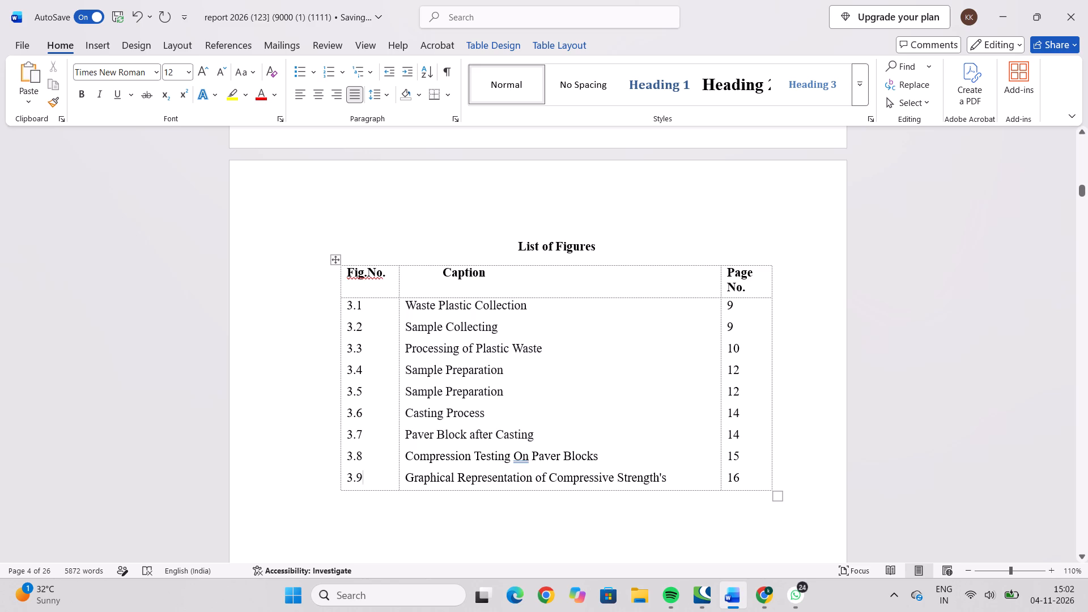
Delete all the leading spaces before the Caption header in the List of Figures table.
left_click(443, 274)
key("BackSpace")
key("BackSpace")
key("BackSpace")
key("BackSpace")
key("BackSpace")
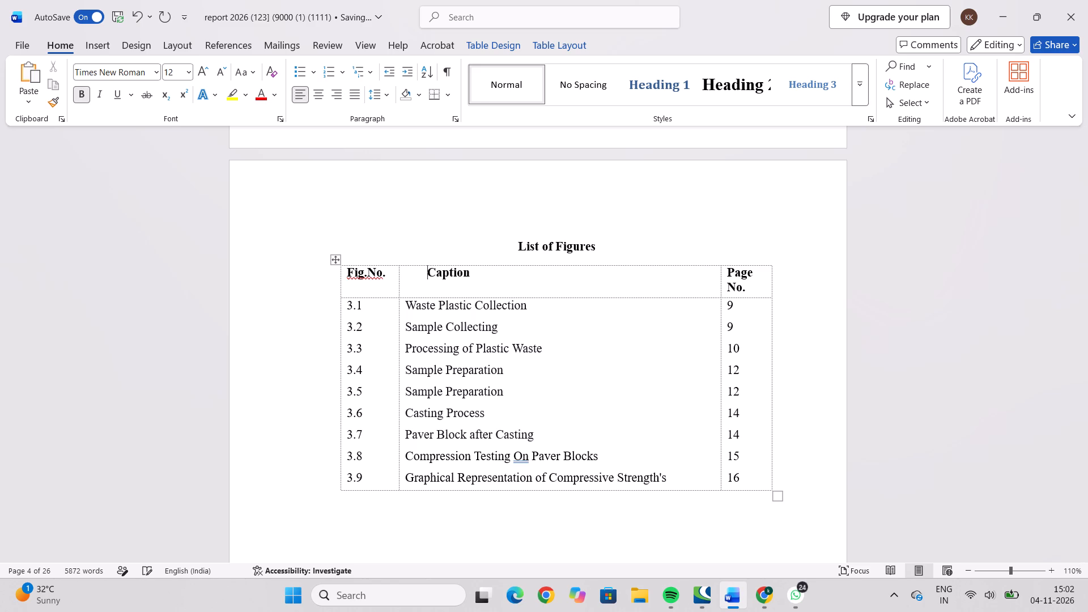
key("BackSpace")
key("BackSpace")
key("BackSpace")
key("BackSpace")
key("BackSpace")
key("BackSpace")
key("BackSpace")
key("BackSpace")
key("BackSpace")
Centre the Caption and Fig.No. headers within their cells in the List of Figures table.
left_click_drag(406, 274, 447, 280)
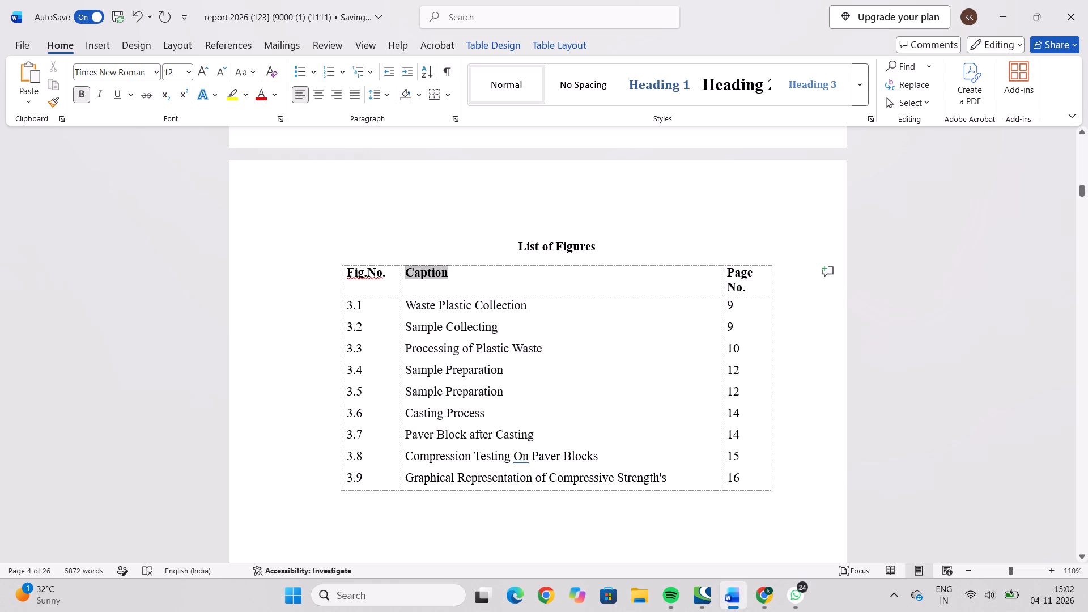
left_click_drag(447, 280, 447, 280)
left_click(319, 100)
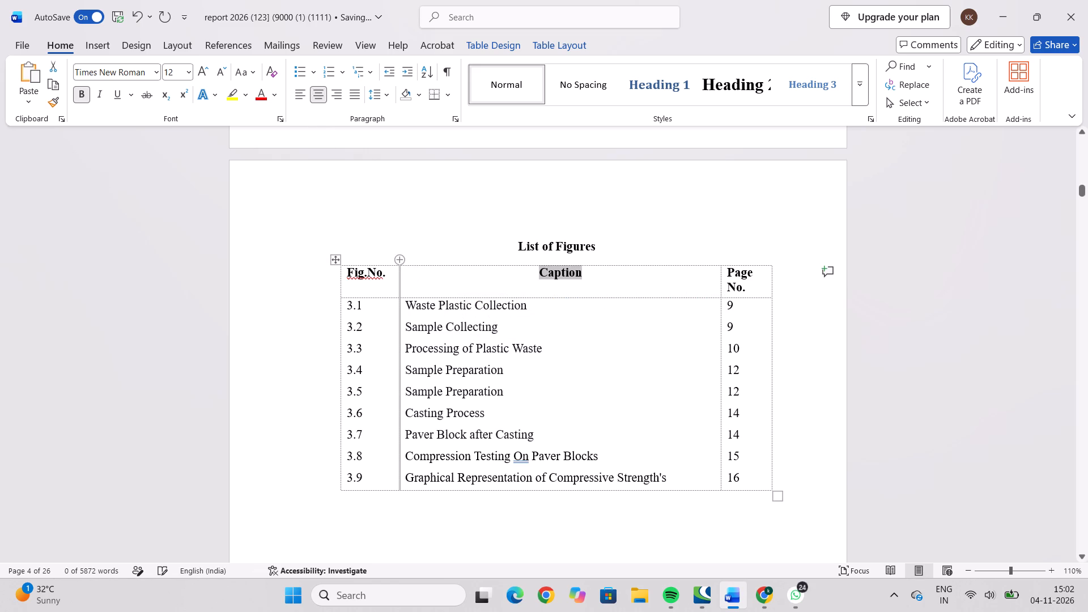
left_click_drag(348, 272, 381, 279)
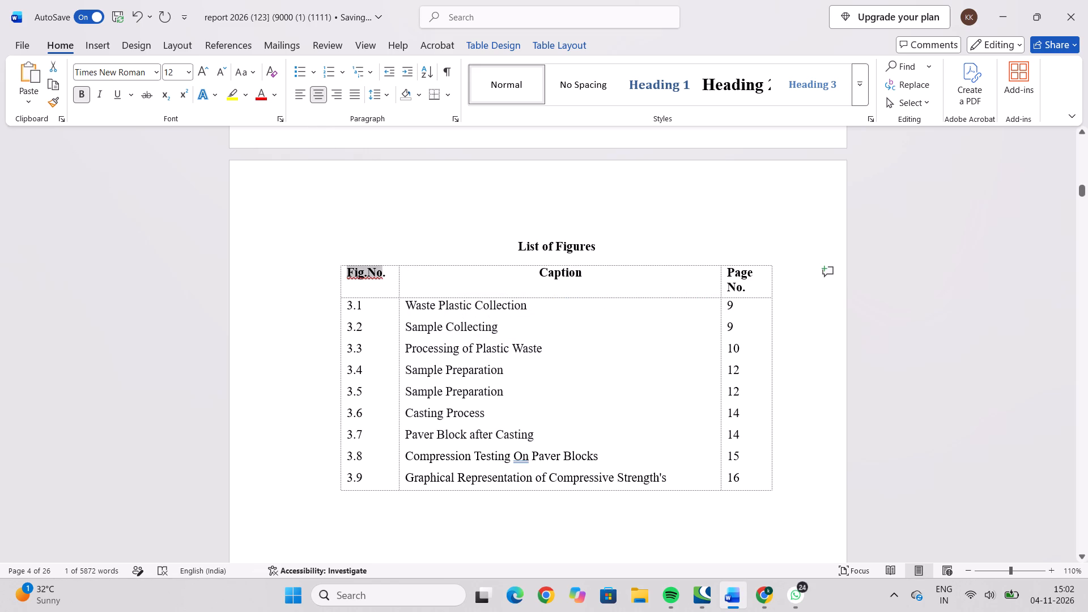
left_click_drag(381, 279, 387, 284)
left_click(317, 96)
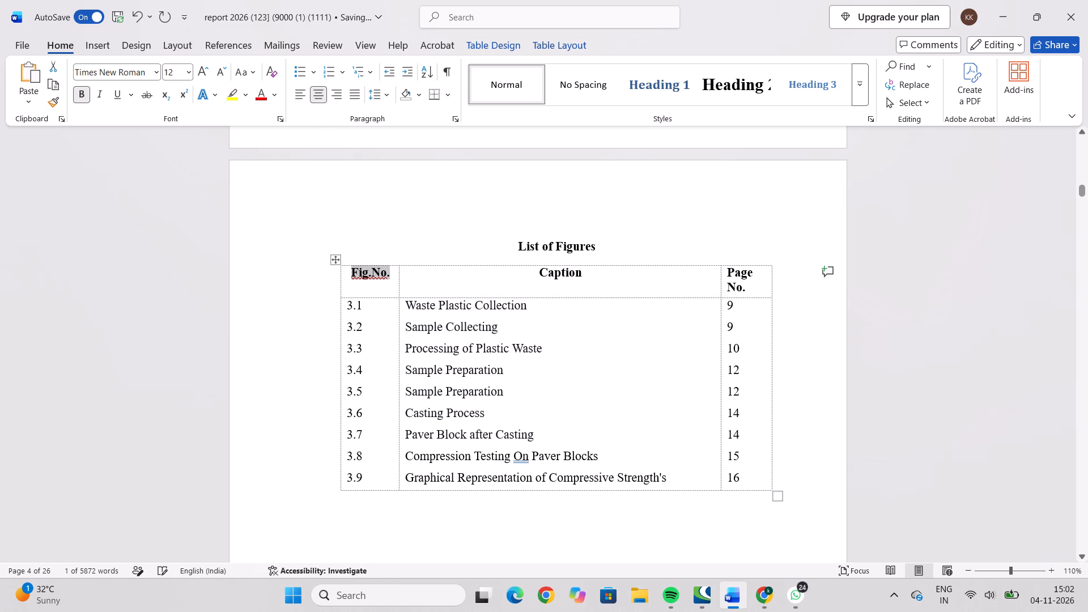
Centre the figure numbers 3.1 to 3.9 and all their page numbers within their columns in the List of Figures.
left_click_drag(346, 303, 367, 335)
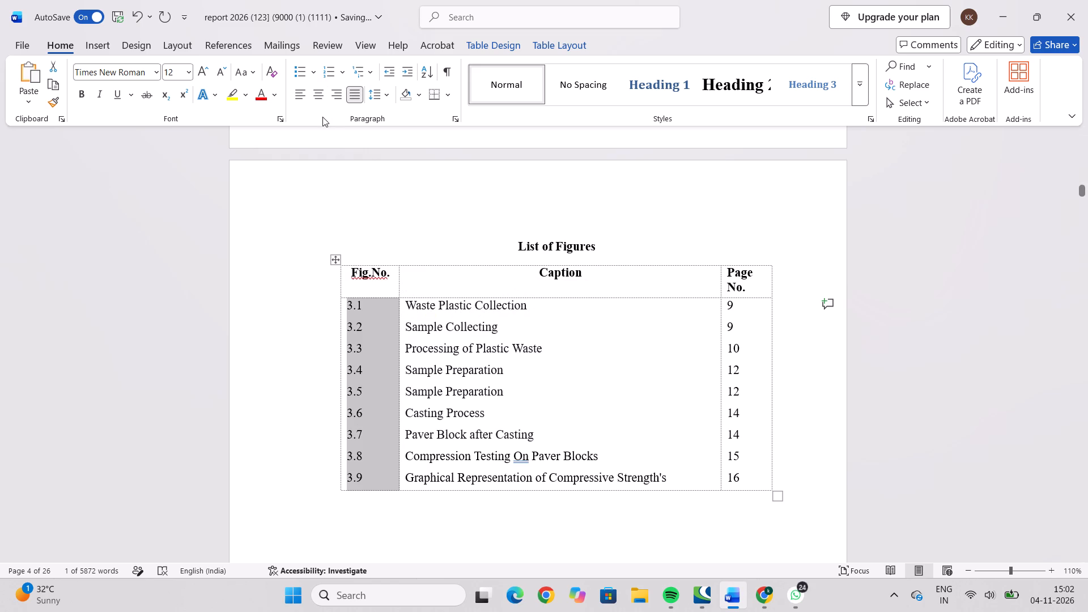
left_click(320, 96)
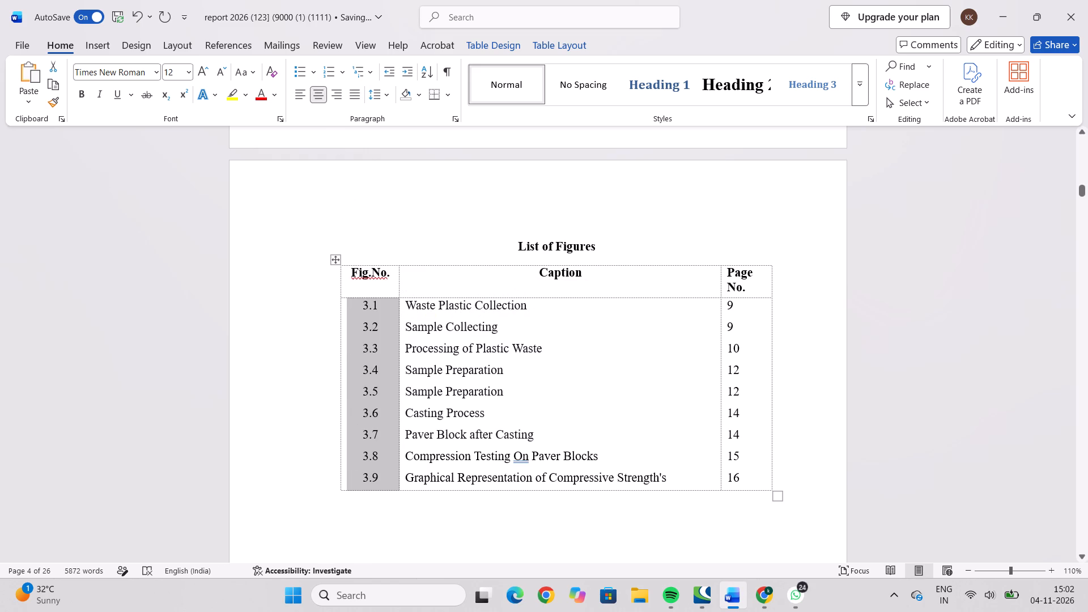
left_click_drag(727, 306, 740, 460)
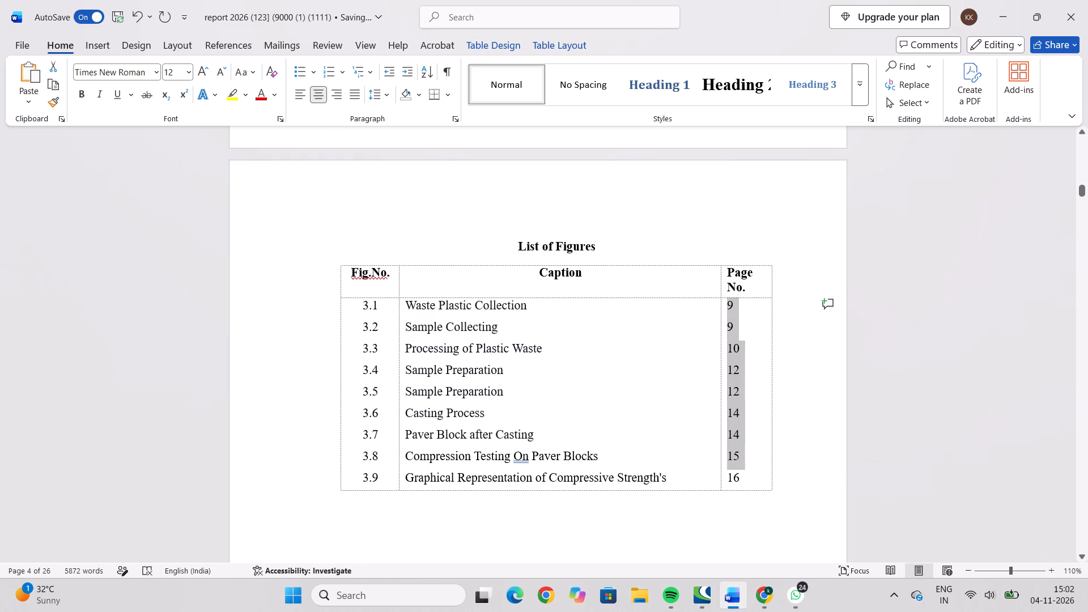
left_click_drag(740, 460, 739, 486)
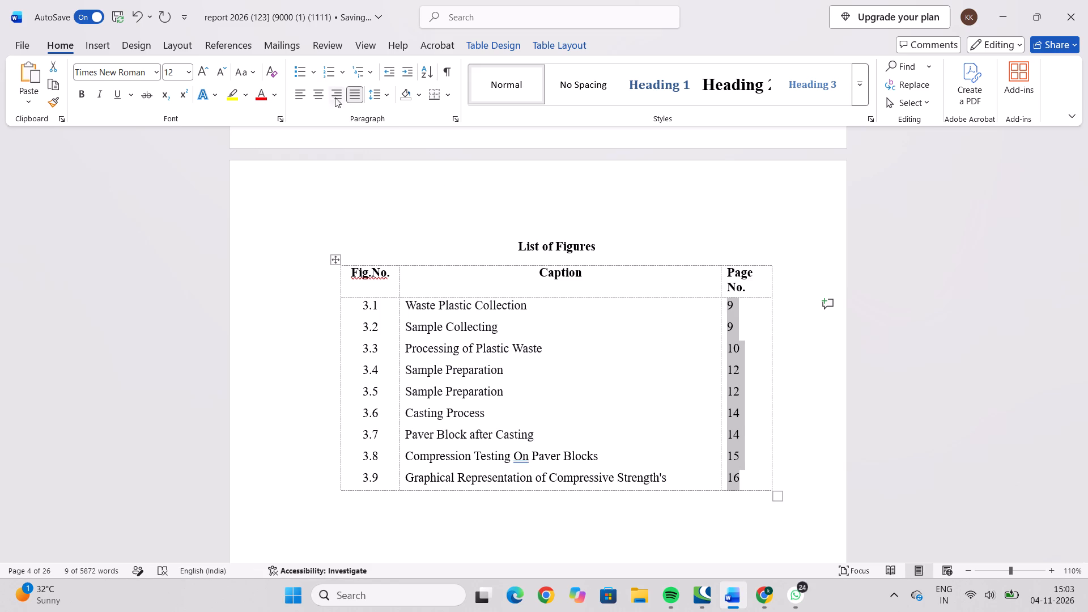
left_click(316, 96)
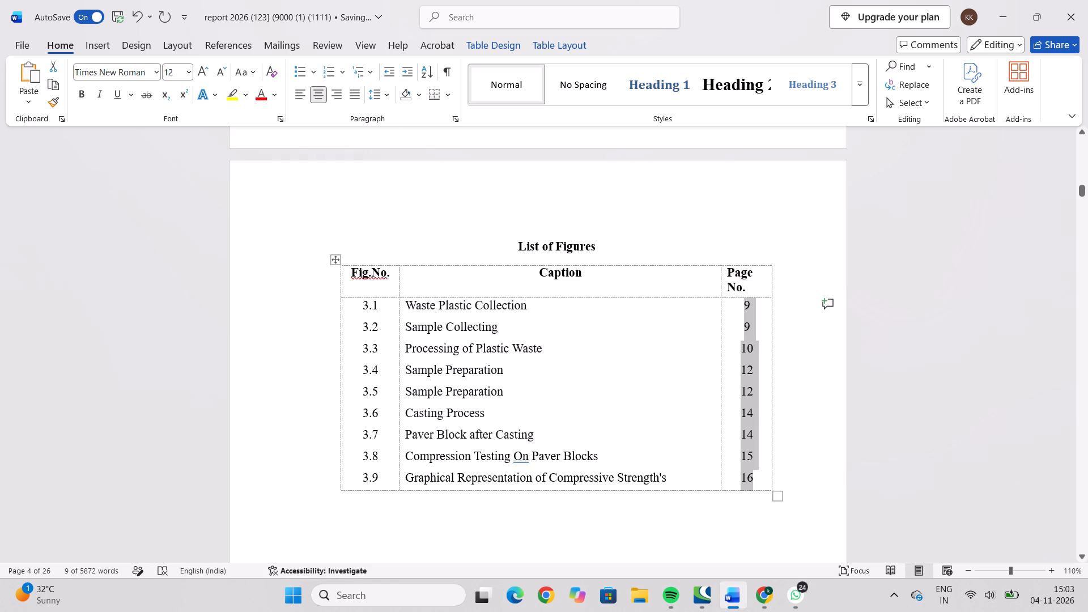
Centre the Page No. header within its cell in the List of Figures table.
left_click_drag(728, 271, 745, 287)
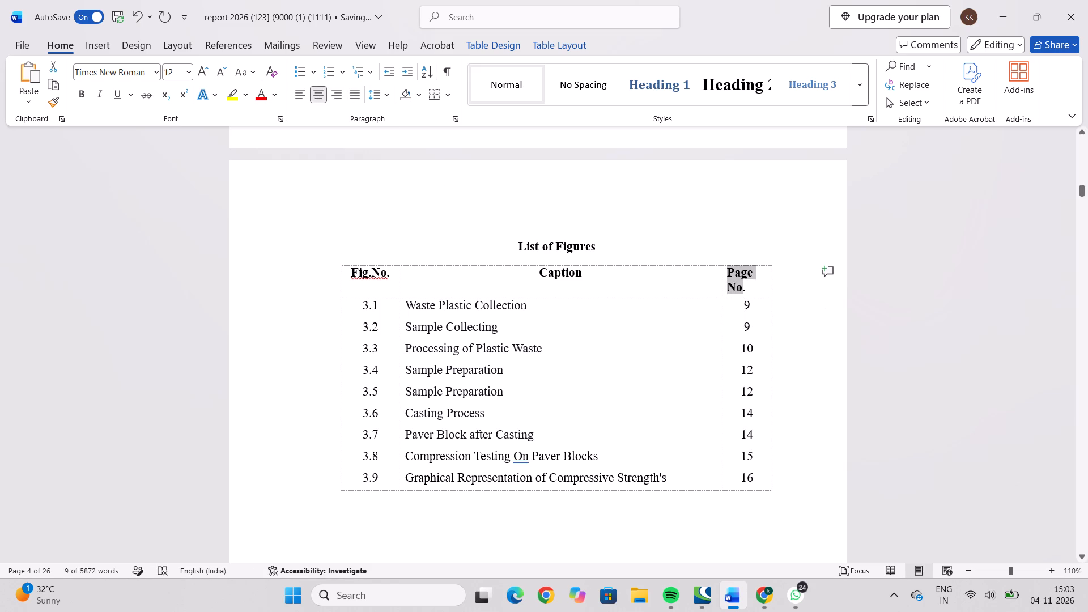
left_click_drag(745, 287, 748, 290)
left_click(792, 328)
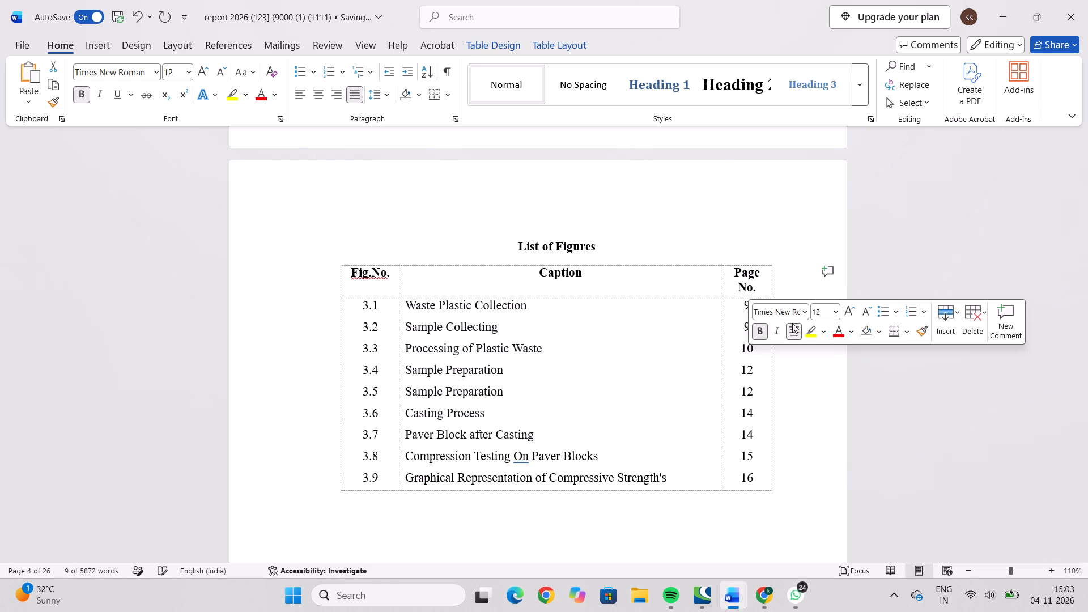
left_click(773, 197)
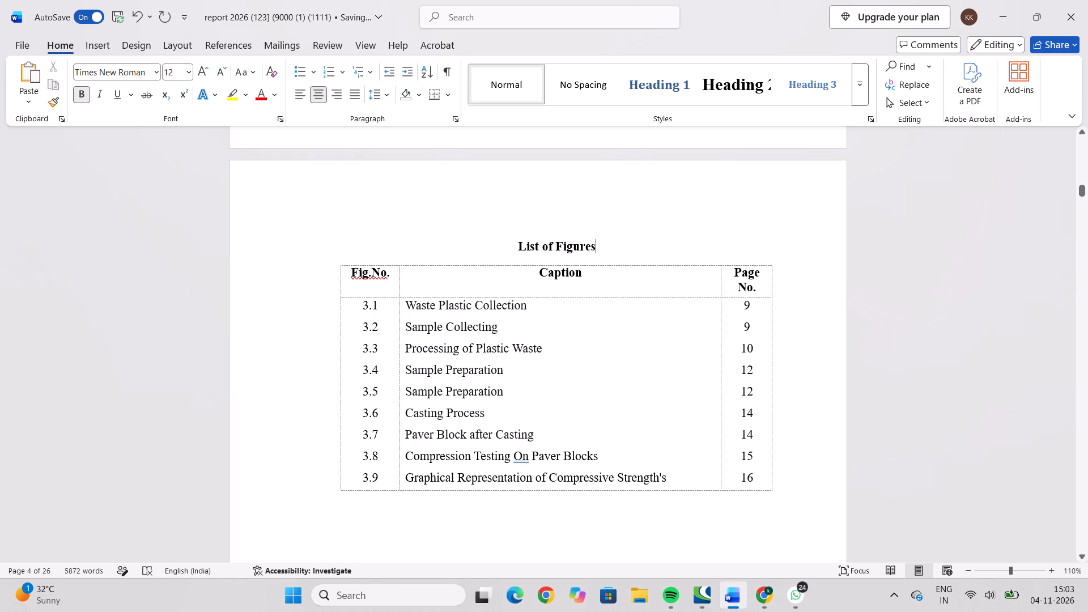
Add a blank line above the List of Table heading so it moves onto the same page as its table.
scroll(537, 364, "down", 4)
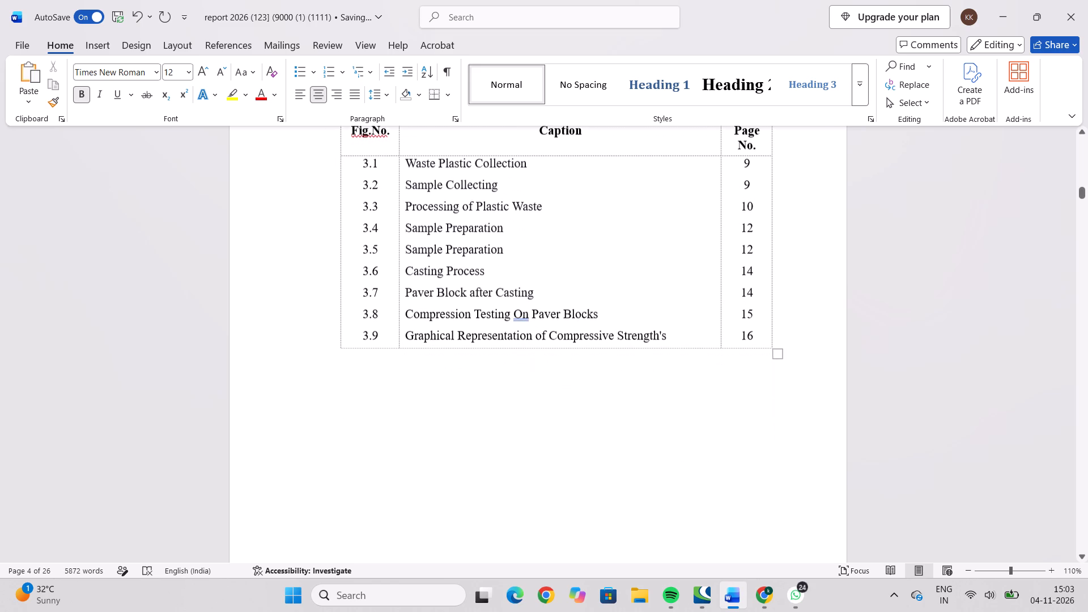
scroll(538, 360, "down", 13)
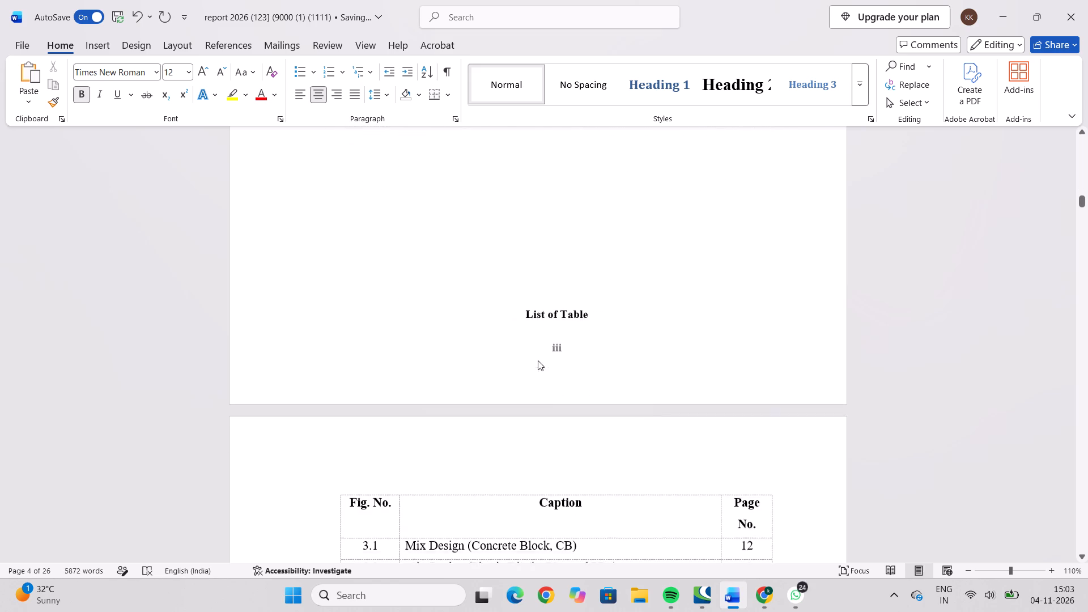
left_click(552, 270)
key("Return")
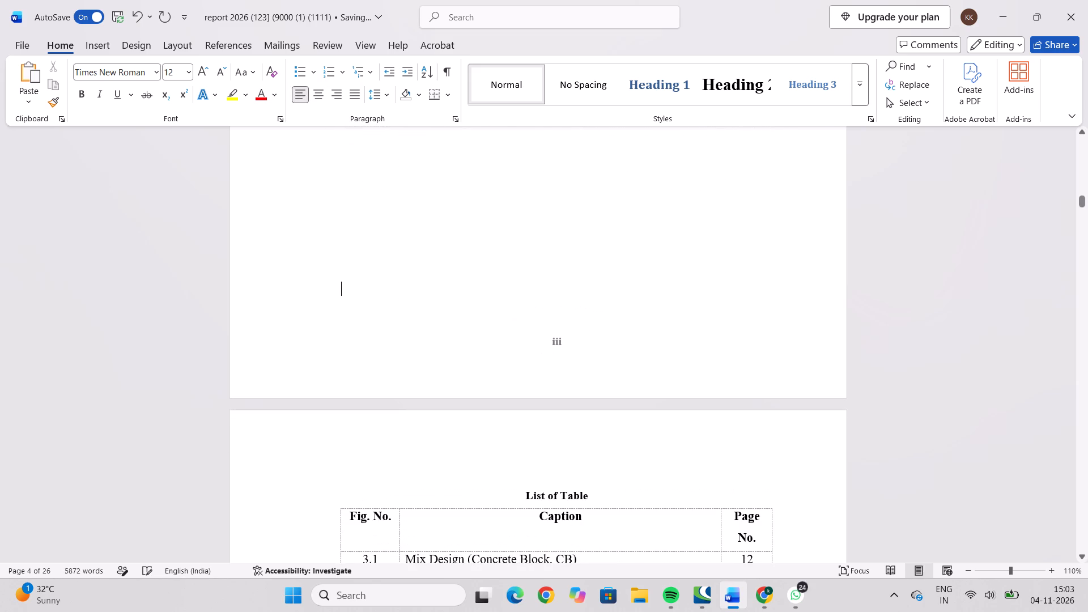
Check the List of Table entries against the table captions in the report body for any missing table.
scroll(552, 270, "down", 2)
left_click(547, 416)
double_click(555, 418)
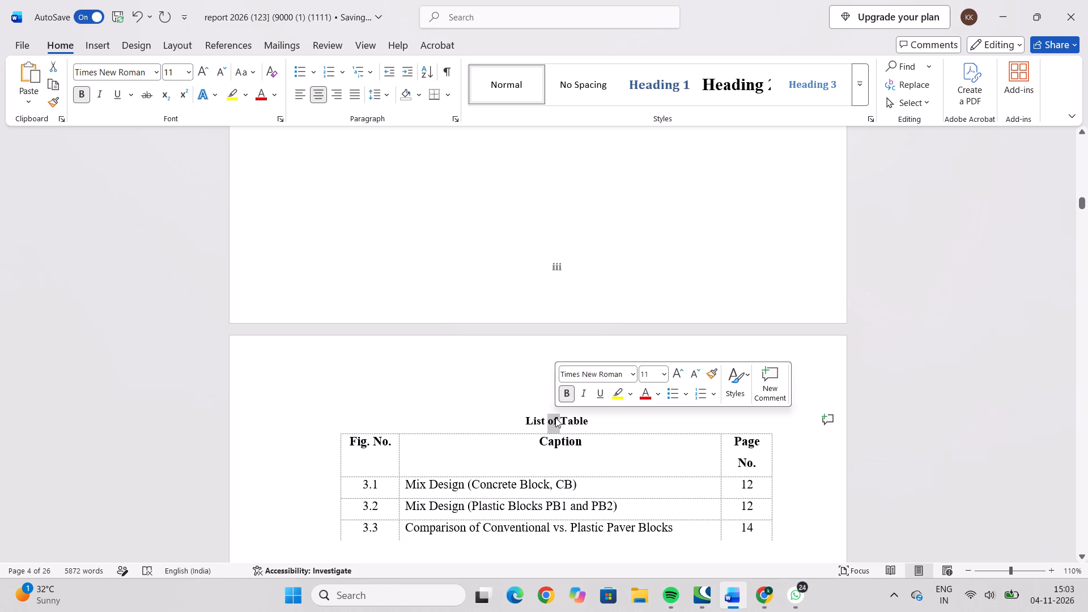
left_click(514, 377)
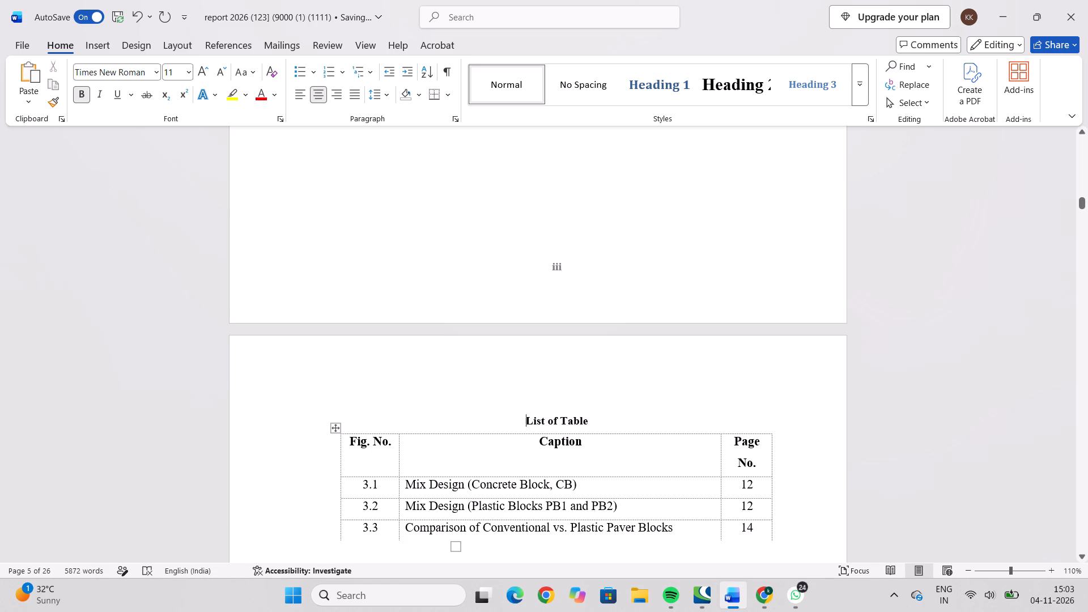
scroll(522, 445, "down", 3)
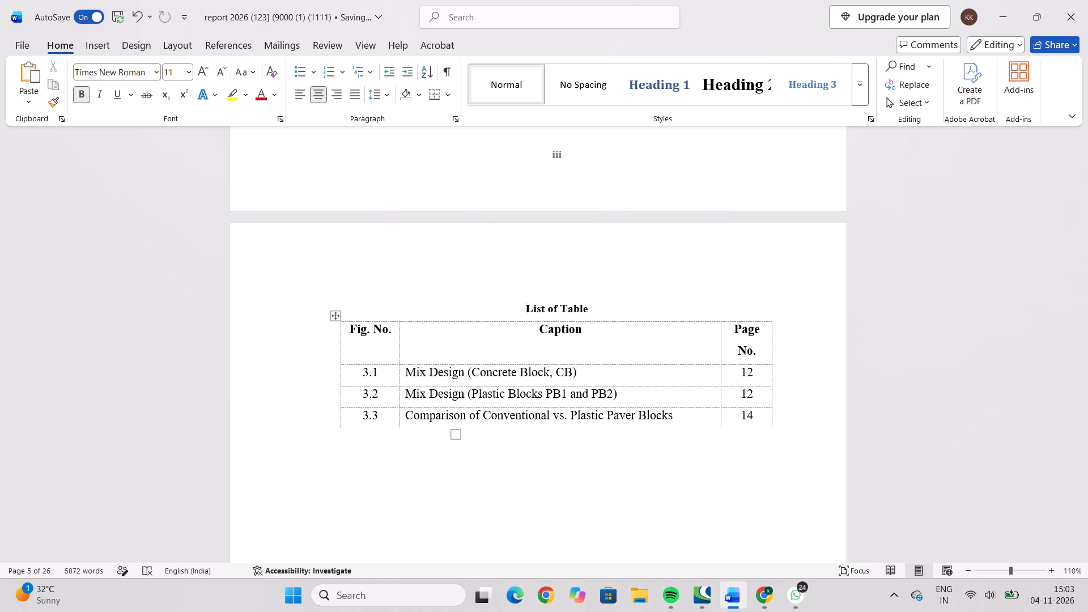
scroll(583, 394, "down", 20)
scroll(583, 394, "down", 4)
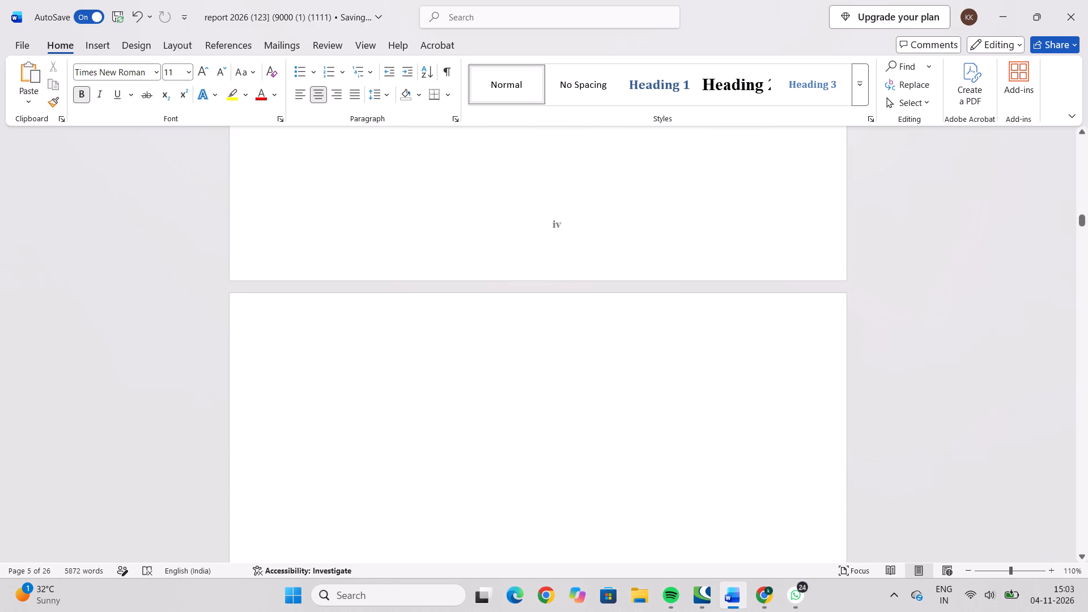
scroll(584, 378, "down", 15)
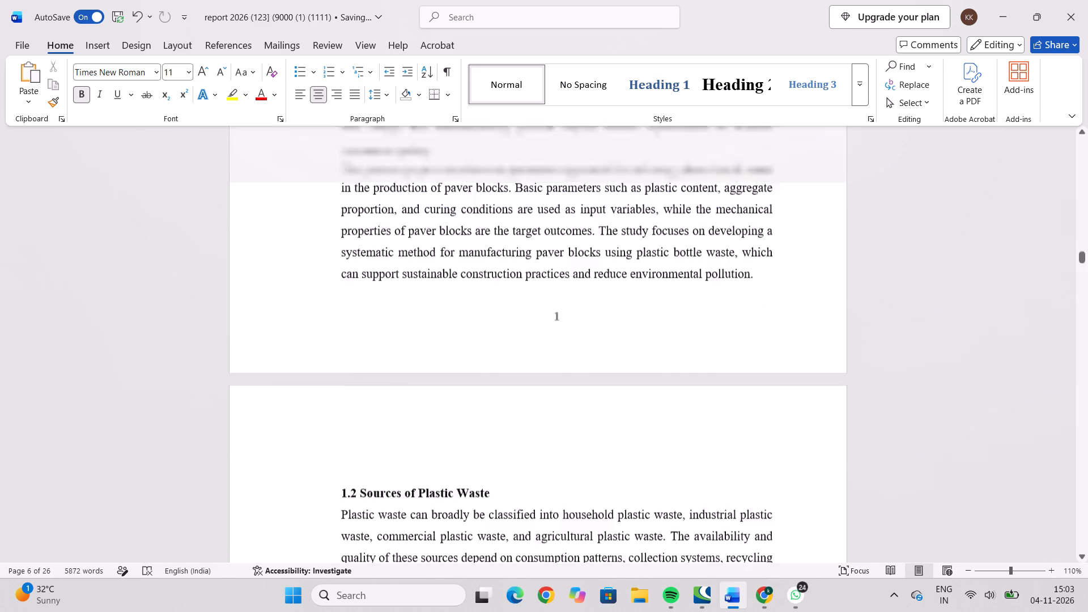
scroll(581, 375, "down", 20)
scroll(572, 380, "down", 5)
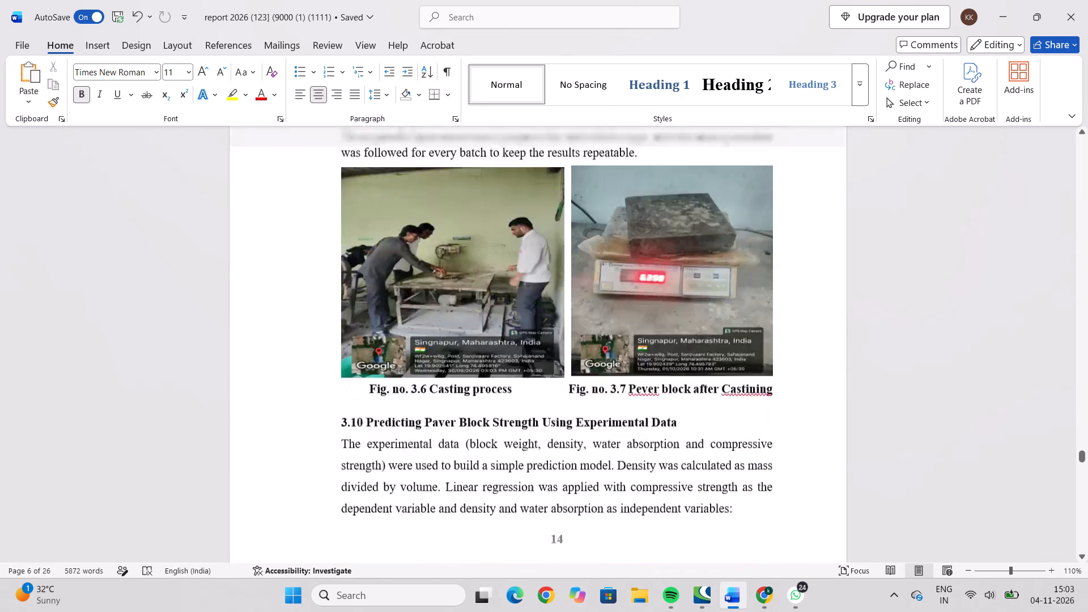
scroll(572, 380, "down", 3)
scroll(572, 380, "up", 3)
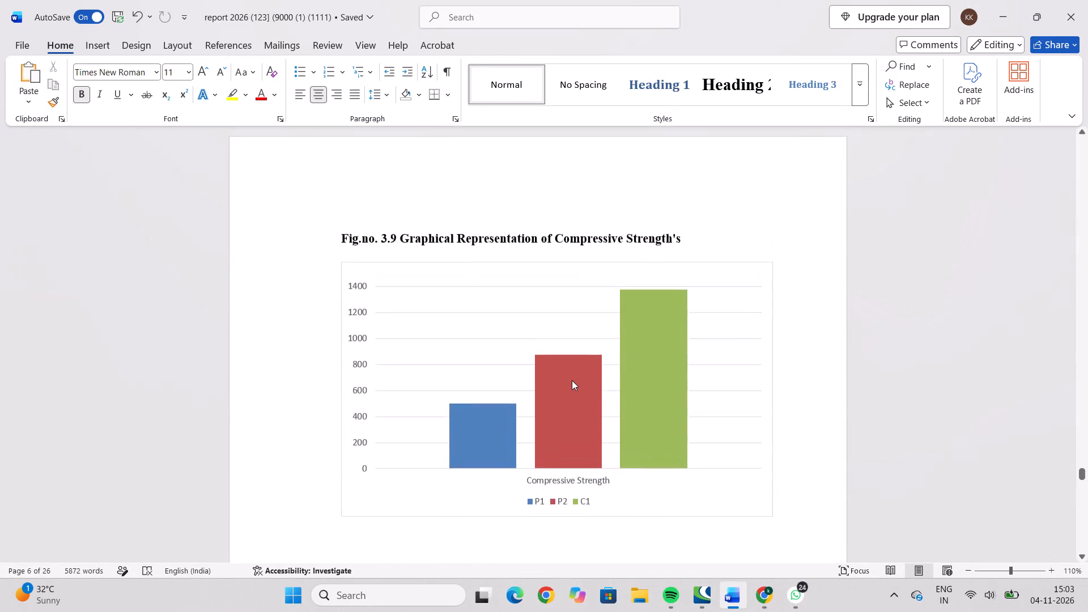
scroll(572, 380, "up", 3)
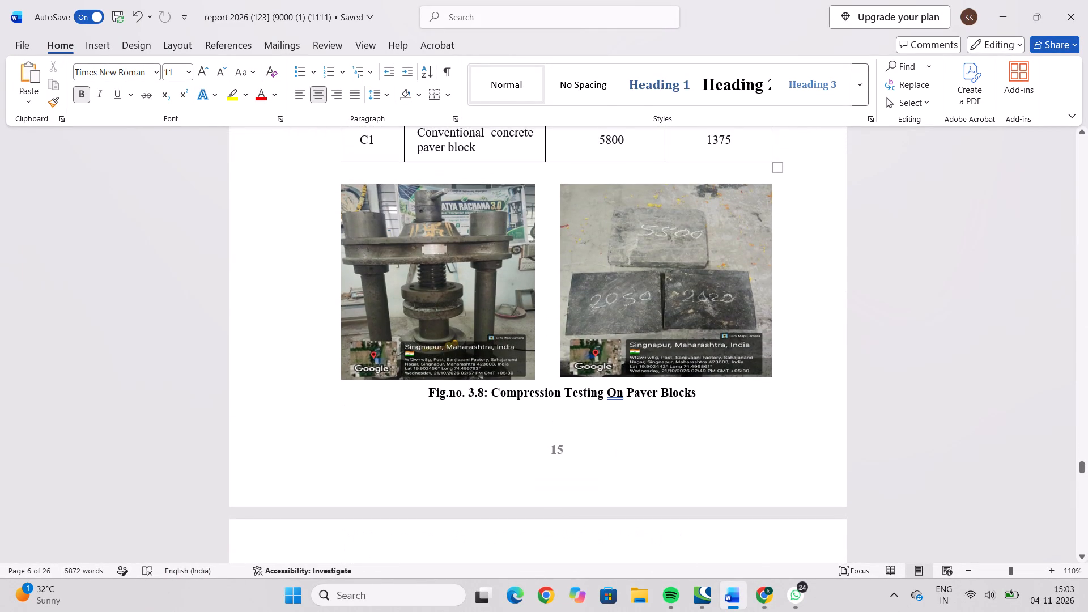
scroll(572, 380, "up", 3)
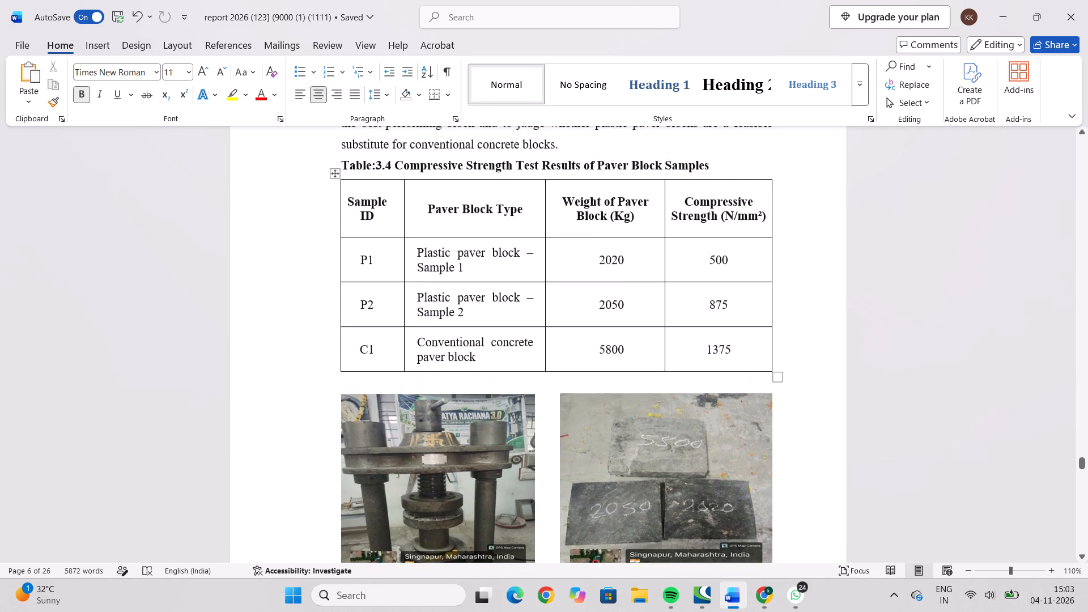
scroll(572, 380, "up", 1)
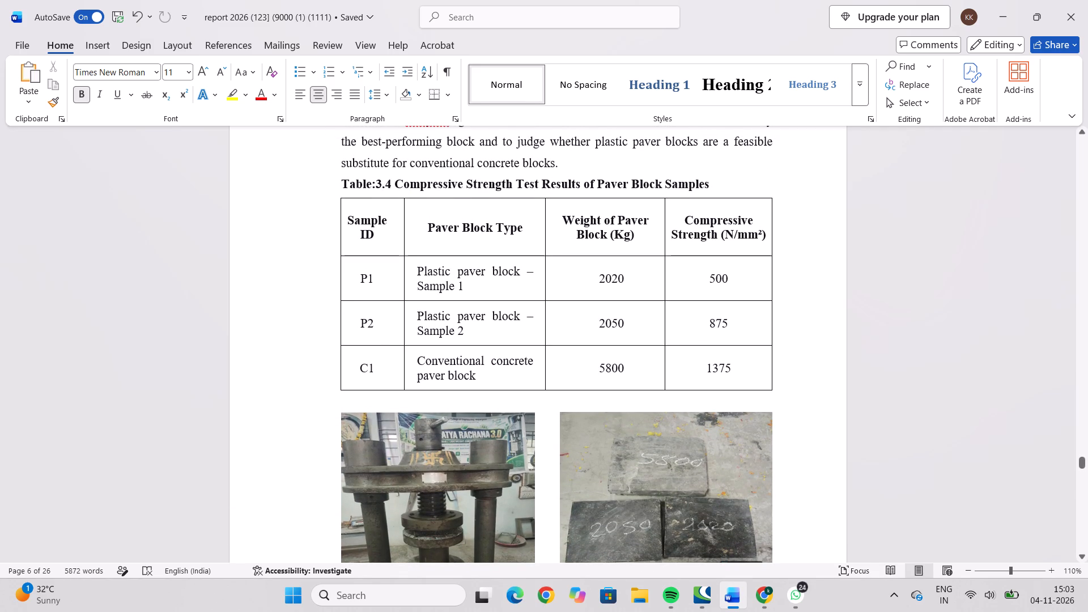
Copy the Table 3.4 caption "Compressive Strength Test Results of Paver Block Samples" onto a new line under entry 3.3 in the List of Table.
left_click_drag(395, 185, 566, 190)
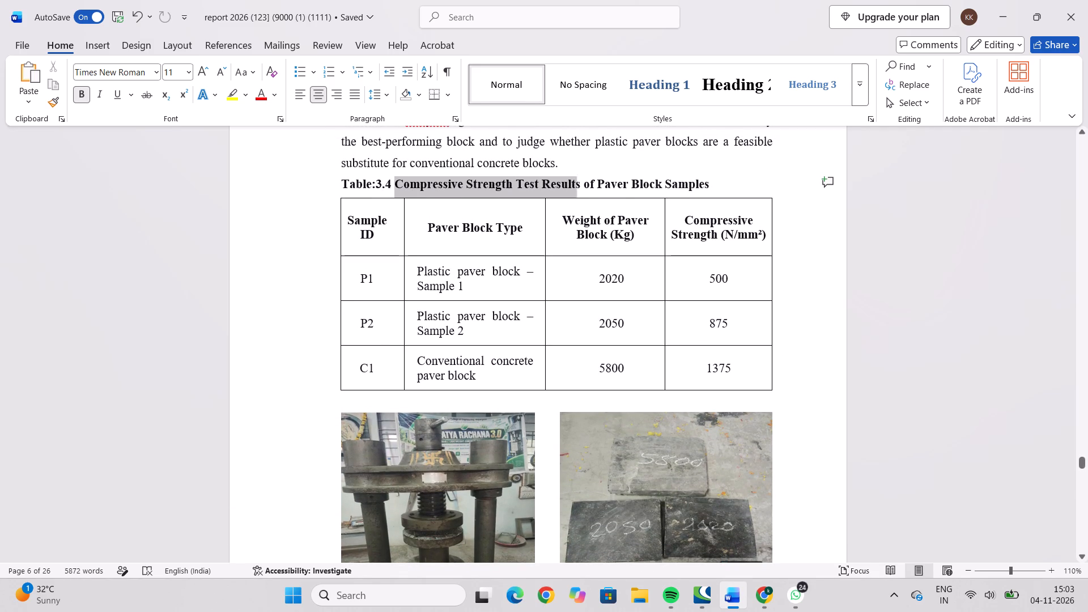
left_click_drag(566, 190, 681, 188)
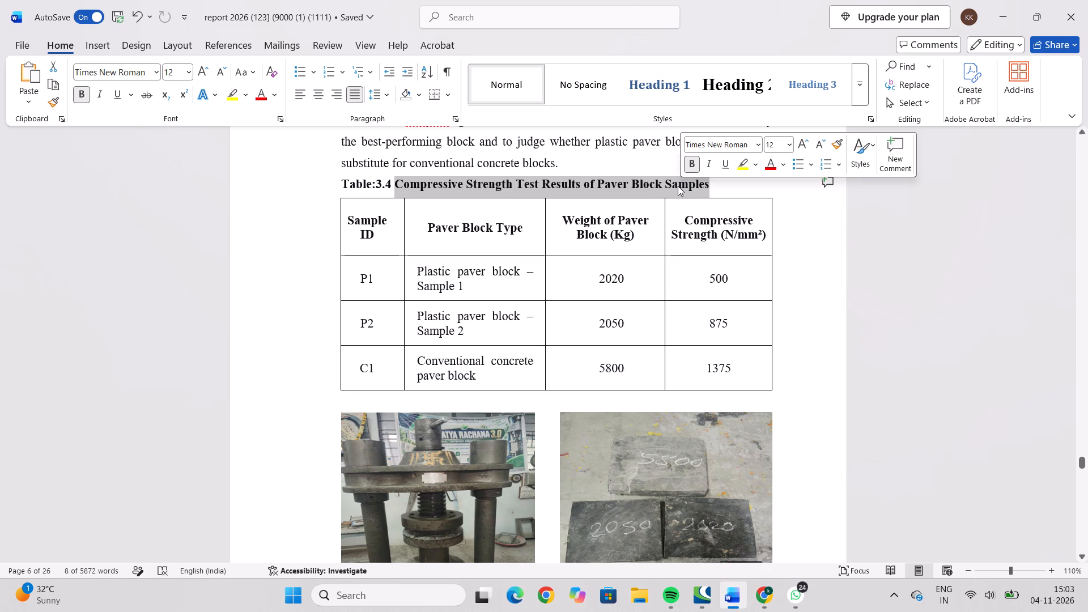
key("ctrl+c")
key("ctrl+c")
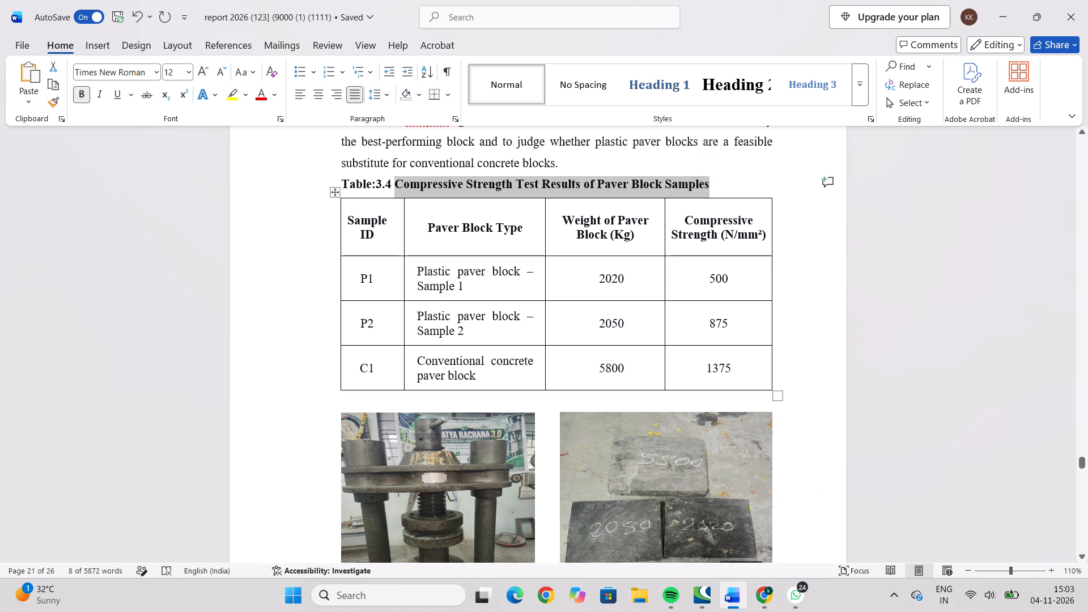
scroll(679, 316, "up", 10)
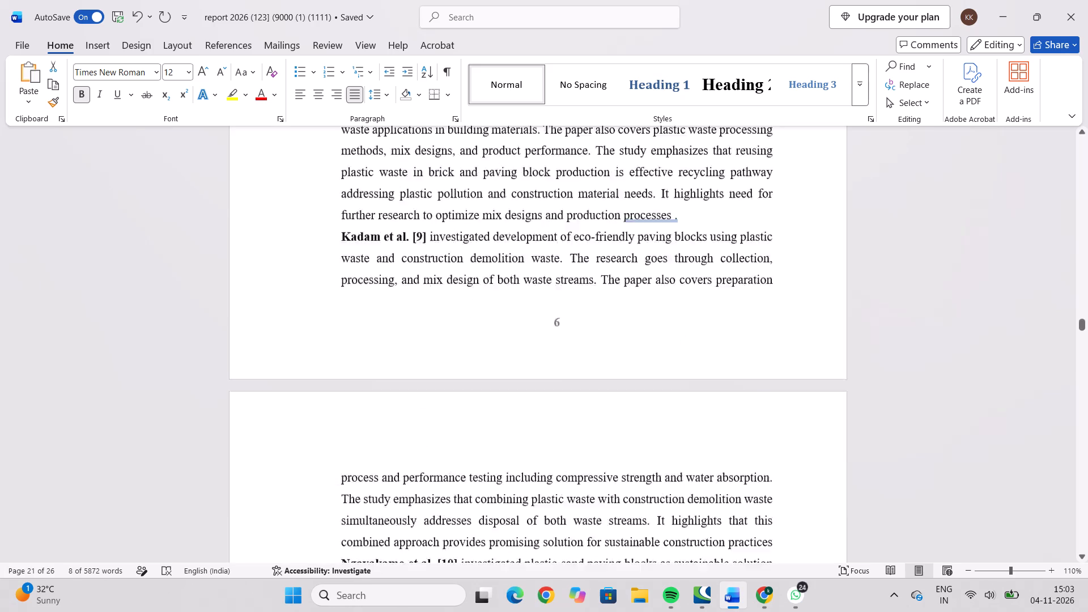
scroll(677, 317, "up", 12)
scroll(677, 317, "down", 6)
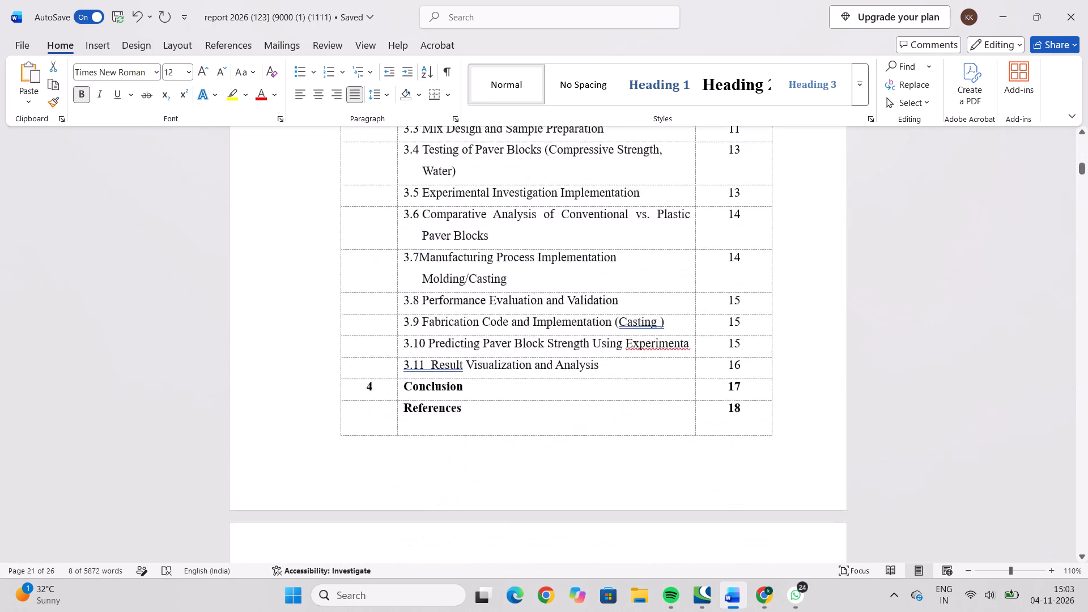
scroll(677, 317, "down", 7)
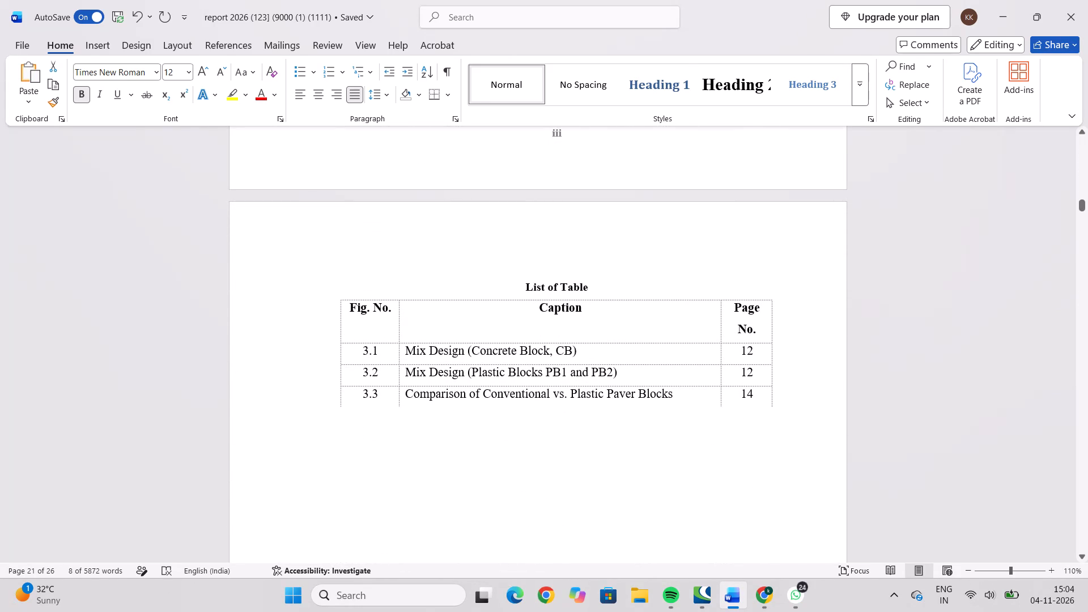
left_click(569, 412)
left_click(389, 399)
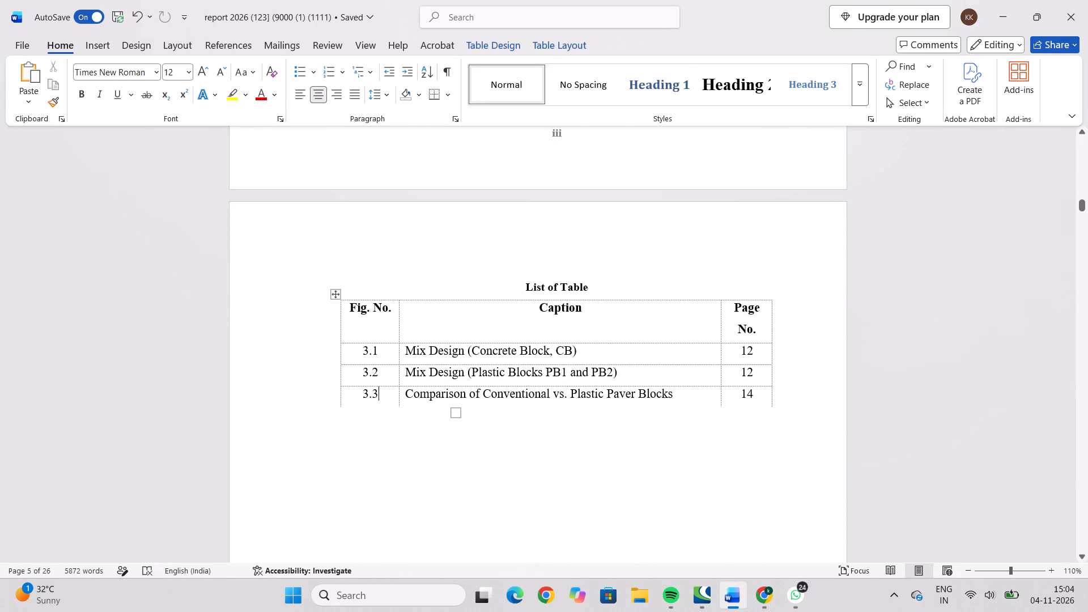
key("Return")
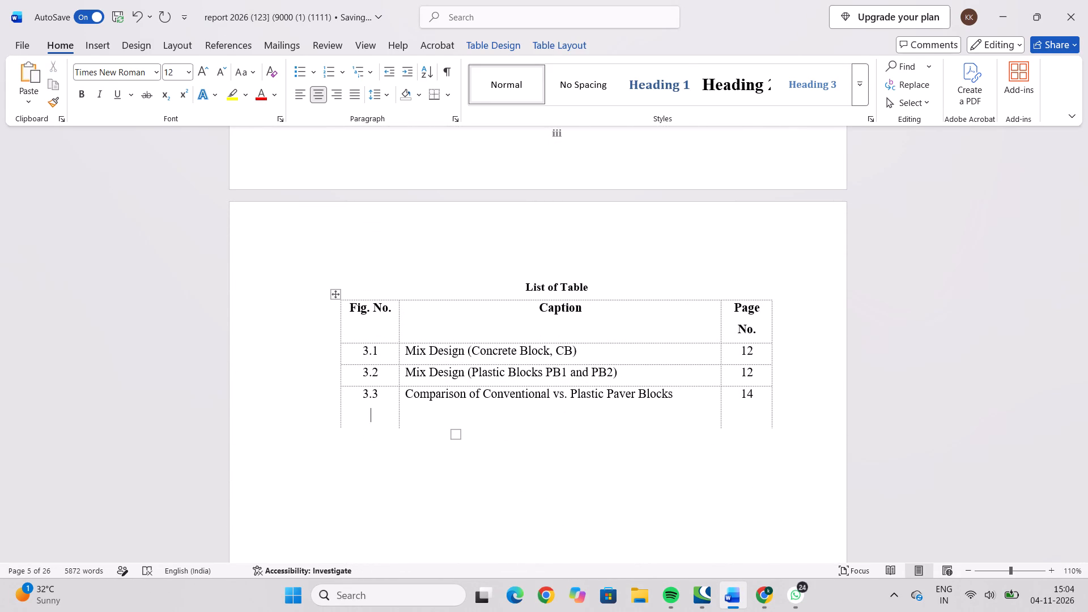
left_click(422, 410)
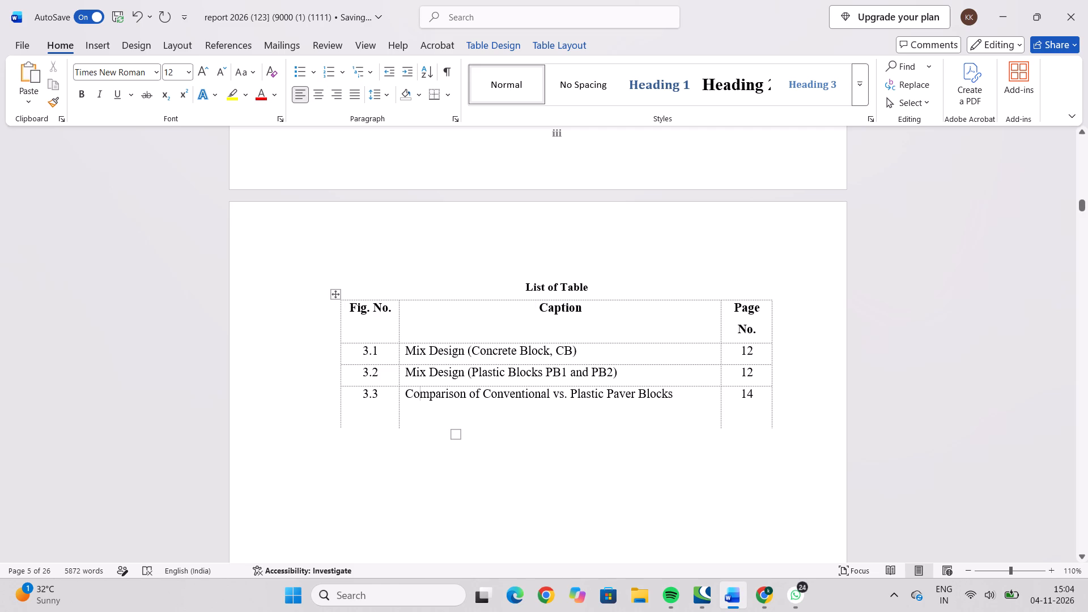
left_click(684, 399)
key("Return")
key("ctrl+v")
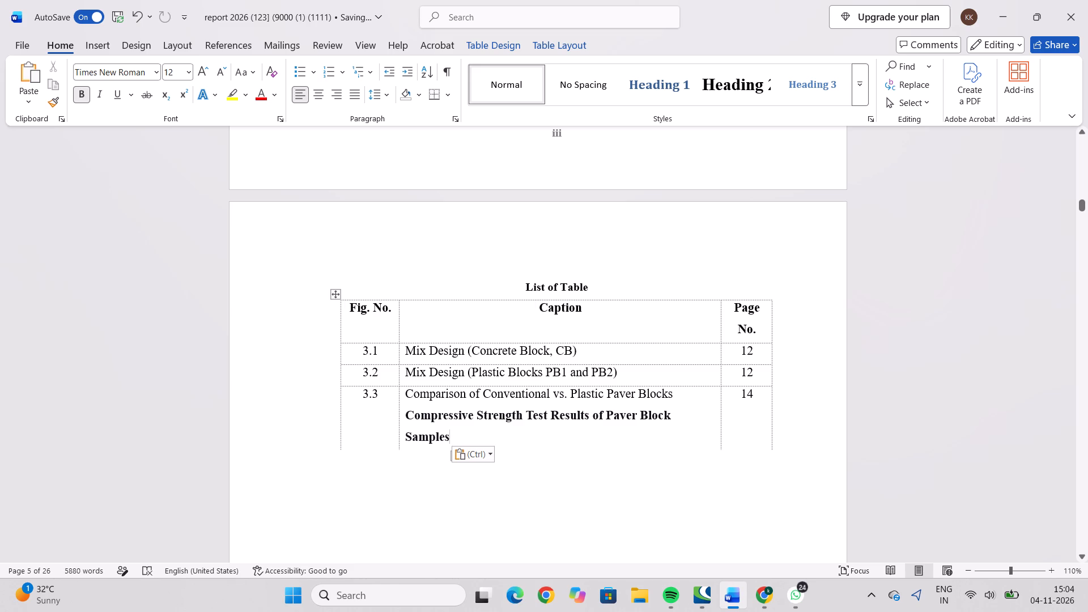
Remove the bold formatting from the pasted Compressive Strength caption in the List of Table.
left_click_drag(407, 415, 456, 440)
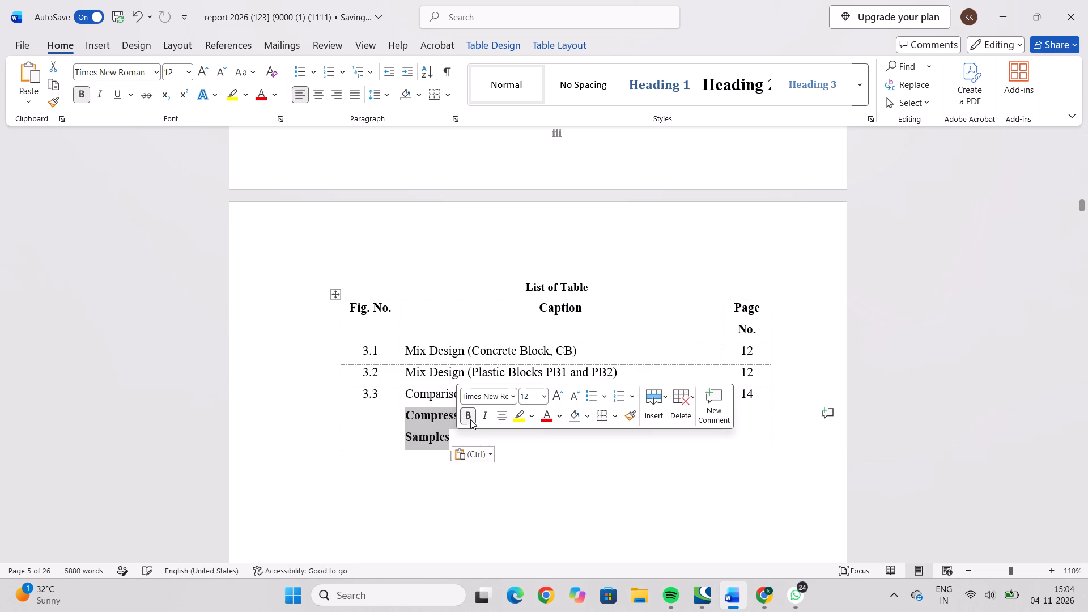
left_click(469, 416)
left_click(600, 471)
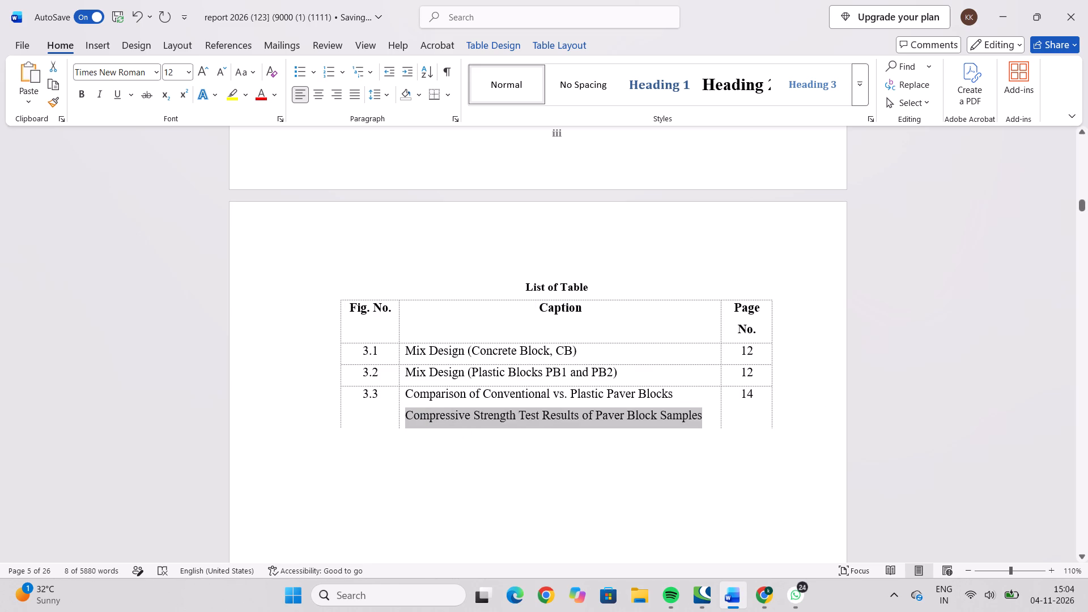
Enter number 3.4 and page number 15 beside the Compressive Strength caption in the List of Table.
left_click(373, 423)
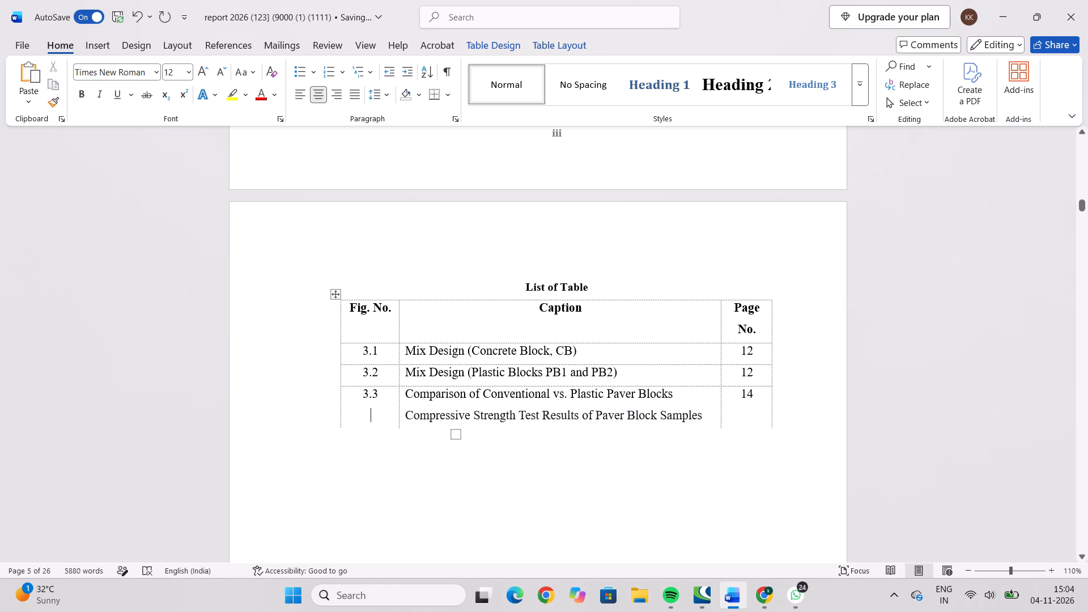
type("3.4")
left_click(756, 414)
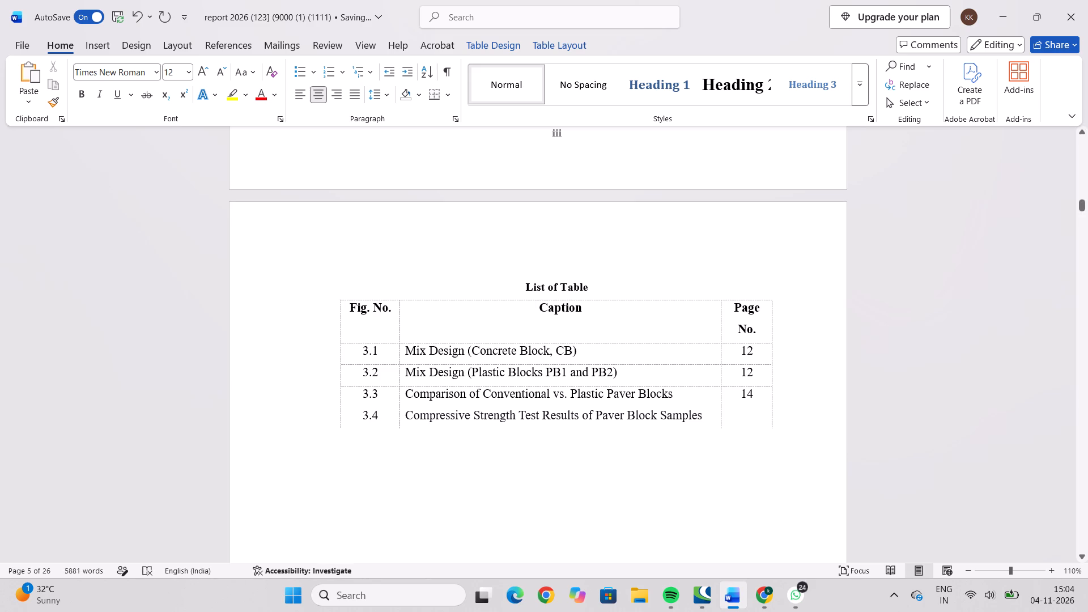
key("Return")
key("1")
key("5")
Cut the empty line at the start of the blank page that follows the List of Table.
scroll(631, 449, "down", 2)
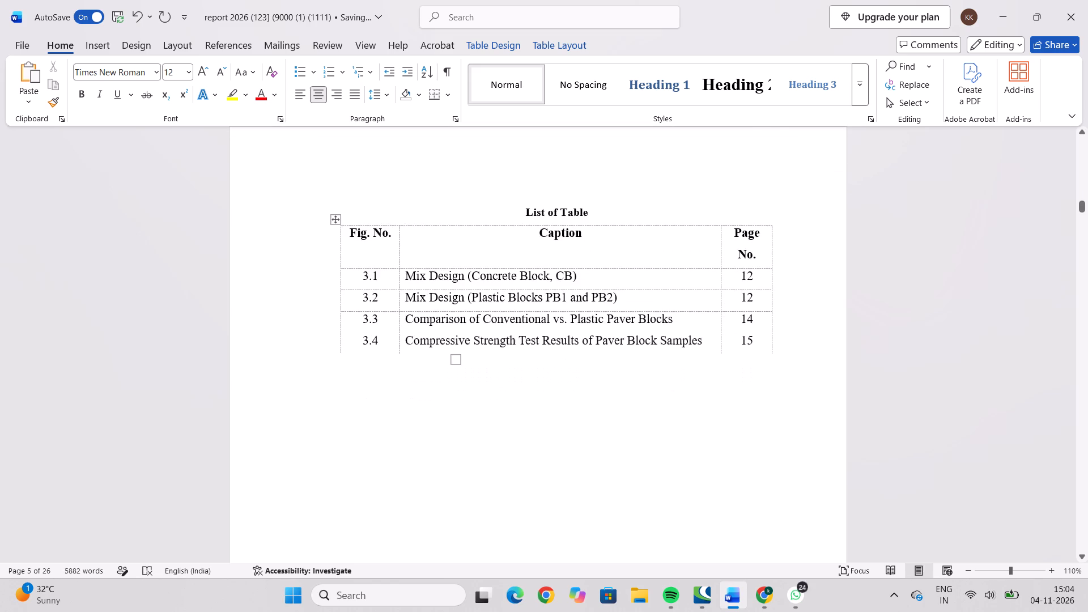
scroll(630, 443, "down", 20)
scroll(630, 443, "down", 8)
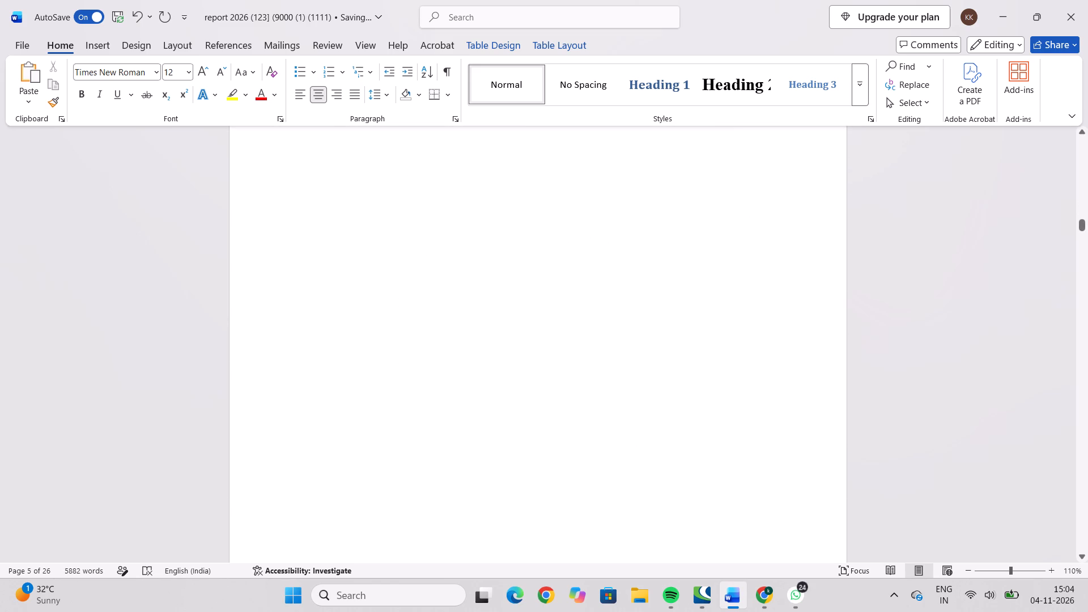
scroll(630, 440, "down", 13)
scroll(596, 407, "up", 4)
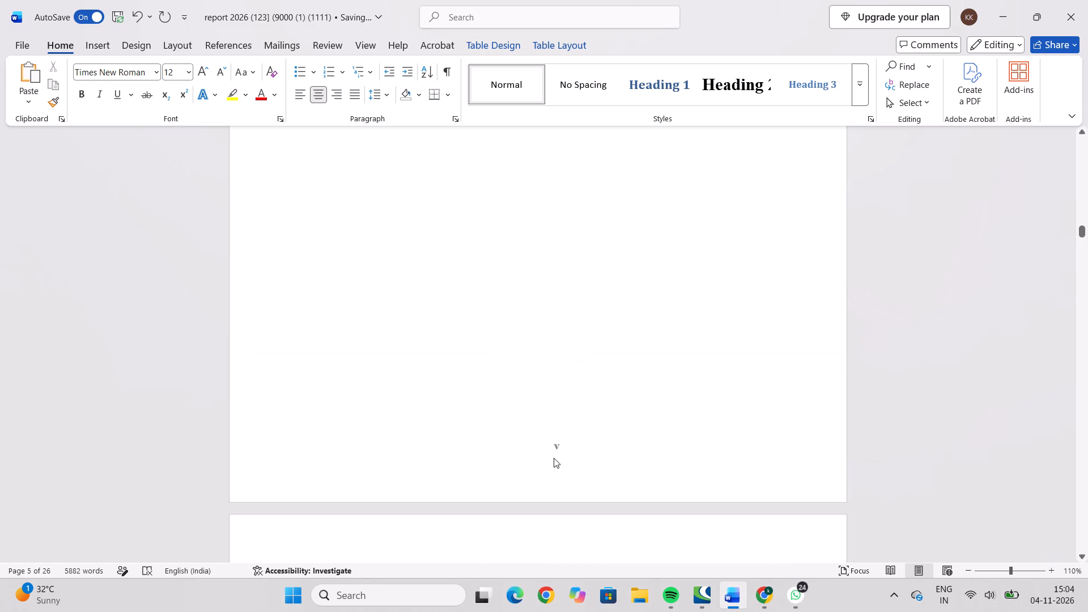
left_click(559, 444)
scroll(559, 444, "up", 8)
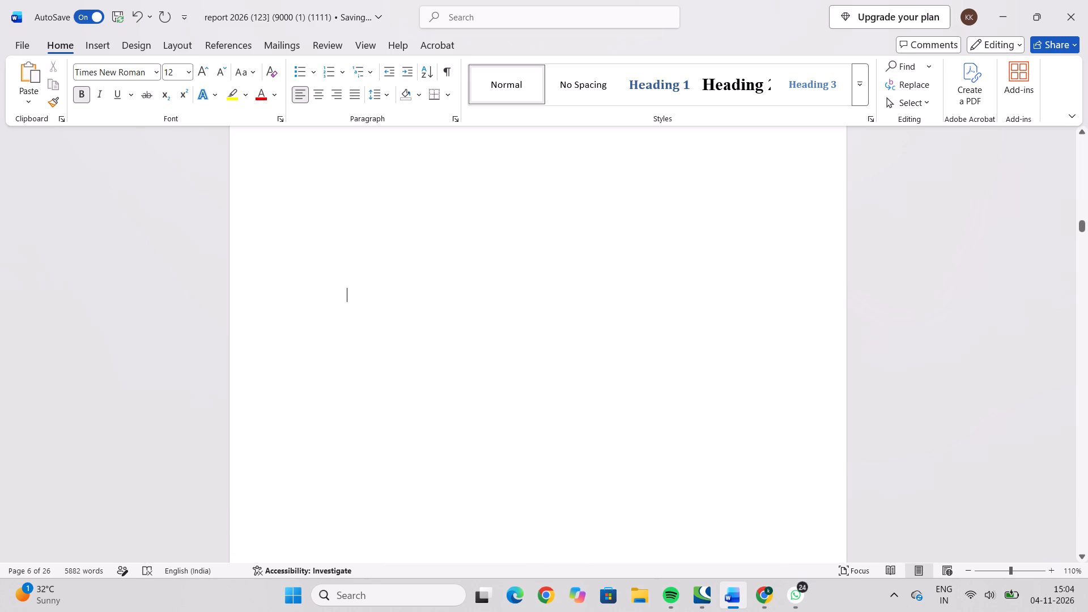
scroll(558, 445, "up", 8)
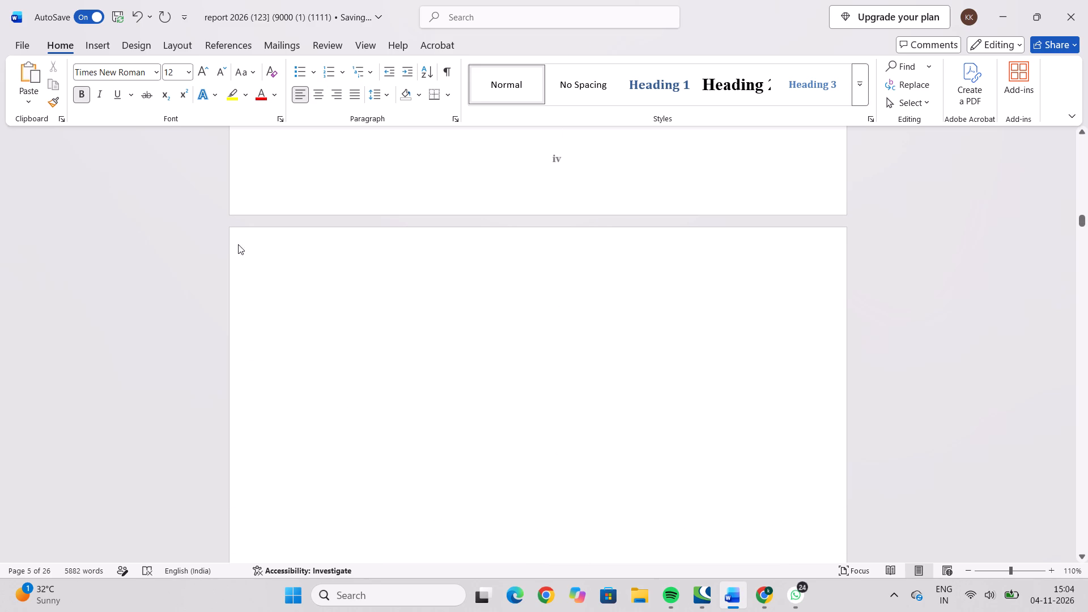
left_click(232, 231)
right_click(232, 230)
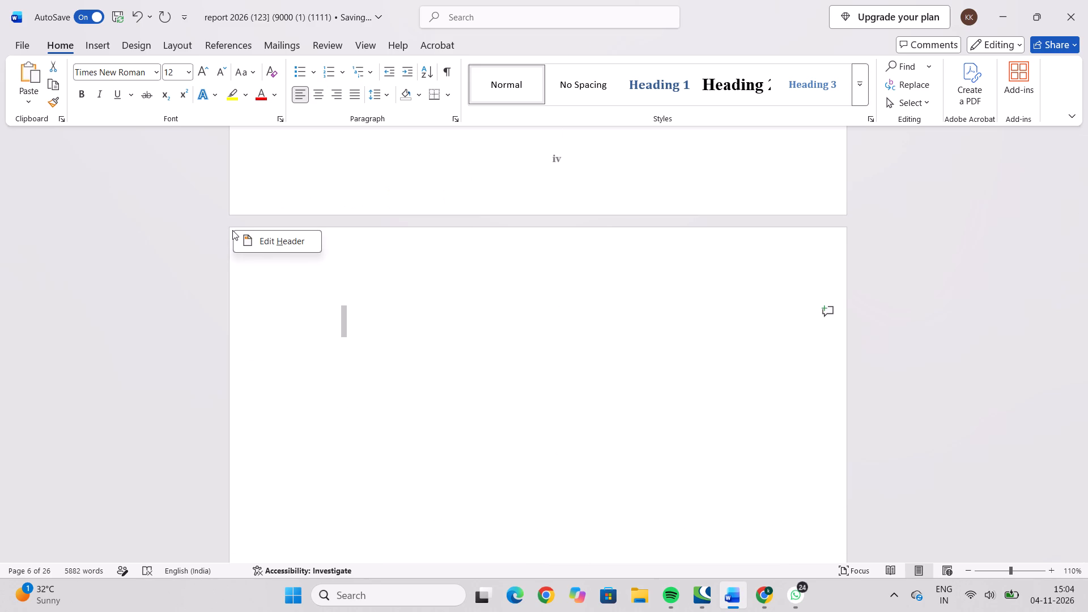
right_click(256, 335)
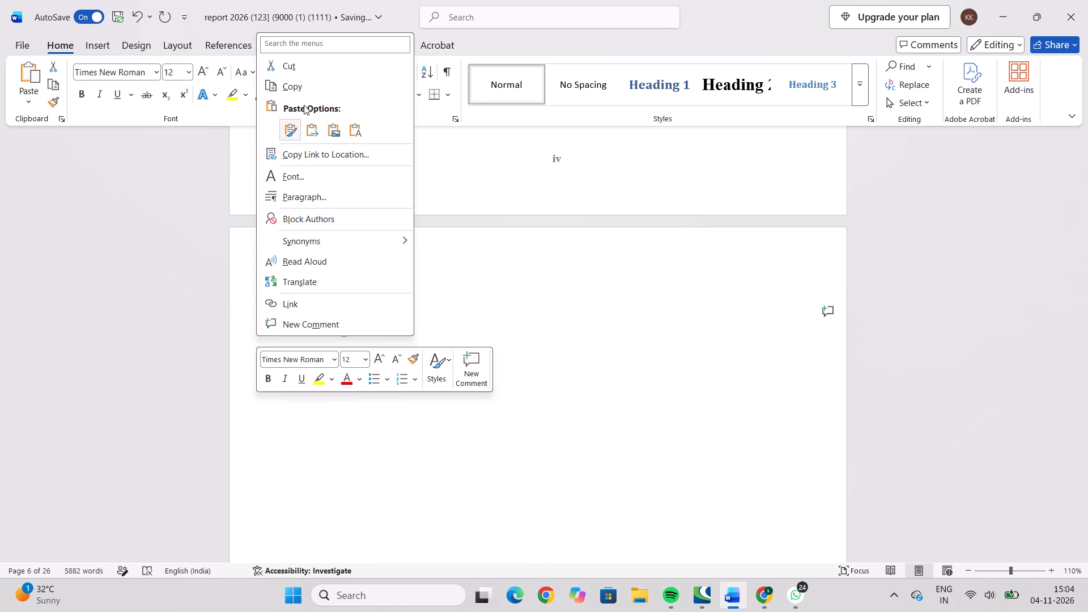
left_click(308, 71)
scroll(379, 294, "down", 2)
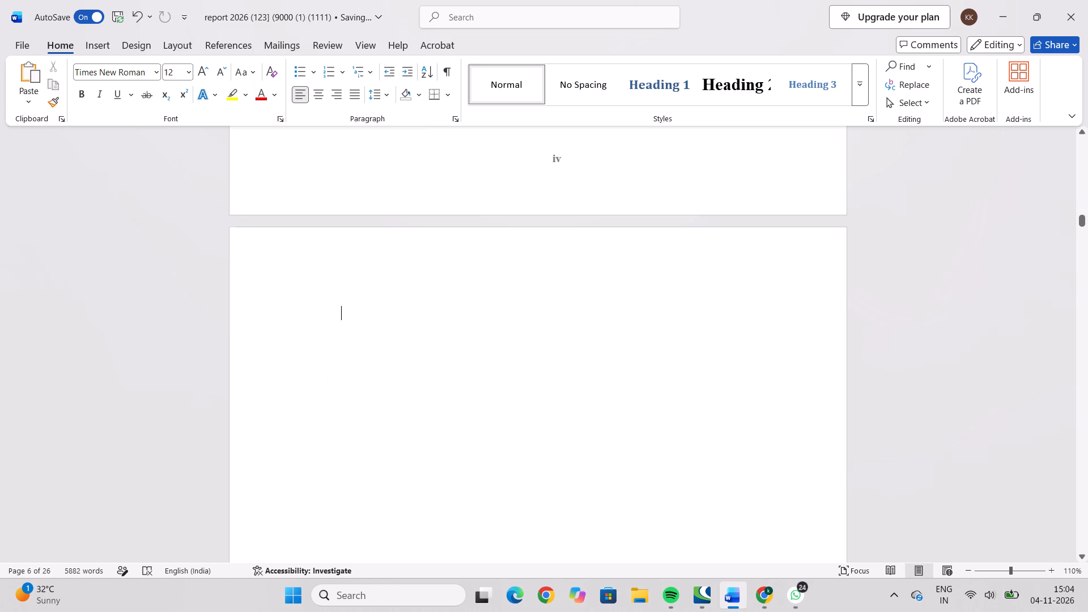
Delete the break at the end of the blank page before Chapter 1, bringing the chapter up onto that page.
scroll(379, 294, "down", 13)
scroll(457, 385, "down", 2)
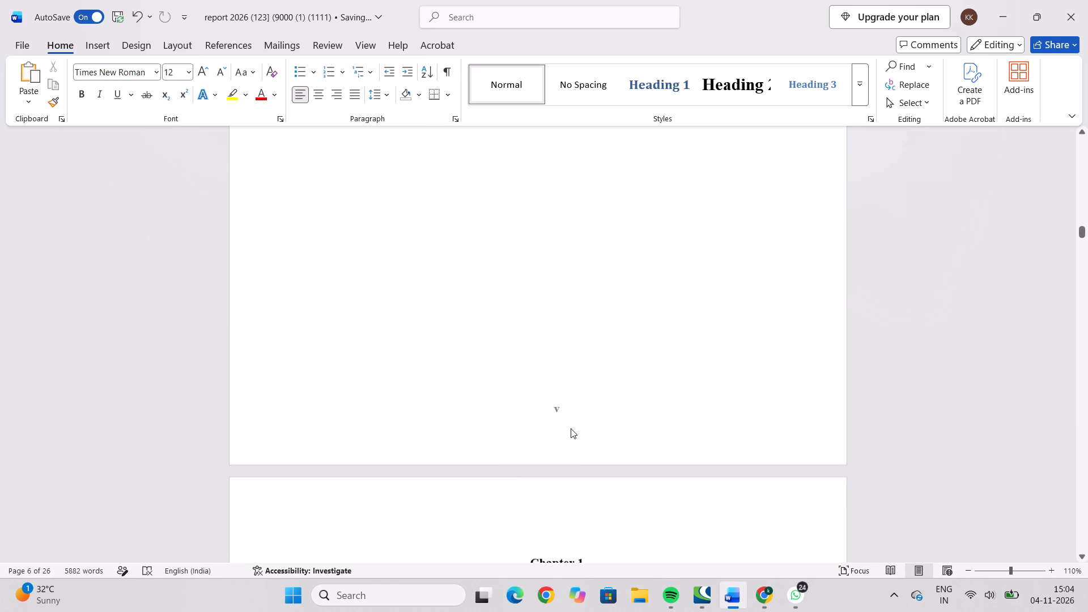
right_click(685, 311)
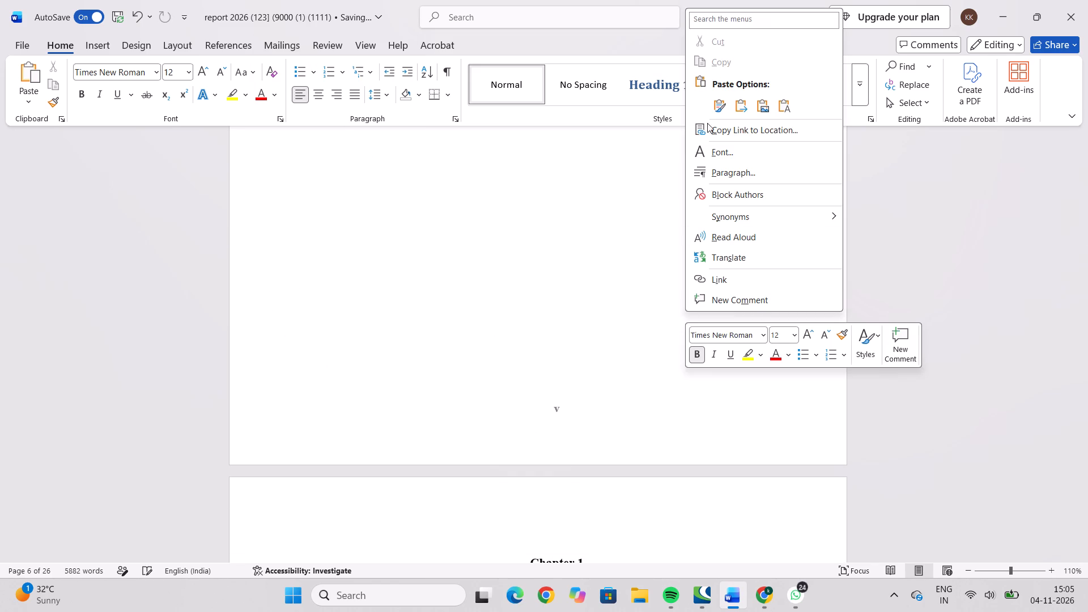
left_click(541, 377)
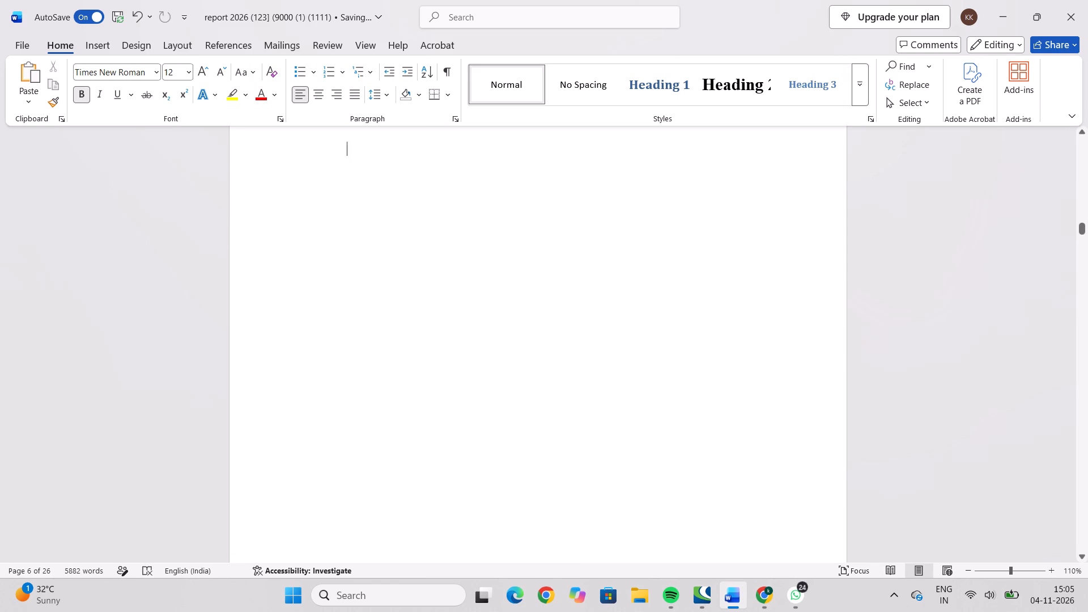
key("Delete")
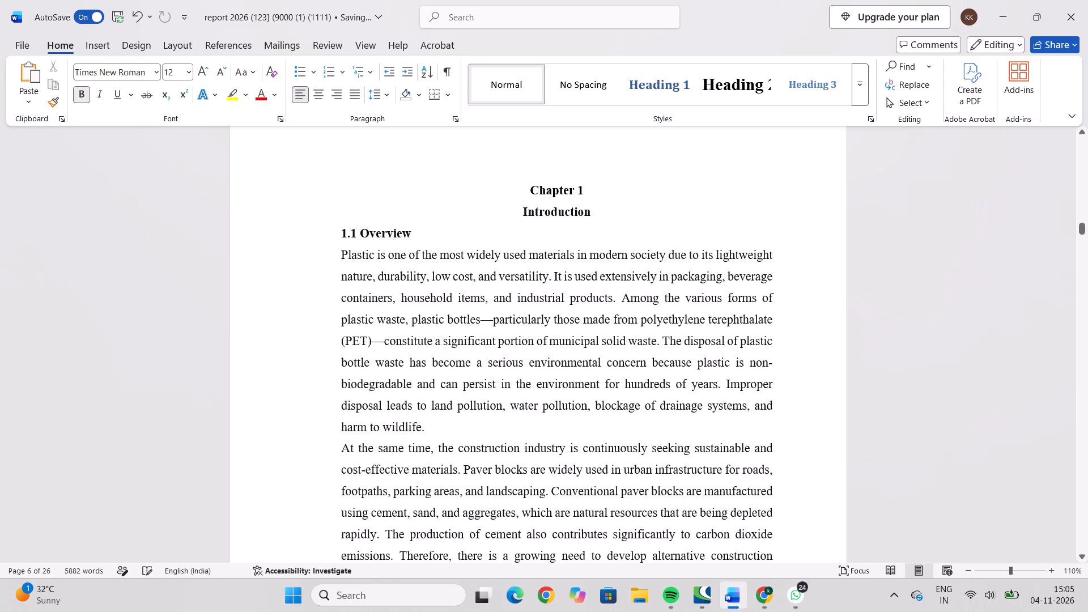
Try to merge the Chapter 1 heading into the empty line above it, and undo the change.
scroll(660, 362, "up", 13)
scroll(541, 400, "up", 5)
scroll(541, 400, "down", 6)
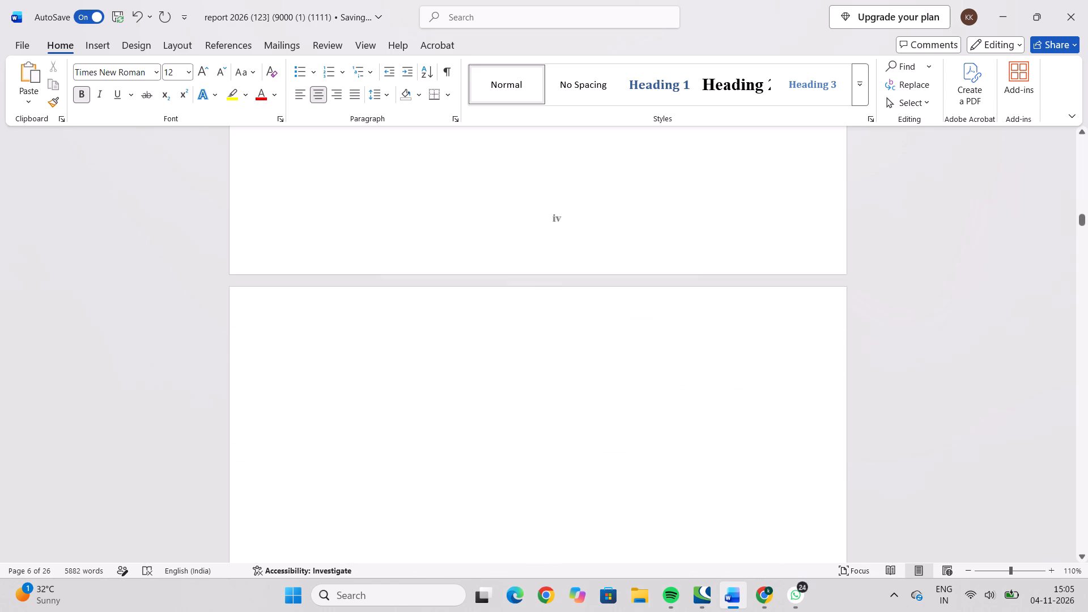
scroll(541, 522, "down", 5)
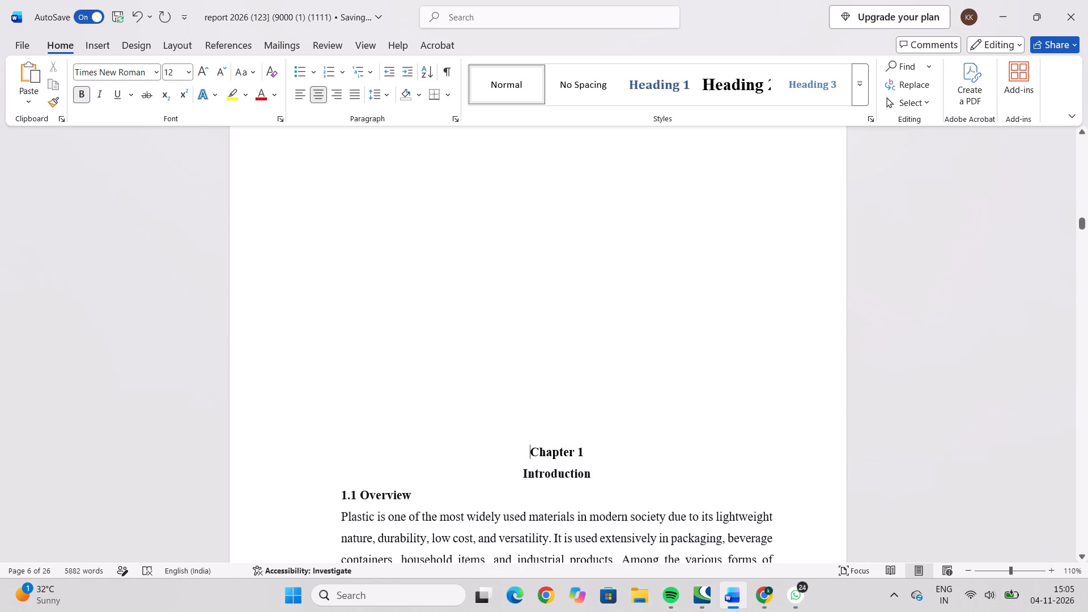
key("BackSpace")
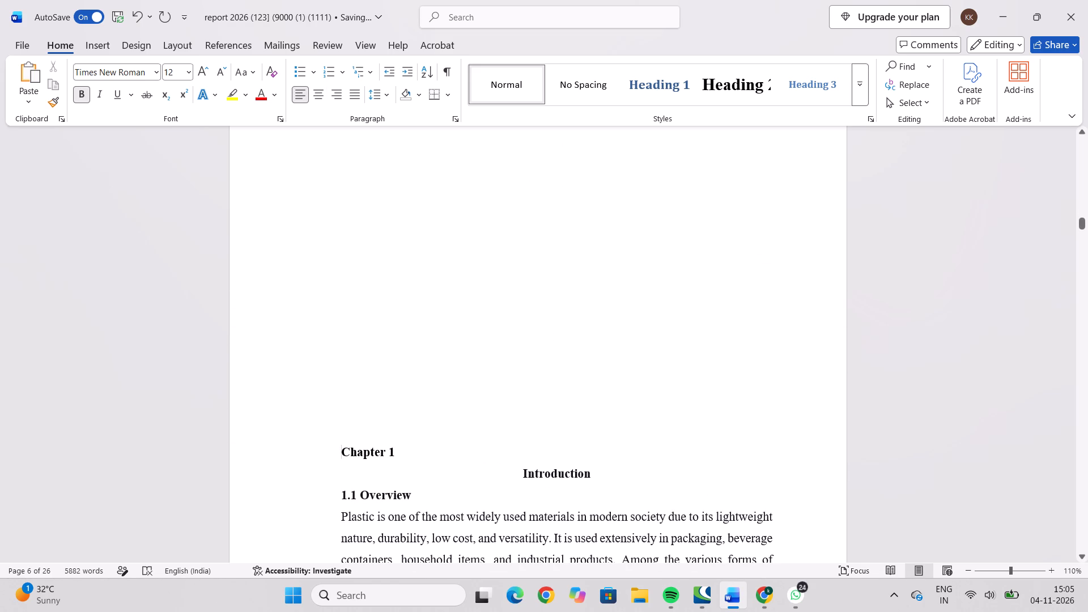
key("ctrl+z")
Delete the run of empty lines above the Chapter 1 heading.
left_click(549, 428)
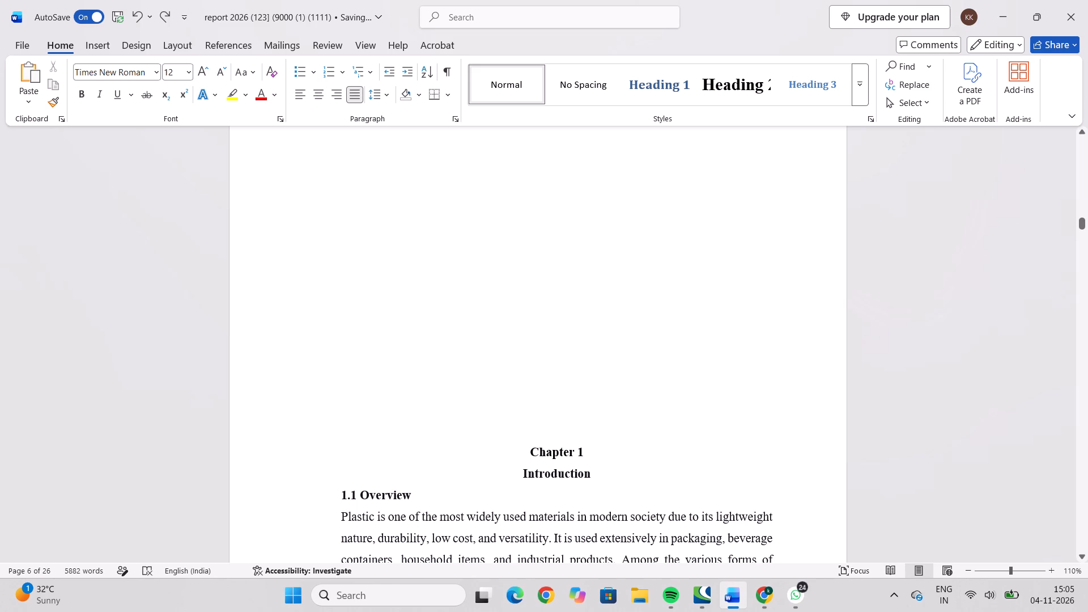
key("BackSpace")
key("BackSpace")
key("BackSpace")
key("BackSpace")
key("BackSpace")
key("BackSpace")
key("BackSpace")
key("BackSpace")
key("BackSpace")
key("BackSpace")
key("BackSpace")
key("BackSpace")
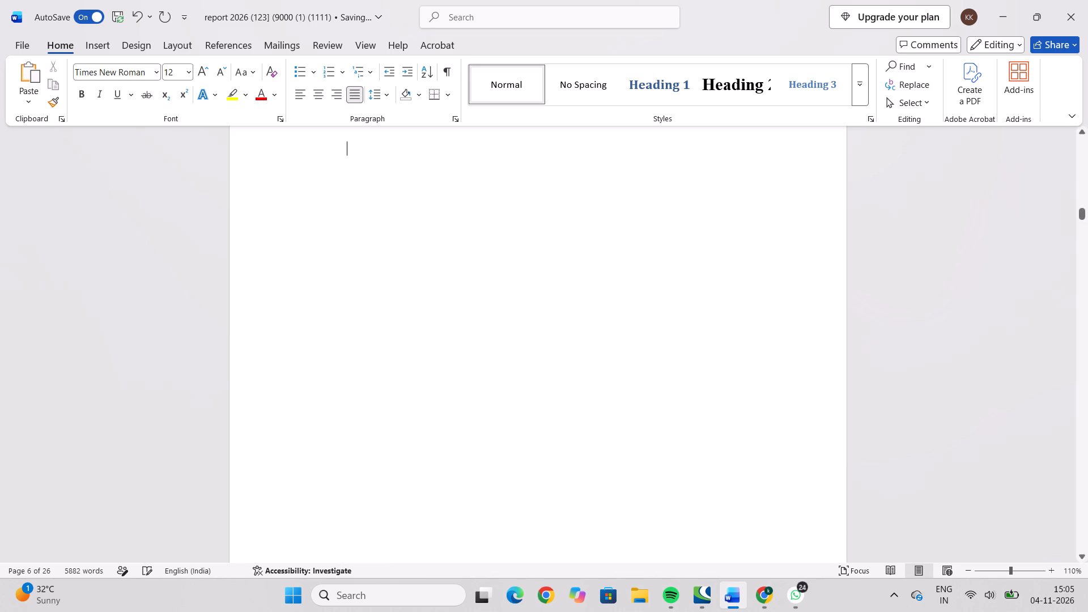
Remove the remaining empty line above the Chapter 1 heading so the heading starts at the top of its page.
scroll(549, 428, "up", 2)
scroll(549, 428, "down", 10)
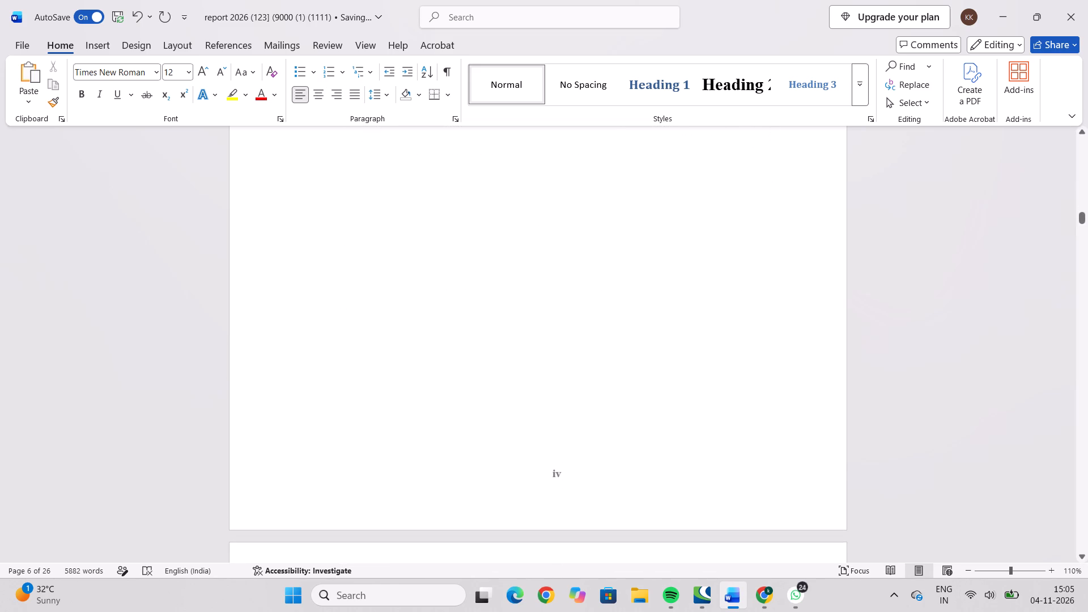
scroll(549, 428, "down", 2)
left_click(529, 494)
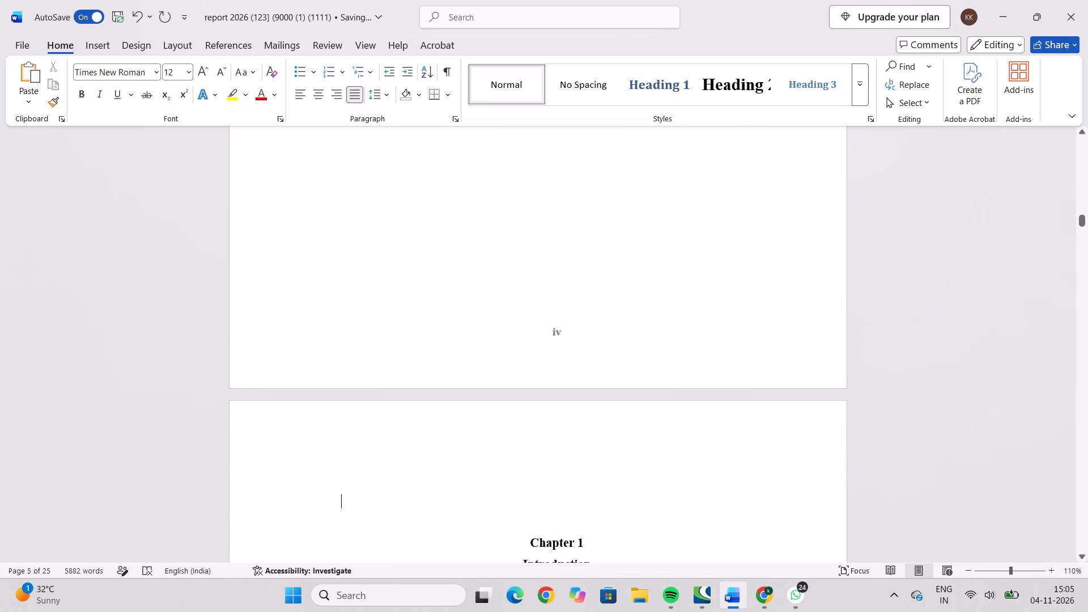
key("BackSpace")
key("BackSpace")
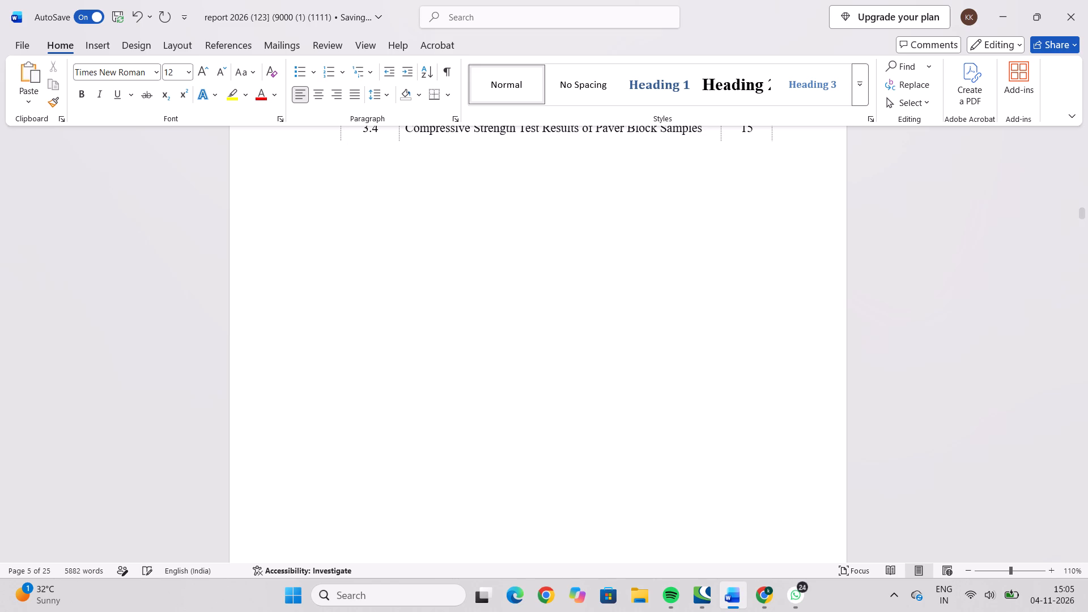
scroll(529, 494, "down", 13)
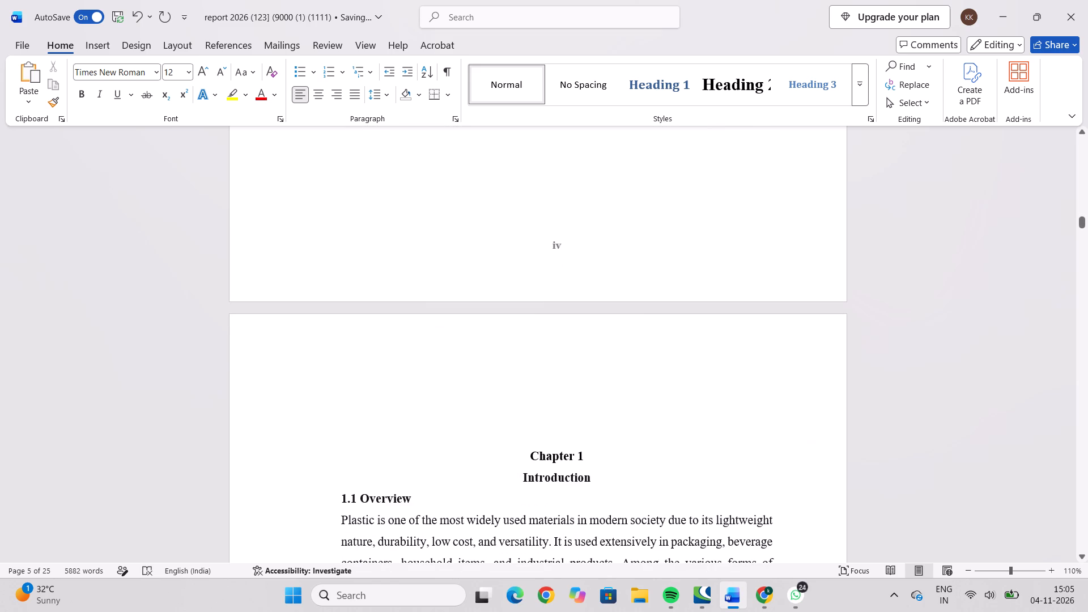
left_click_drag(532, 431, 537, 351)
left_click_drag(371, 430, 368, 420)
left_click_drag(368, 420, 354, 350)
left_click(349, 427)
double_click(350, 420)
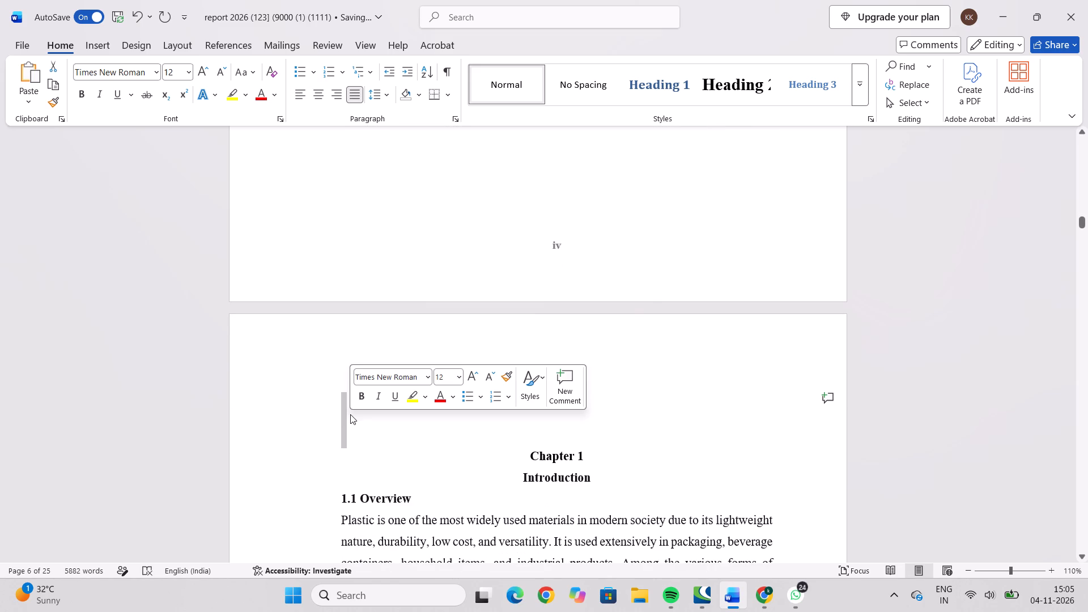
key("BackSpace")
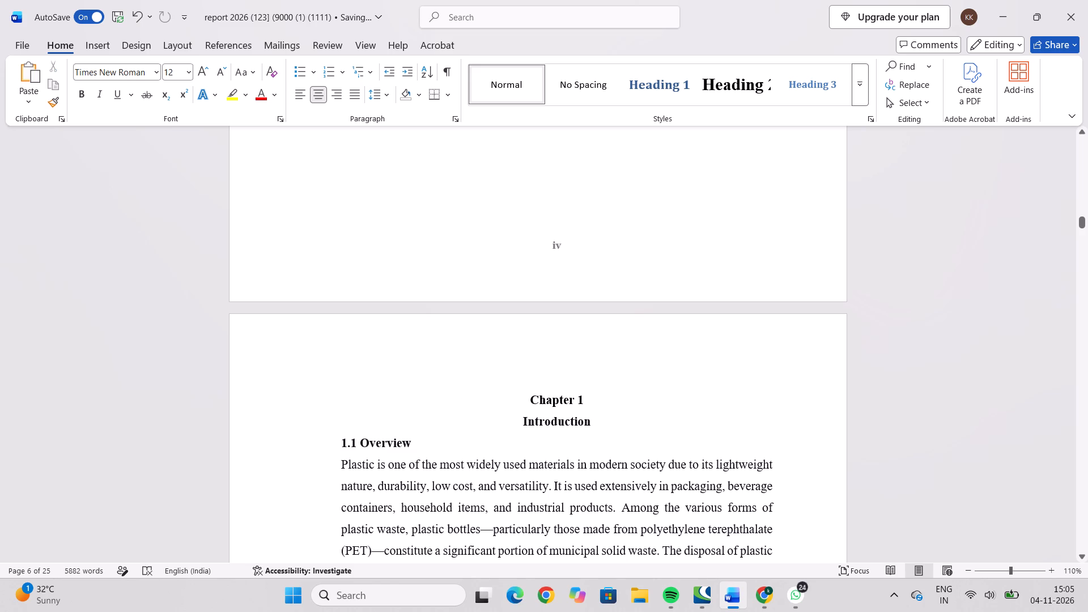
Check the header area and header position settings of the Chapter 1 page, and return to the body text.
double_click(545, 402)
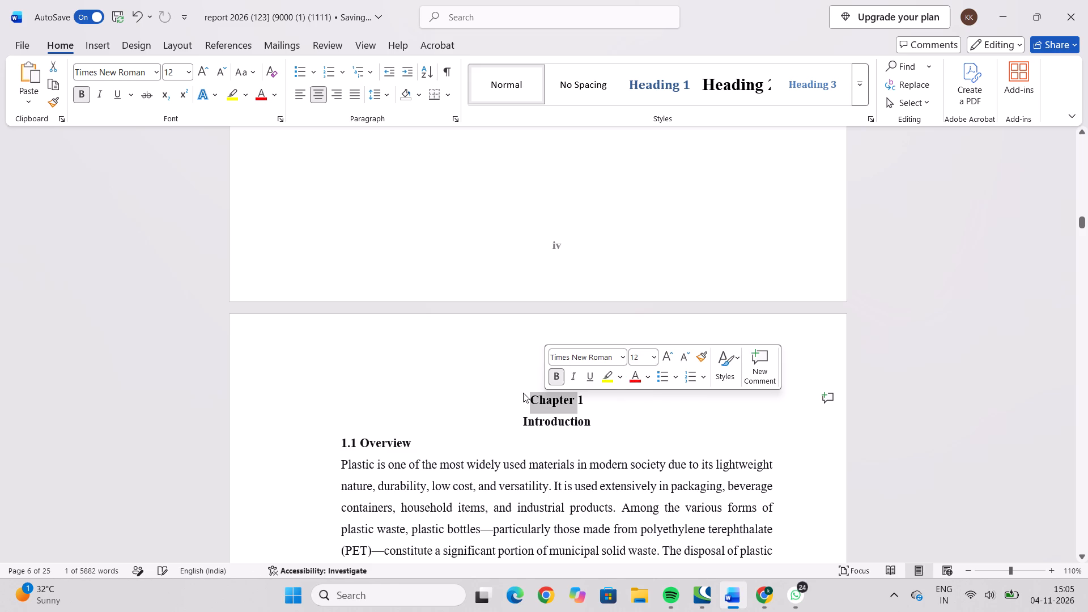
left_click(512, 379)
left_click_drag(513, 361, 542, 369)
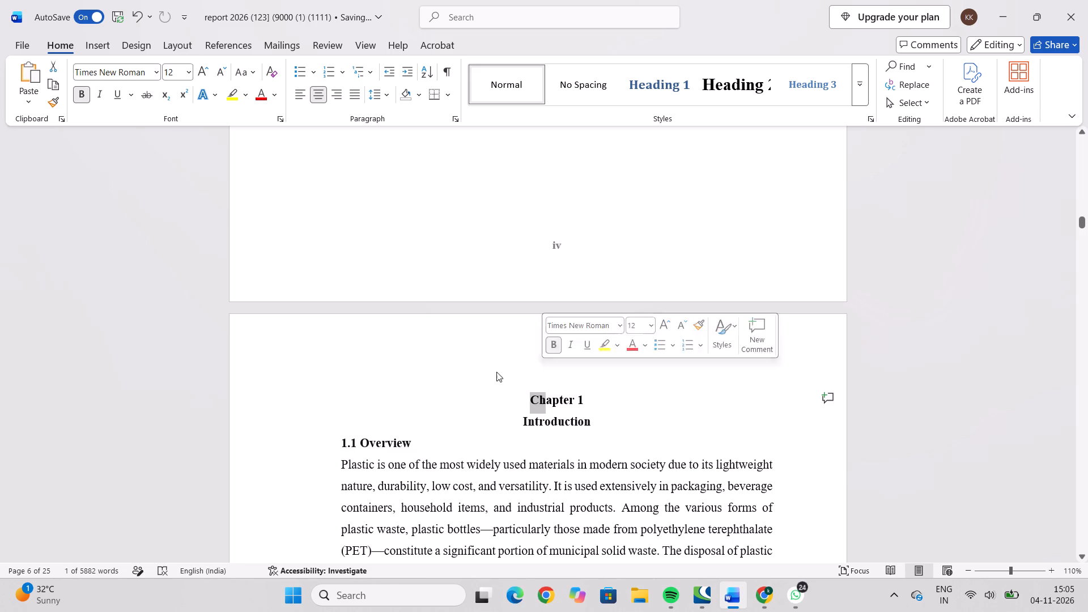
left_click(487, 371)
double_click(363, 346)
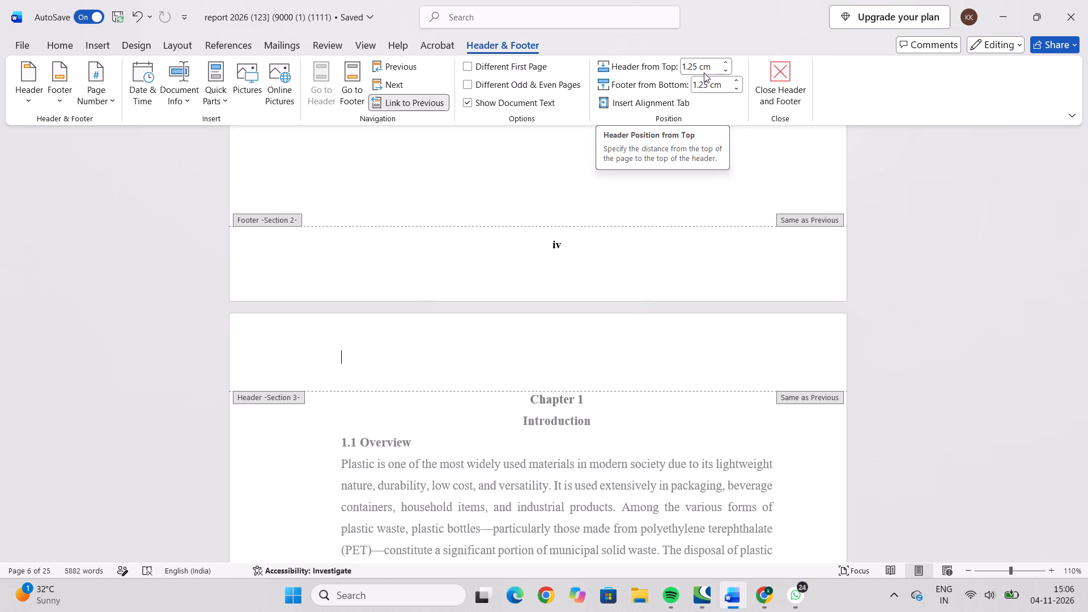
key("Escape")
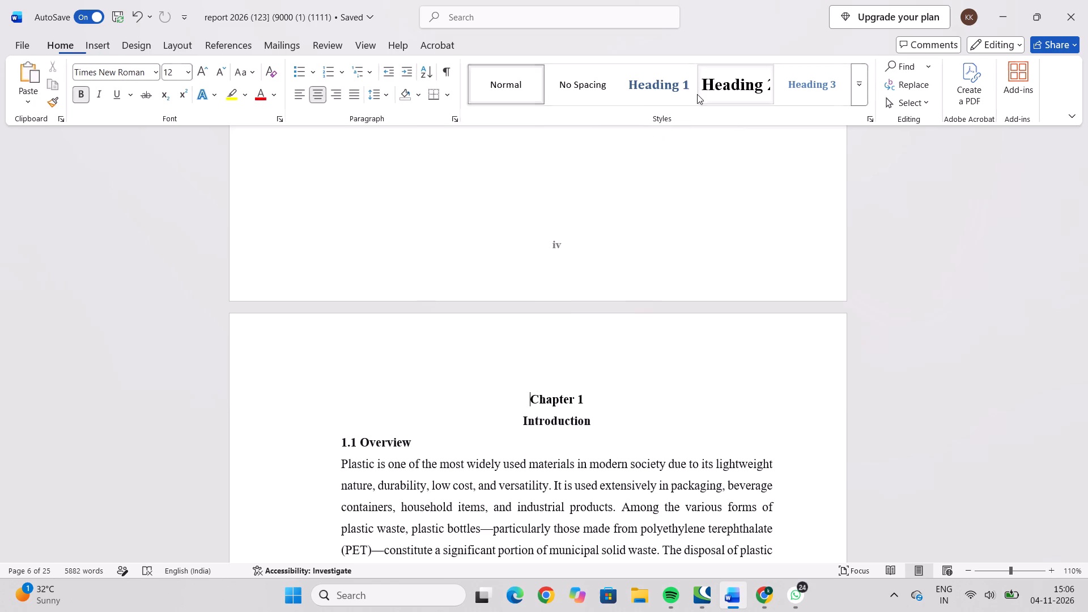
Check the custom page margins of the Chapter 1 section.
left_click(139, 45)
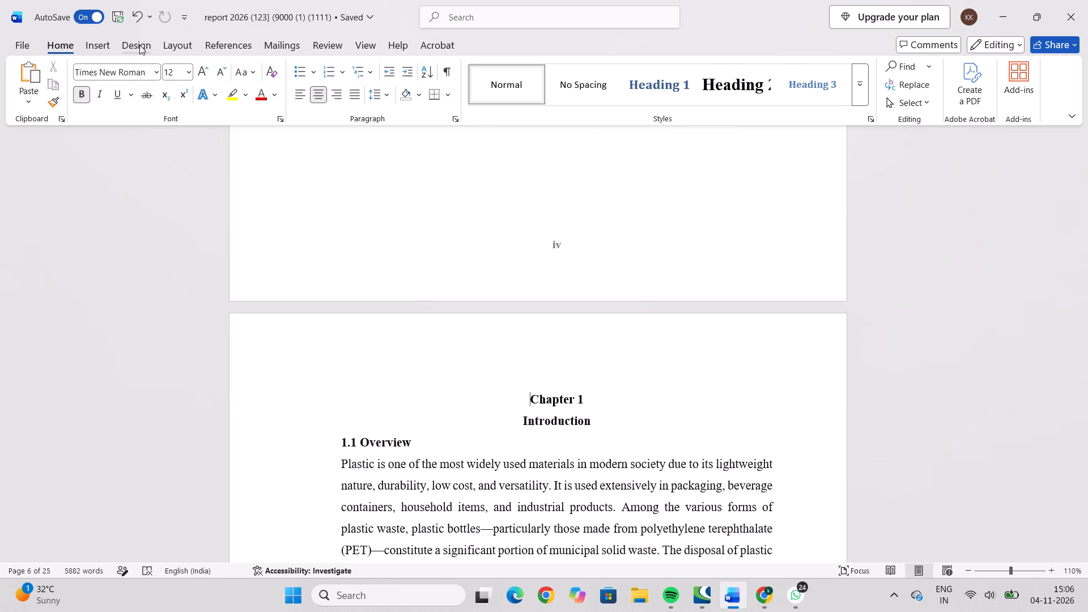
left_click(177, 50)
left_click(36, 93)
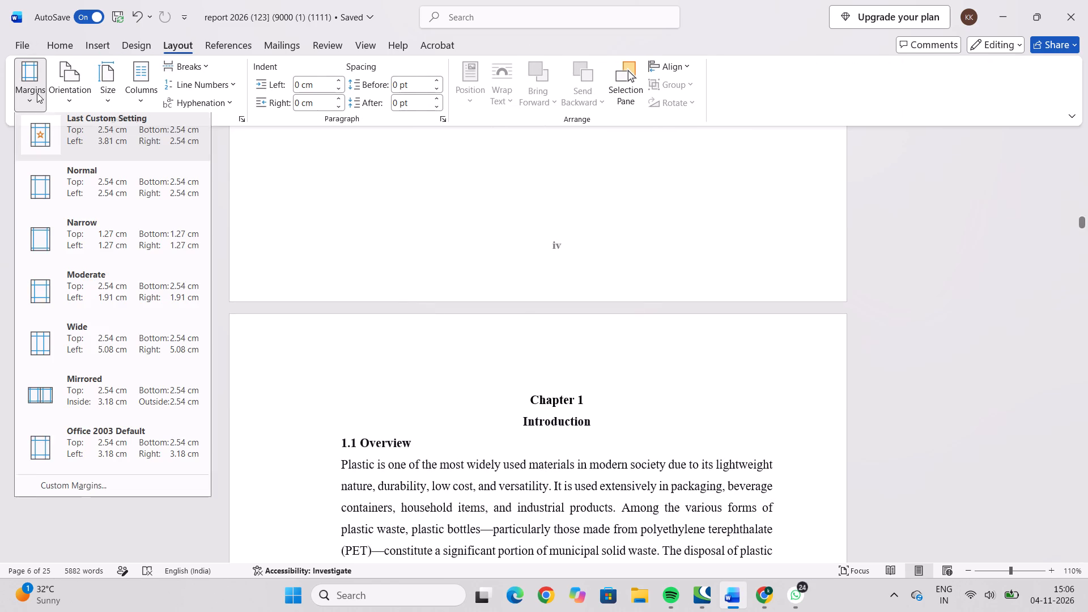
left_click(59, 493)
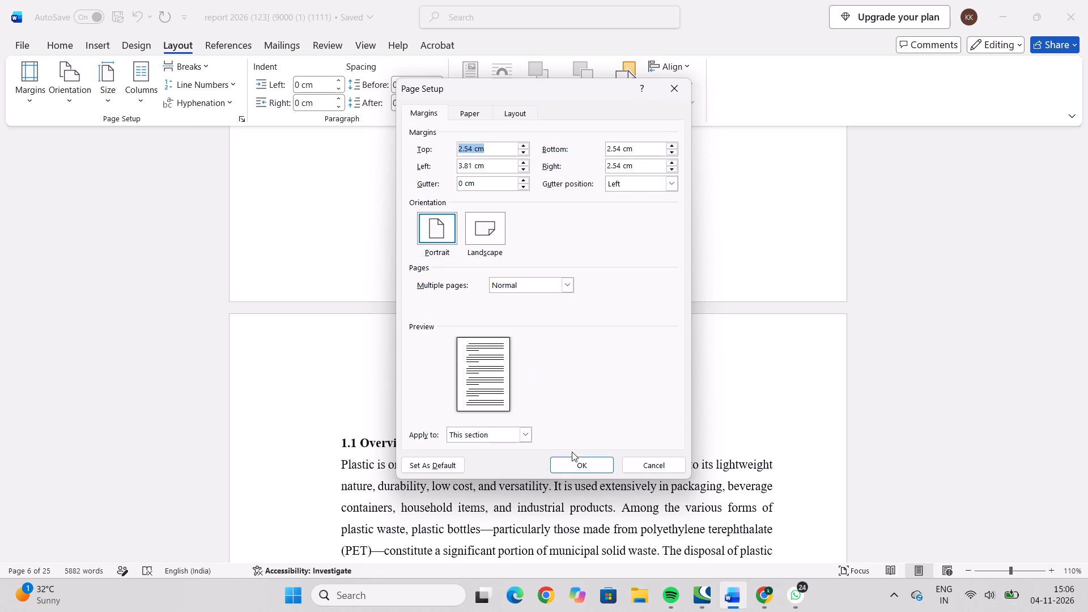
left_click(581, 465)
Check the line spacing applied to the Acknowledgement heading on the report's first page.
scroll(623, 392, "down", 5)
scroll(623, 392, "up", 3)
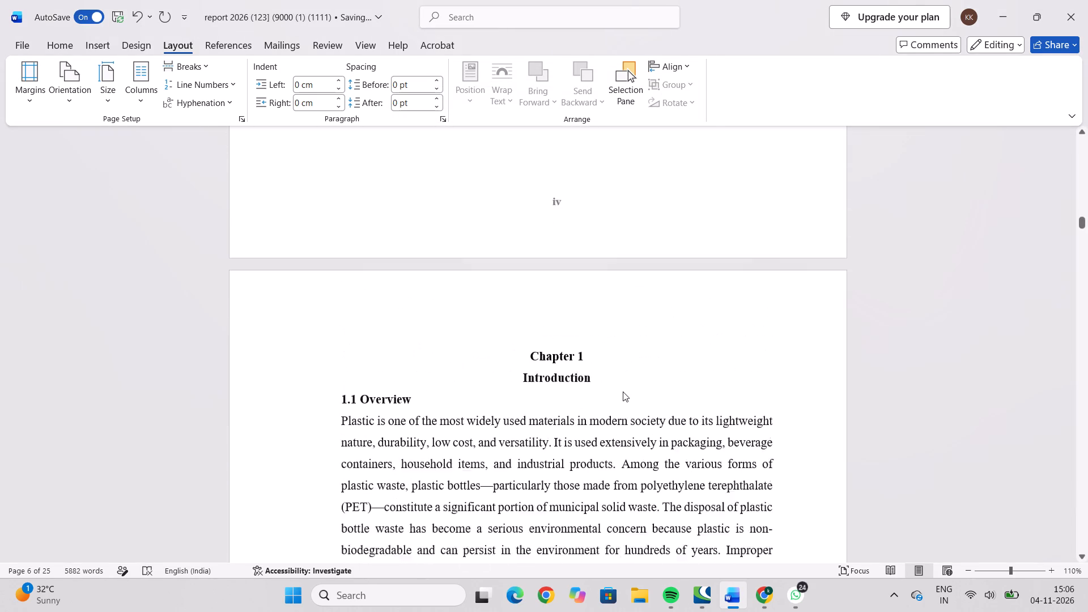
scroll(623, 392, "up", 20)
scroll(623, 392, "up", 8)
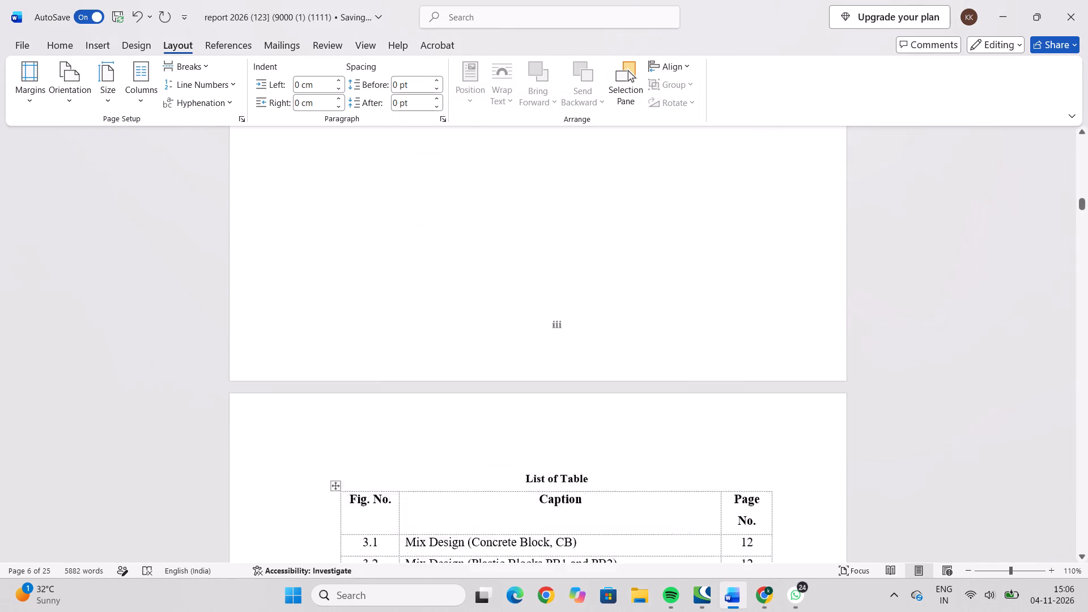
scroll(623, 392, "up", 20)
scroll(623, 392, "up", 7)
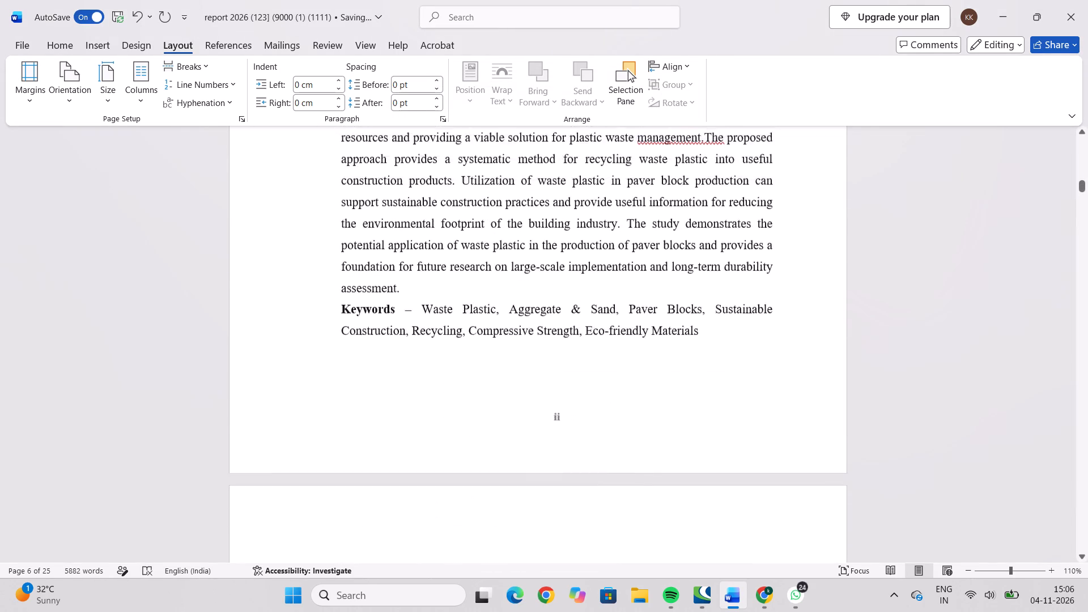
scroll(623, 392, "up", 20)
scroll(623, 392, "up", 6)
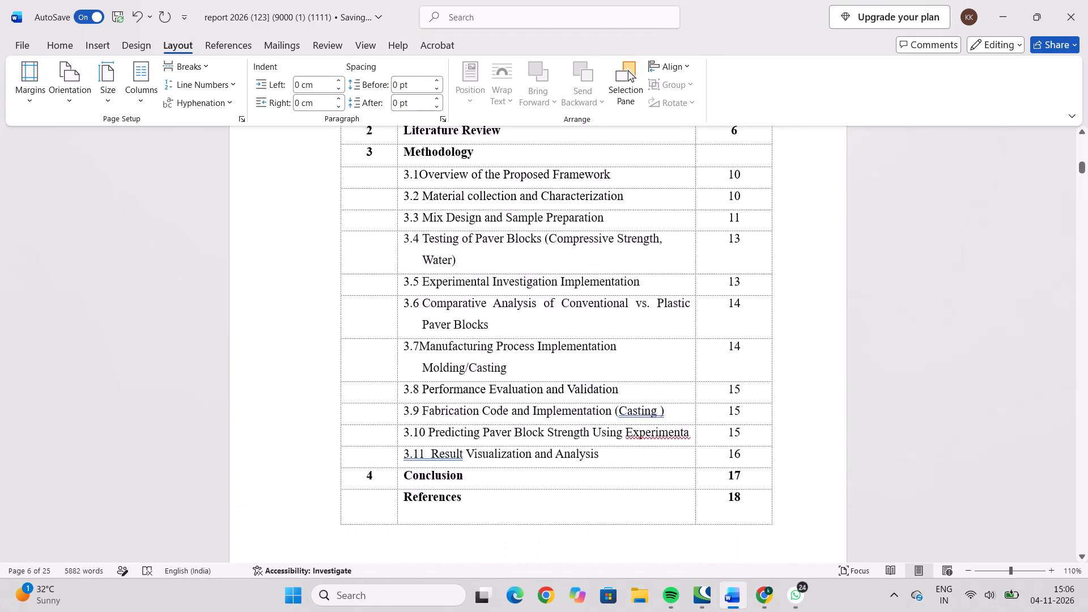
scroll(623, 392, "up", 10)
scroll(623, 392, "up", 16)
scroll(623, 392, "up", 18)
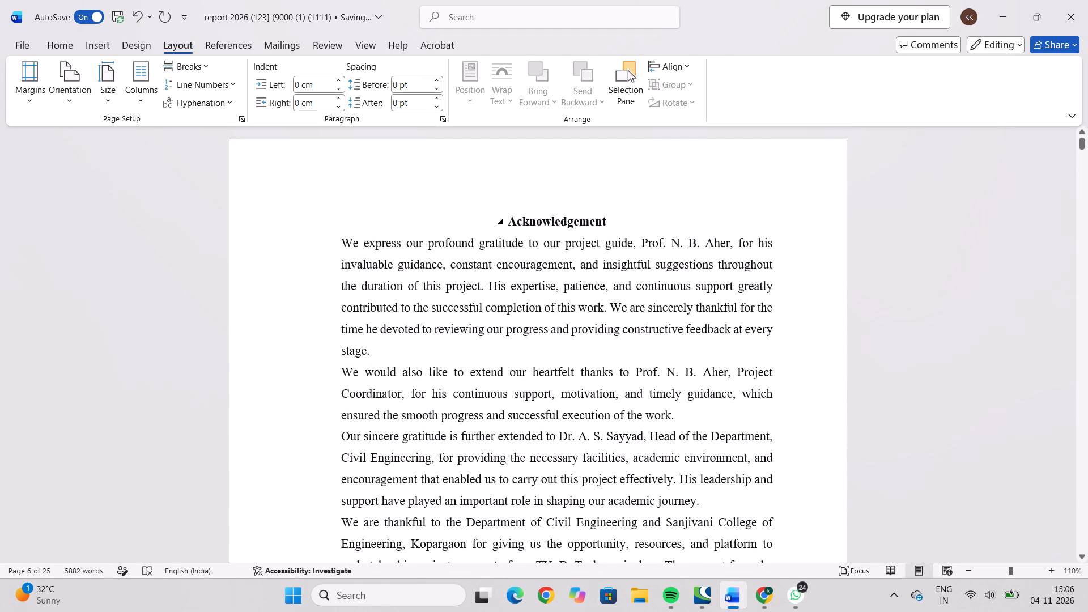
left_click(541, 225)
double_click(536, 221)
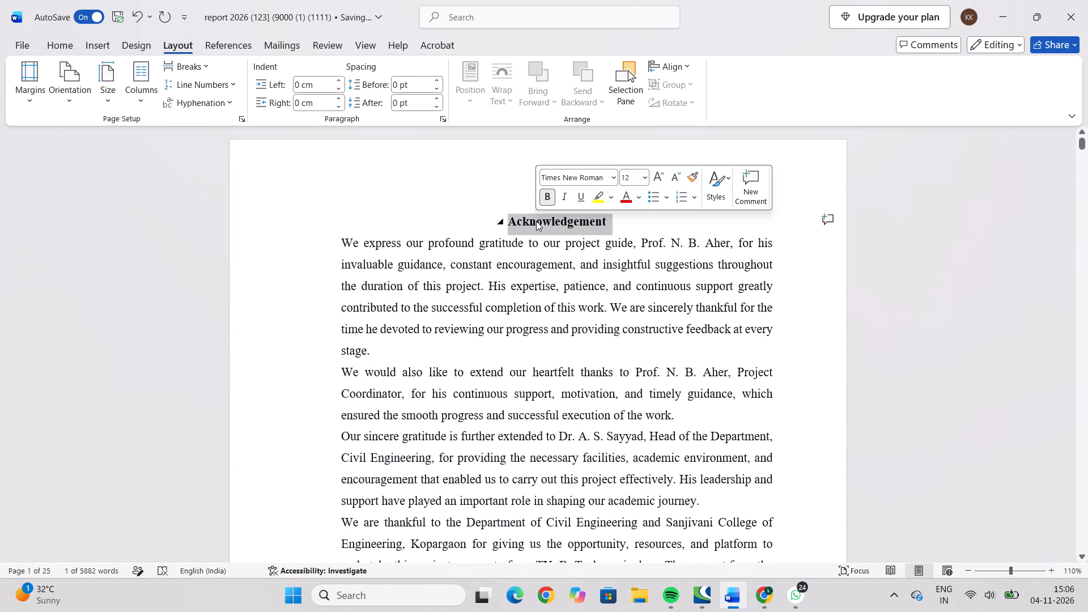
left_click(70, 43)
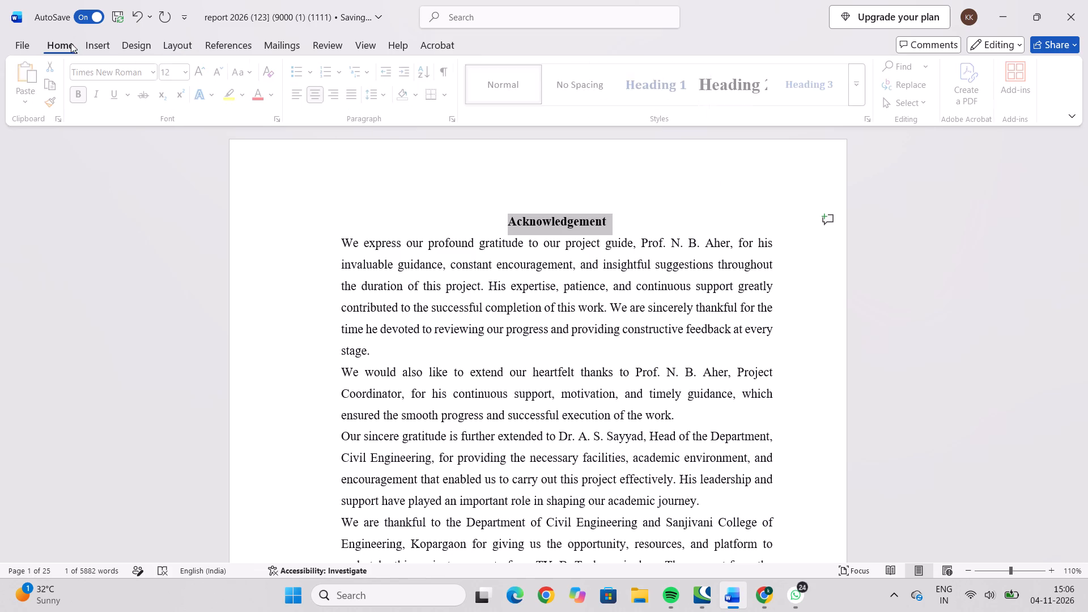
left_click(386, 93)
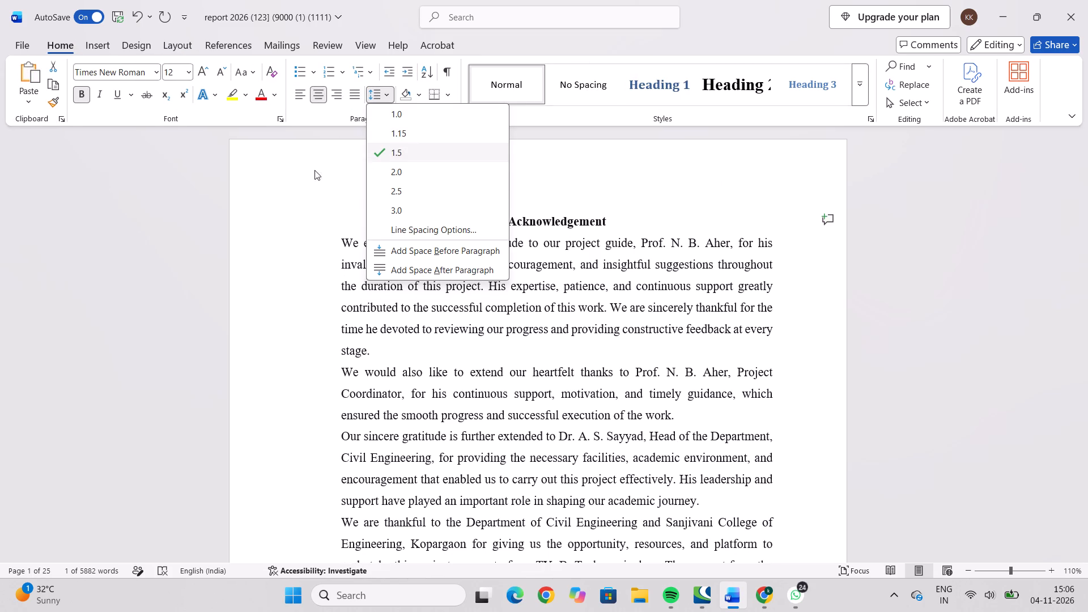
left_click(295, 164)
Review the page layout from the Acknowledgement through the Contents, Abstract and List of Figures to the first pages of Chapter 1.
scroll(735, 313, "down", 14)
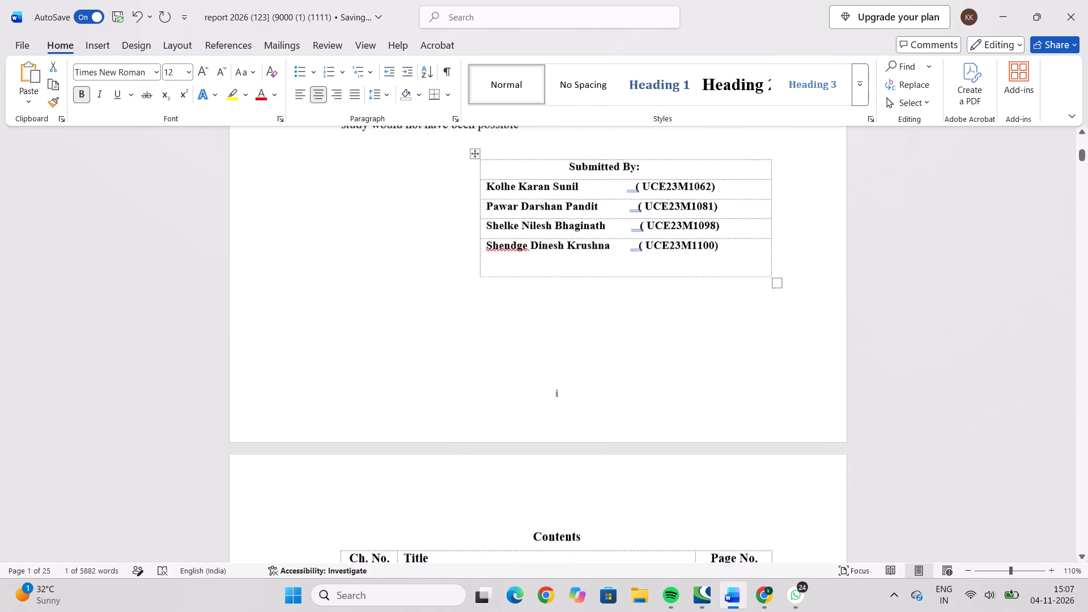
scroll(732, 305, "down", 7)
scroll(732, 305, "up", 9)
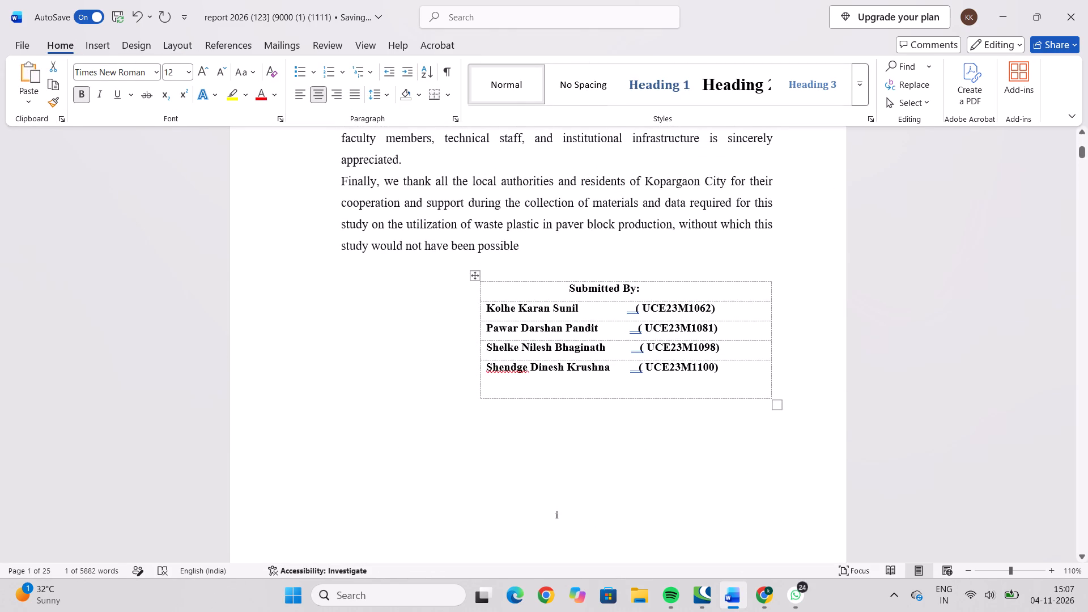
scroll(640, 252, "up", 8)
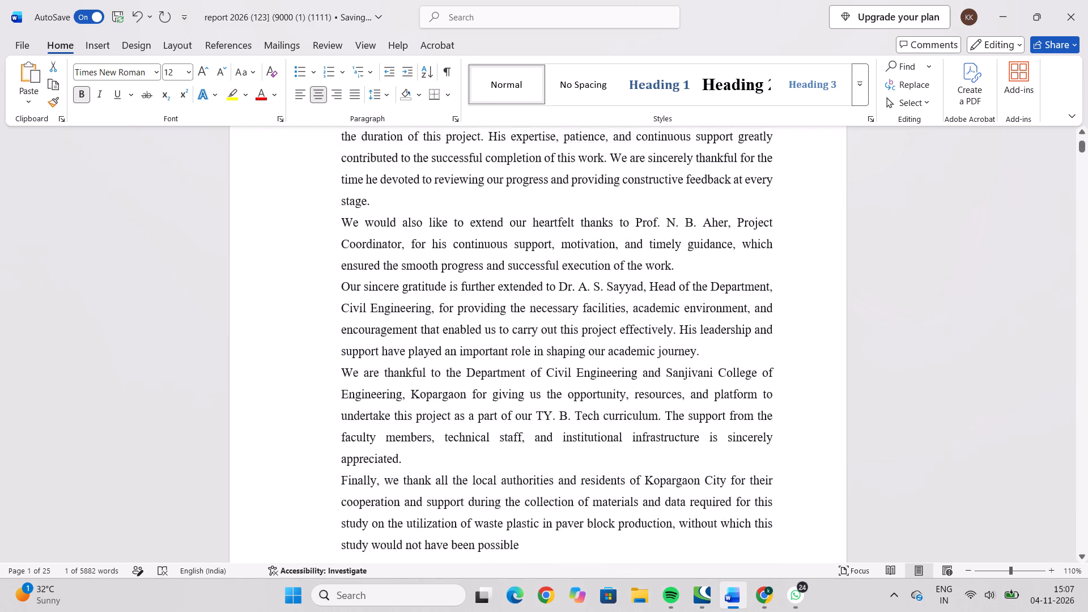
scroll(636, 304, "down", 20)
scroll(636, 304, "down", 17)
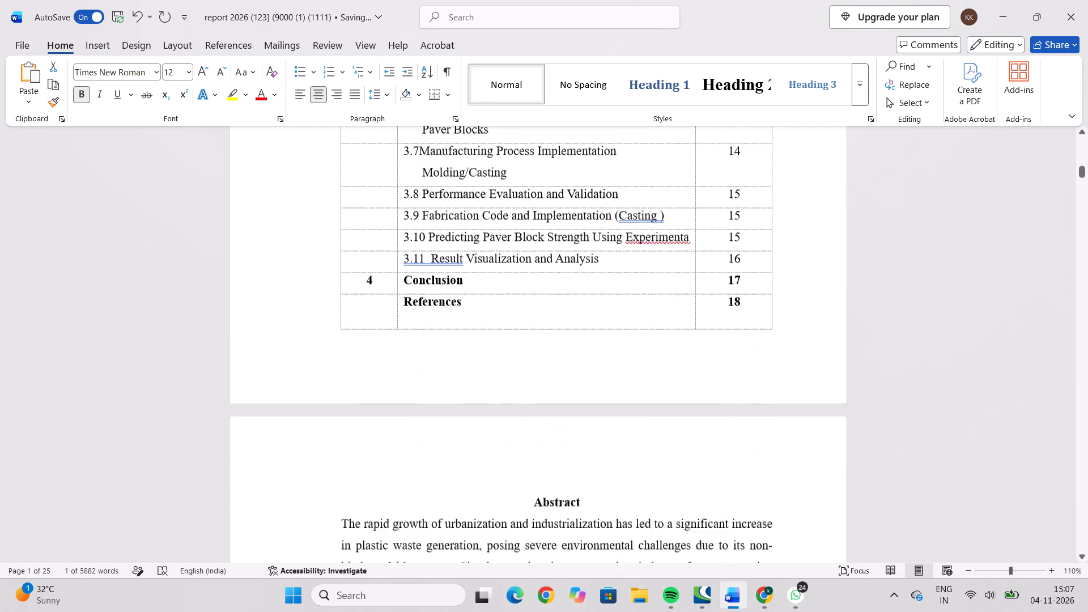
scroll(639, 302, "down", 20)
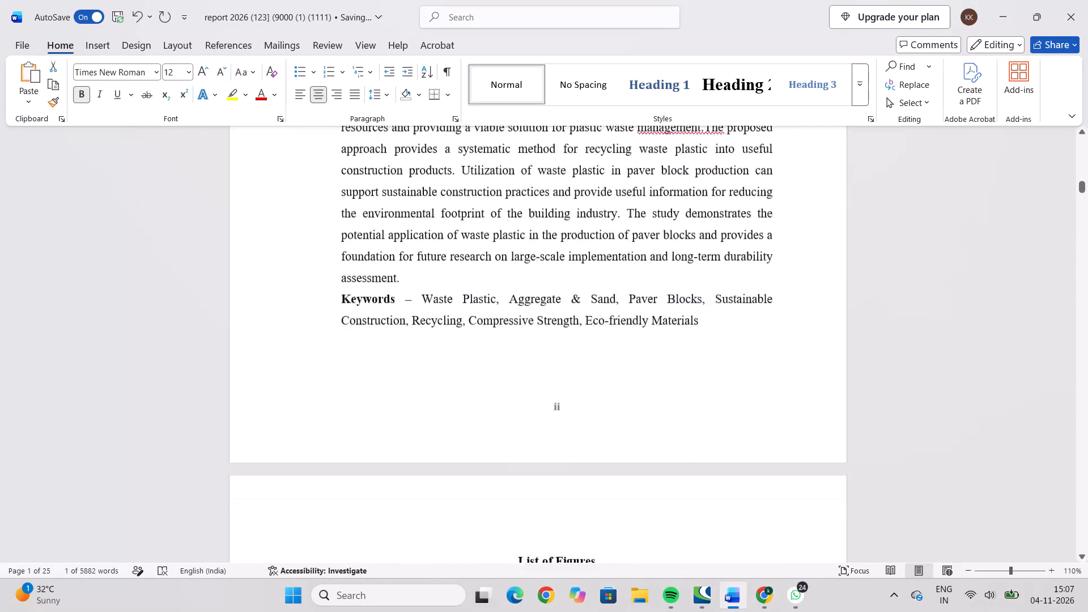
scroll(637, 304, "down", 5)
scroll(637, 304, "up", 4)
scroll(634, 312, "down", 10)
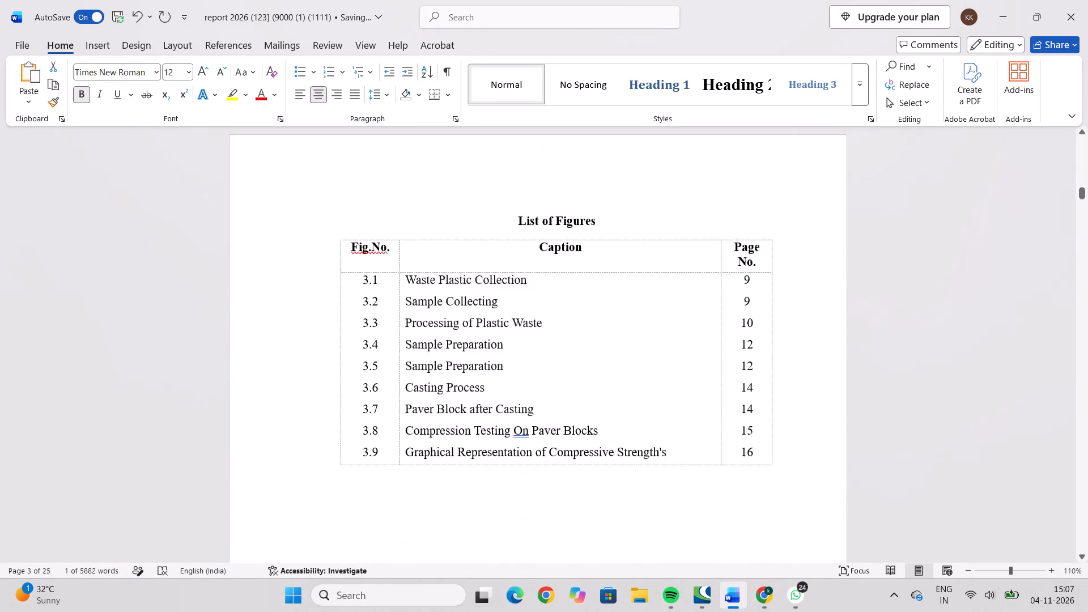
scroll(637, 309, "down", 3)
scroll(639, 309, "up", 1)
scroll(639, 309, "down", 1)
scroll(639, 309, "up", 1)
scroll(639, 309, "down", 5)
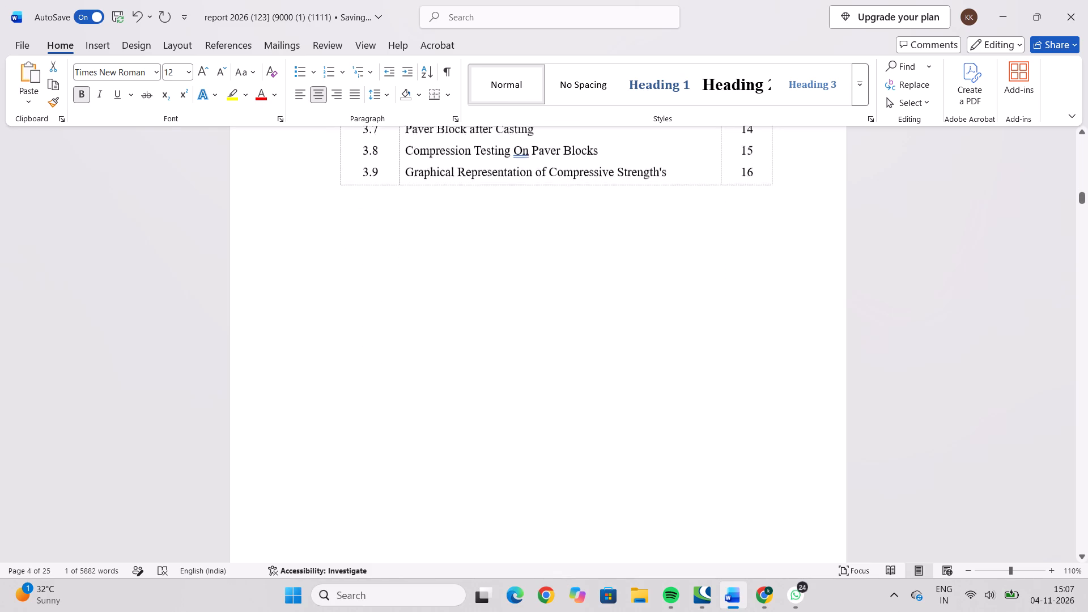
scroll(639, 309, "down", 17)
scroll(639, 309, "down", 12)
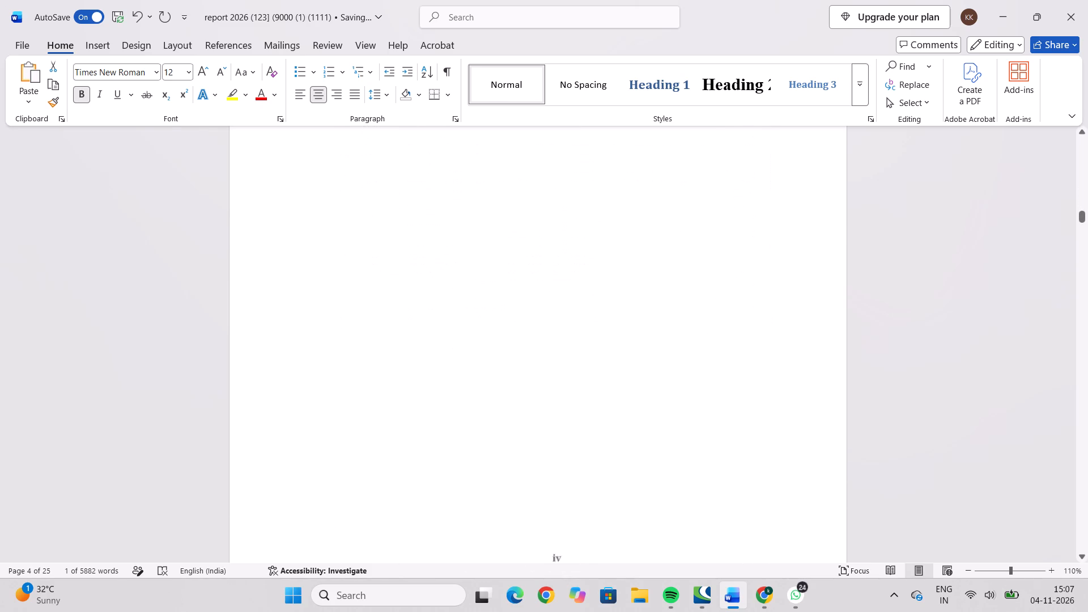
scroll(640, 308, "down", 9)
scroll(584, 275, "down", 8)
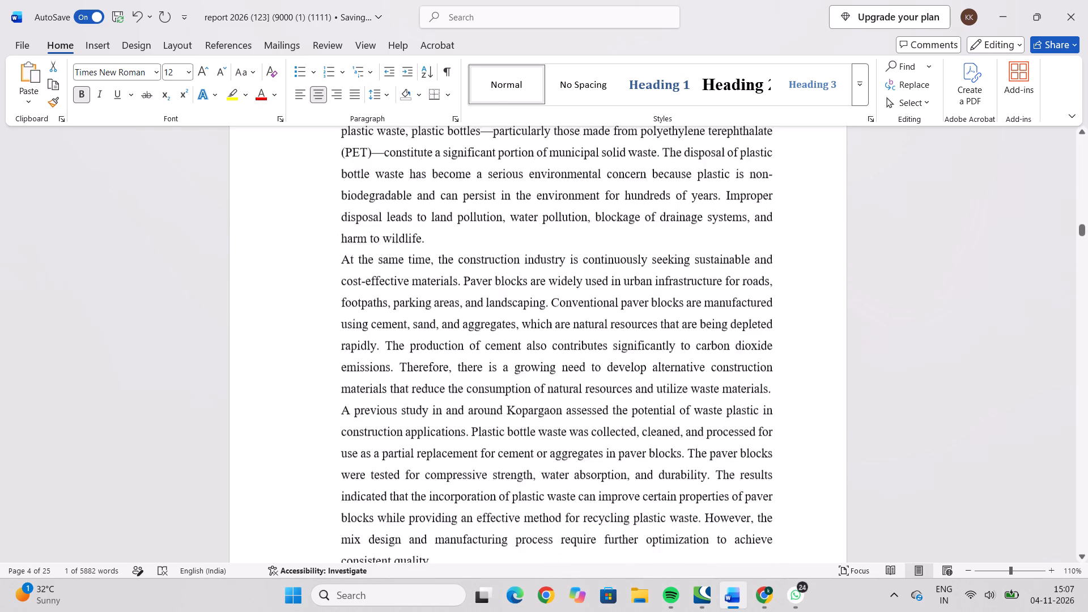
scroll(597, 292, "down", 17)
scroll(596, 295, "down", 19)
scroll(595, 296, "up", 5)
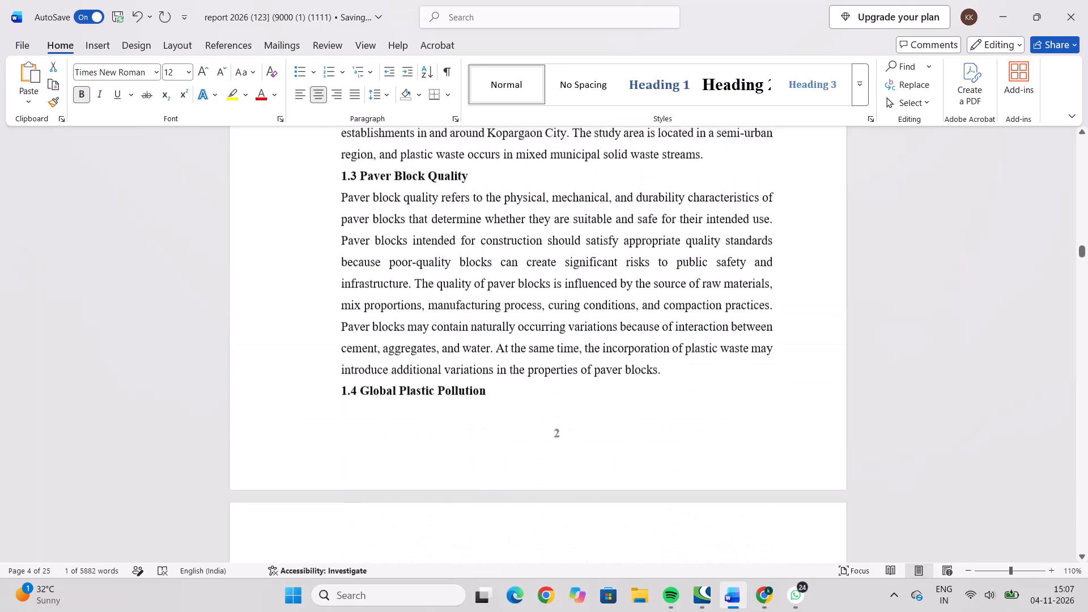
scroll(595, 296, "up", 14)
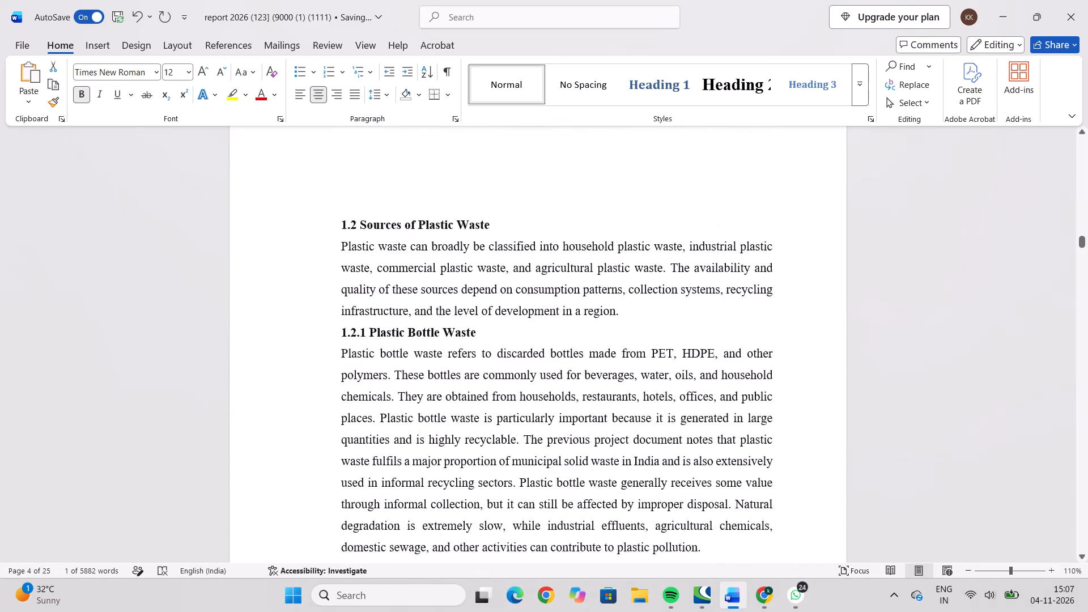
scroll(595, 296, "up", 9)
Check the line spacing applied to the 1.4 Global Plastic Pollution heading.
scroll(594, 296, "down", 4)
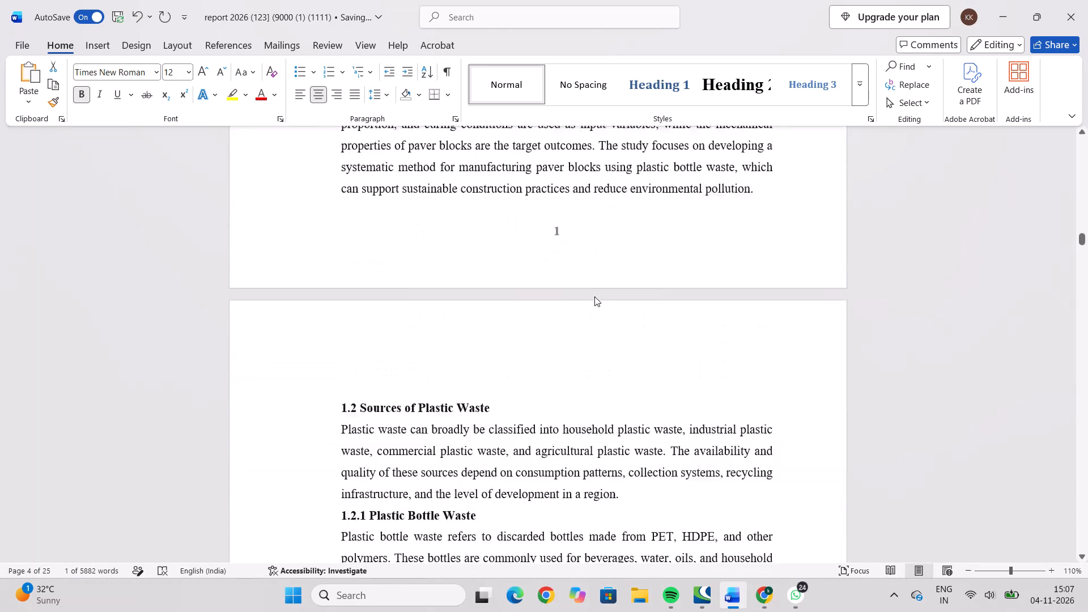
scroll(594, 296, "down", 19)
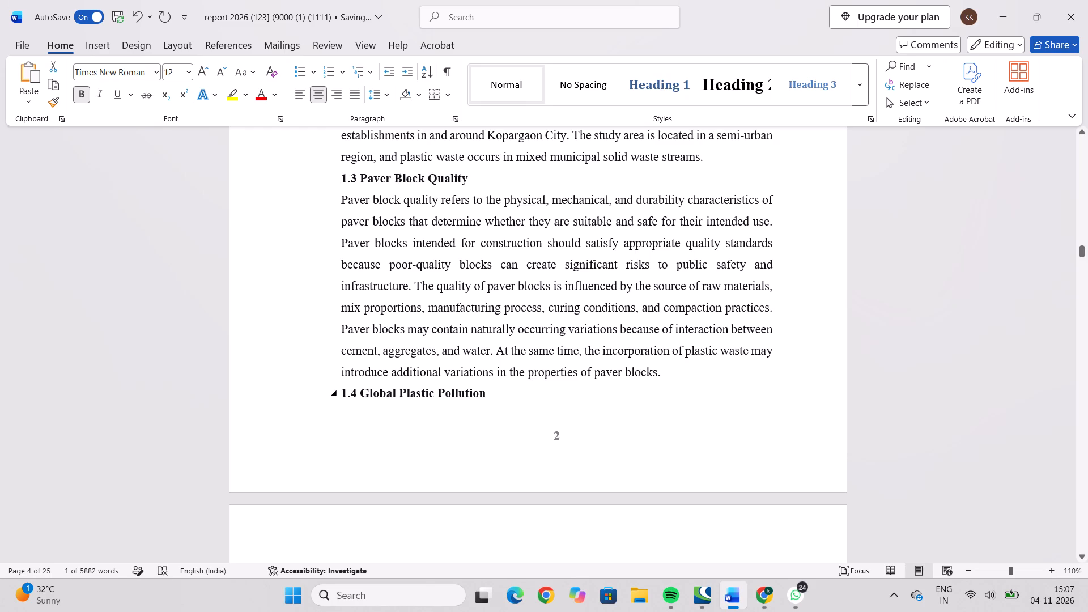
left_click_drag(341, 394, 456, 398)
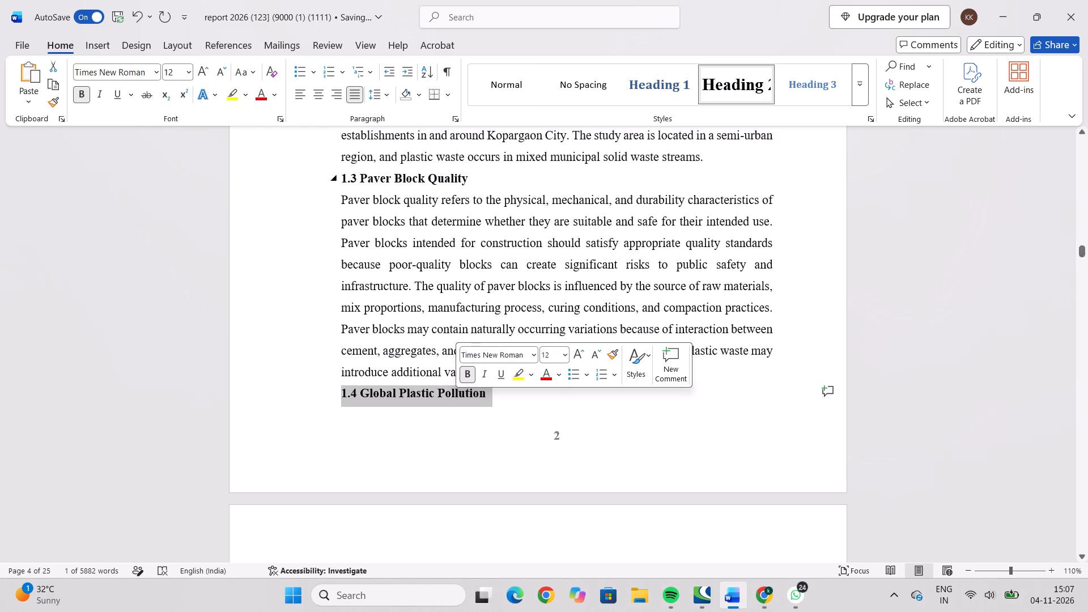
left_click(389, 92)
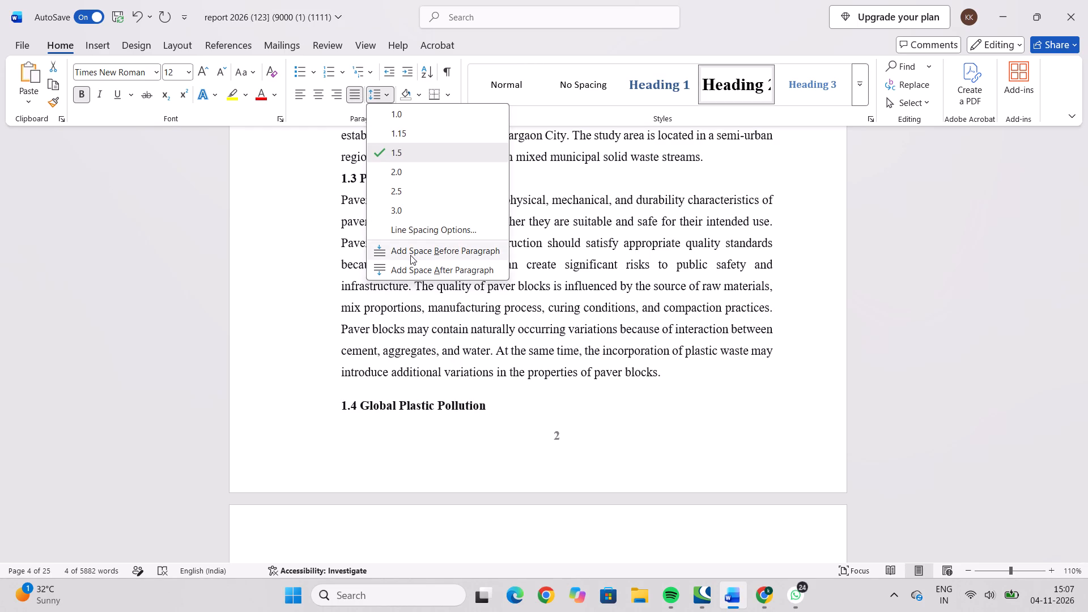
left_click(484, 397)
Insert an empty line before the 1.4 Global Plastic Pollution heading to move it onto the same page as its text.
left_click(340, 387)
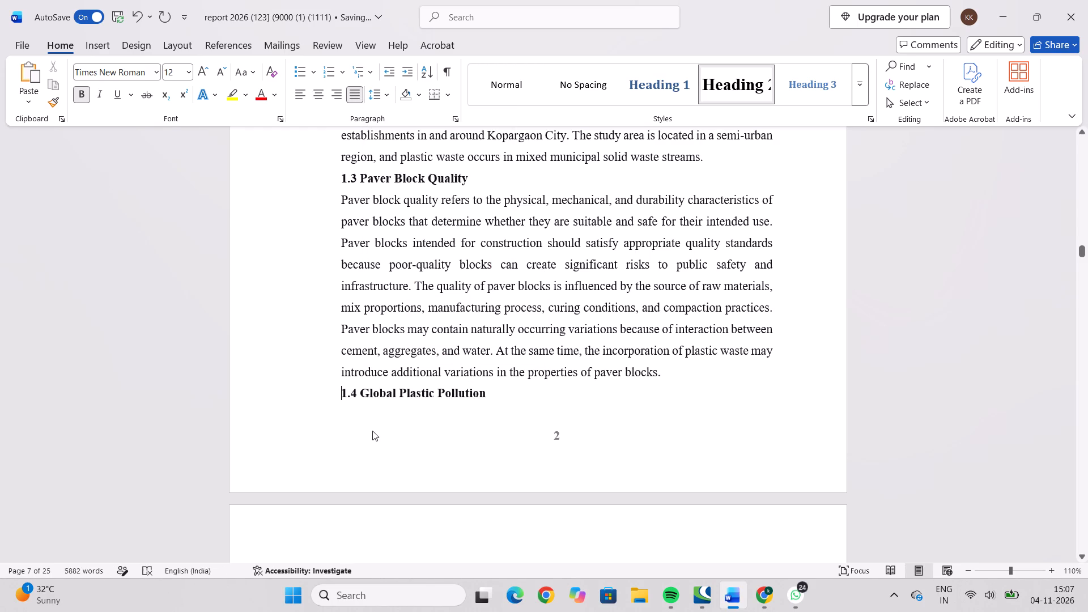
key("Return")
scroll(437, 447, "down", 4)
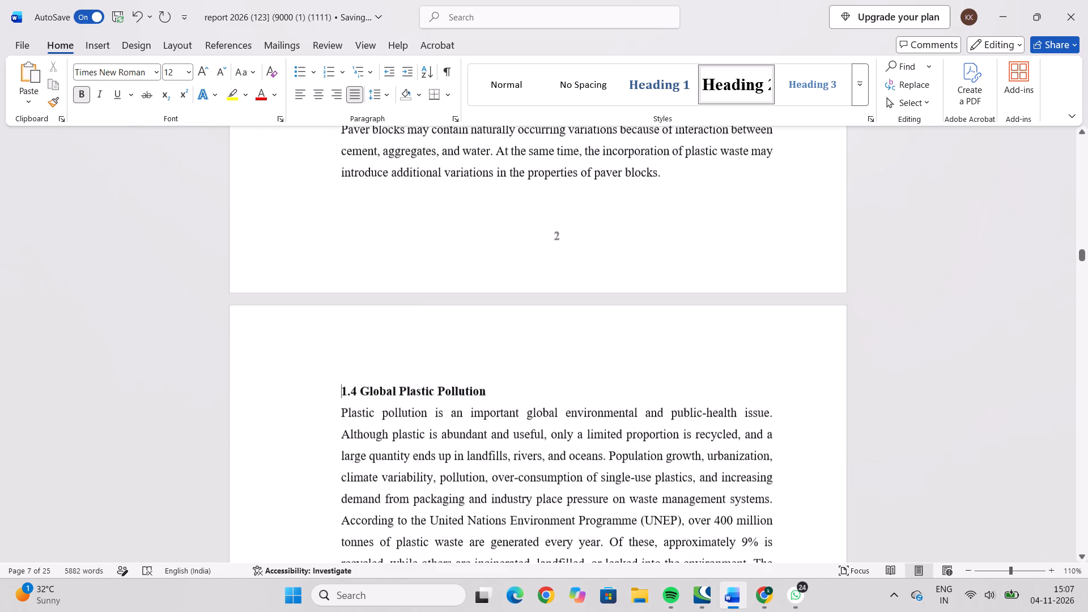
Review the layout and page breaks of the Chapter 1 pages, from section 1.2 through 1.7 Objectives.
scroll(440, 439, "up", 20)
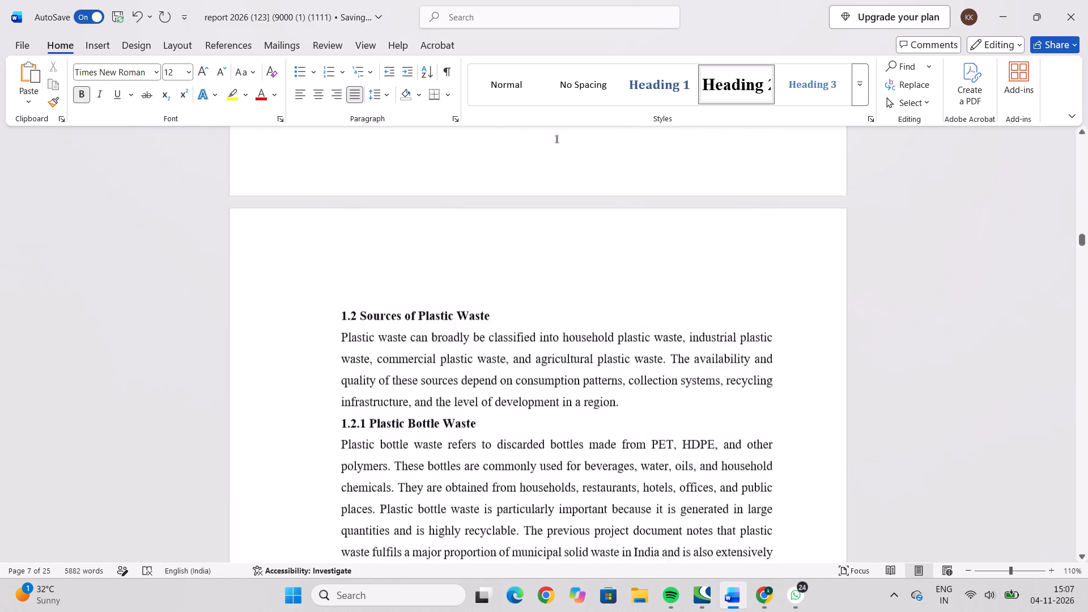
scroll(440, 439, "up", 4)
scroll(440, 439, "down", 20)
scroll(440, 439, "down", 8)
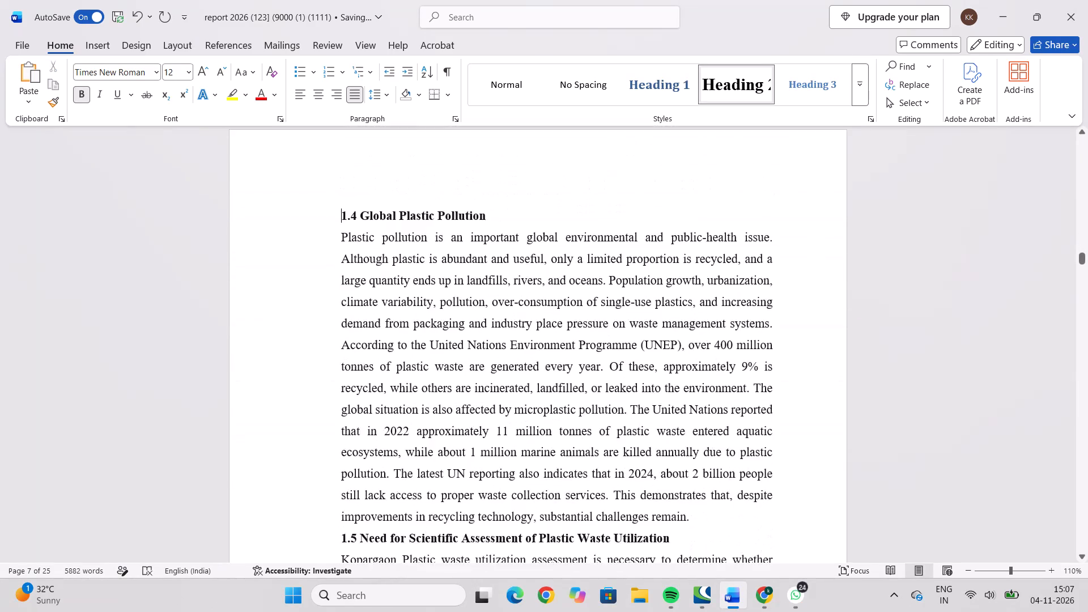
scroll(441, 429, "down", 14)
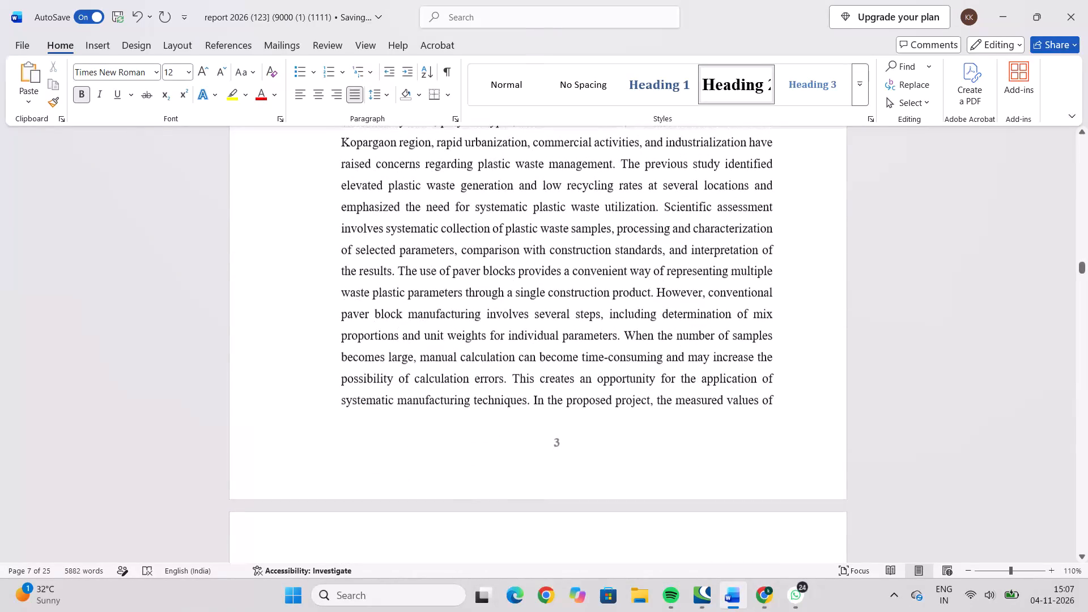
scroll(441, 429, "down", 18)
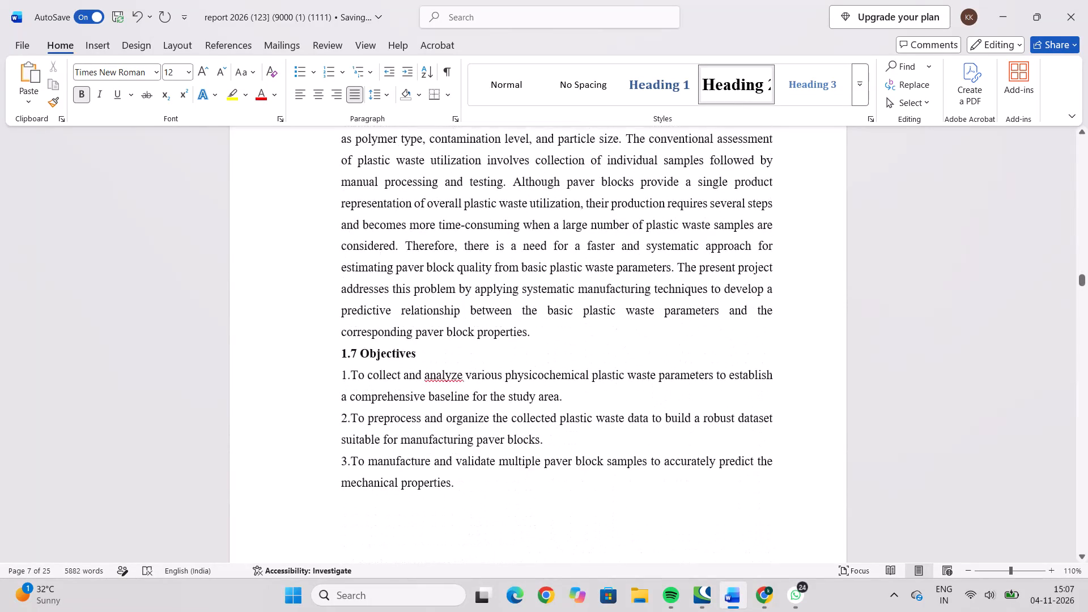
scroll(441, 429, "down", 3)
scroll(441, 429, "up", 4)
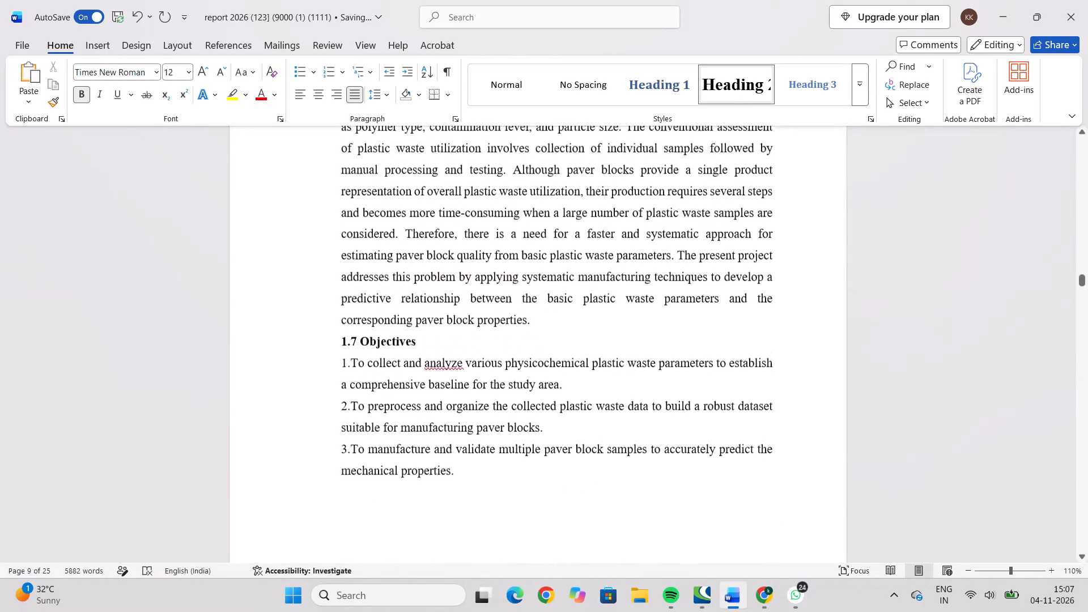
scroll(441, 429, "up", 8)
scroll(441, 429, "down", 10)
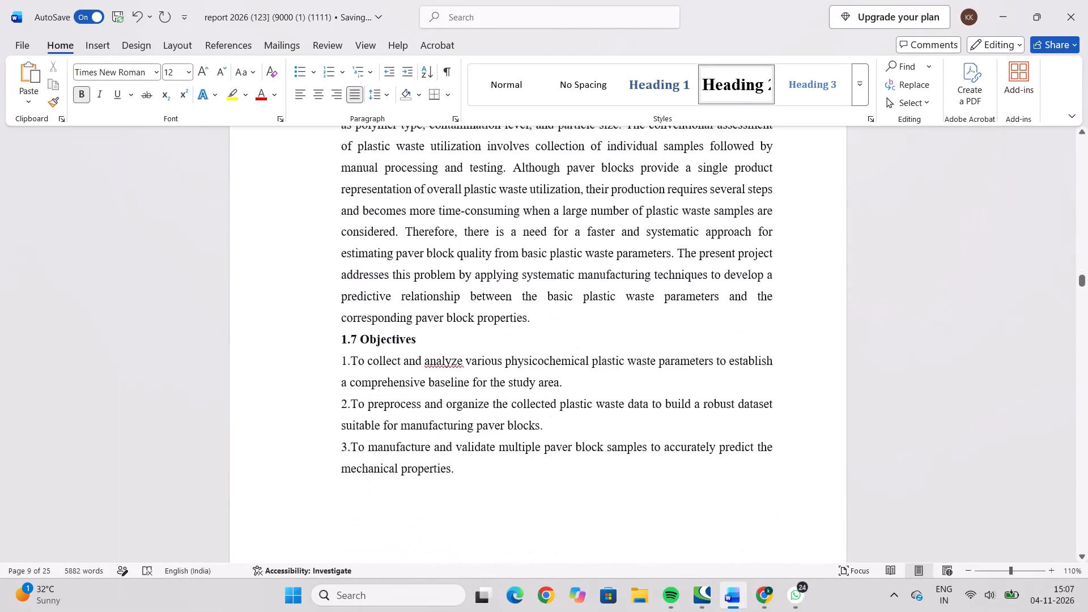
Delete the surplus empty lines above the Chapter 2 heading and add one line back so the heading starts on a new page.
scroll(441, 429, "down", 14)
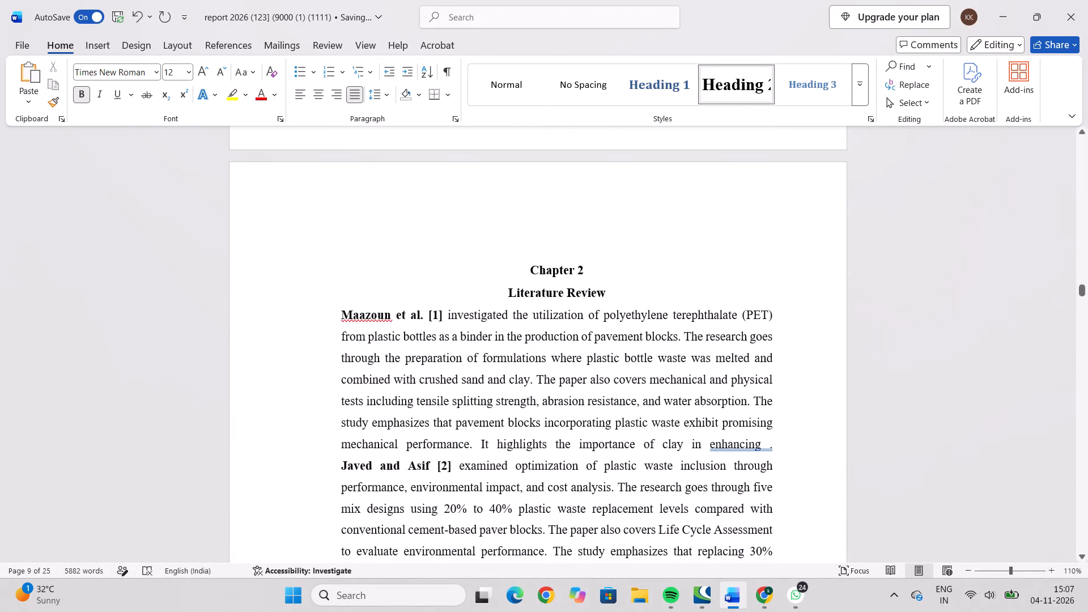
left_click(509, 268)
left_click(532, 228)
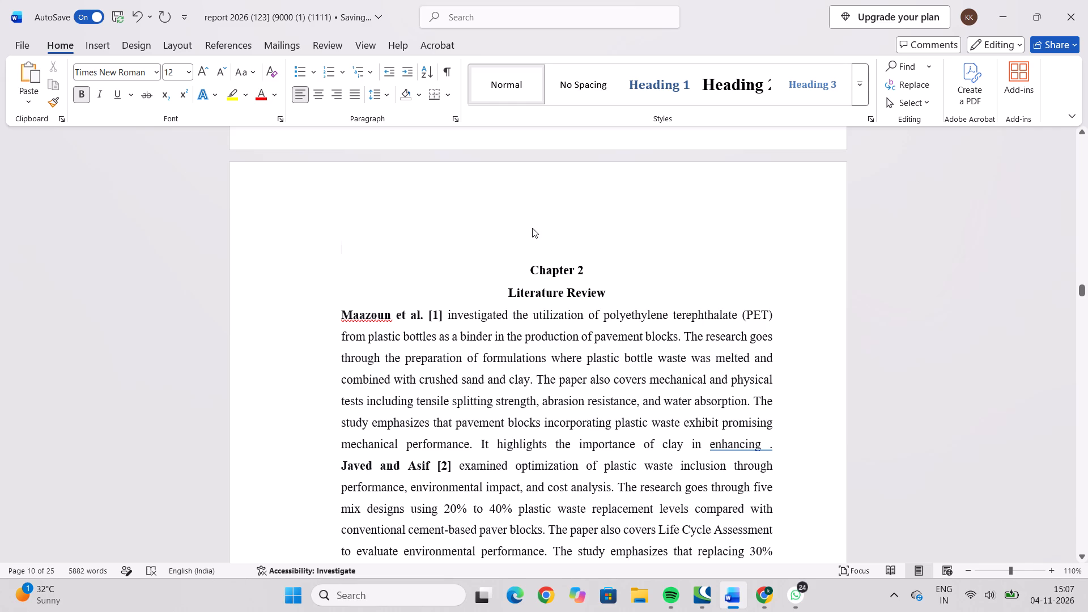
key("BackSpace")
key("BackSpace")
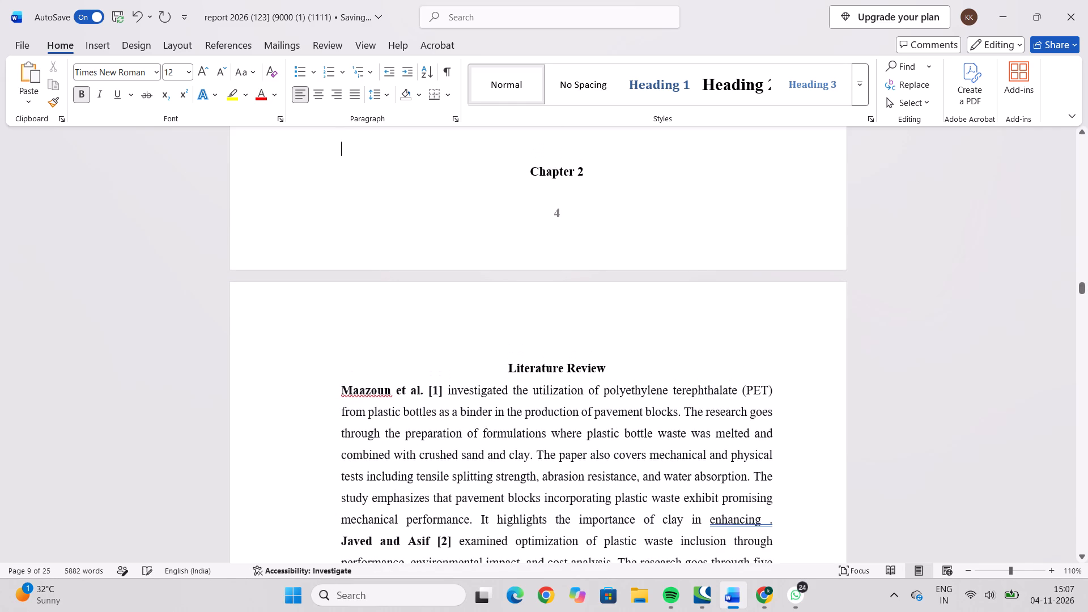
key("Return")
Review the layout of the Chapter 2 Literature Review pages up to the start of Chapter 3.
scroll(549, 248, "down", 15)
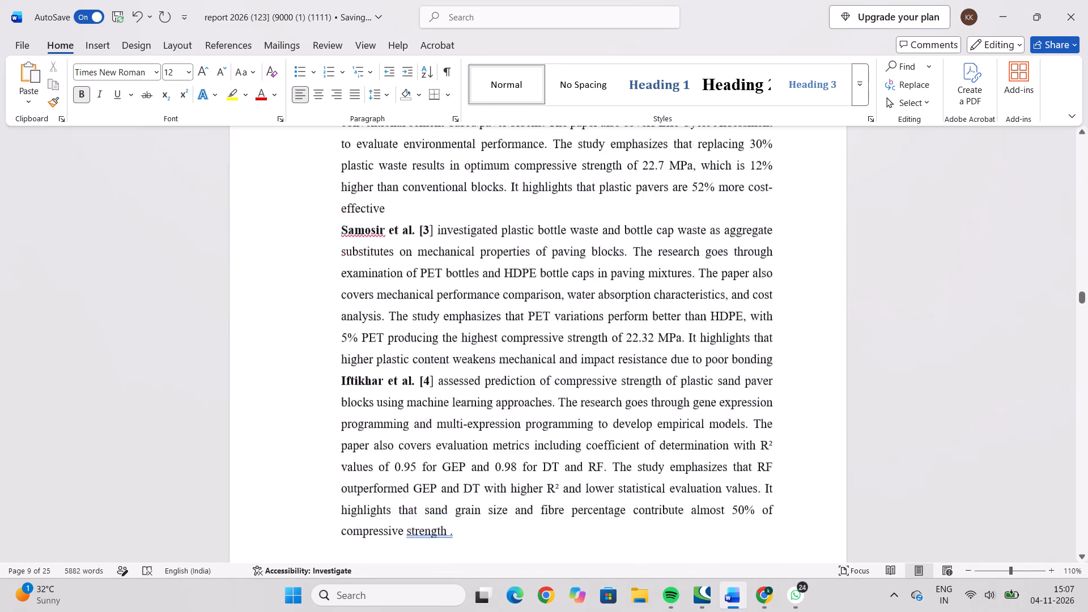
scroll(566, 267, "down", 2)
scroll(566, 267, "down", 20)
scroll(566, 267, "down", 1)
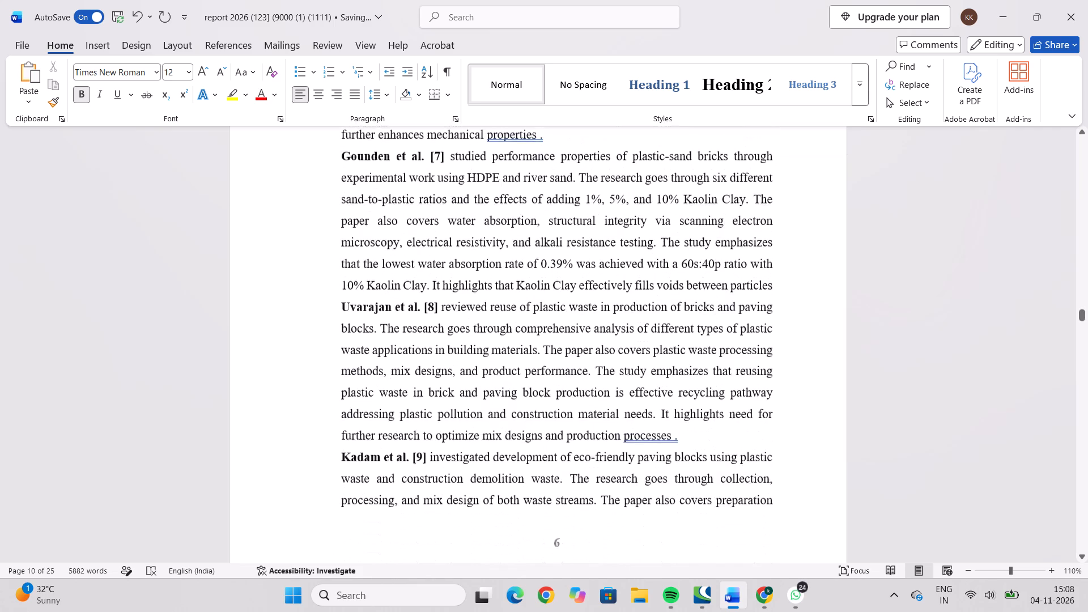
scroll(566, 267, "down", 10)
scroll(565, 267, "down", 14)
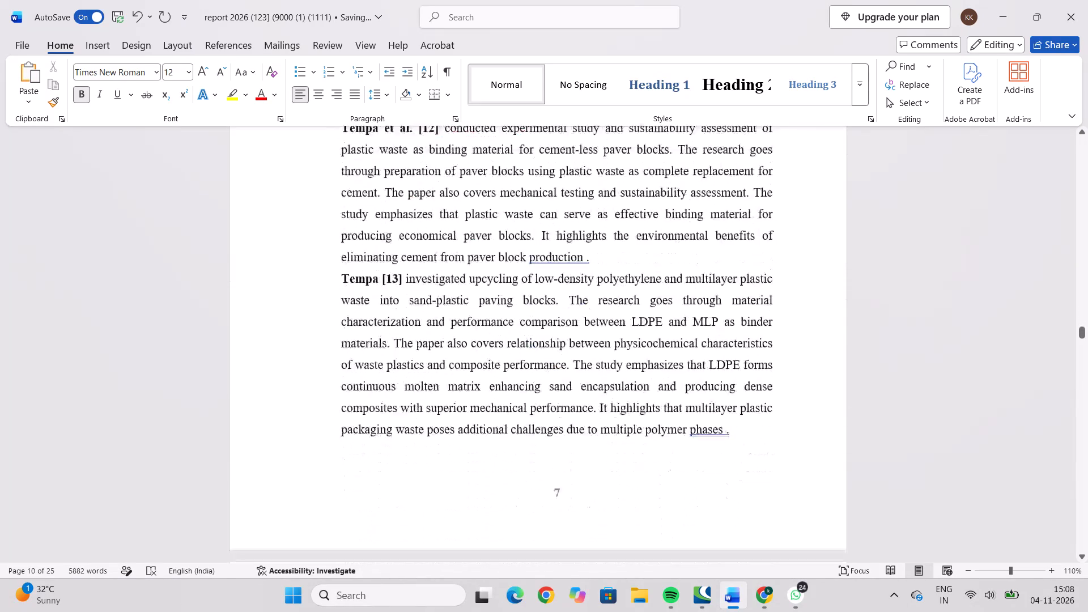
scroll(564, 267, "down", 9)
scroll(564, 267, "down", 14)
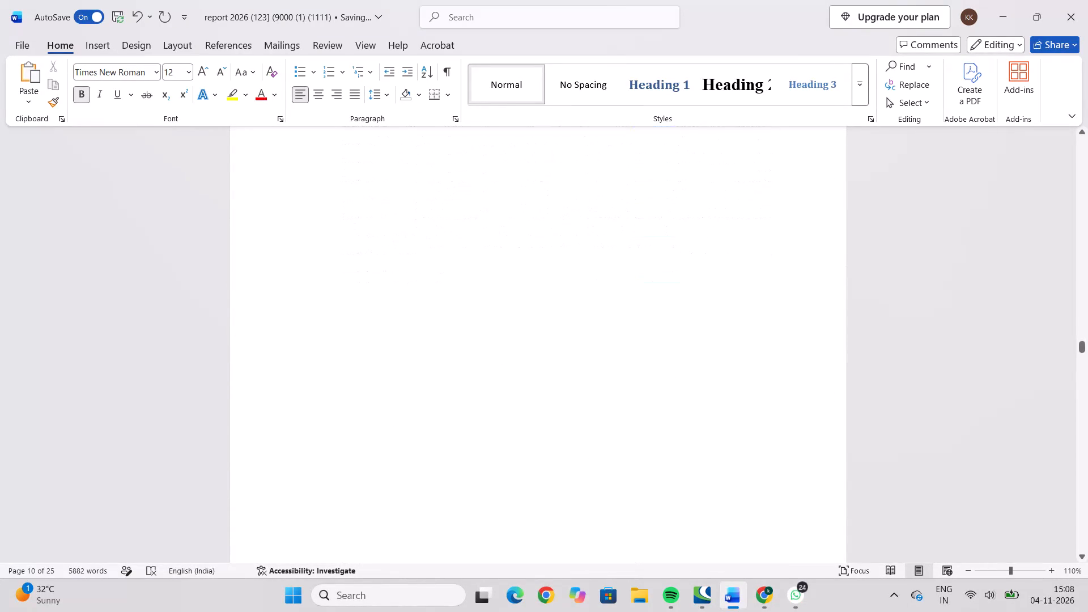
scroll(562, 269, "down", 12)
Check for empty lines between the end of Chapter 2 and the Chapter 3 heading.
left_click(562, 269)
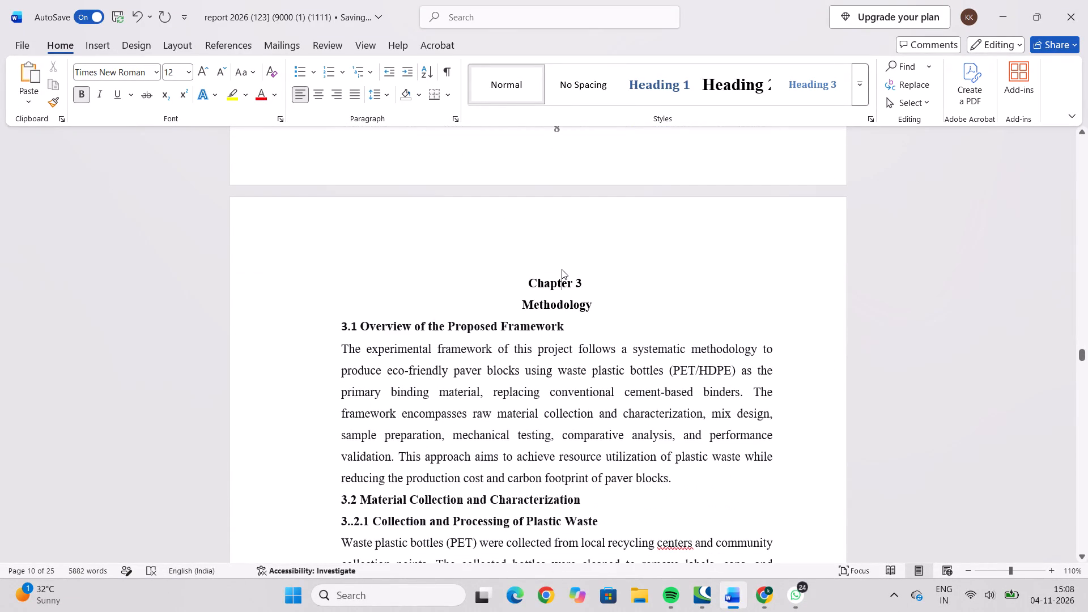
left_click(547, 240)
key("Up")
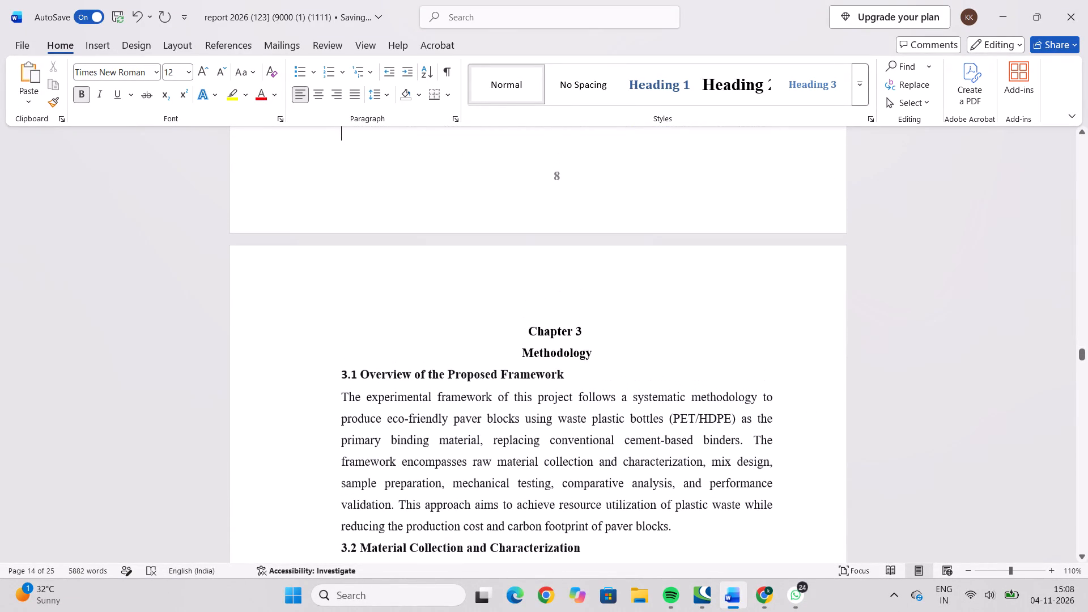
key("Down")
Widen the two sample collection photos, Fig. 3.1 and Fig. 3.2 in section 3.2.1, to narrow the gap between them.
scroll(581, 249, "down", 18)
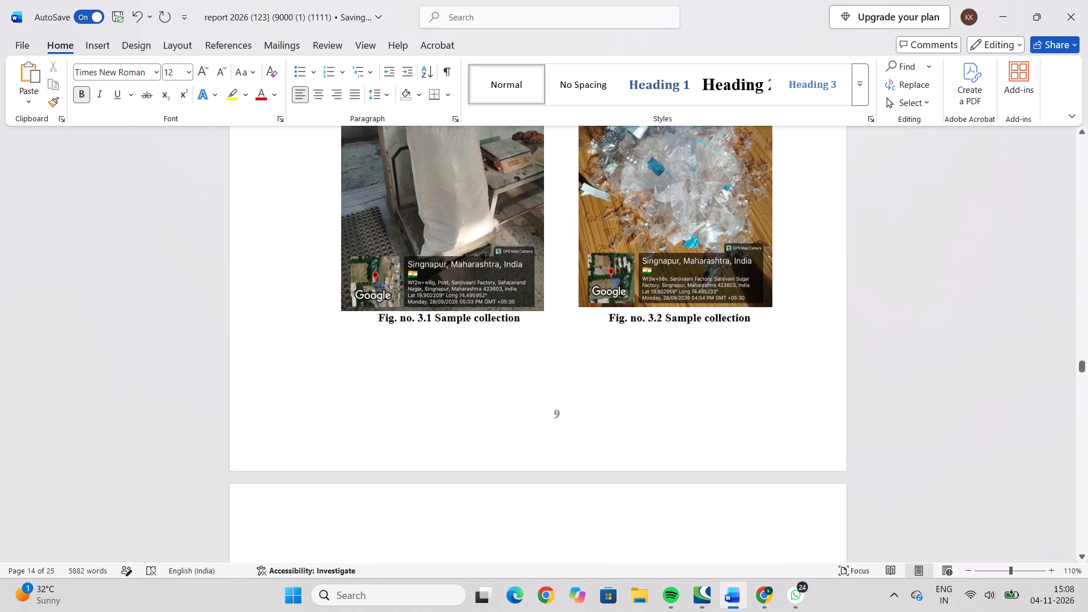
scroll(574, 247, "down", 2)
scroll(574, 247, "up", 9)
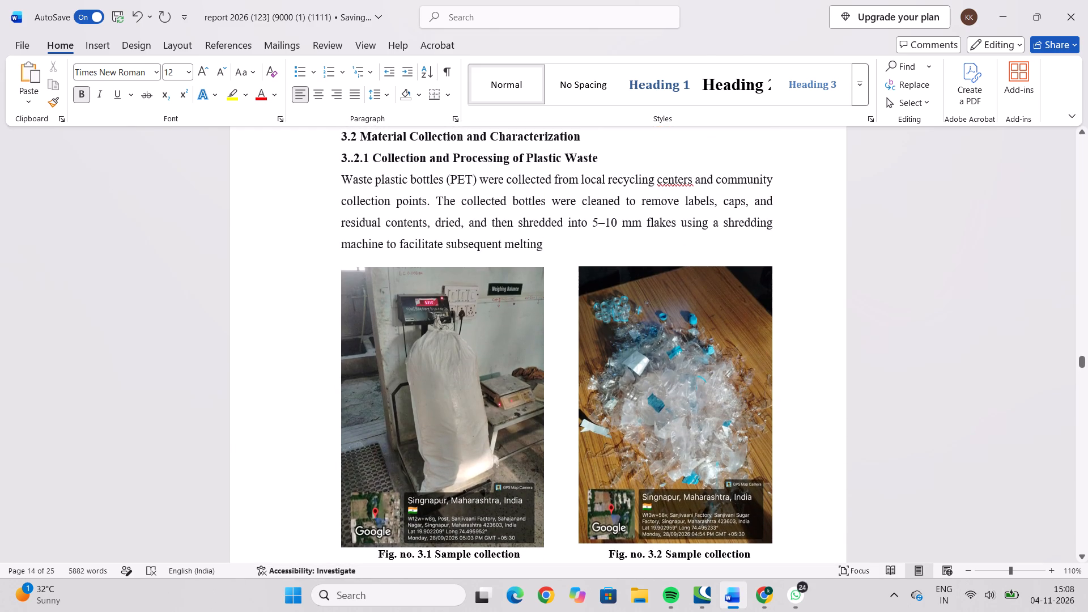
left_click(578, 333)
left_click(579, 352)
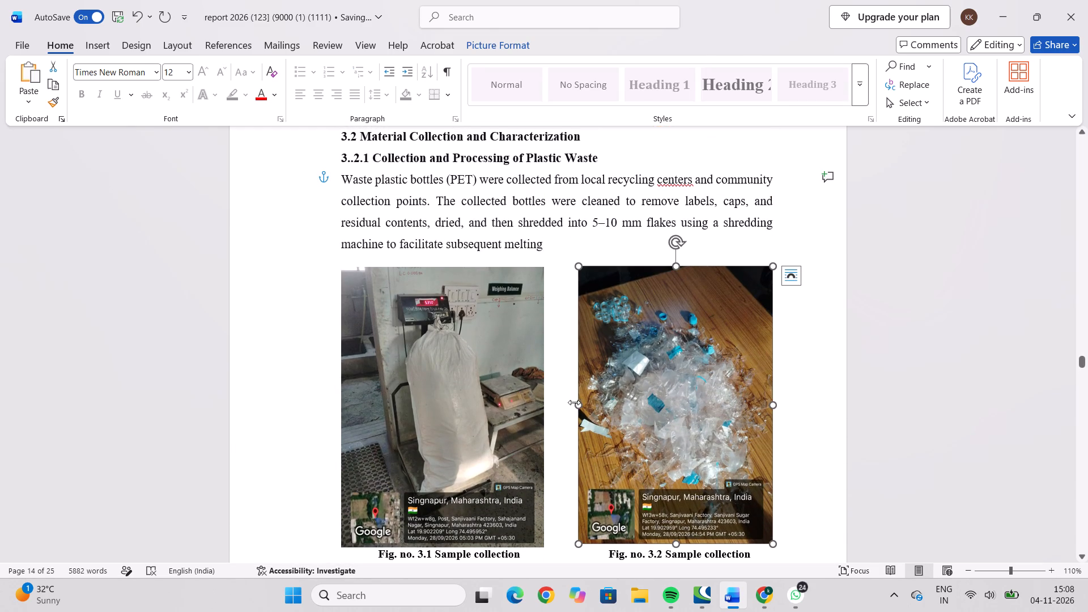
left_click_drag(578, 405, 571, 403)
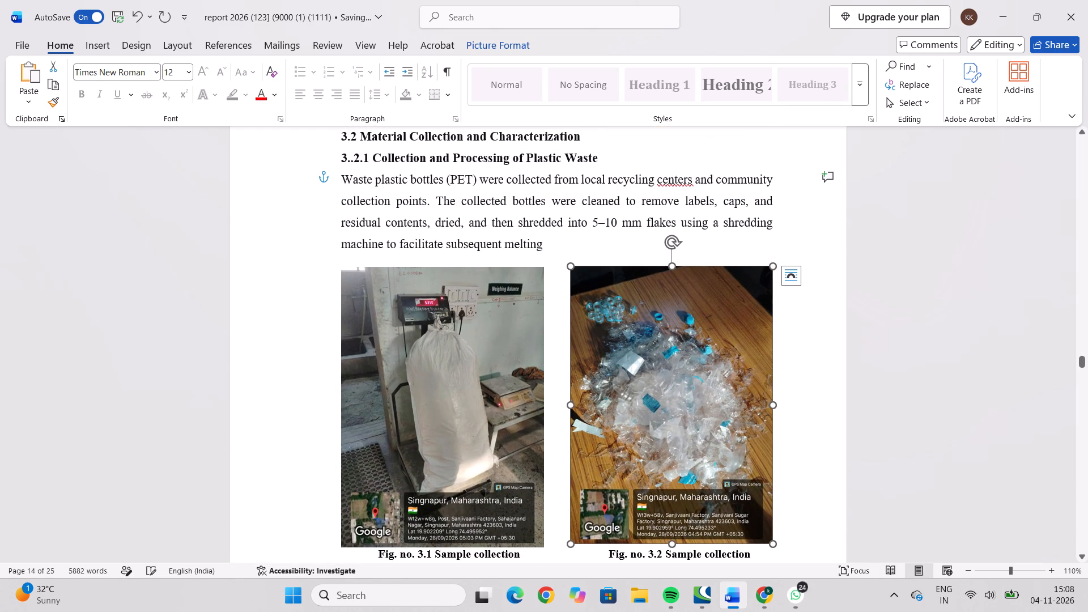
left_click(532, 416)
left_click_drag(544, 409, 556, 414)
scroll(628, 369, "down", 4)
left_click(632, 443)
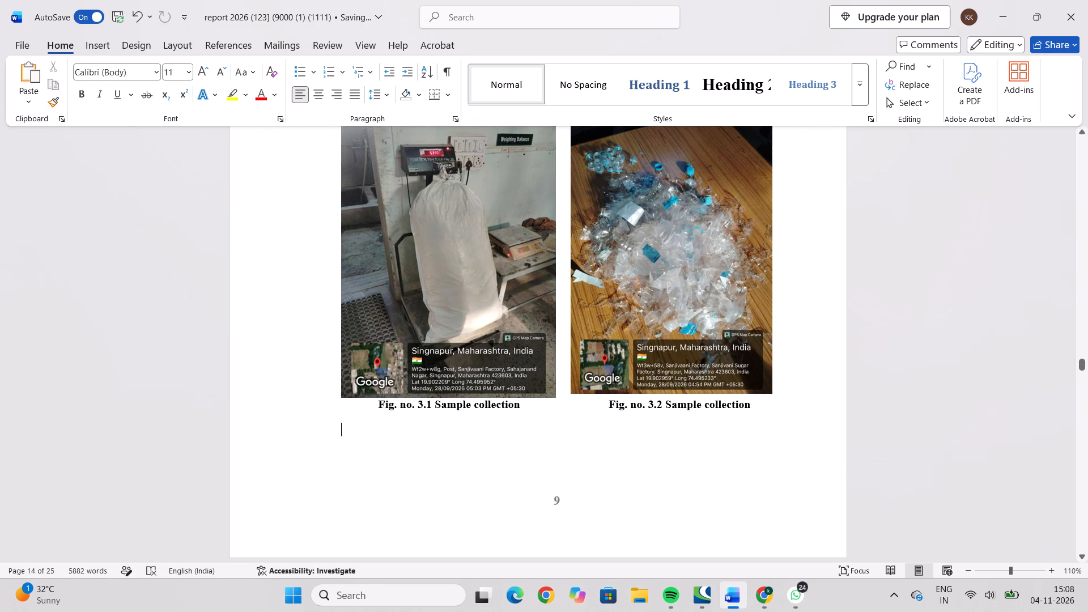
Review the layout of the remaining Chapter 3 pages, from Fig. 3.3 through the compressive strength chart to the Chapter 4 heading.
scroll(633, 438, "down", 12)
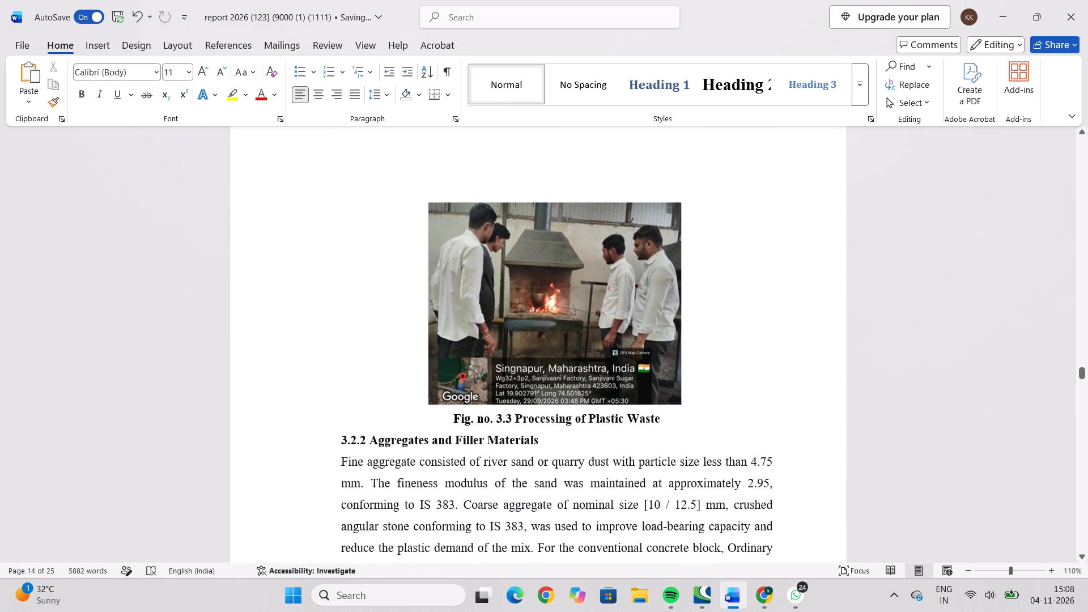
scroll(632, 419, "down", 17)
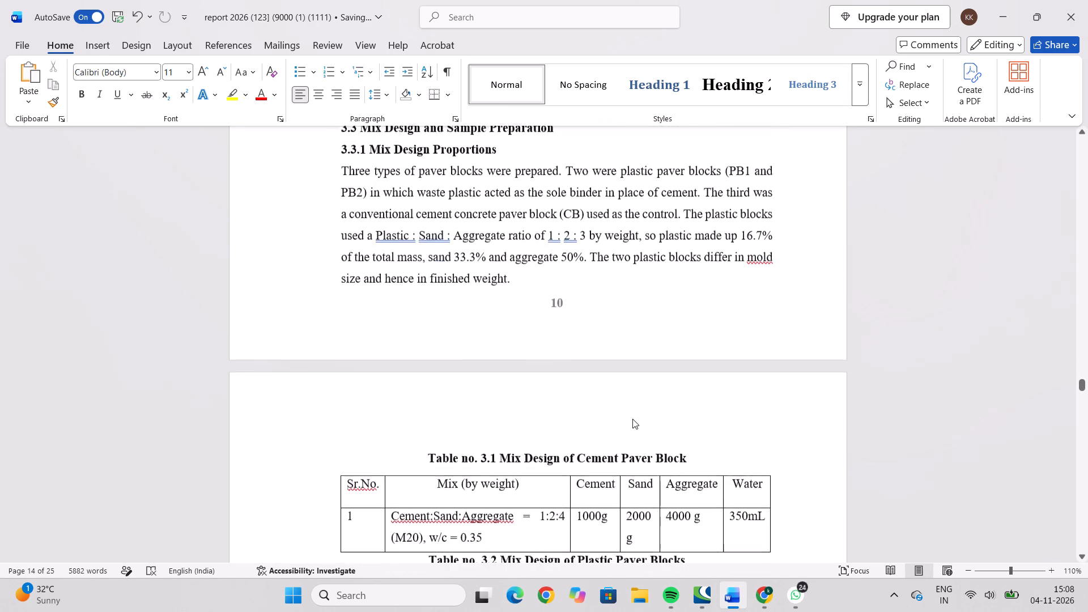
scroll(632, 419, "down", 13)
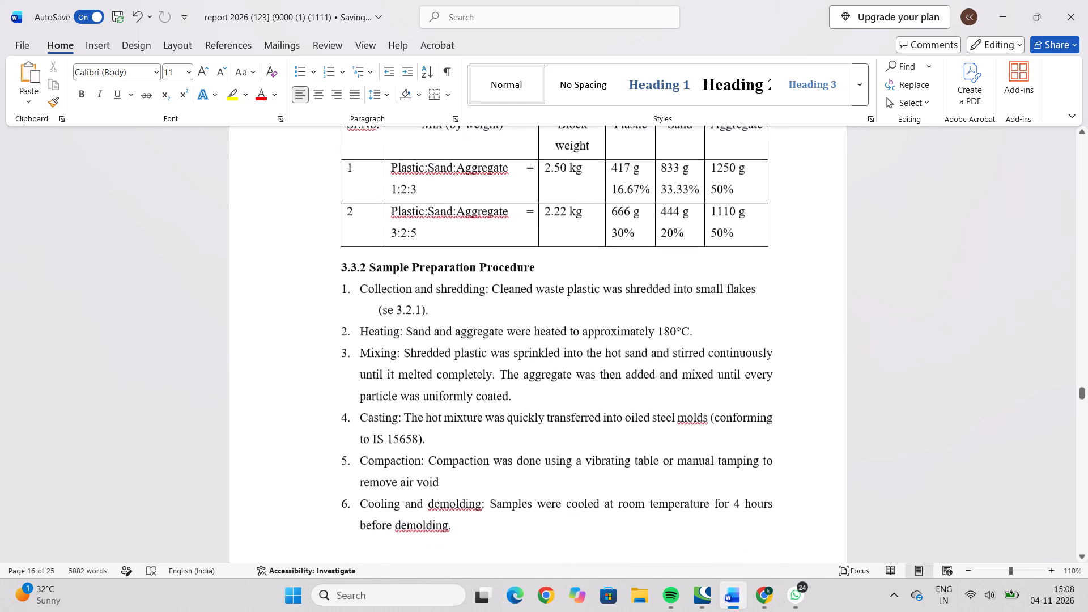
scroll(632, 418, "down", 17)
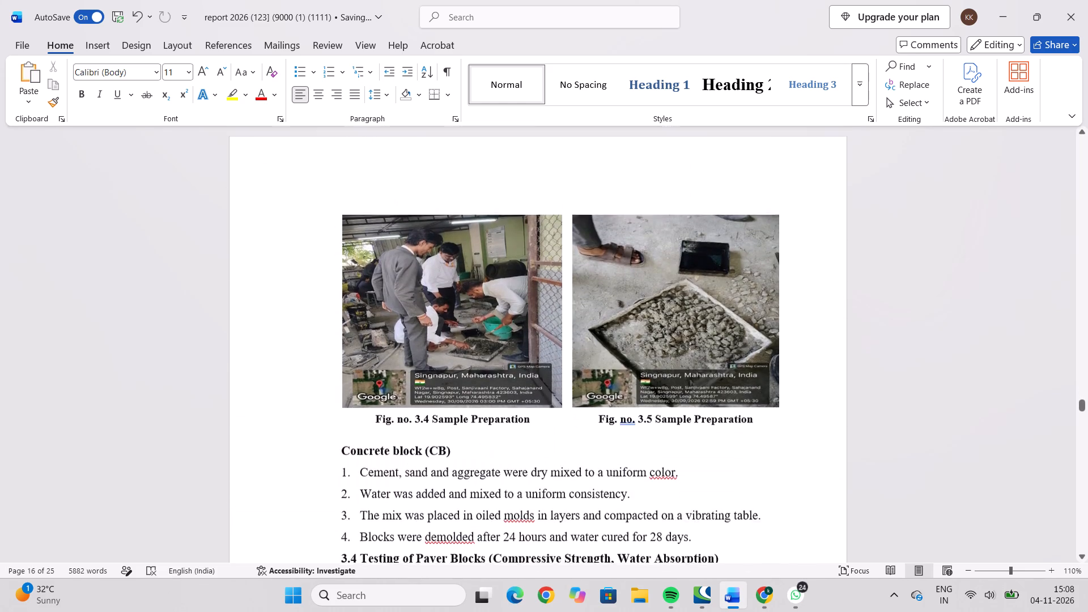
scroll(632, 418, "down", 10)
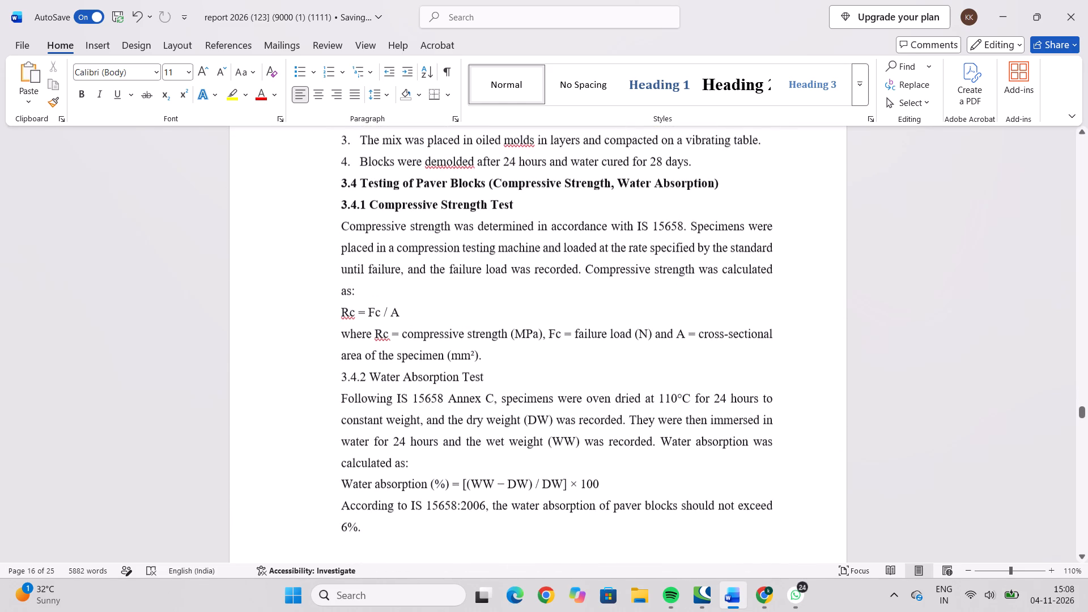
scroll(632, 418, "down", 20)
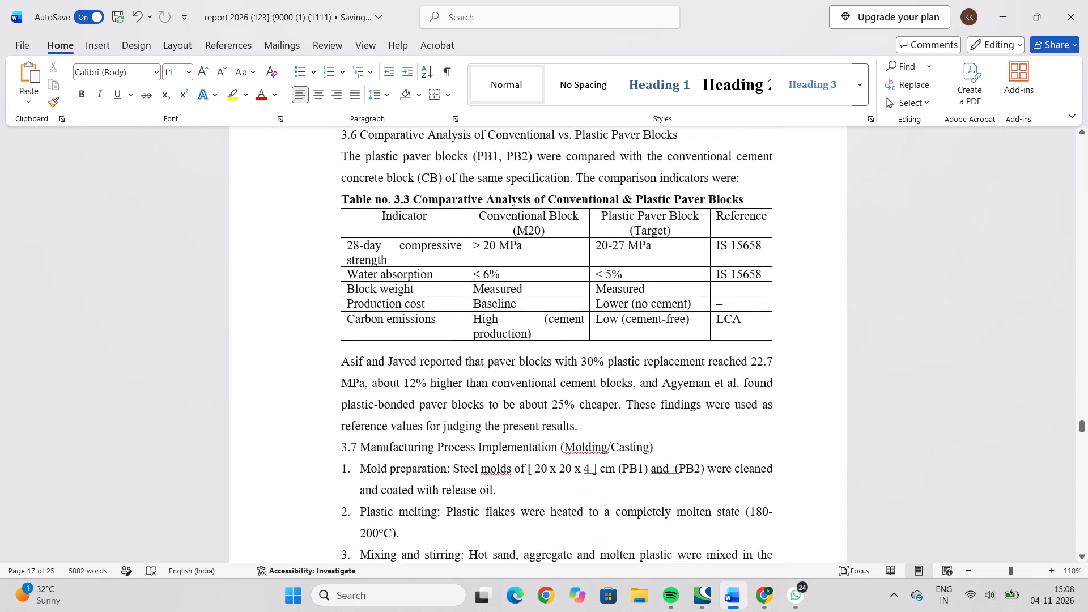
scroll(632, 415, "down", 18)
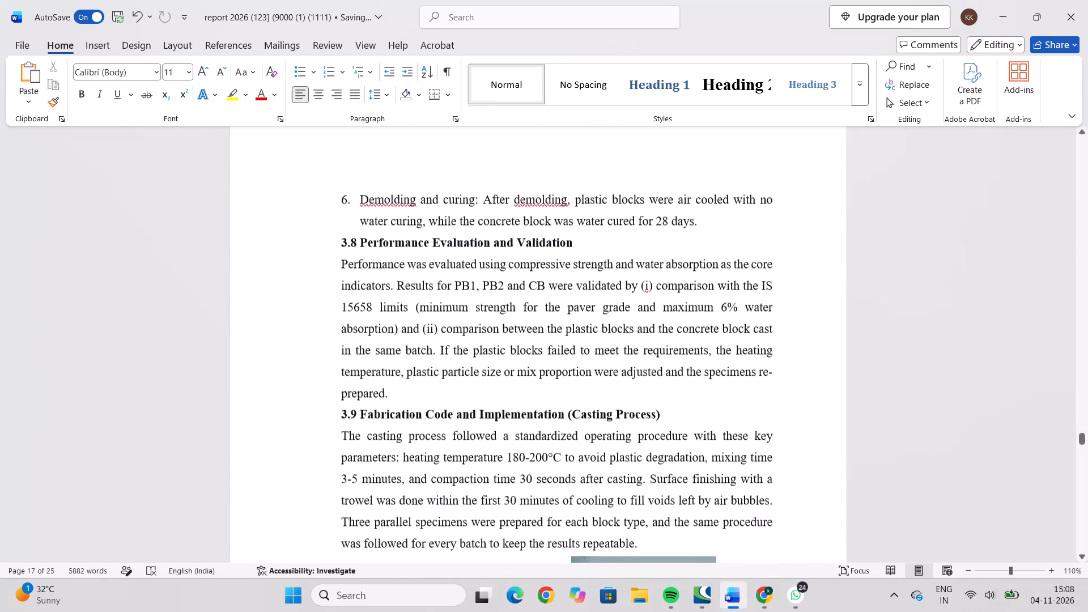
scroll(632, 415, "down", 15)
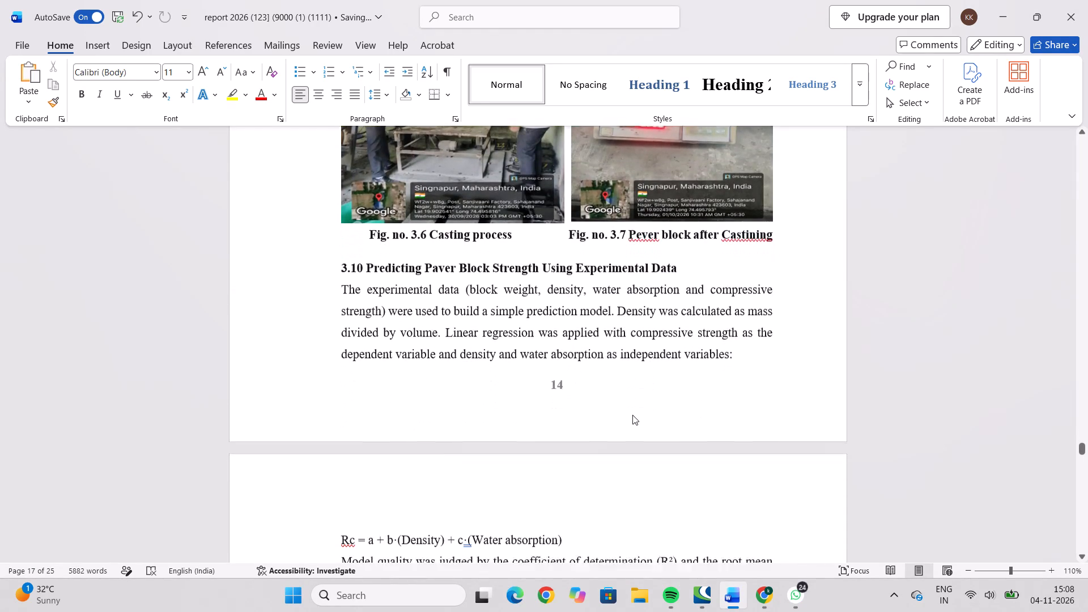
scroll(632, 415, "down", 16)
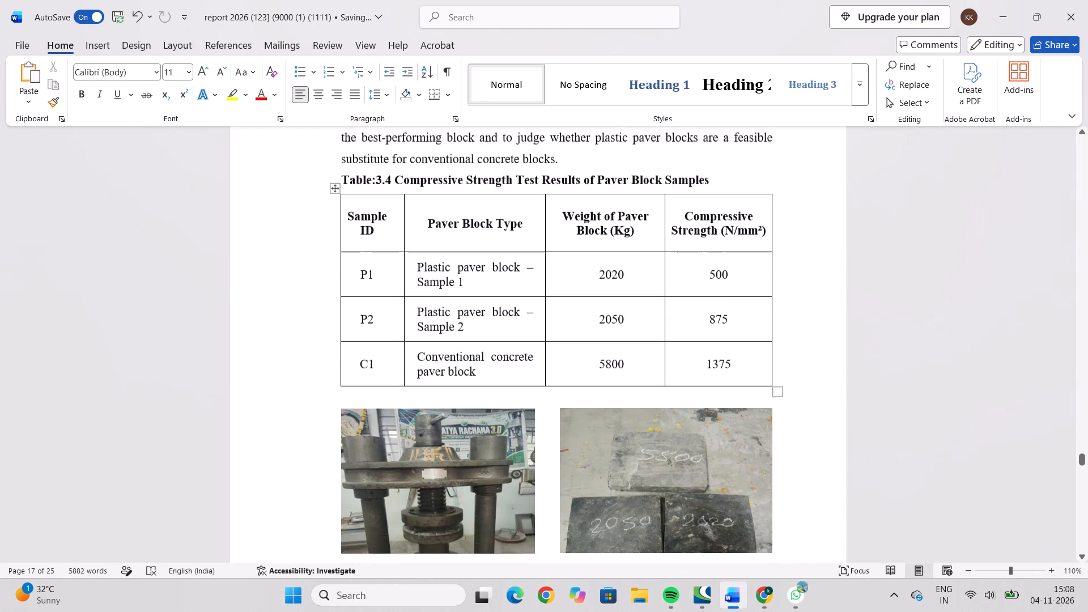
scroll(632, 411, "down", 14)
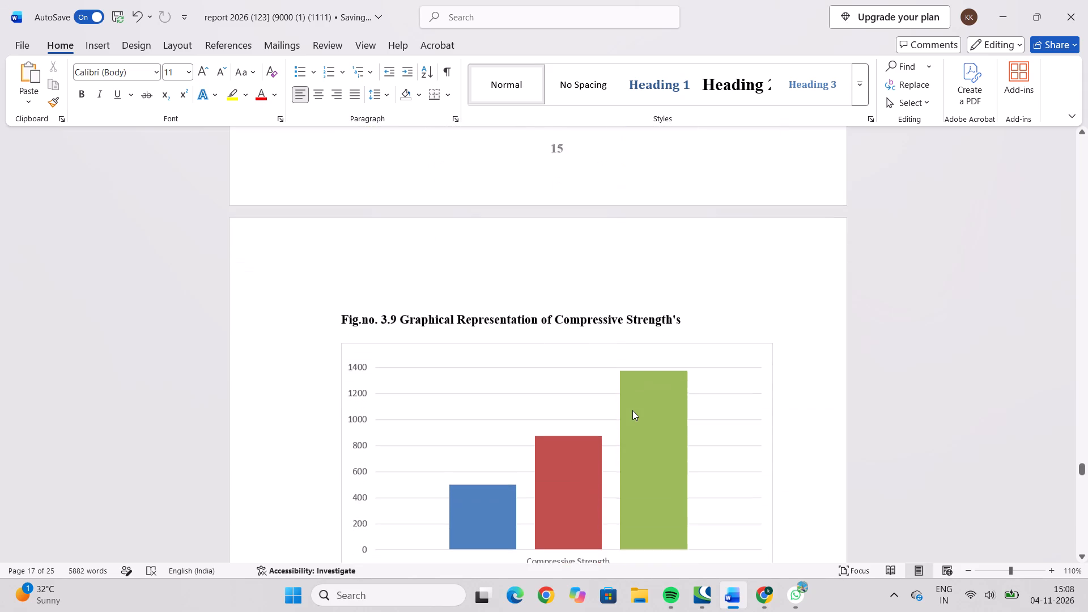
scroll(632, 410, "down", 4)
scroll(632, 410, "down", 18)
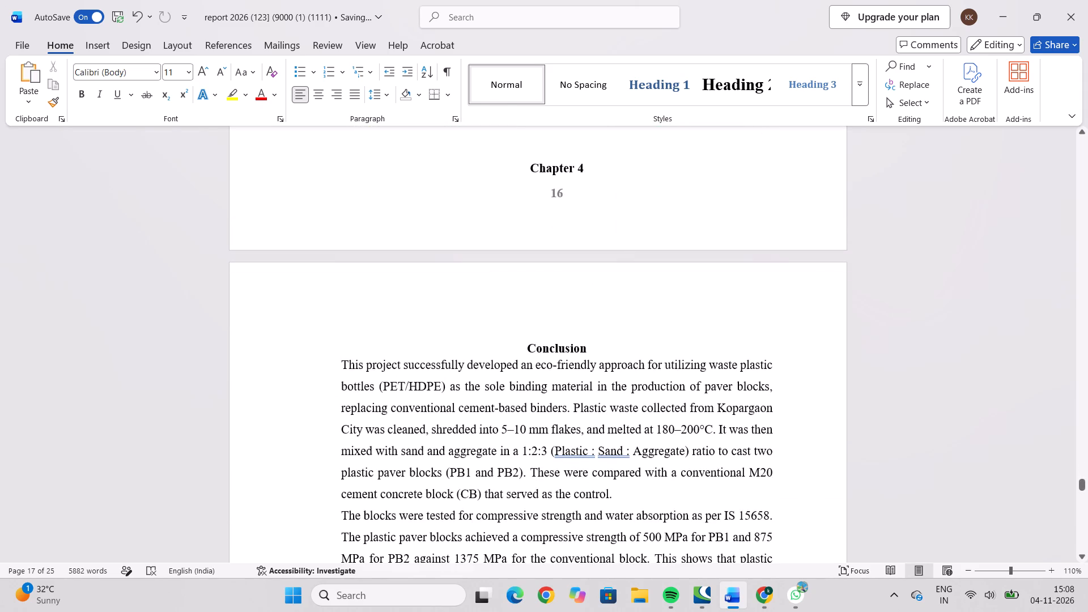
Insert an empty line above the Chapter 4 heading so it moves onto the same page as the Conclusion title.
scroll(632, 407, "up", 6)
left_click(596, 359)
key("Return")
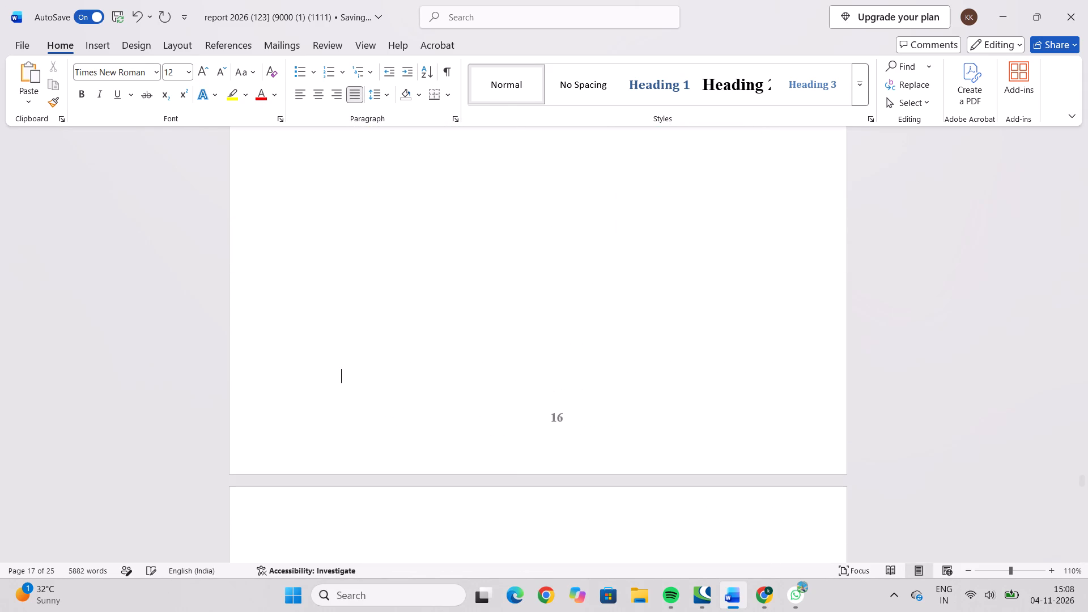
Review the layout of the Chapter 4 Conclusion page and the SDG table up to the References heading.
scroll(596, 359, "down", 20)
scroll(596, 359, "down", 19)
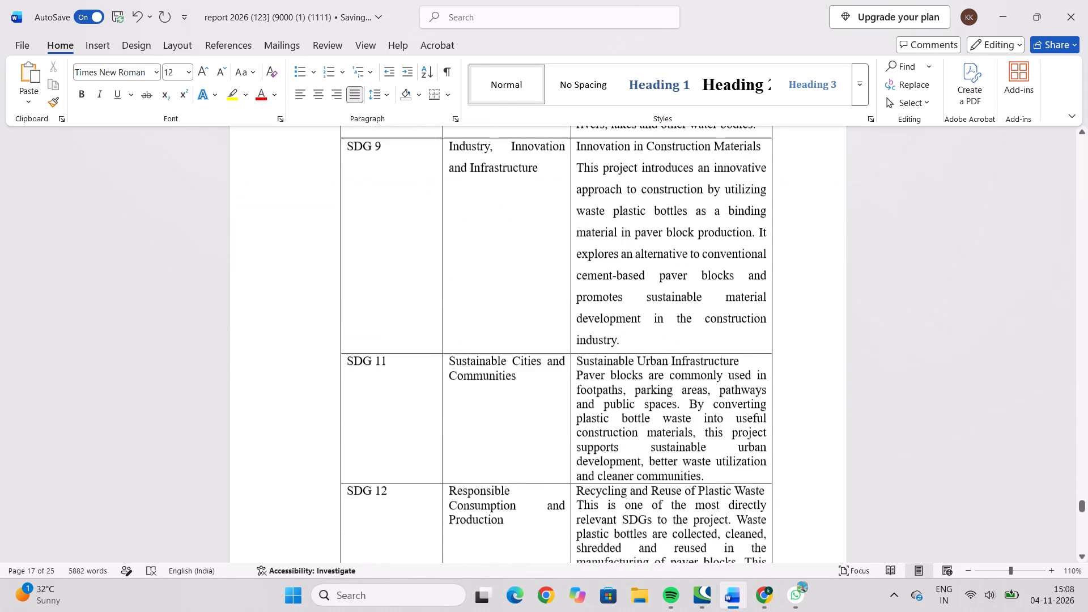
scroll(596, 359, "down", 14)
scroll(596, 359, "up", 17)
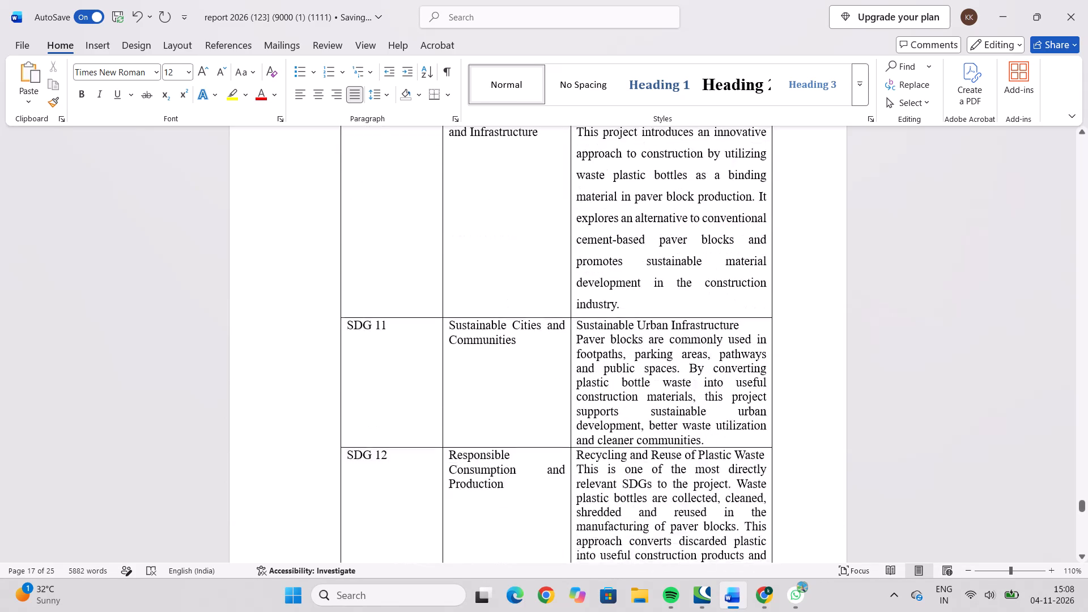
scroll(596, 359, "up", 20)
scroll(596, 359, "up", 14)
scroll(596, 359, "down", 8)
scroll(596, 359, "up", 1)
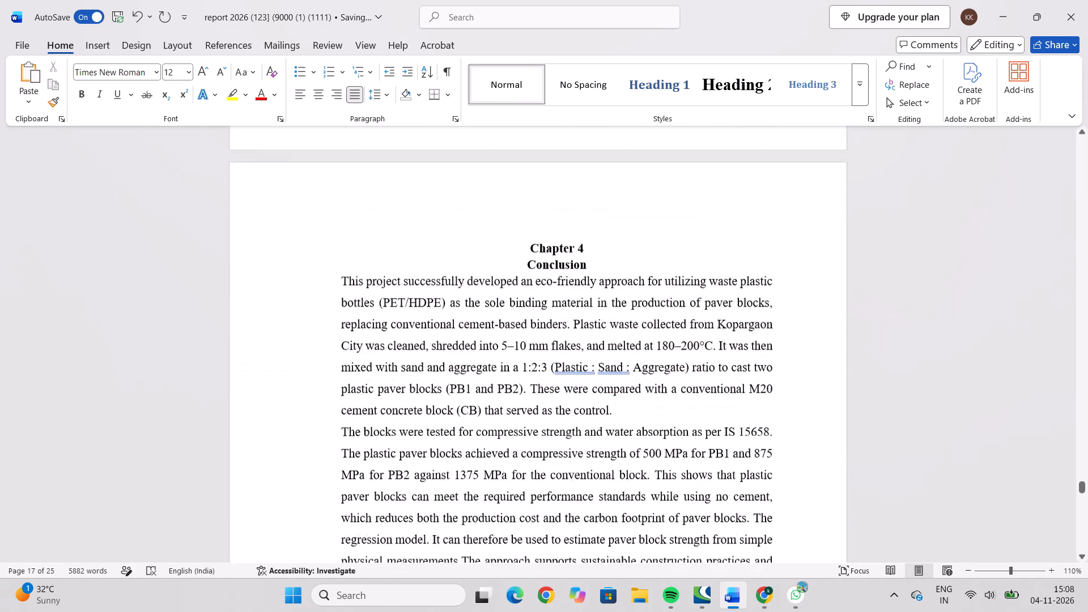
scroll(596, 359, "down", 20)
scroll(596, 359, "down", 20)
scroll(596, 359, "down", 5)
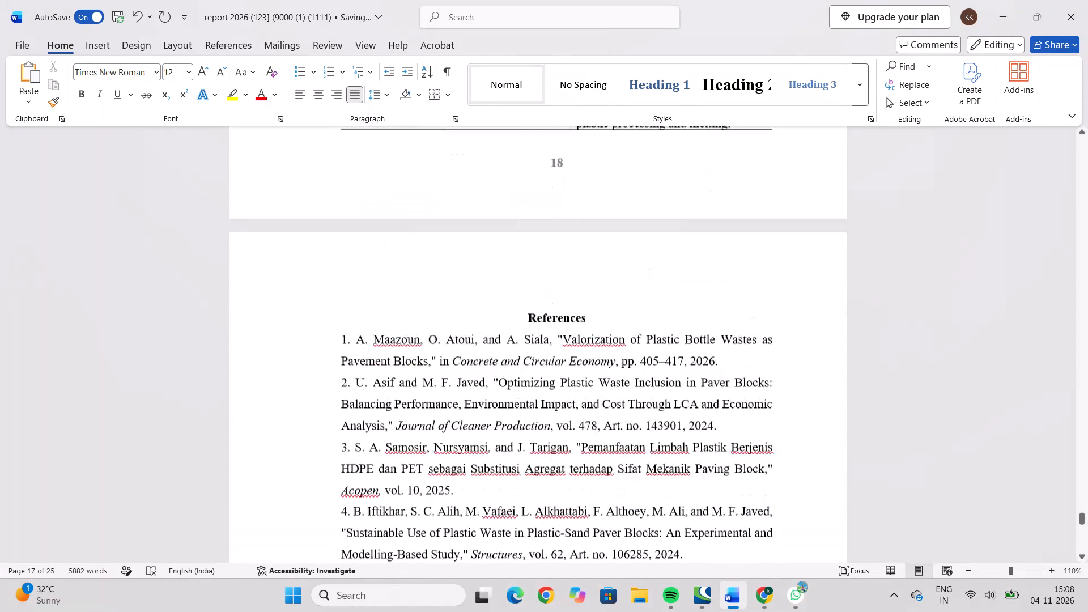
Examine the References pages for layout and page breaks, from the end of the SDG table to the document's last page.
scroll(596, 359, "down", 6)
scroll(596, 359, "up", 3)
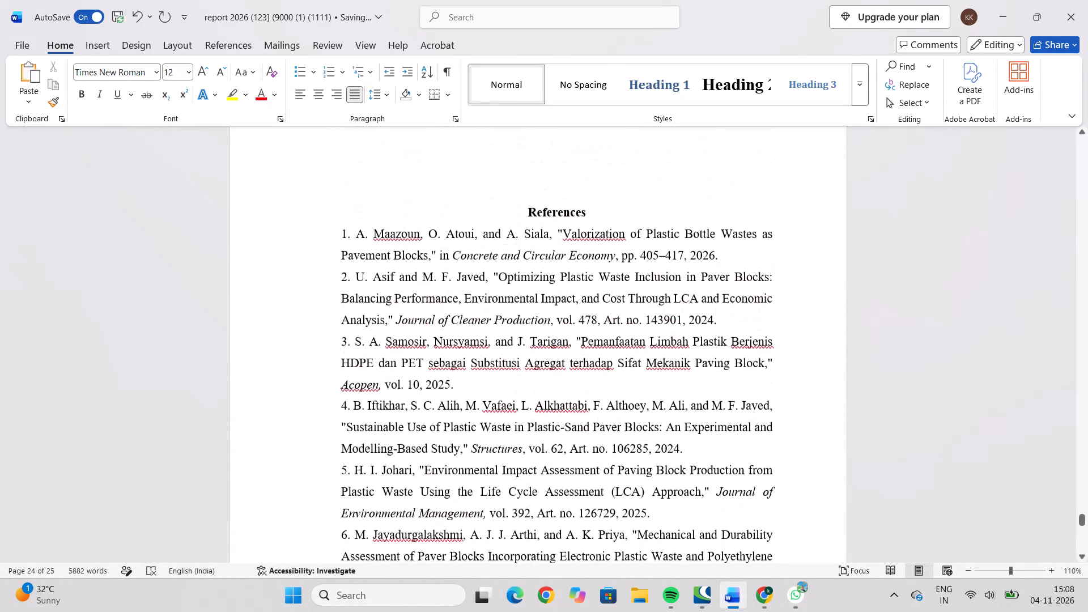
scroll(596, 359, "down", 12)
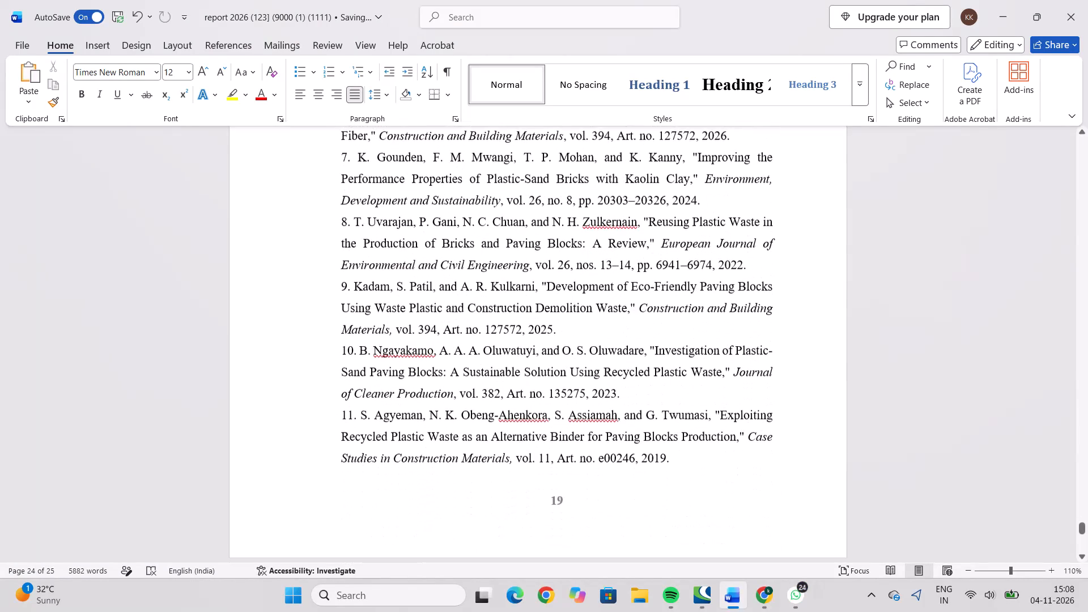
scroll(596, 359, "up", 10)
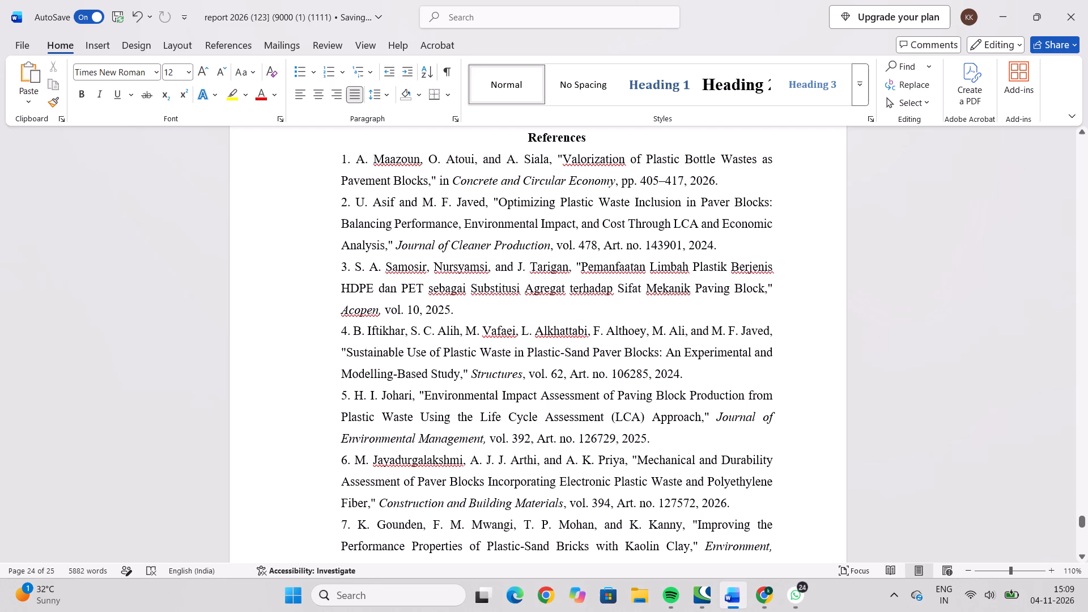
scroll(648, 201, "down", 20)
scroll(648, 201, "down", 3)
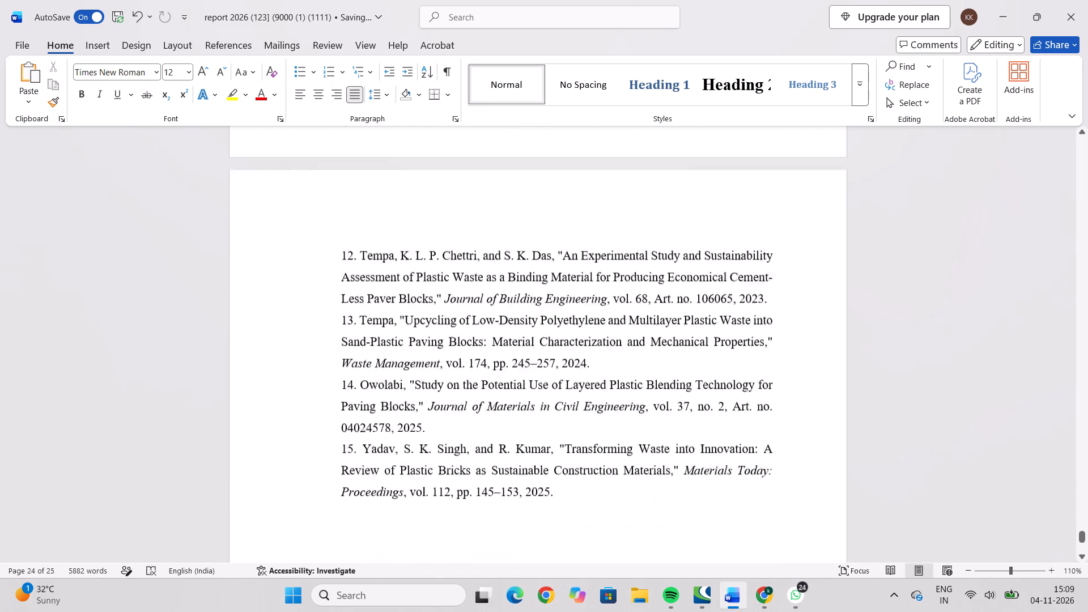
scroll(647, 201, "down", 16)
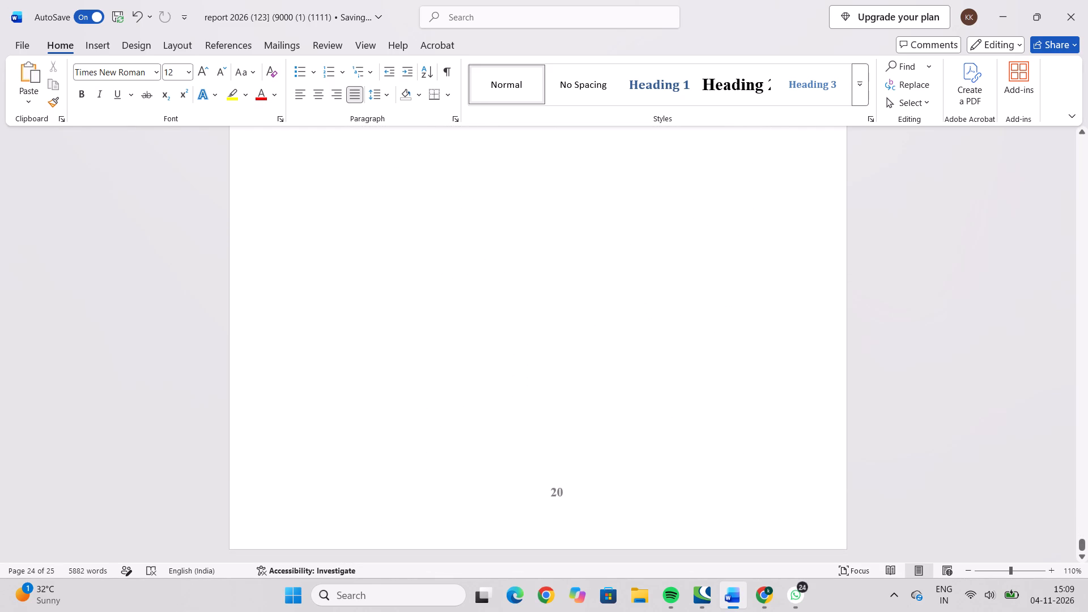
scroll(593, 406, "up", 20)
scroll(593, 406, "up", 5)
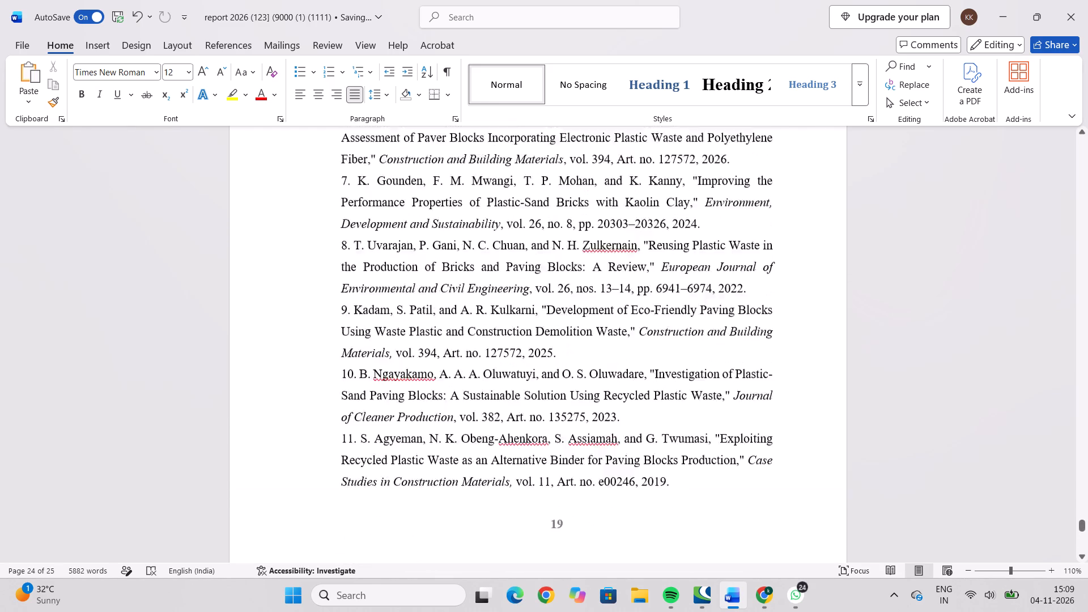
scroll(598, 401, "up", 15)
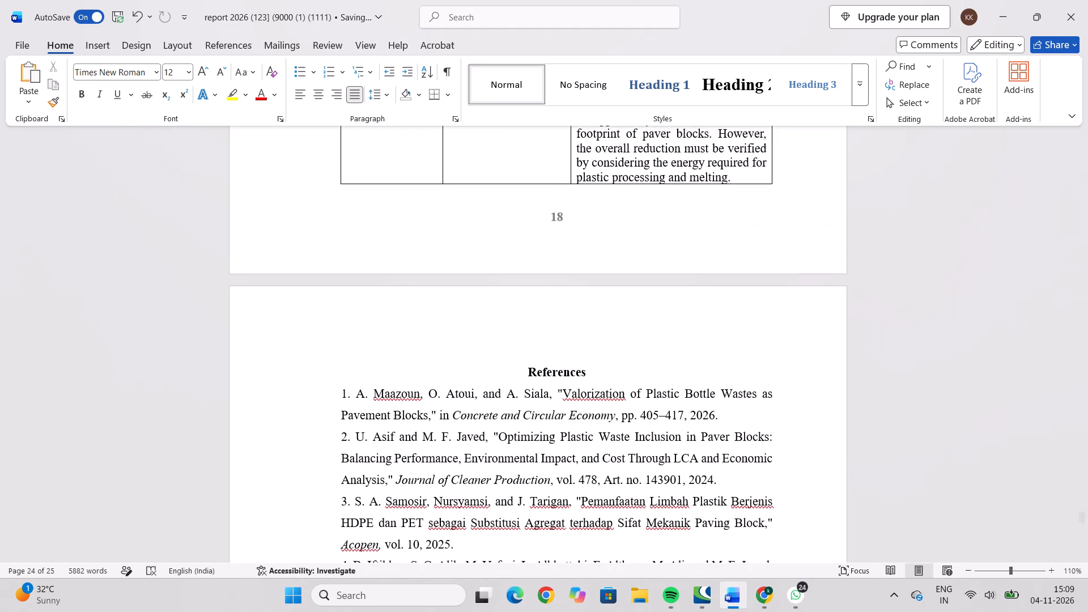
scroll(620, 407, "down", 9)
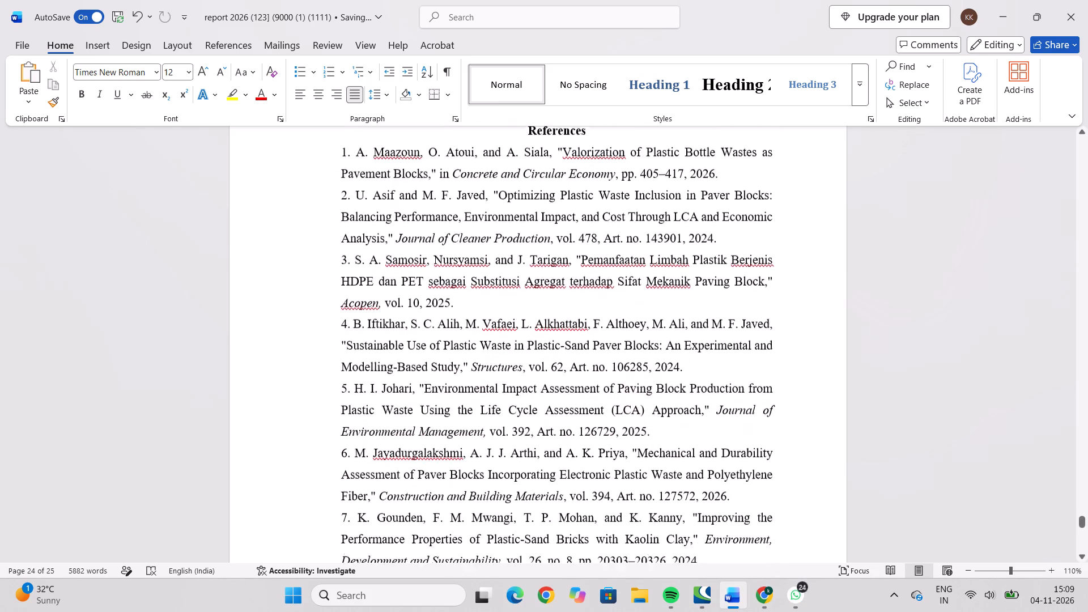
scroll(620, 407, "down", 16)
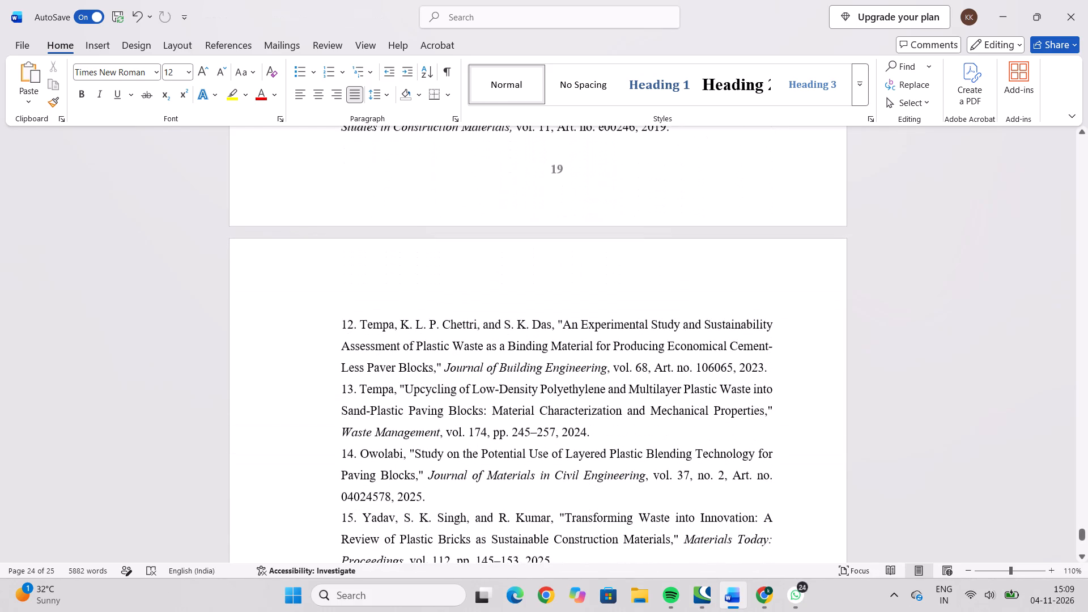
scroll(620, 408, "down", 7)
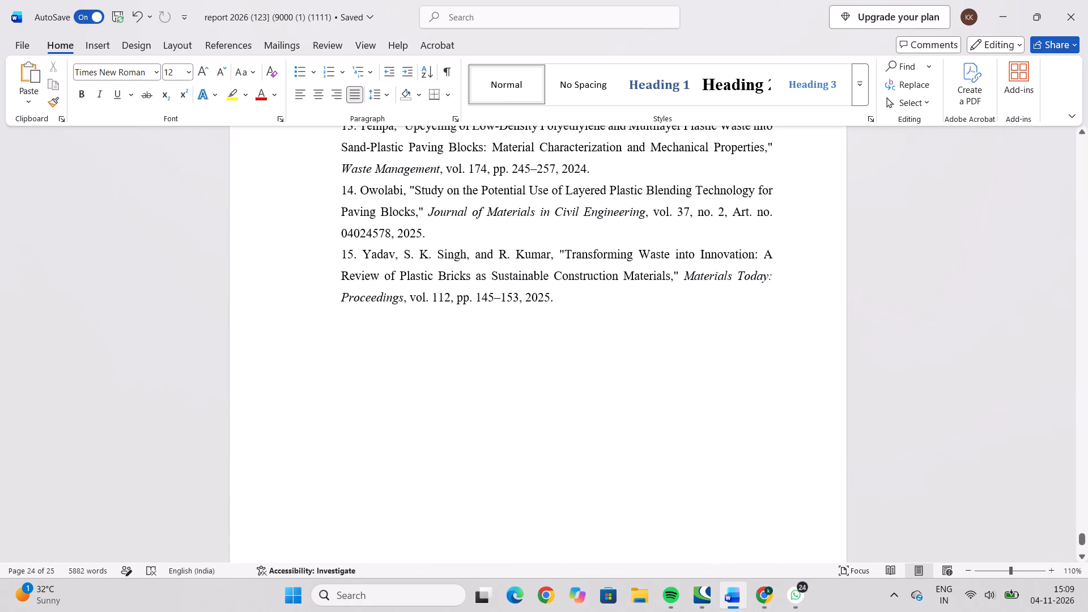
scroll(620, 408, "down", 9)
scroll(620, 408, "up", 15)
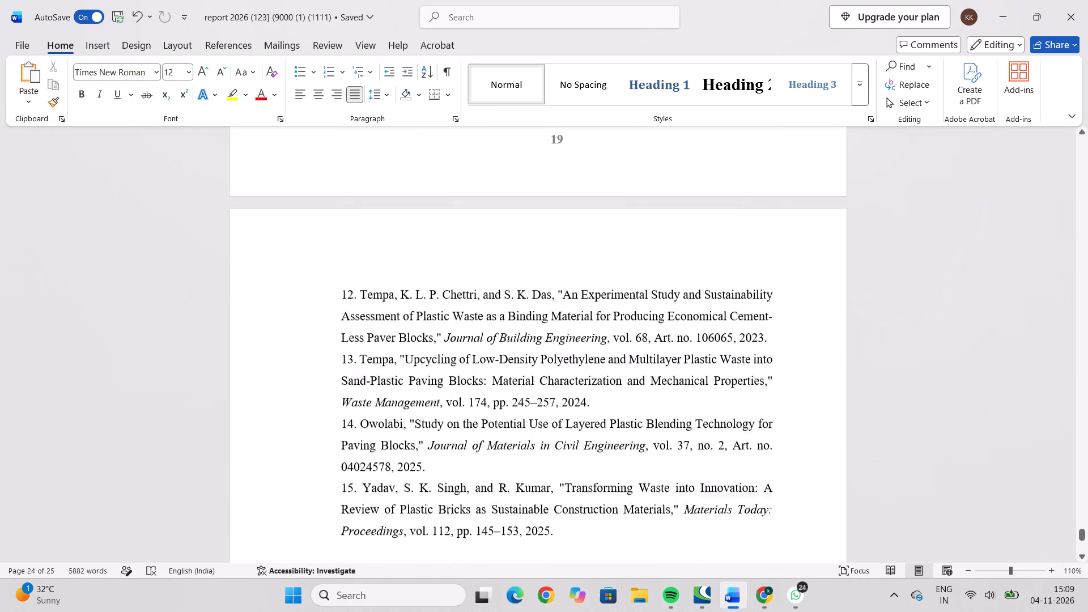
scroll(620, 408, "up", 16)
scroll(620, 408, "down", 3)
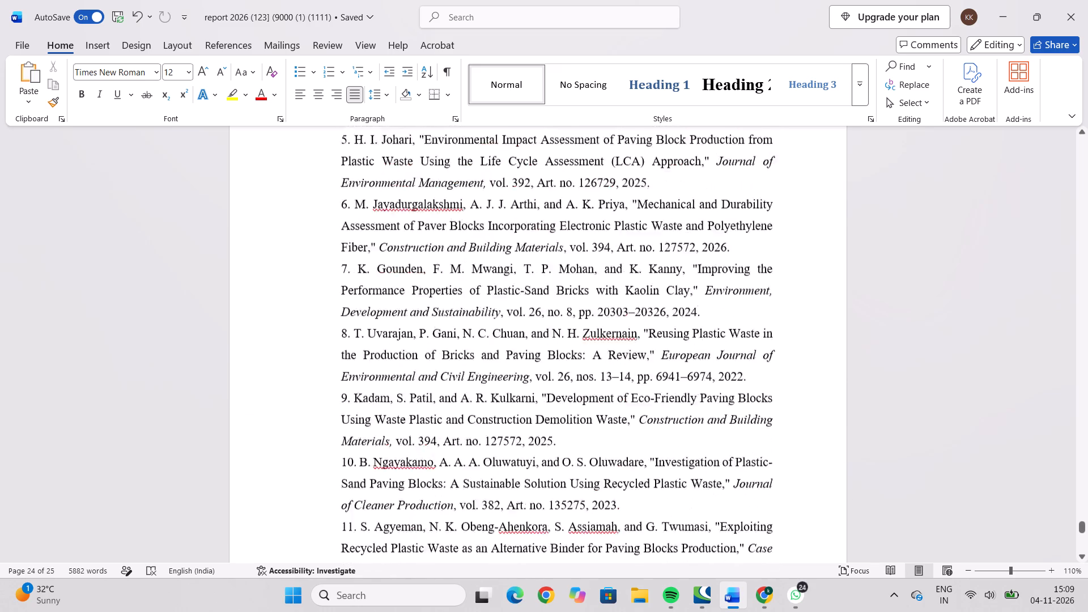
scroll(620, 408, "down", 5)
scroll(566, 467, "up", 16)
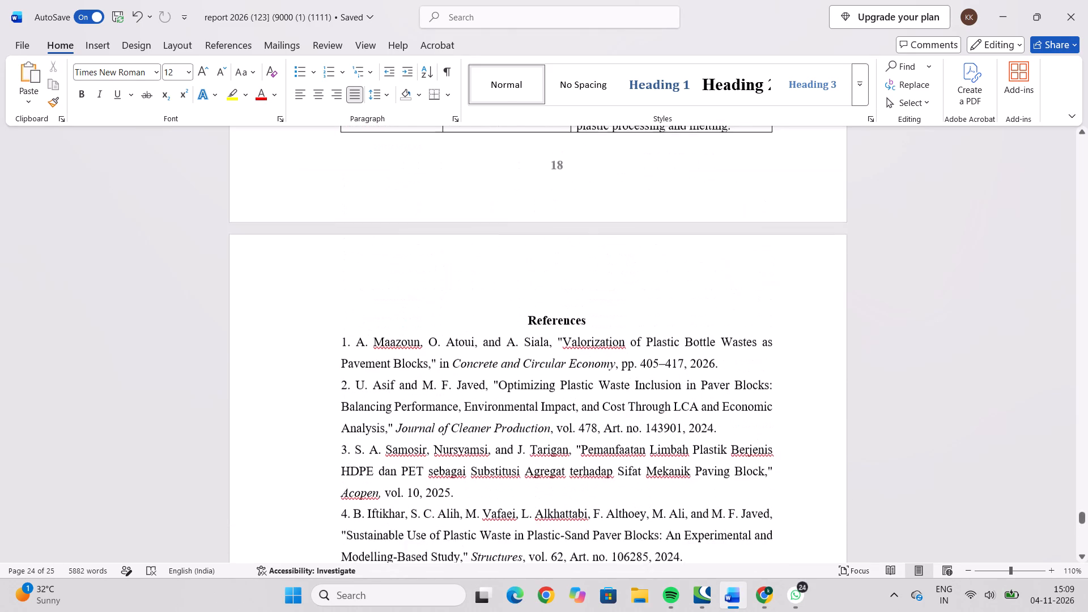
scroll(532, 337, "up", 4)
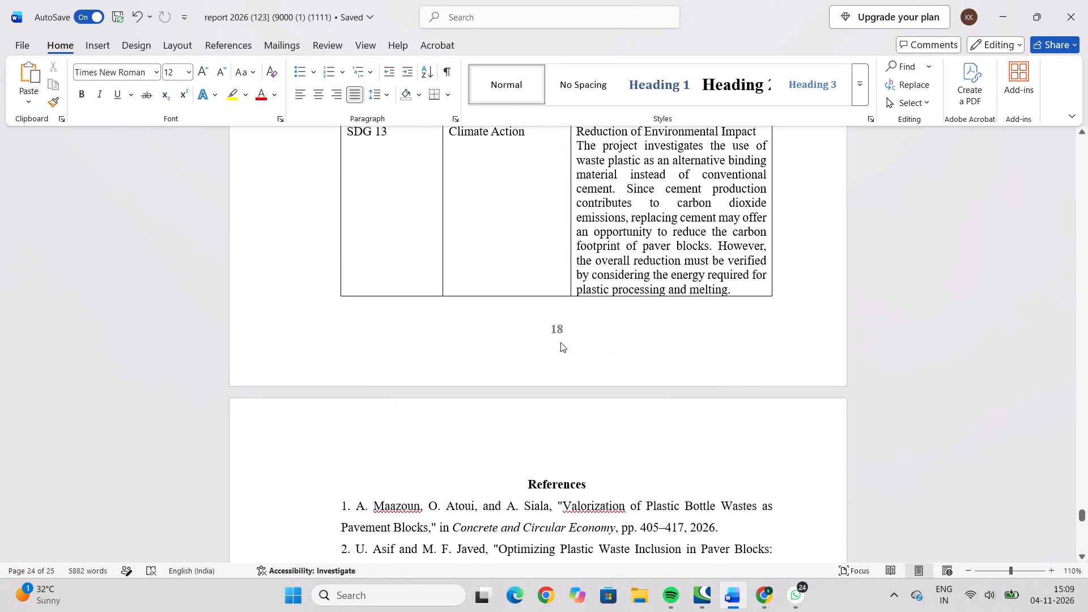
Recheck the layout backwards from the end of the SDG table through Future Scope to the Chapter 4 heading.
scroll(560, 342, "up", 15)
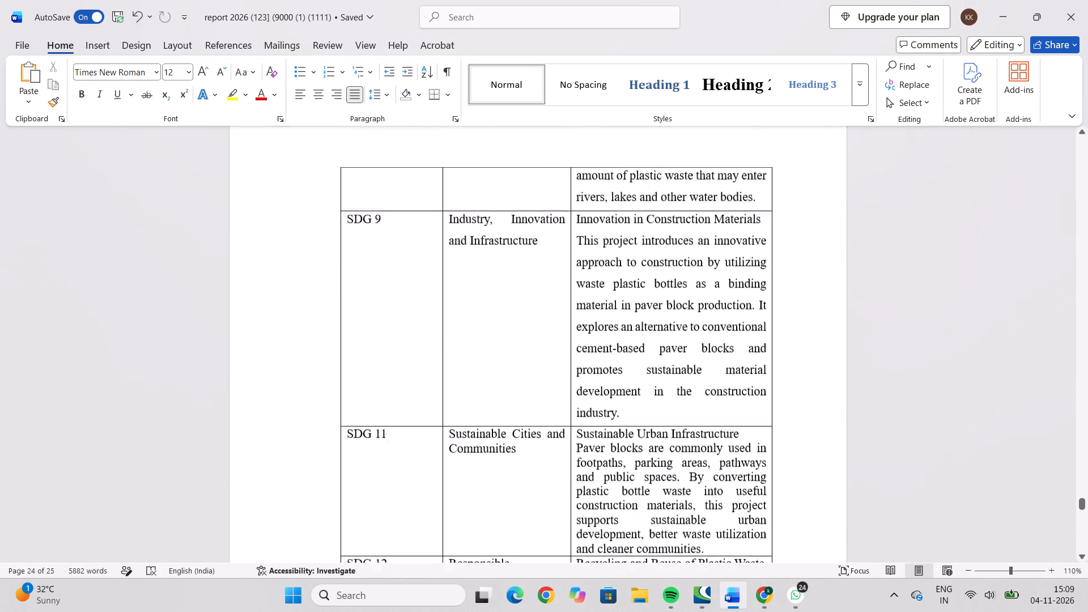
scroll(560, 342, "up", 15)
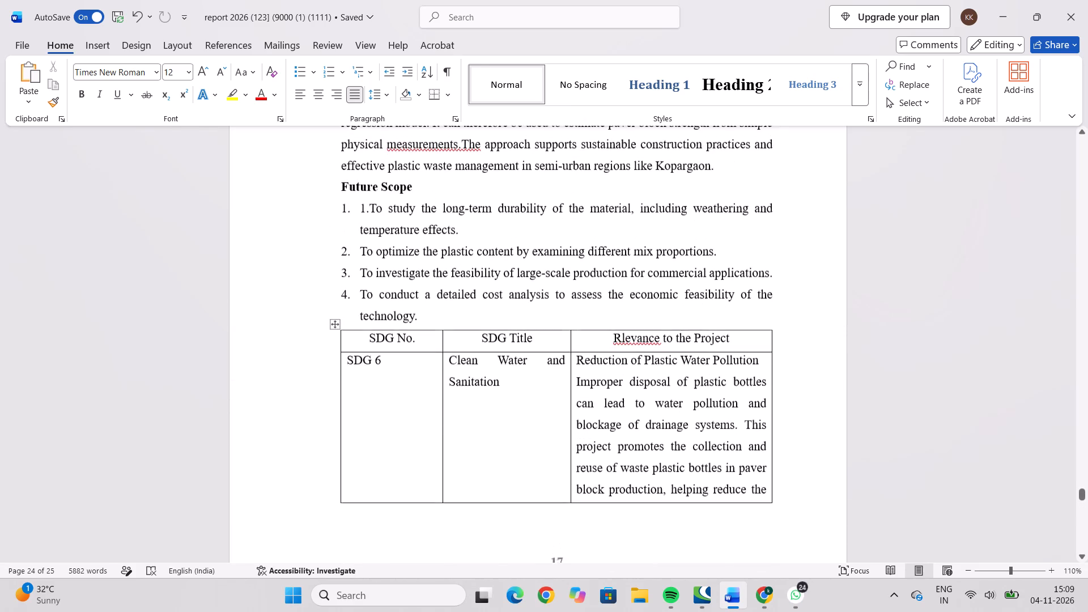
scroll(560, 342, "up", 12)
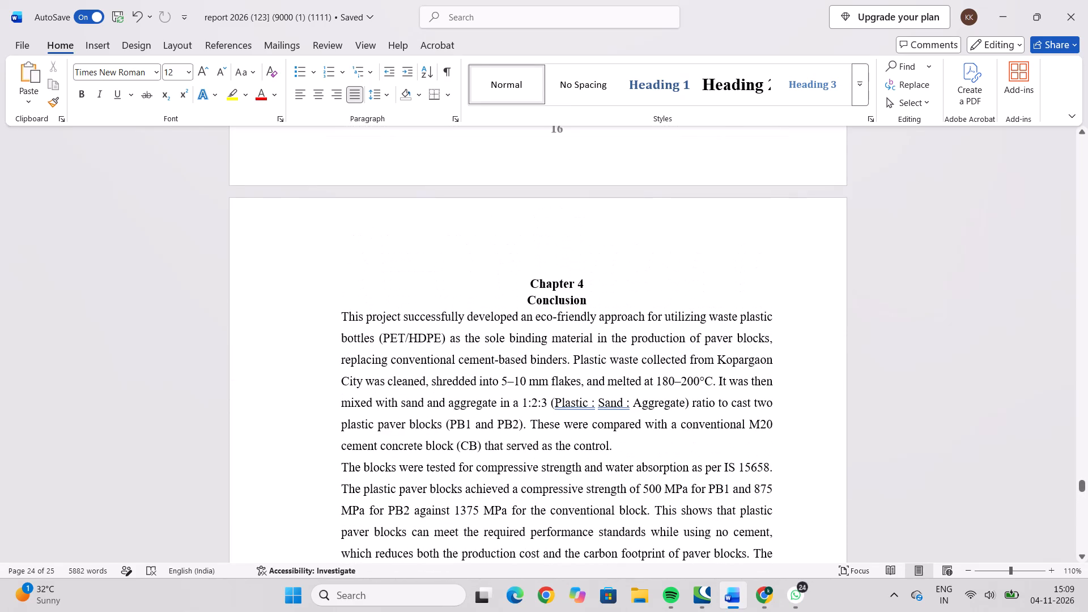
scroll(560, 342, "up", 5)
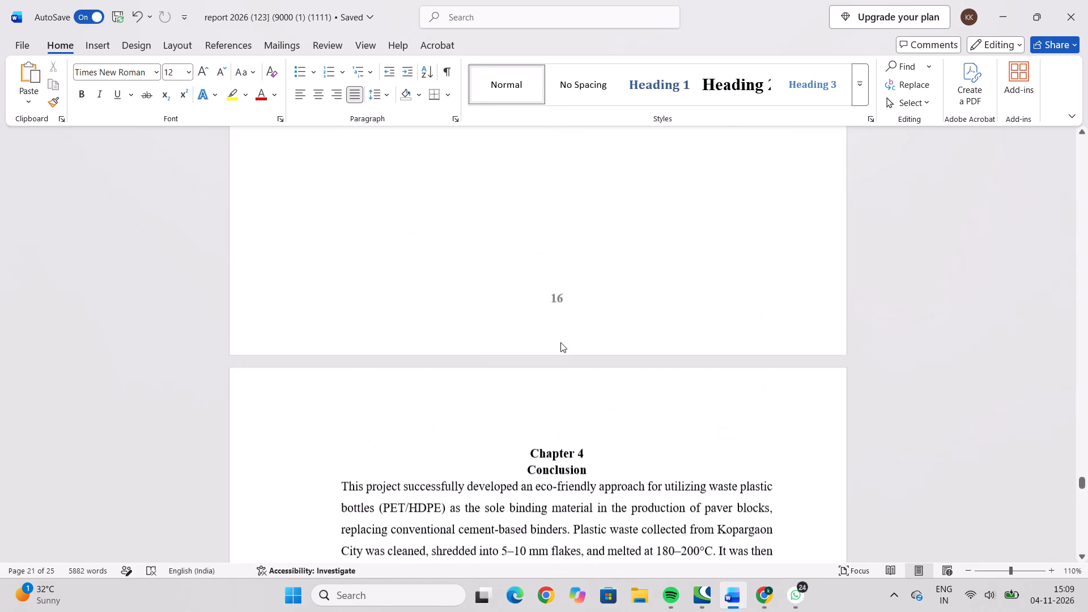
Review the Chapter 3 pages backwards from the Fig. 3.9 compressive strength chart to the Fig. 3.6 and 3.7 casting photos.
scroll(560, 342, "up", 16)
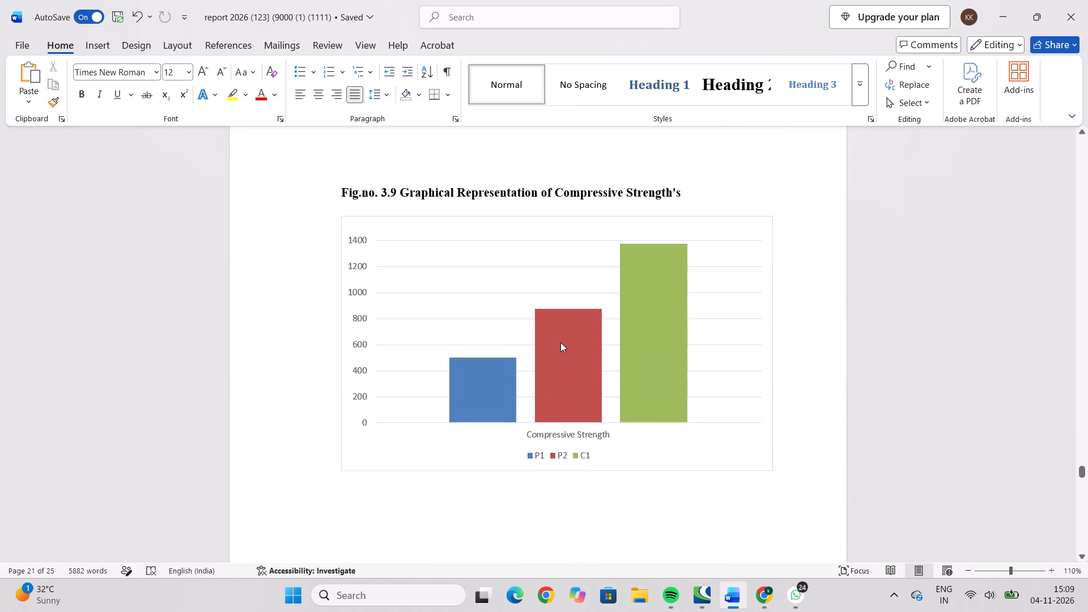
scroll(560, 342, "up", 3)
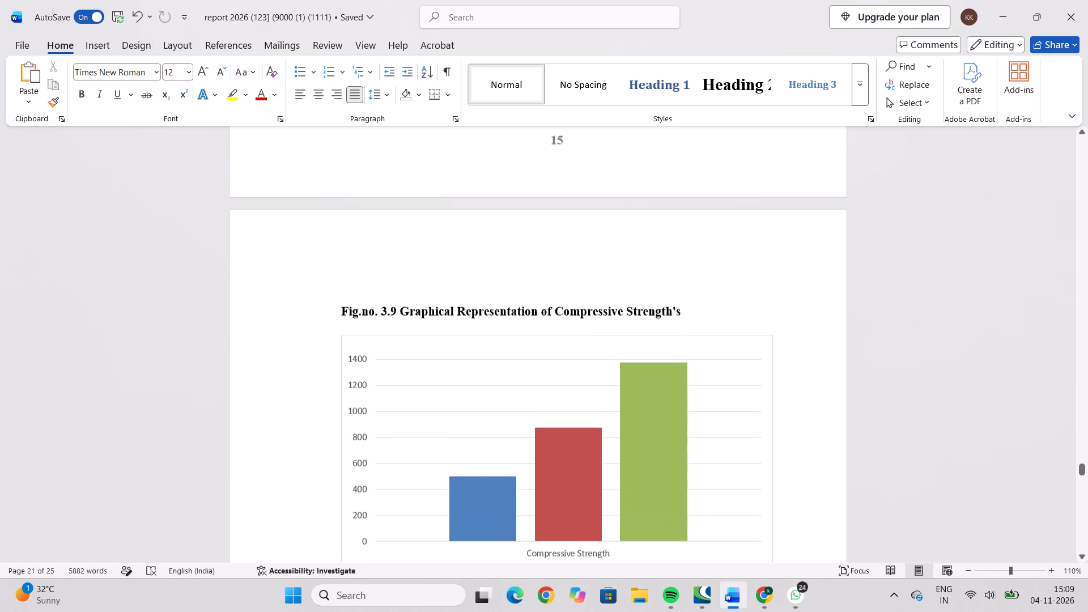
scroll(560, 342, "up", 15)
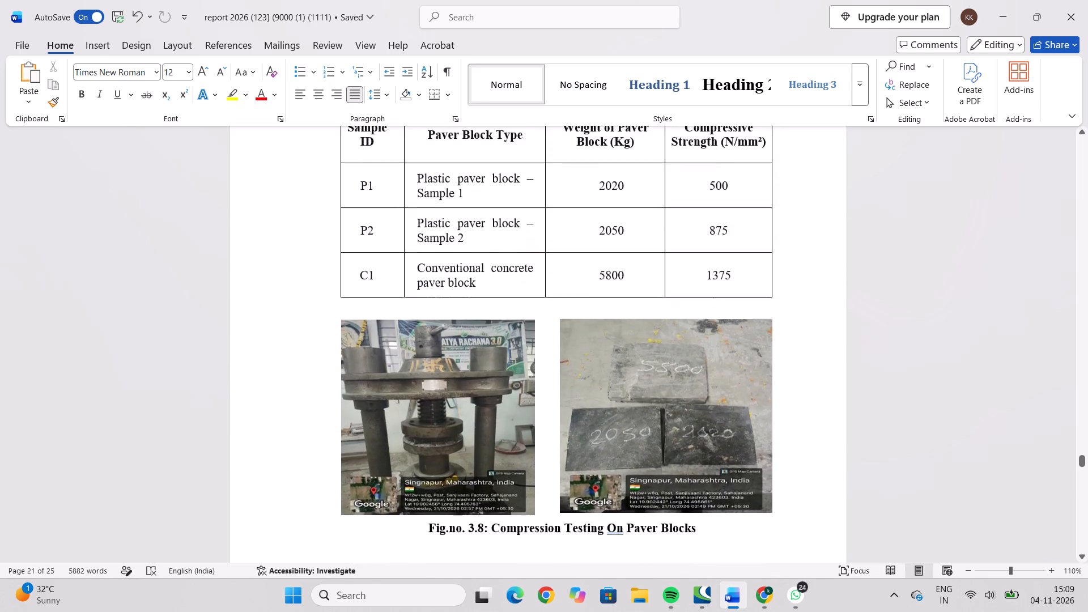
scroll(560, 342, "up", 18)
scroll(560, 342, "up", 3)
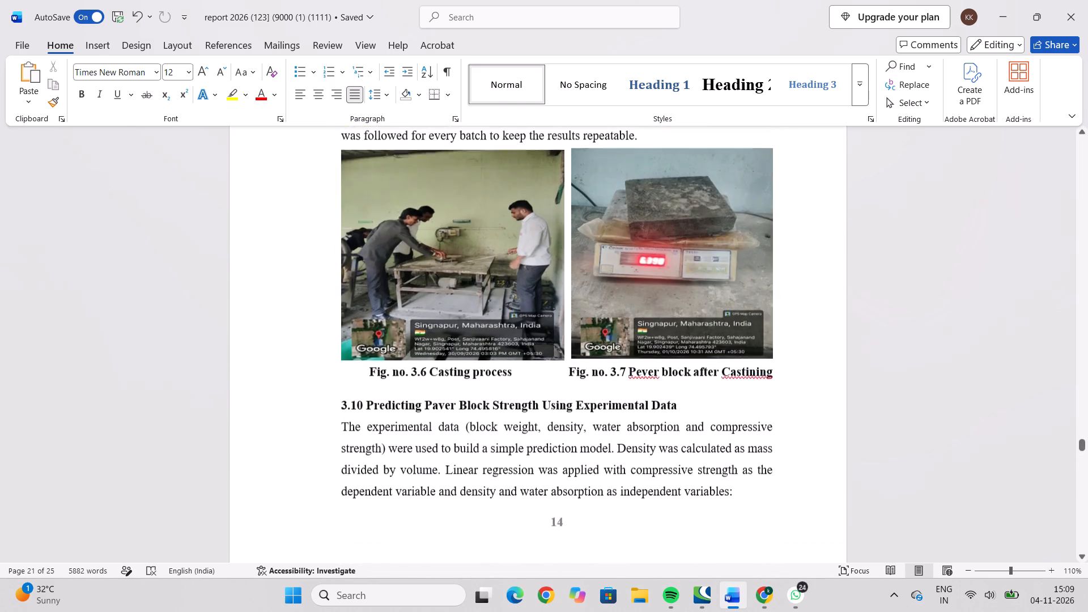
scroll(560, 342, "up", 3)
Examine the placement of Table 3.4, the Fig. 3.8 compression testing photos and the Fig. 3.9 chart across pages 15 and 16.
scroll(560, 342, "down", 20)
scroll(560, 342, "down", 9)
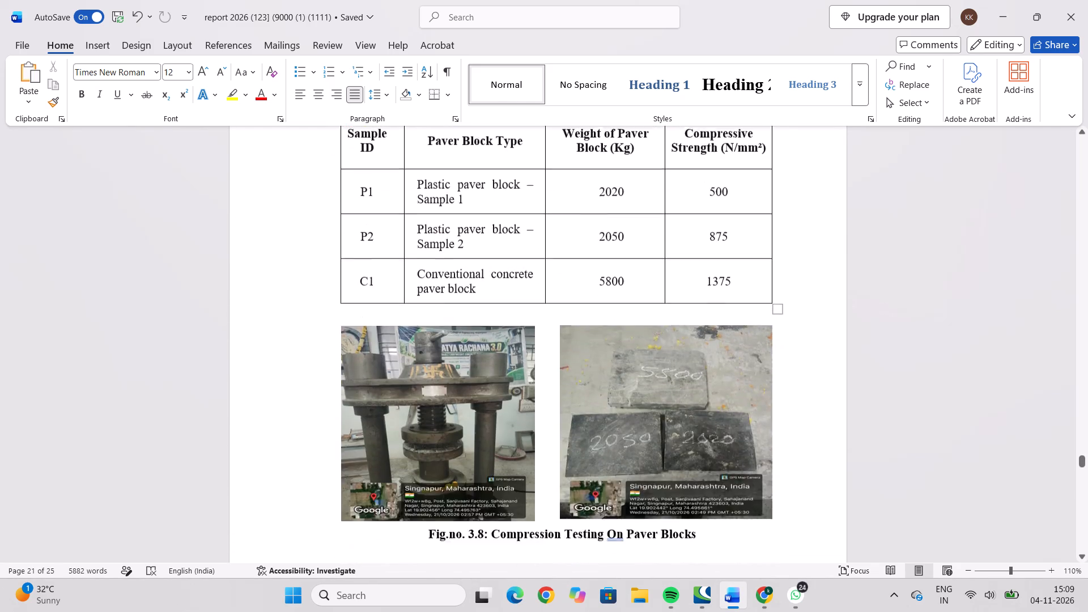
scroll(560, 342, "down", 7)
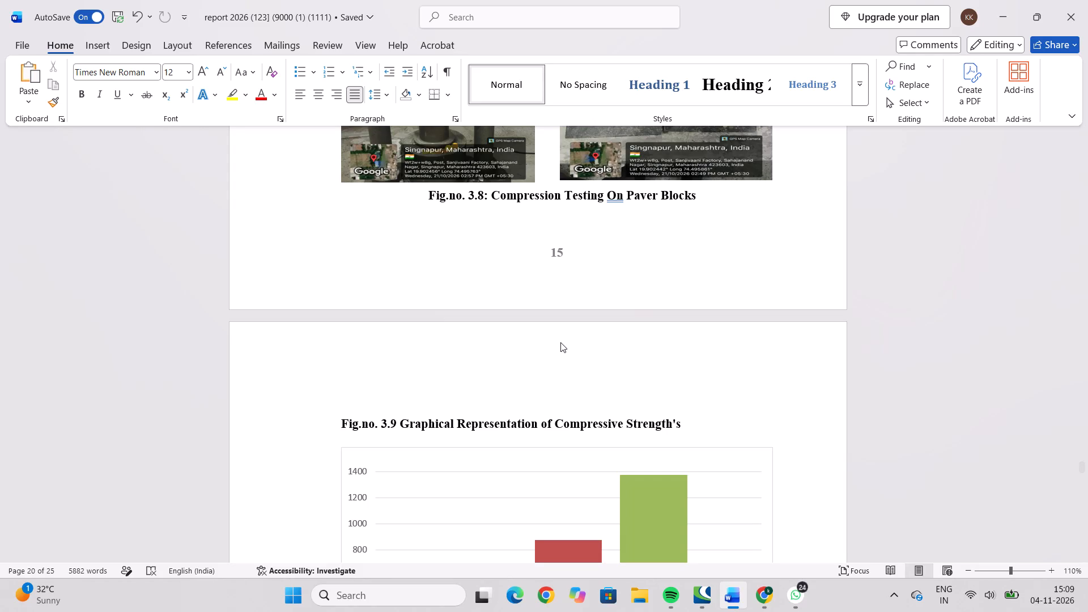
scroll(560, 342, "down", 2)
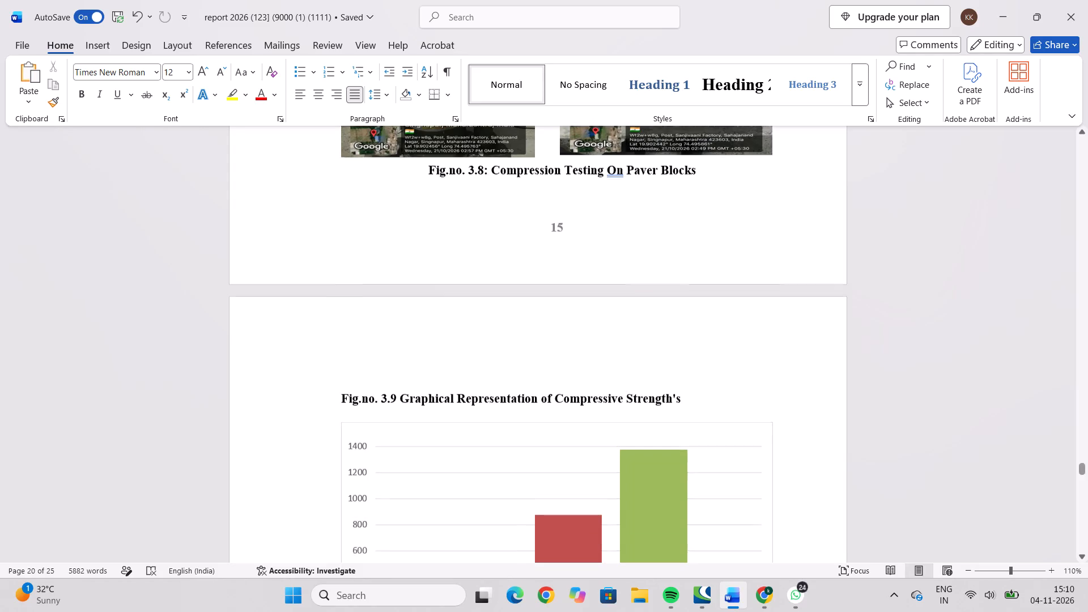
scroll(560, 342, "down", 20)
scroll(560, 342, "down", 2)
scroll(560, 342, "up", 17)
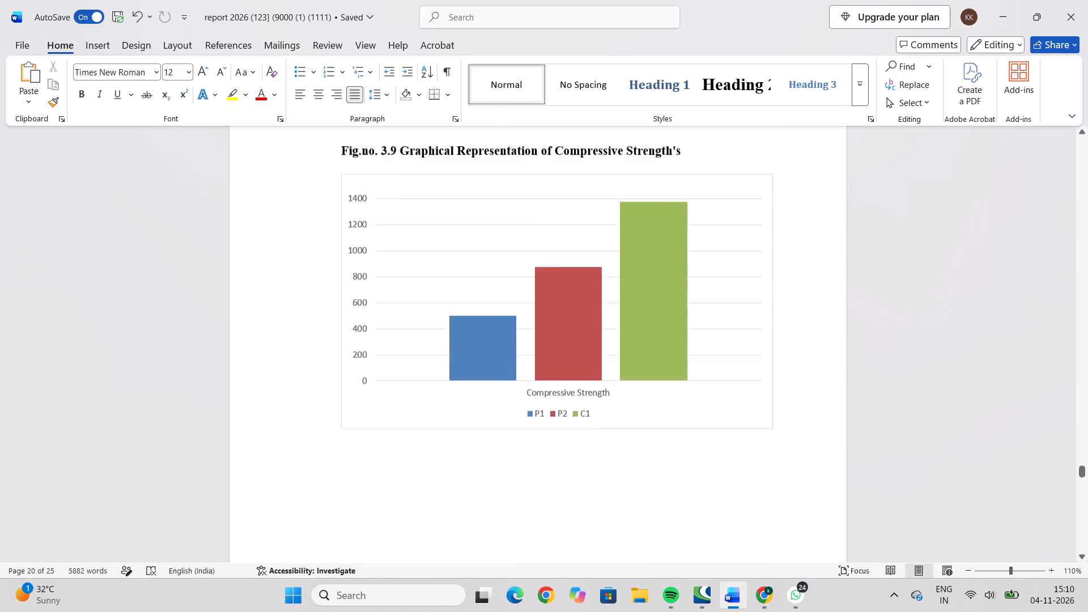
scroll(560, 342, "up", 15)
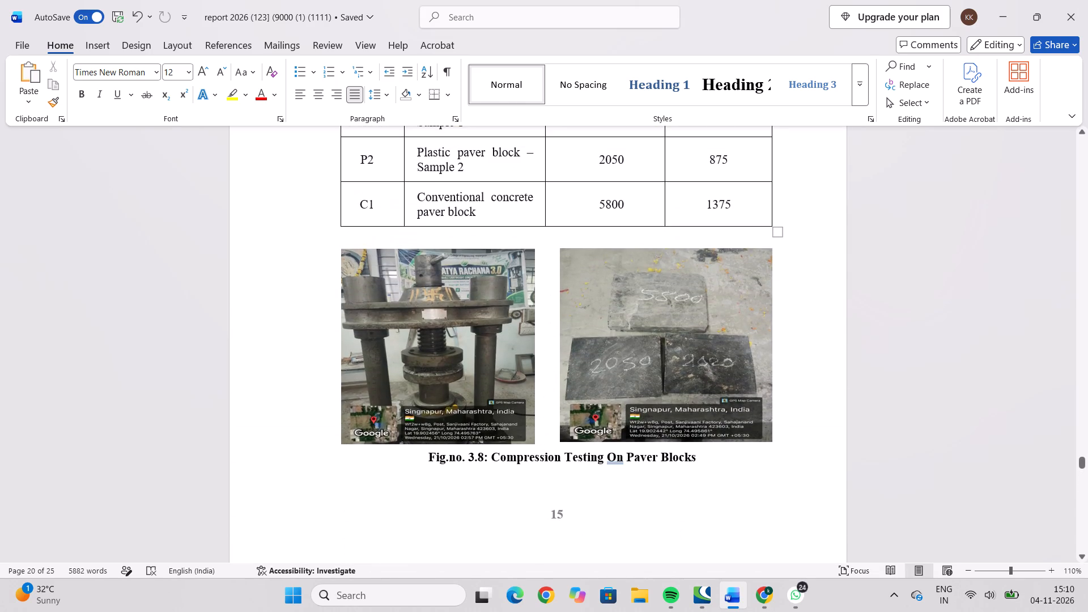
scroll(560, 342, "up", 10)
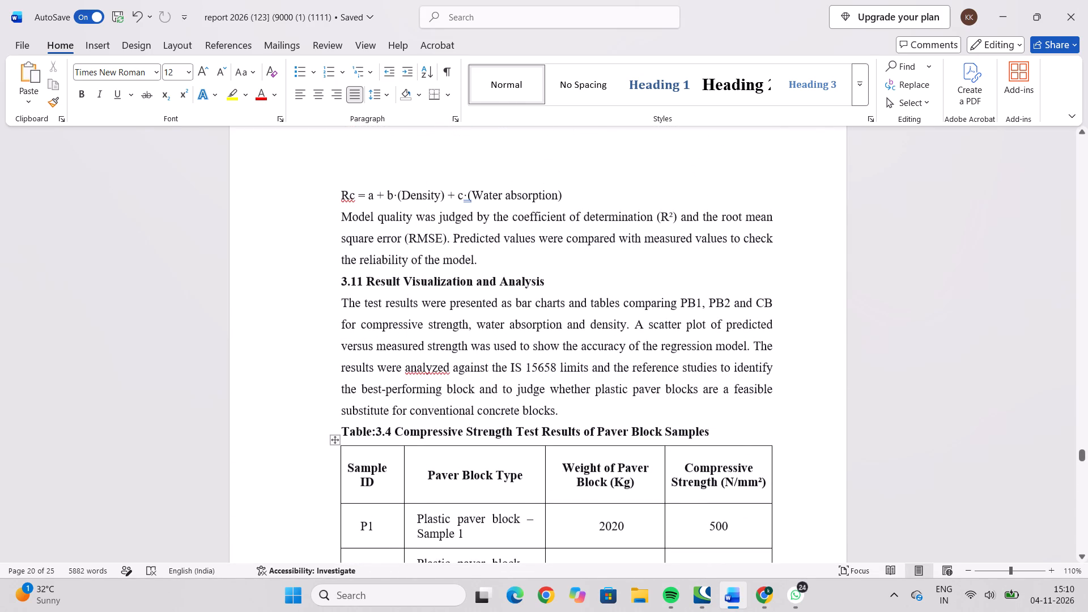
Compare the spacing and page breaks from section 3.11 and Table 3.4 through the Fig. 3.9 chart to the Chapter 4 heading.
scroll(523, 291, "down", 17)
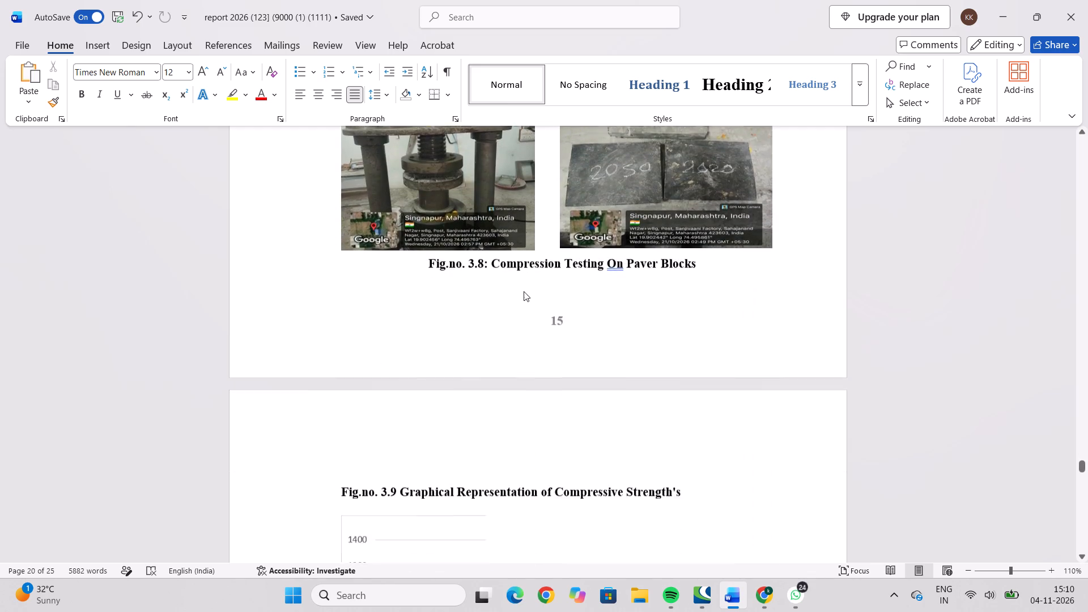
scroll(525, 290, "up", 14)
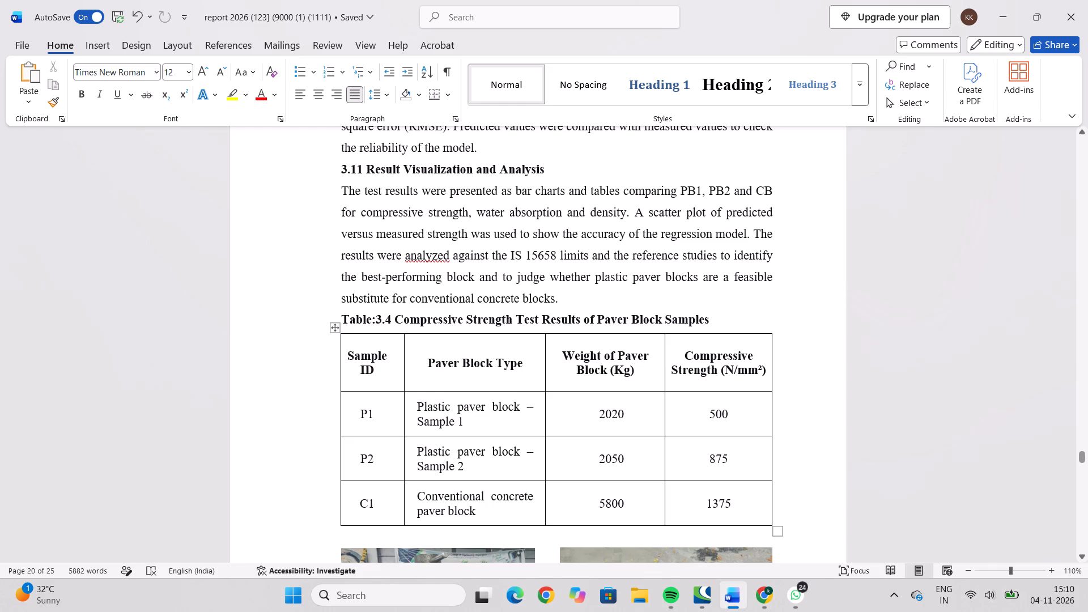
scroll(563, 283, "down", 20)
scroll(563, 283, "down", 20)
scroll(563, 283, "down", 1)
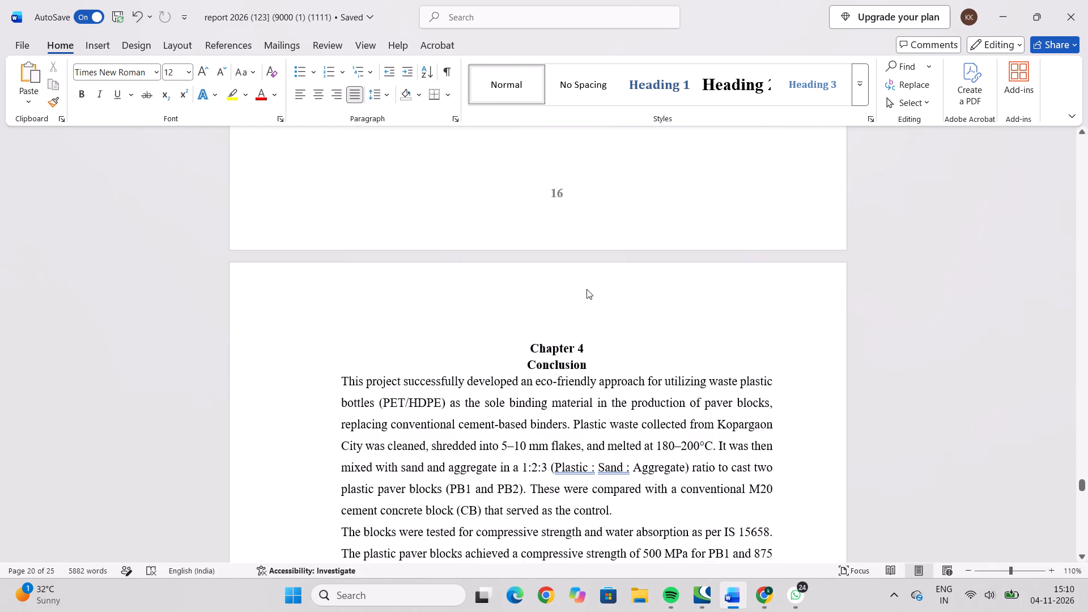
scroll(586, 289, "down", 3)
scroll(586, 289, "up", 5)
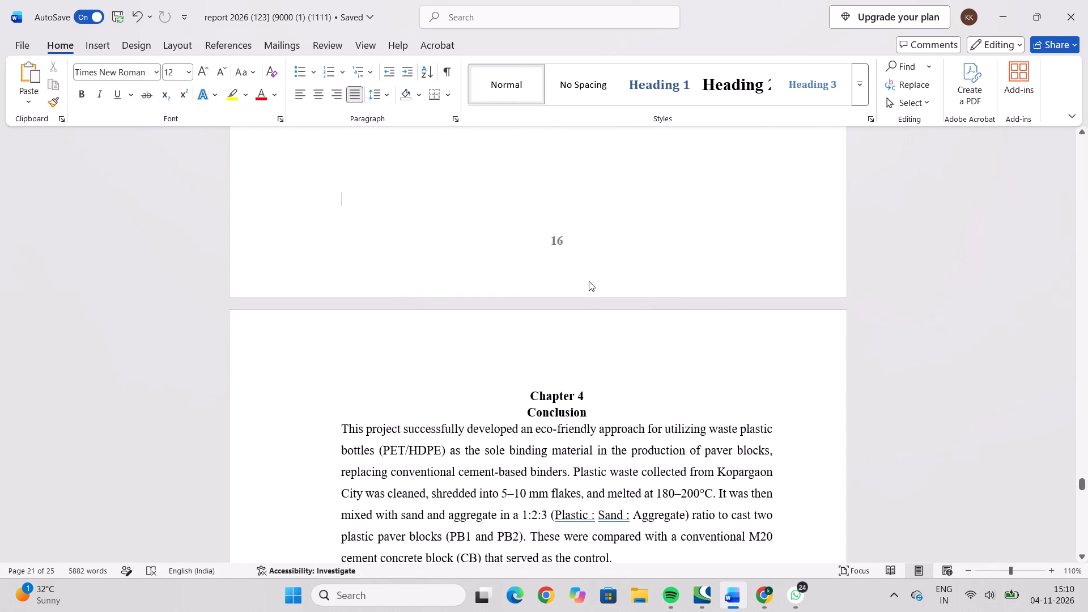
scroll(589, 280, "up", 20)
scroll(589, 280, "up", 17)
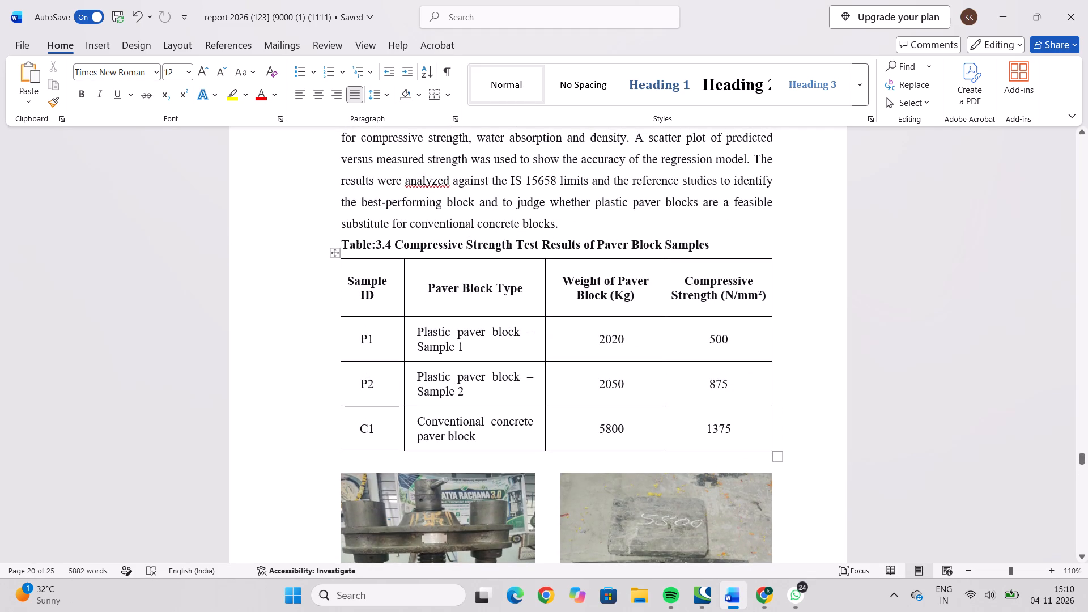
Check the layout of page 14, covering sections 3.8 to 3.10 and the Fig. 3.6 and 3.7 photos with their captions.
scroll(651, 243, "up", 9)
scroll(538, 410, "down", 2)
scroll(541, 405, "up", 1)
scroll(620, 379, "up", 4)
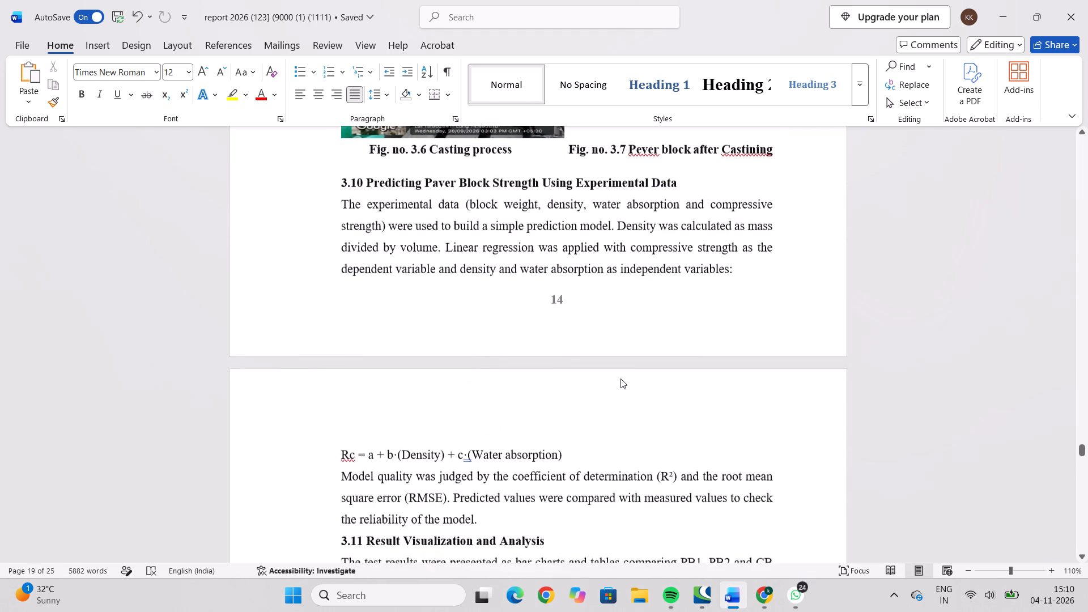
scroll(620, 379, "up", 4)
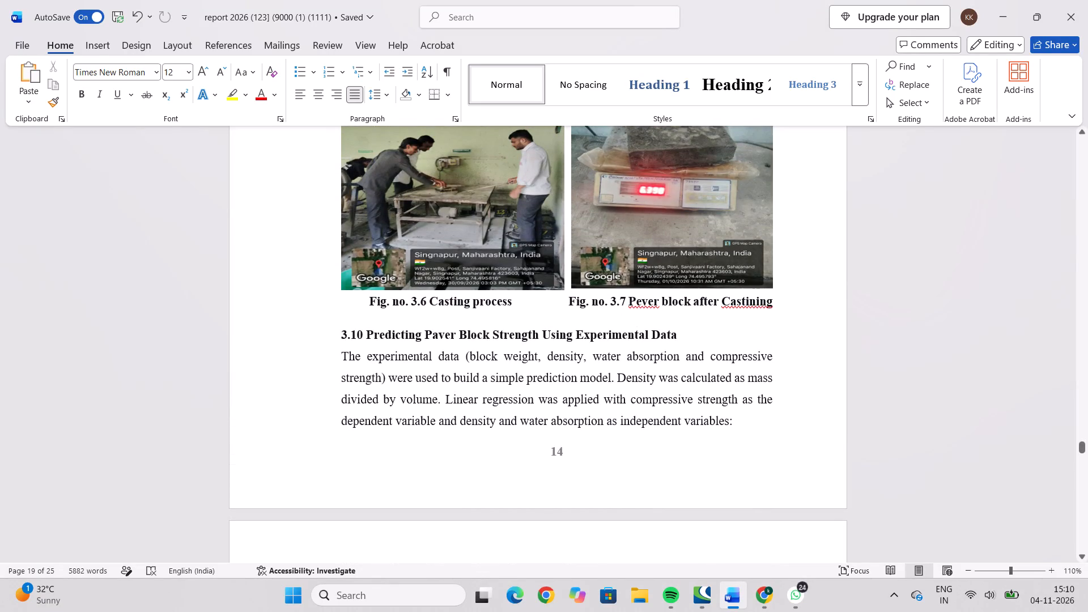
scroll(692, 351, "up", 9)
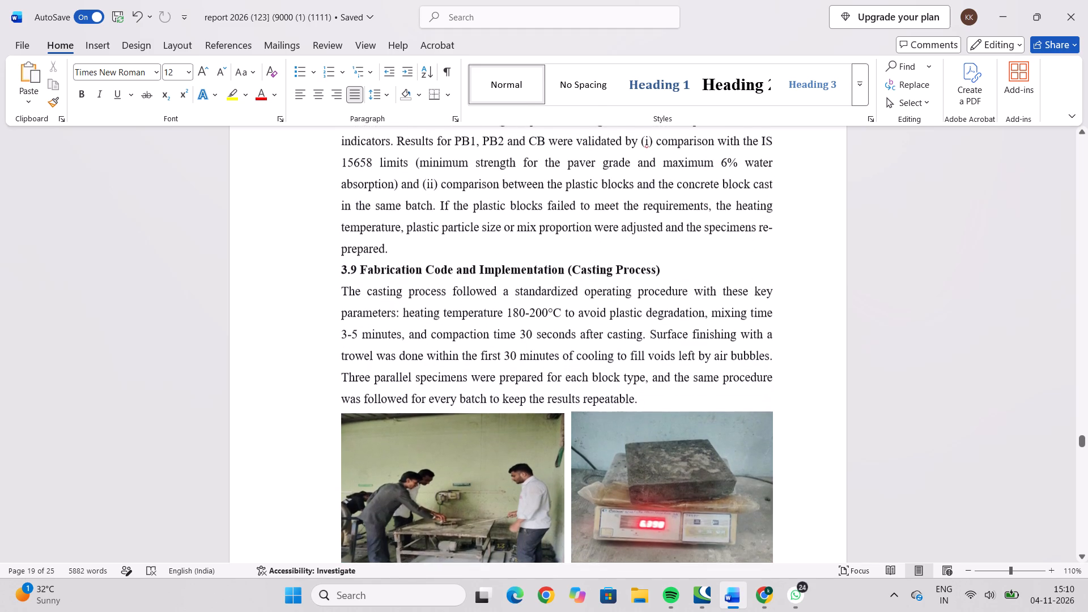
scroll(660, 316, "down", 11)
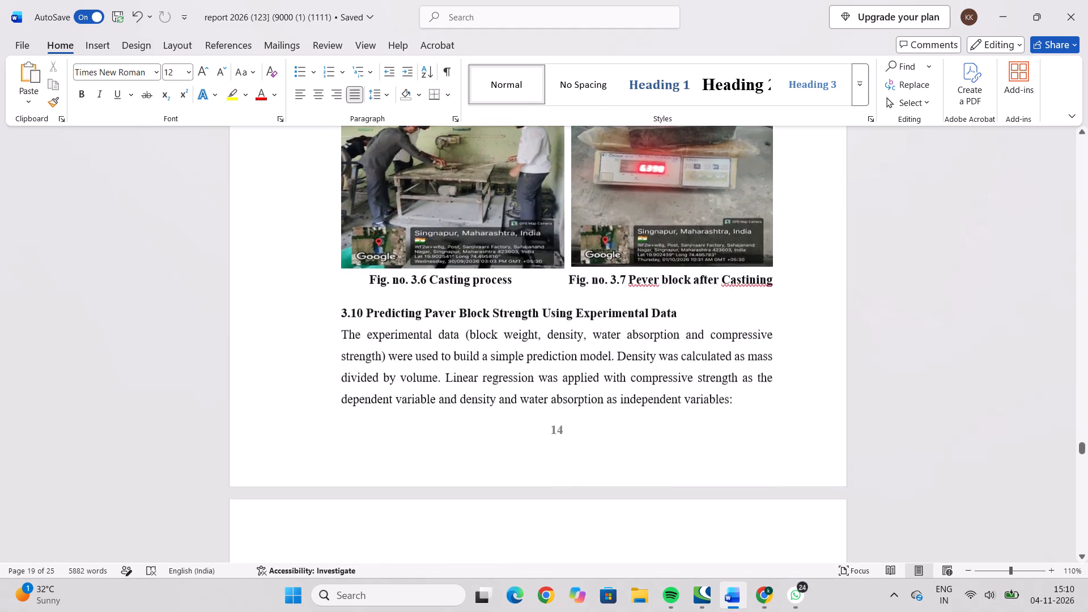
scroll(660, 316, "up", 14)
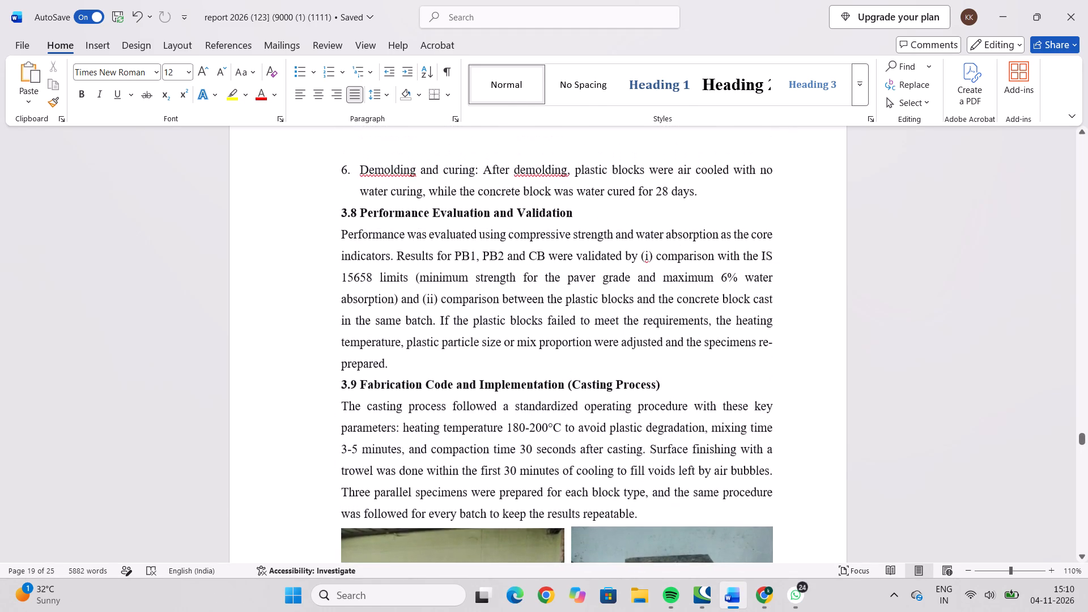
Check the headings, Table 3.3 and the numbered manufacturing steps in sections 3.5 to 3.7 on page 13.
scroll(660, 316, "up", 10)
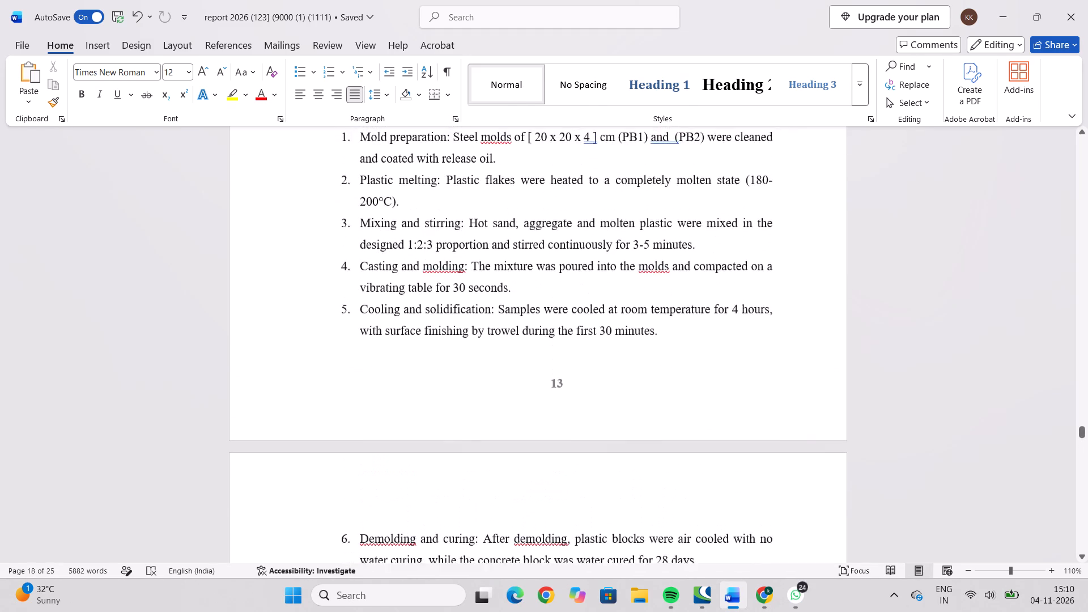
scroll(660, 316, "up", 8)
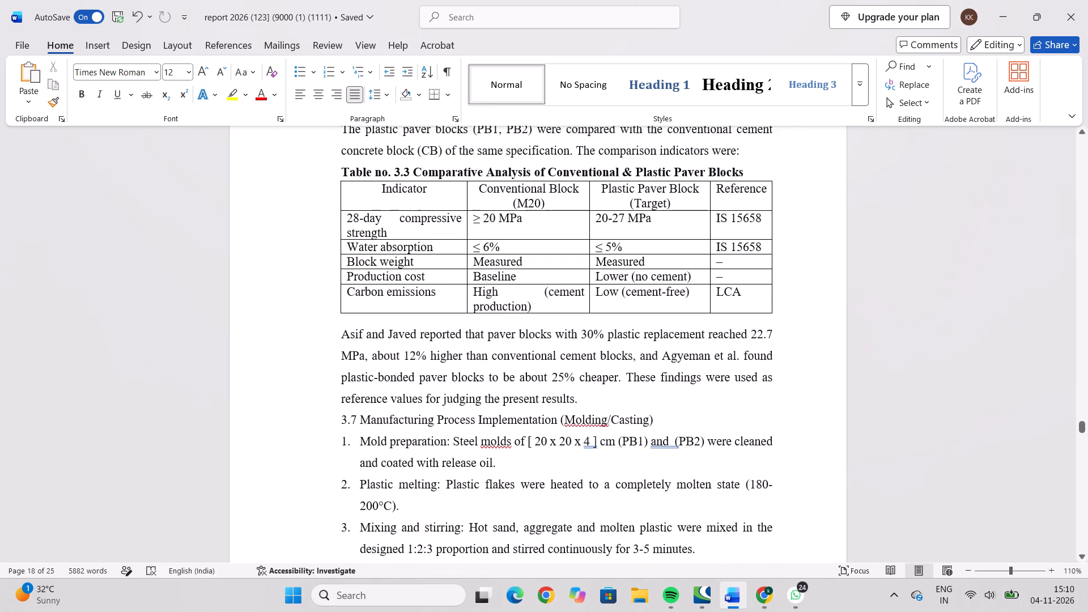
scroll(660, 316, "down", 5)
scroll(660, 316, "up", 8)
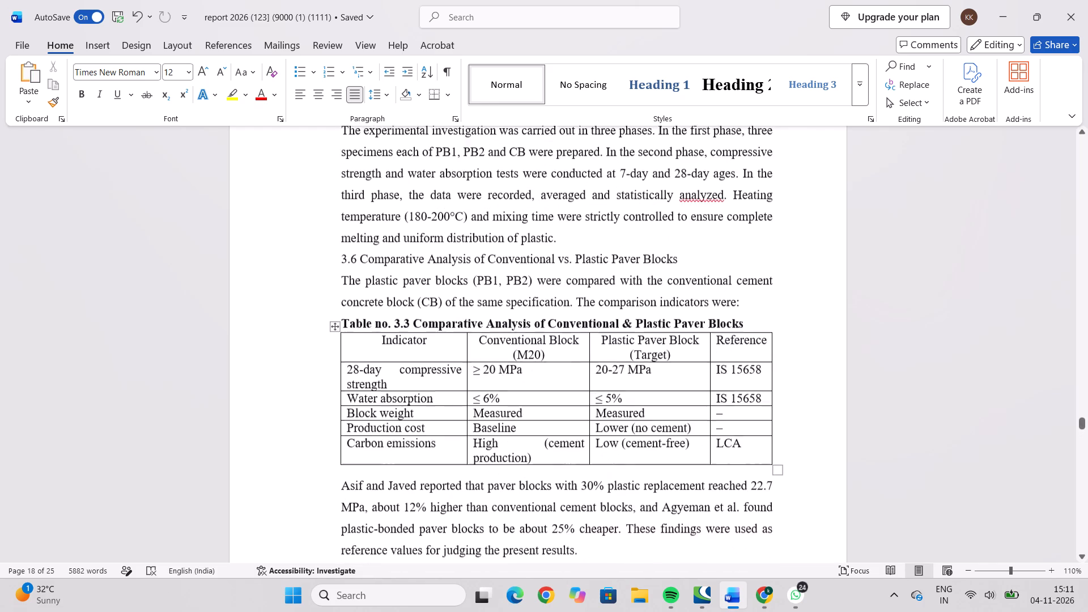
scroll(660, 316, "up", 5)
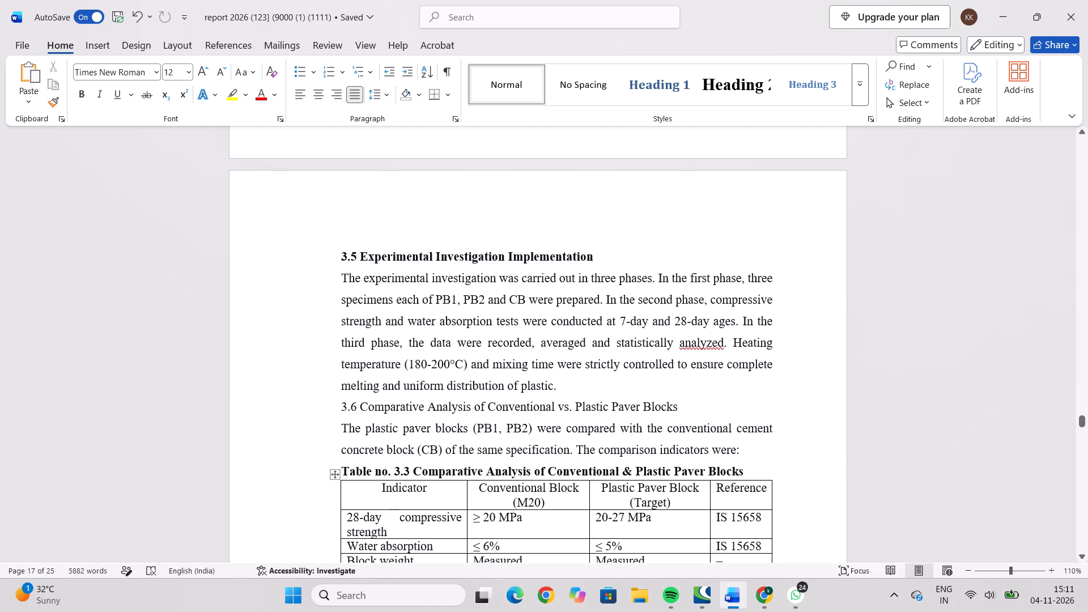
scroll(558, 265, "down", 8)
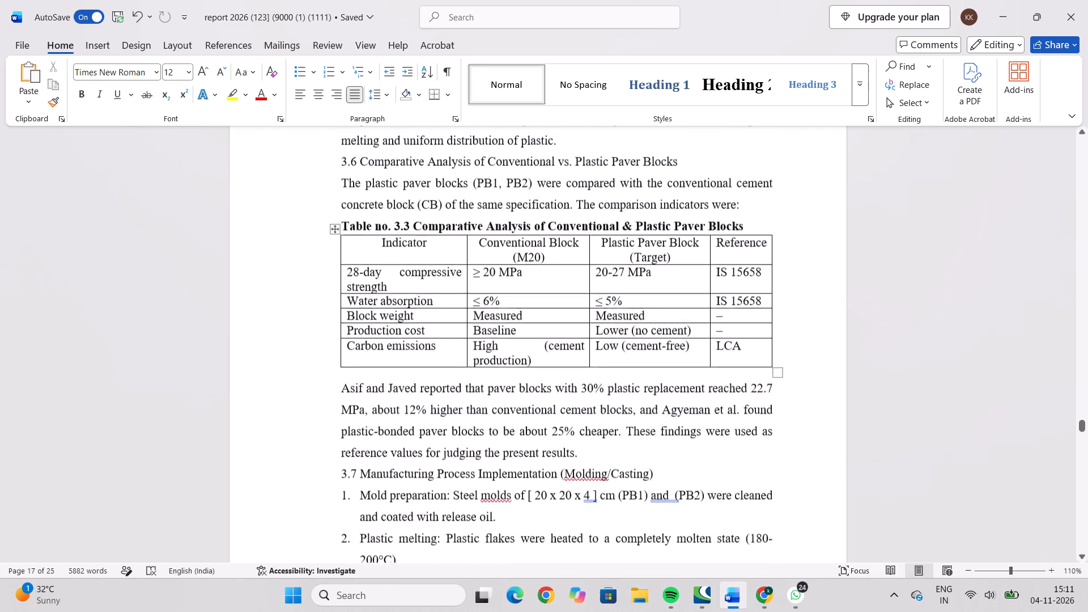
scroll(558, 265, "down", 15)
scroll(558, 265, "up", 4)
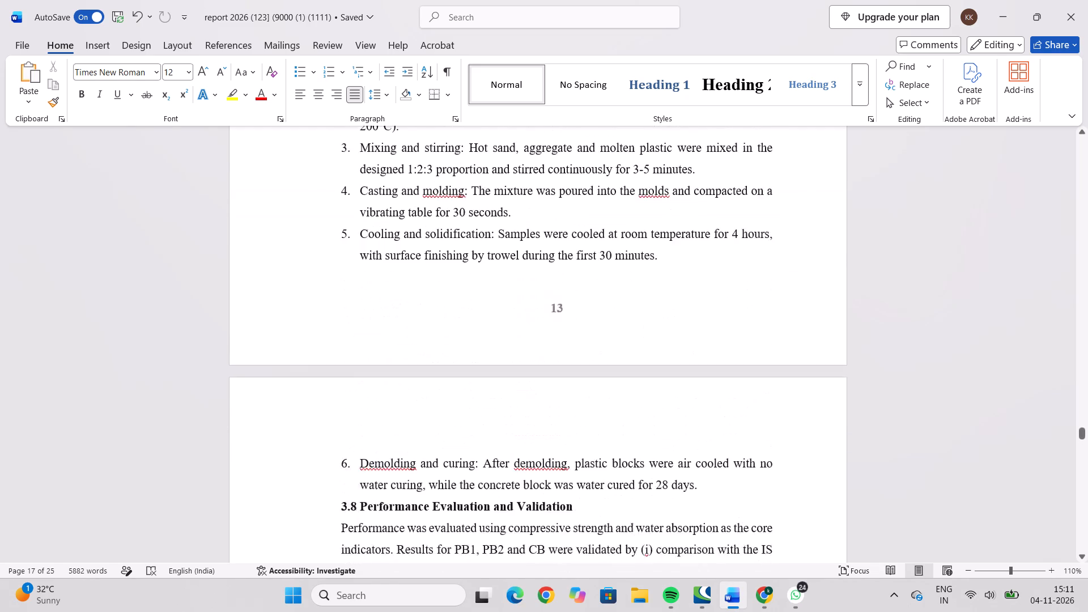
Check the page 12 layout and headings, from the Fig. 3.4 and 3.5 sample preparation photos through the section 3.4 tests.
scroll(558, 265, "up", 20)
scroll(558, 265, "up", 10)
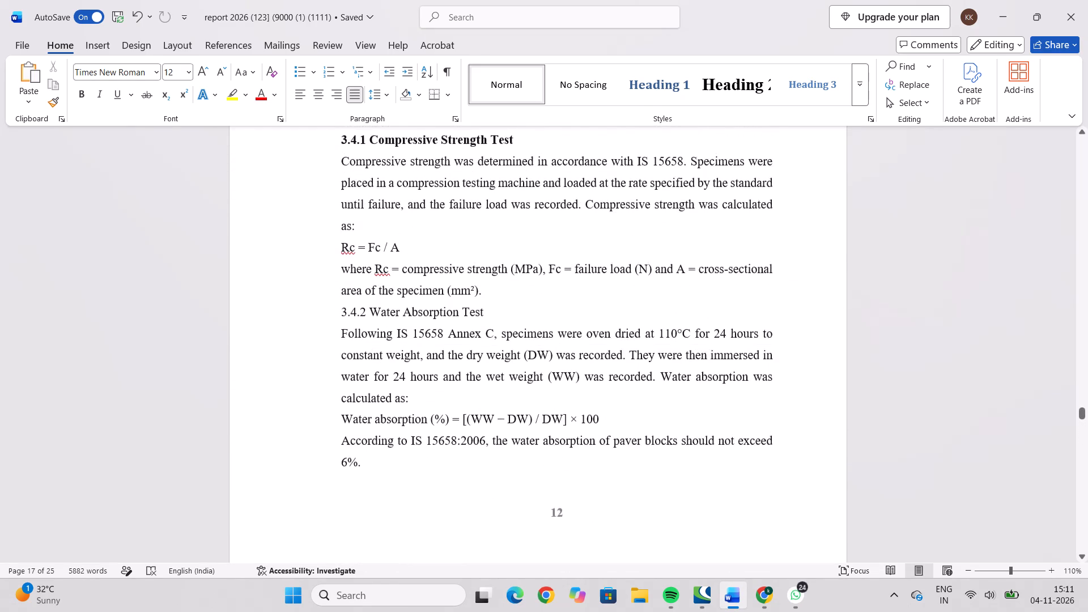
scroll(558, 265, "up", 12)
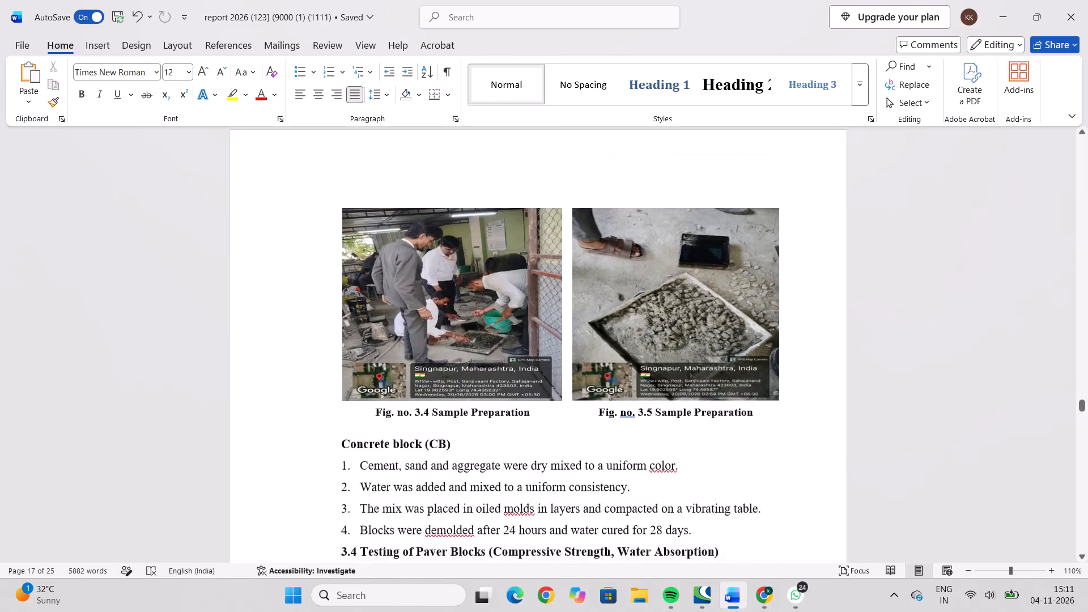
scroll(558, 265, "down", 14)
scroll(558, 265, "down", 7)
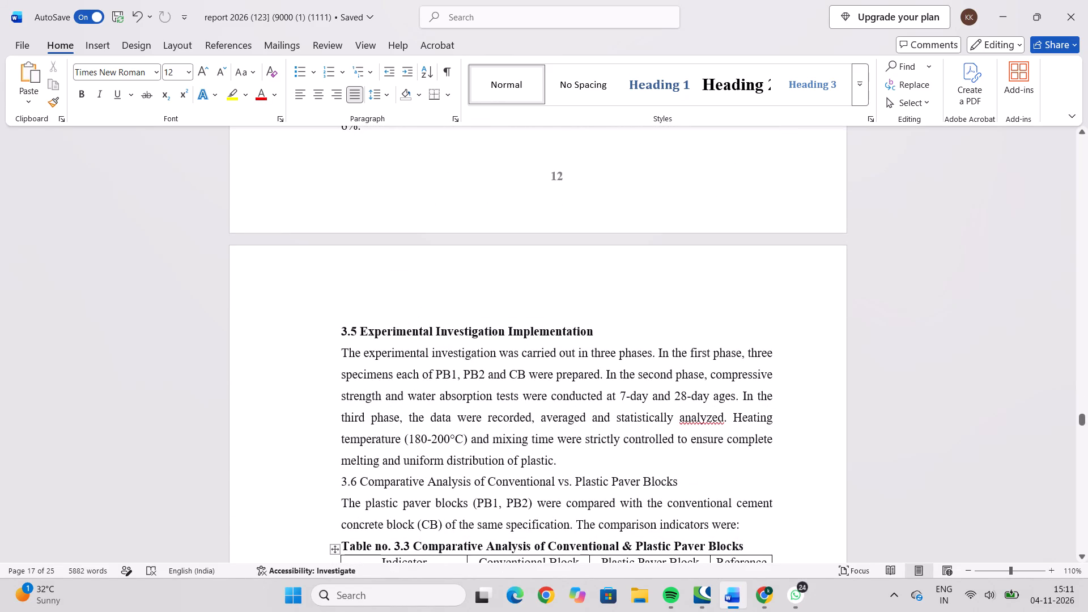
scroll(361, 330, "up", 9)
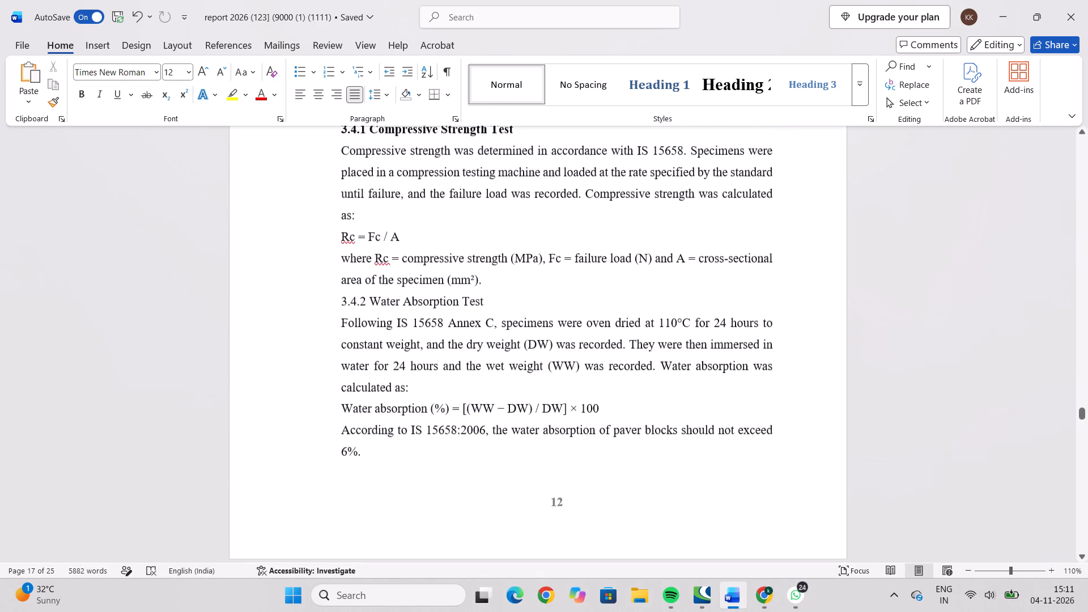
scroll(349, 300, "up", 2)
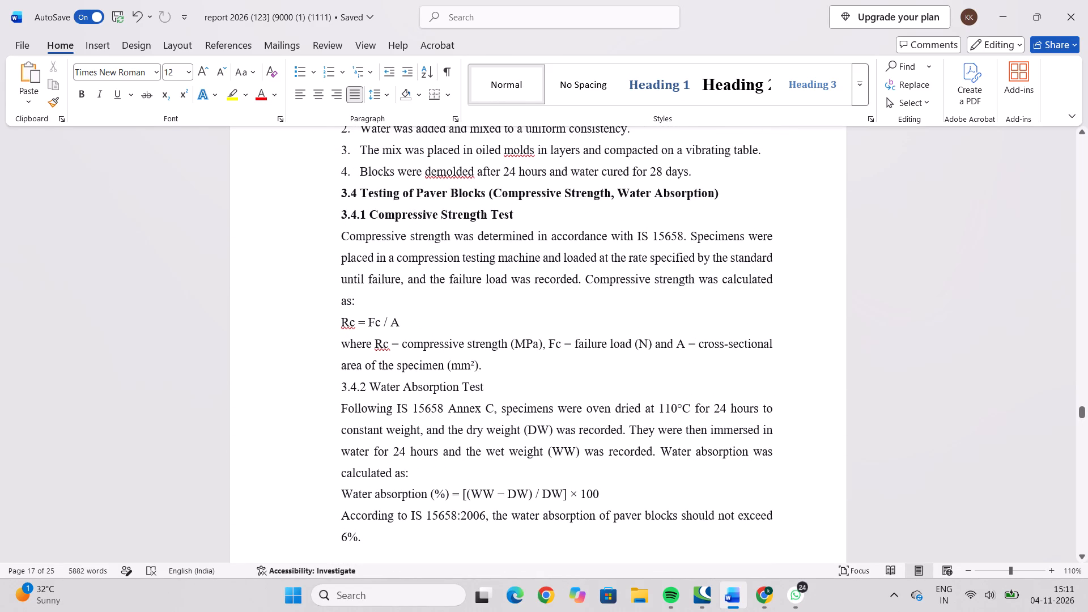
Make the heading "3.7 Manufacturing Process Implementation (Molding/Casting)" bold.
scroll(574, 487, "down", 13)
scroll(506, 371, "down", 3)
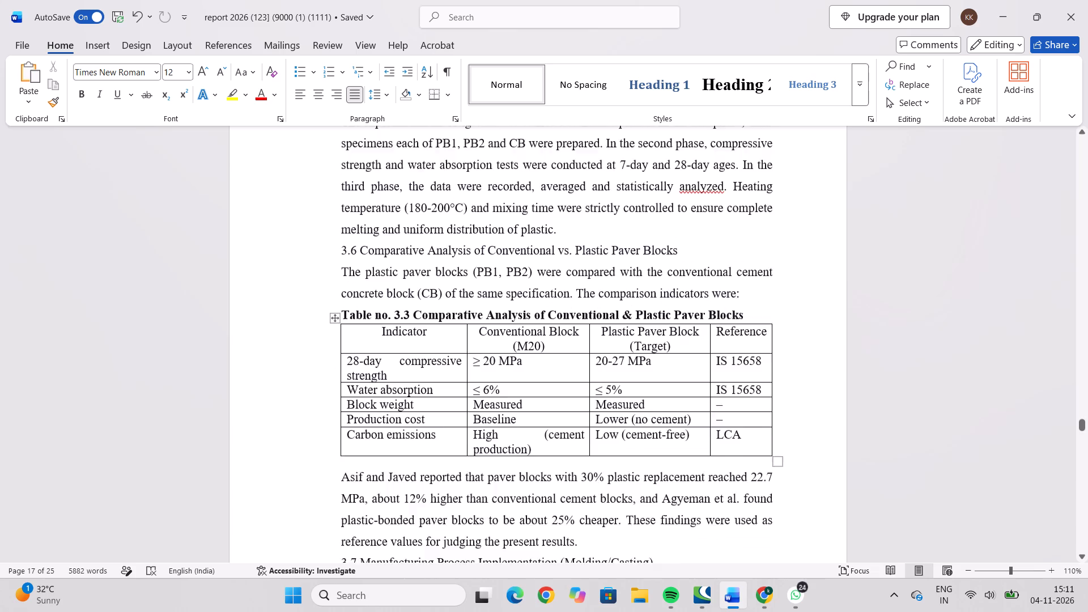
scroll(507, 388, "down", 16)
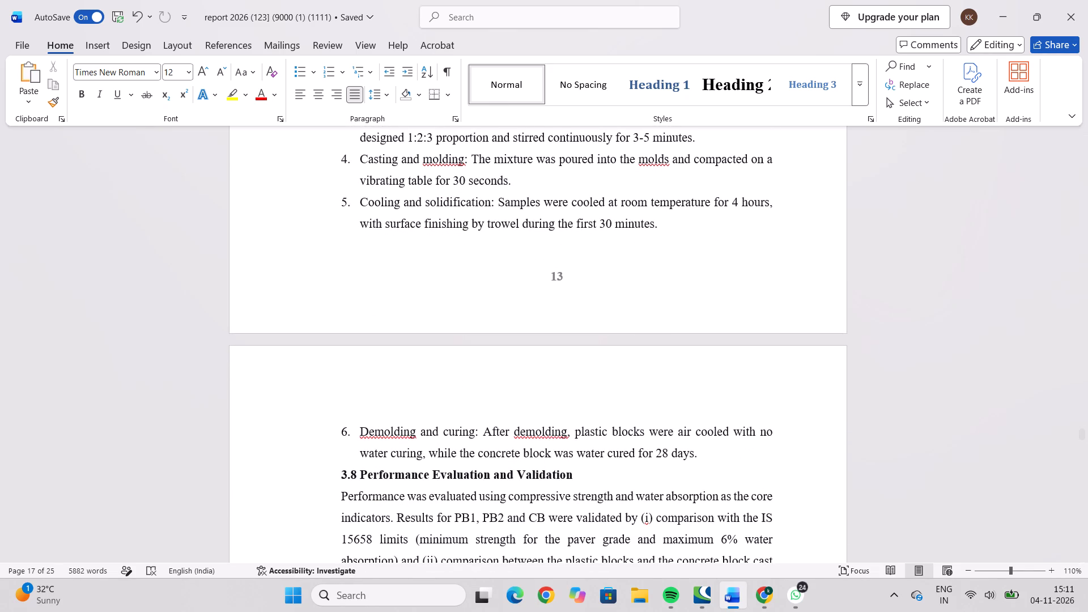
scroll(364, 485, "up", 4)
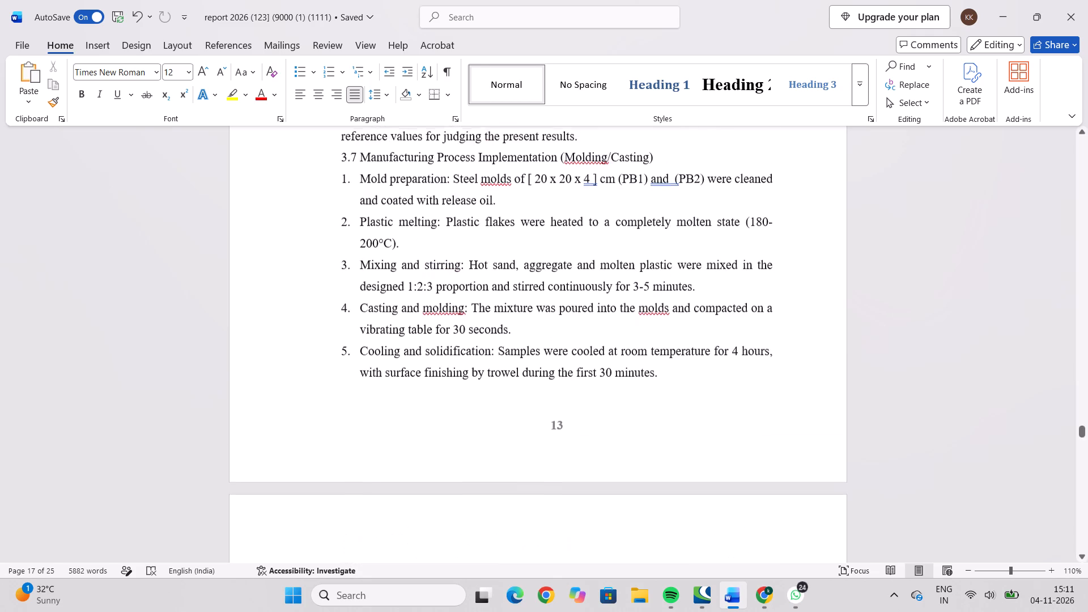
scroll(364, 485, "up", 5)
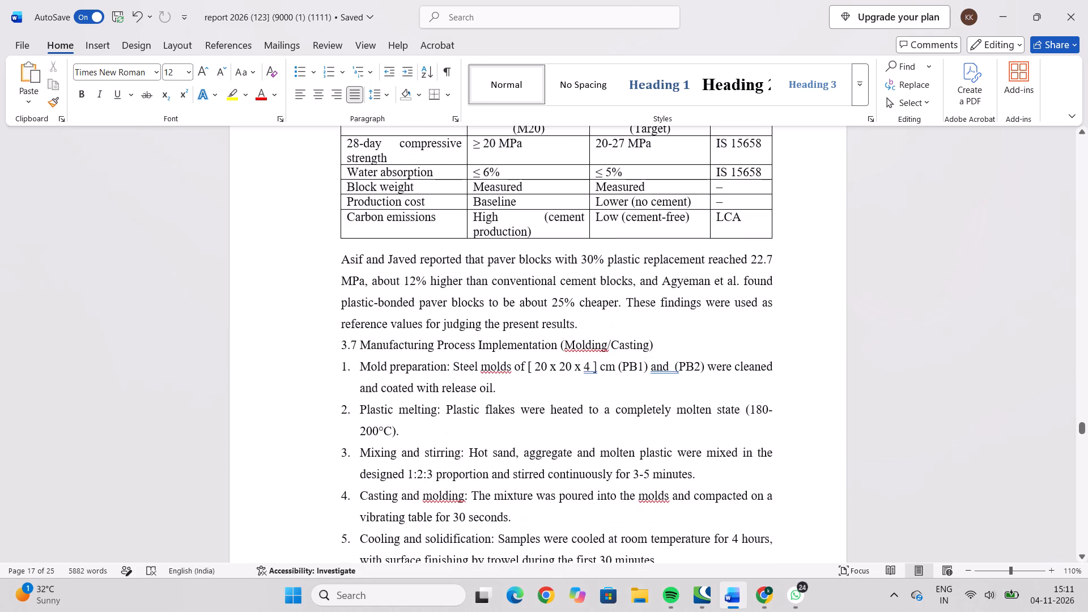
left_click_drag(341, 346, 586, 358)
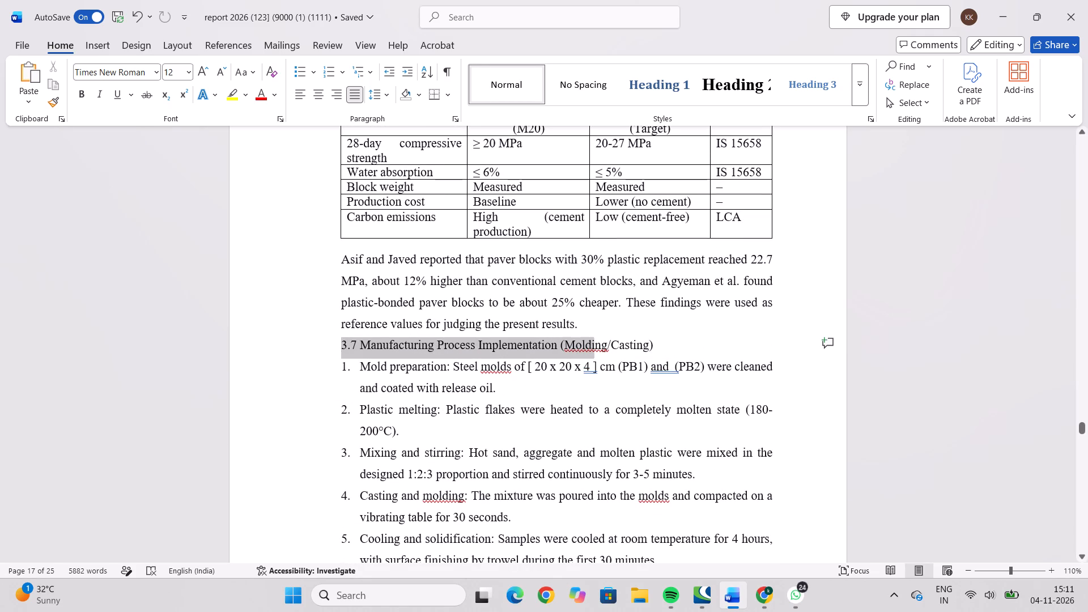
left_click_drag(586, 358, 666, 354)
left_click(676, 338)
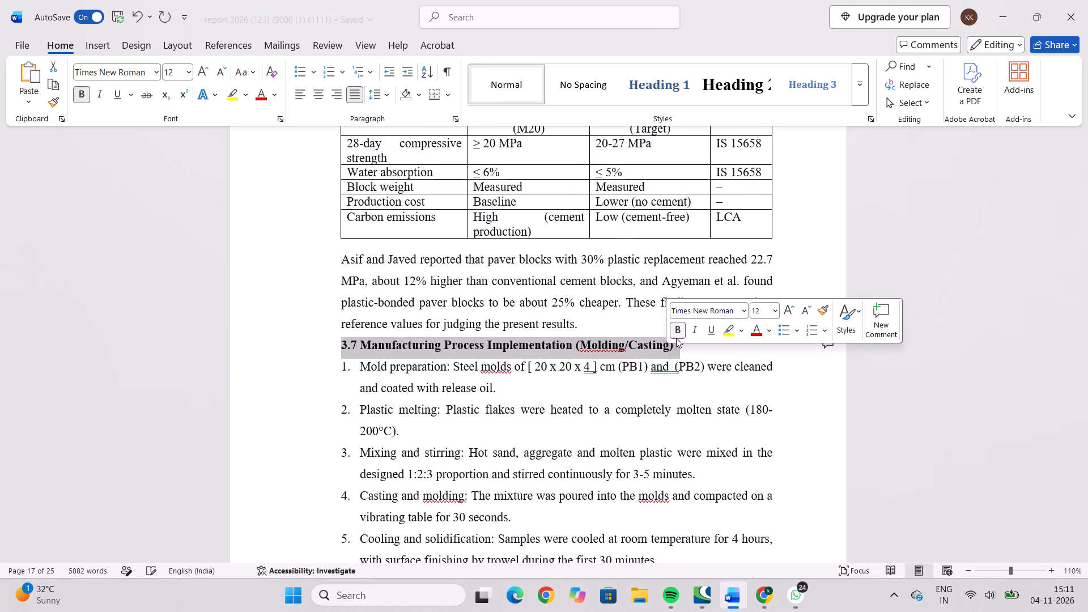
Make the heading "3.6 Comparative Analysis of Conventional vs. Plastic Paver Blocks" bold.
scroll(521, 357, "up", 8)
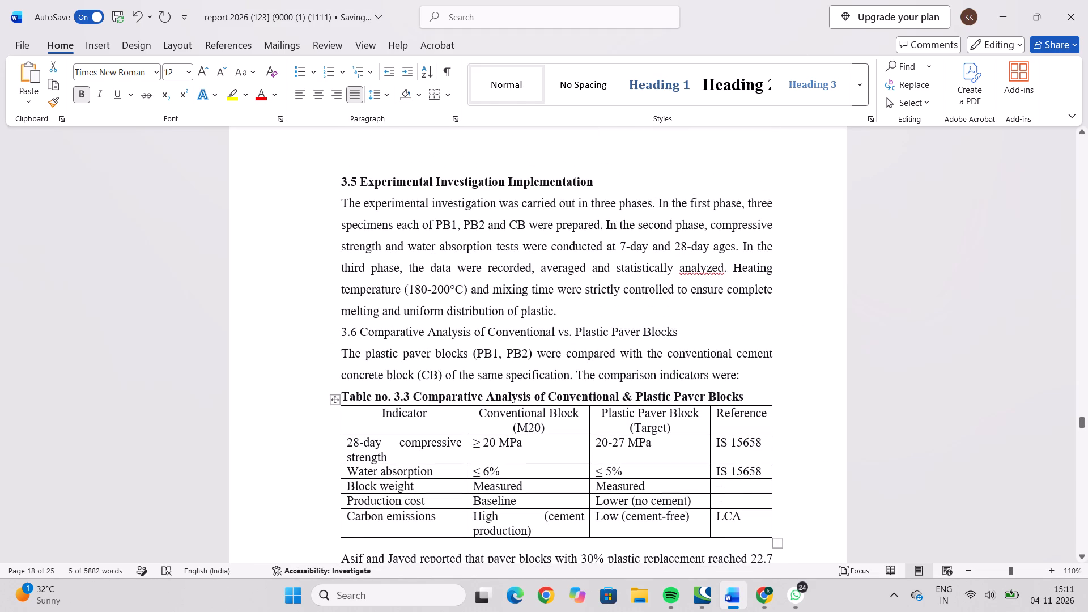
left_click_drag(339, 331, 664, 341)
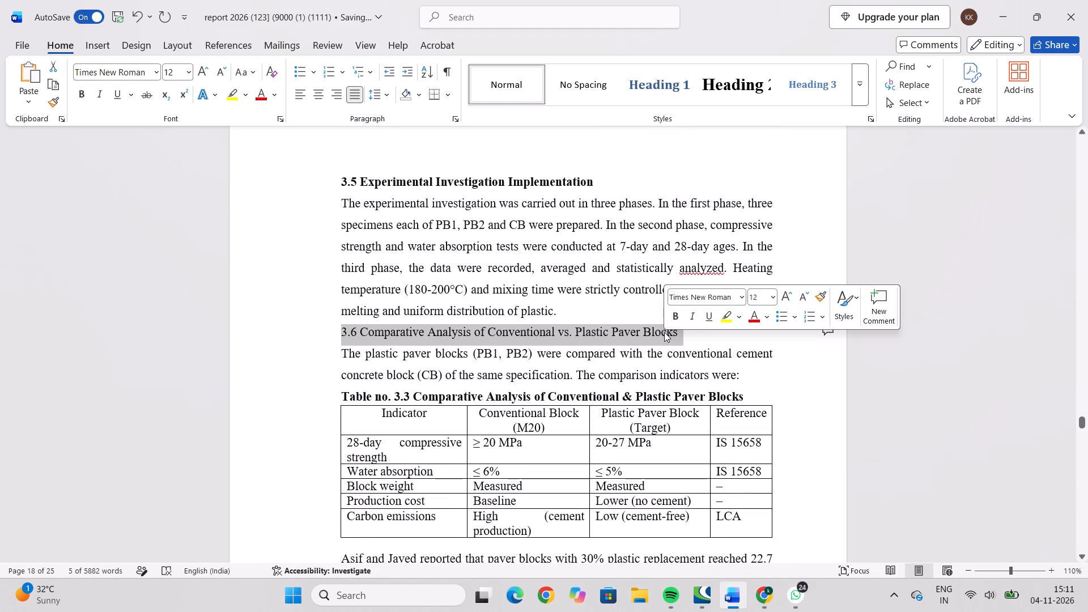
left_click(677, 317)
scroll(528, 367, "down", 9)
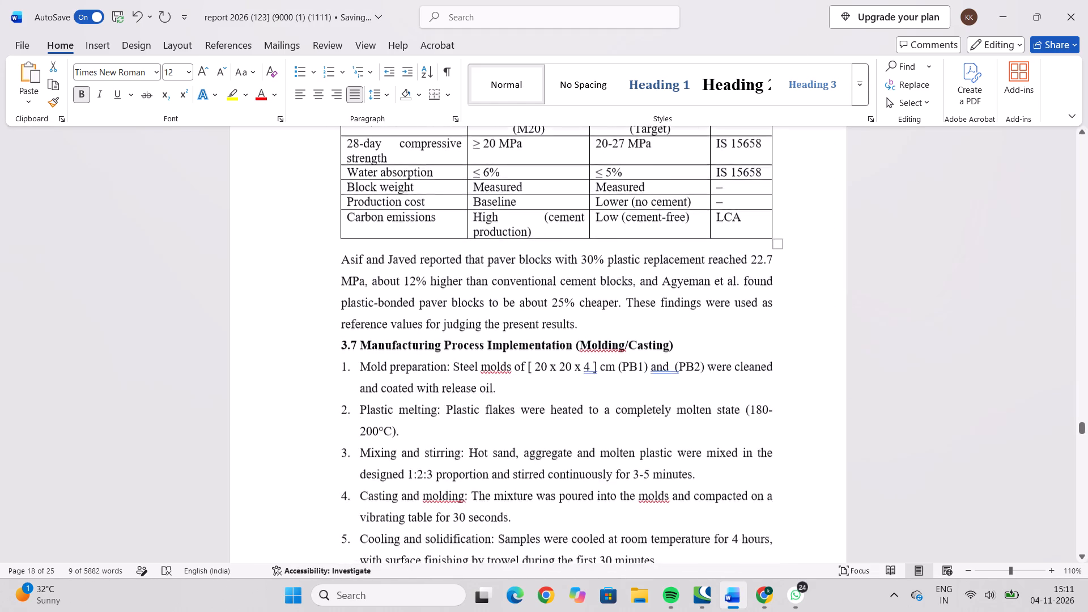
scroll(528, 367, "down", 2)
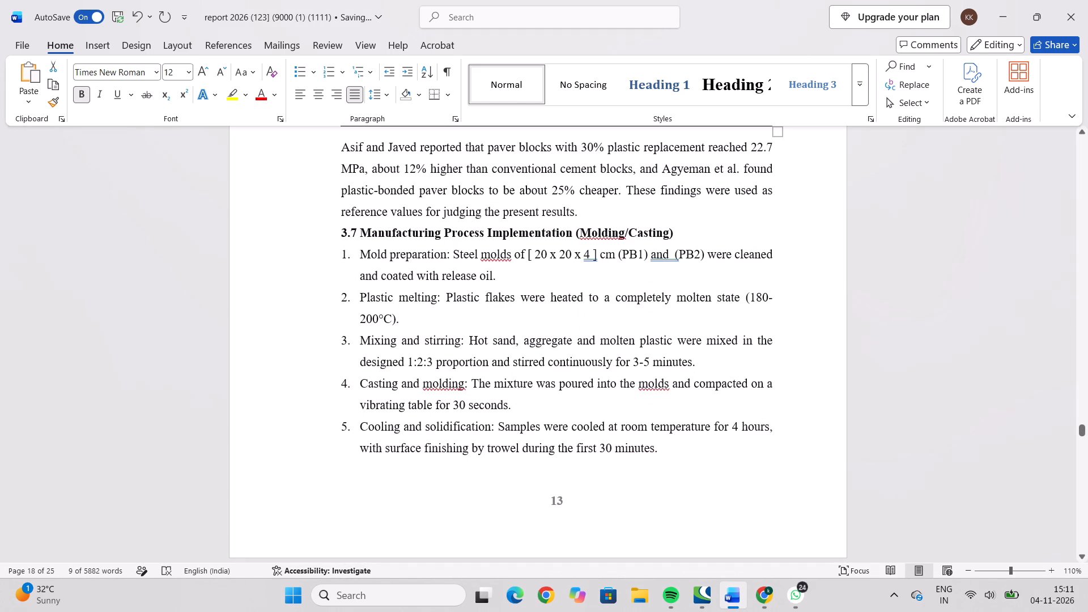
scroll(578, 459, "up", 9)
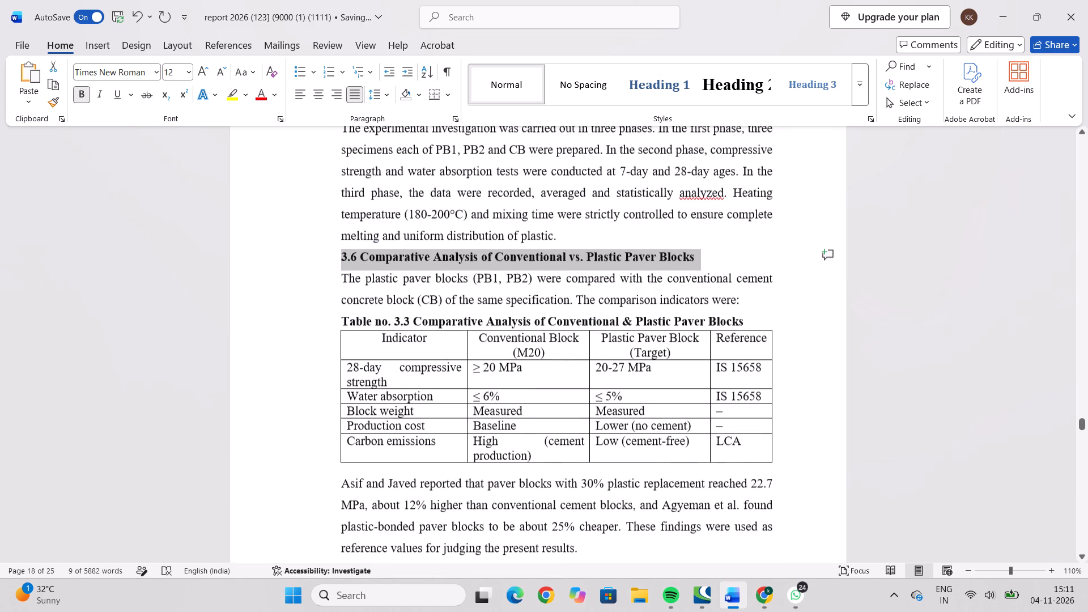
scroll(409, 347, "up", 2)
left_click(518, 329)
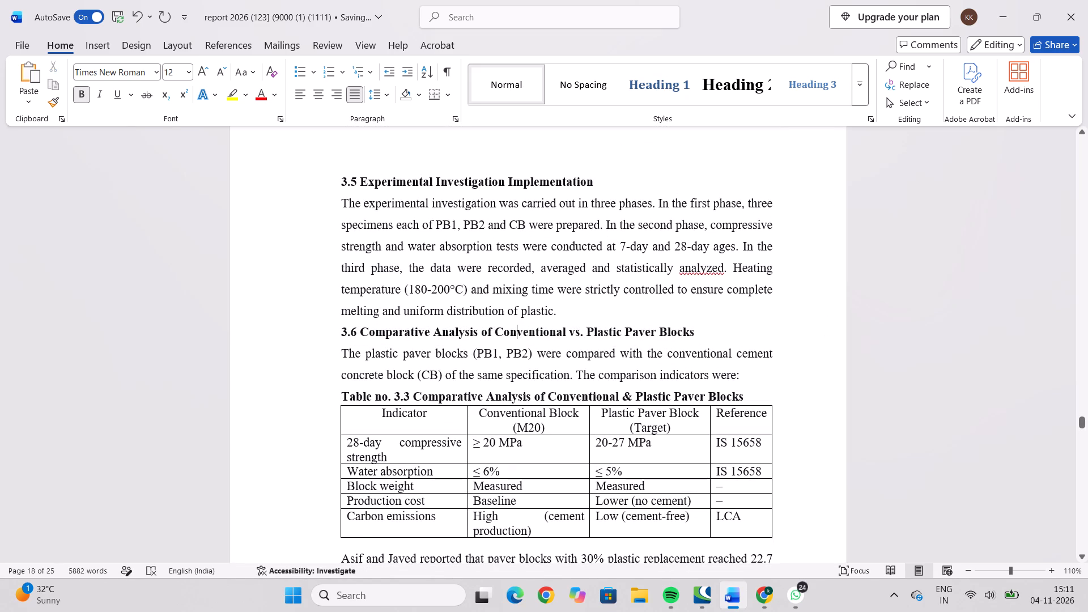
Review the heading formatting and page break from section 3.5 back through the section 3.4 compressive strength and water absorption tests.
scroll(516, 331, "up", 2)
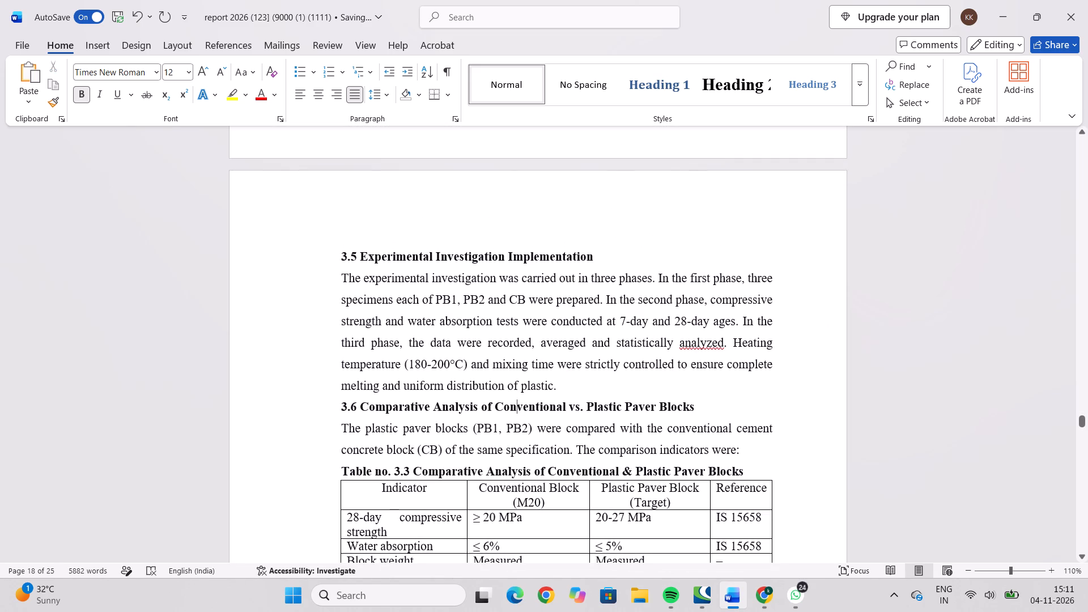
scroll(584, 254, "down", 3)
scroll(584, 254, "up", 6)
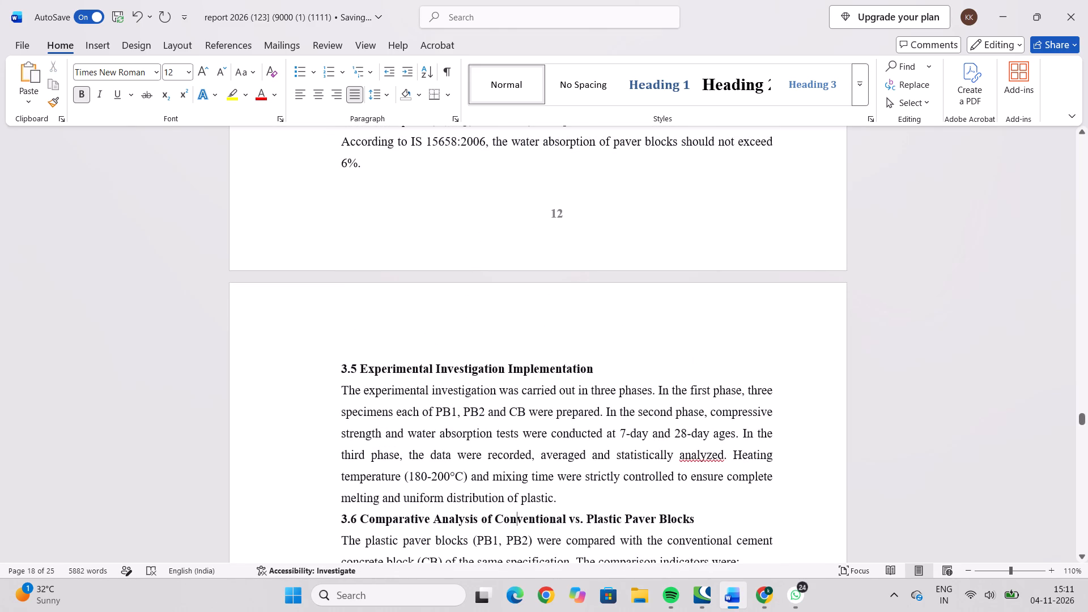
scroll(573, 373, "up", 13)
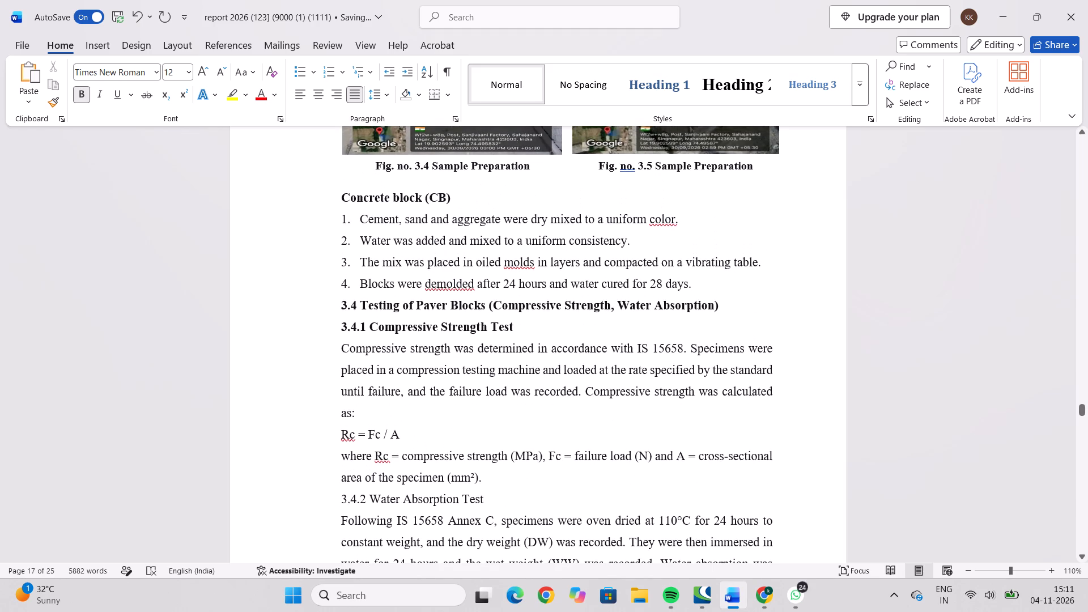
scroll(518, 332, "down", 3)
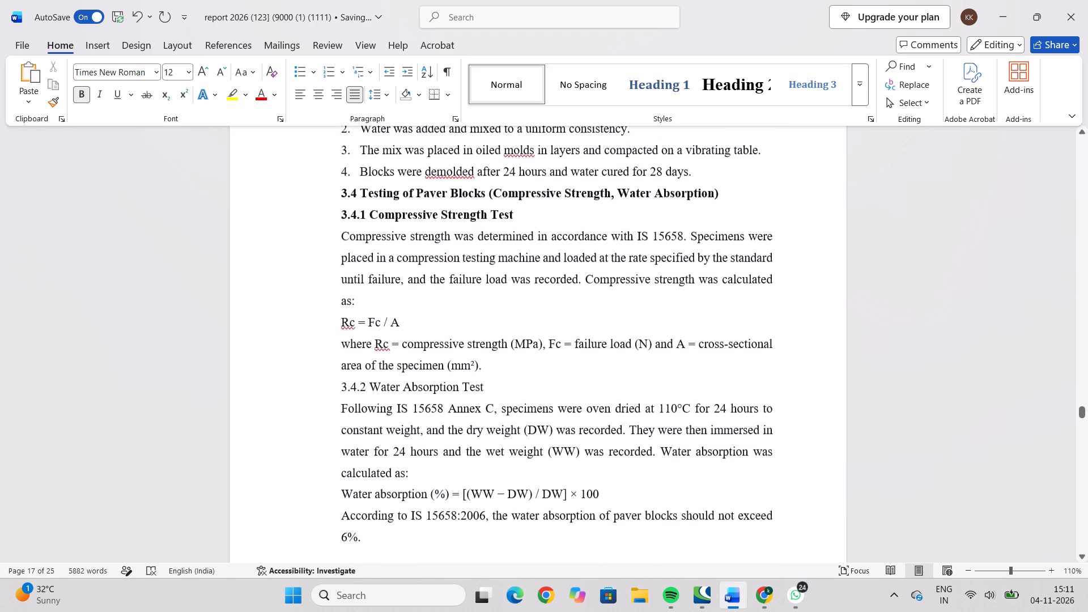
scroll(554, 249, "down", 2)
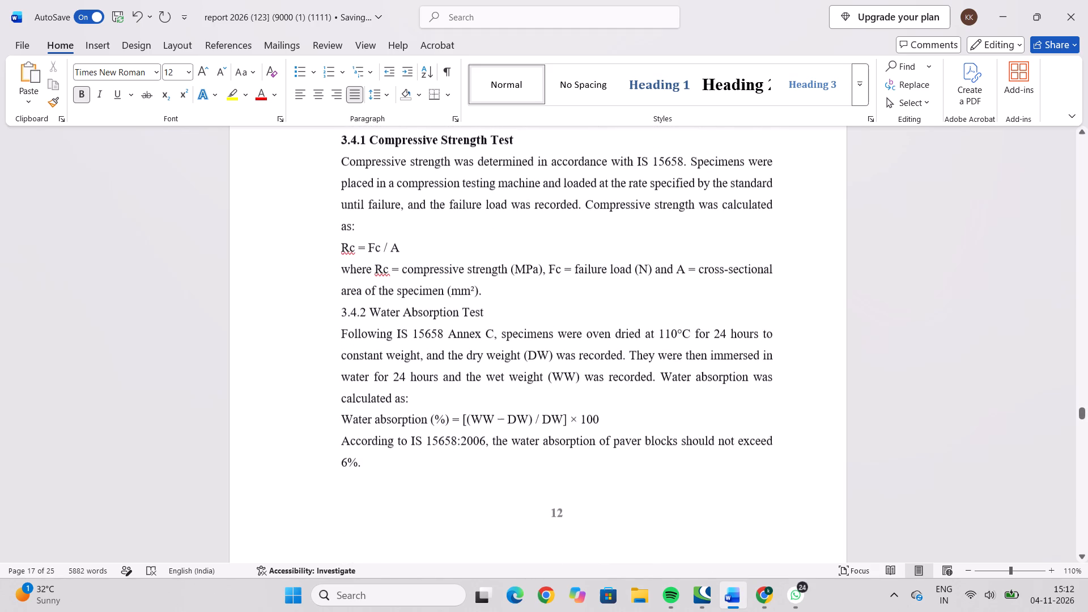
scroll(549, 299, "up", 3)
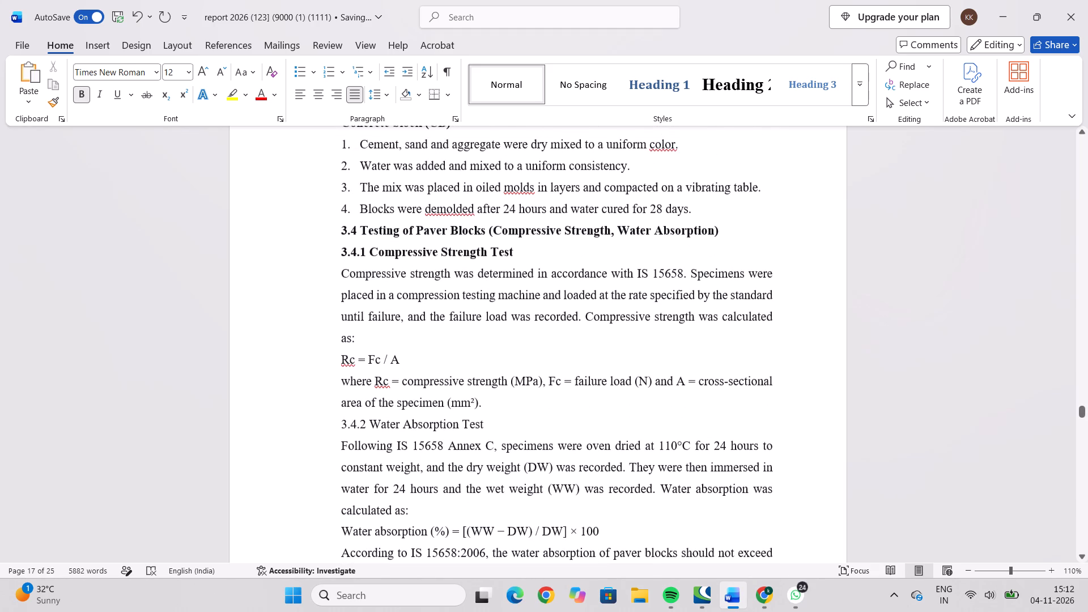
scroll(545, 250, "down", 5)
scroll(545, 252, "up", 8)
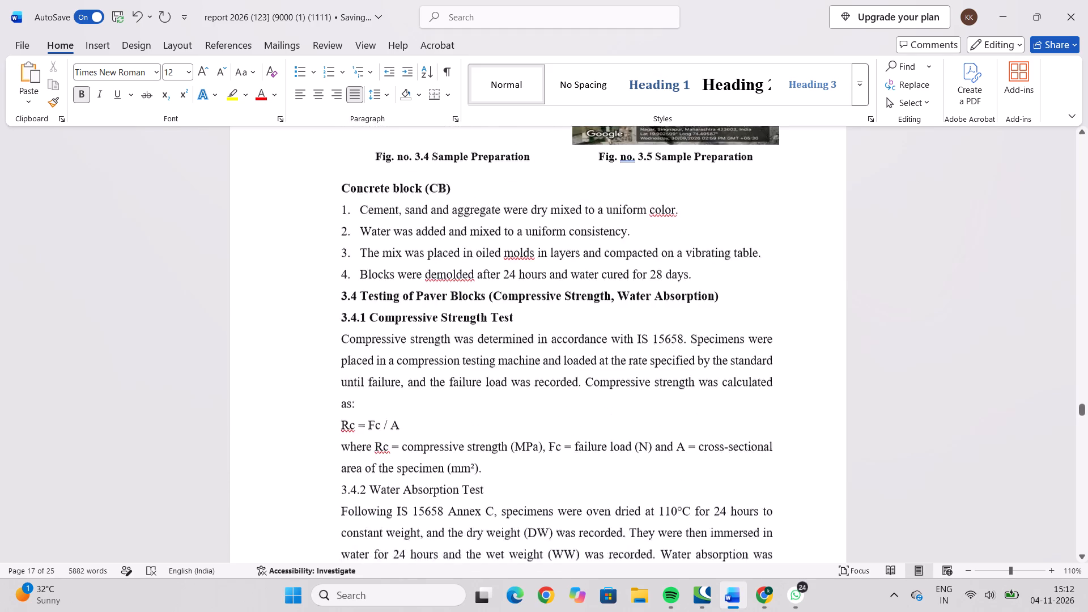
Check the page 11 layout, covering the section 3.3.2 procedure steps and the mix design Tables 3.1 and 3.2.
scroll(535, 261, "up", 17)
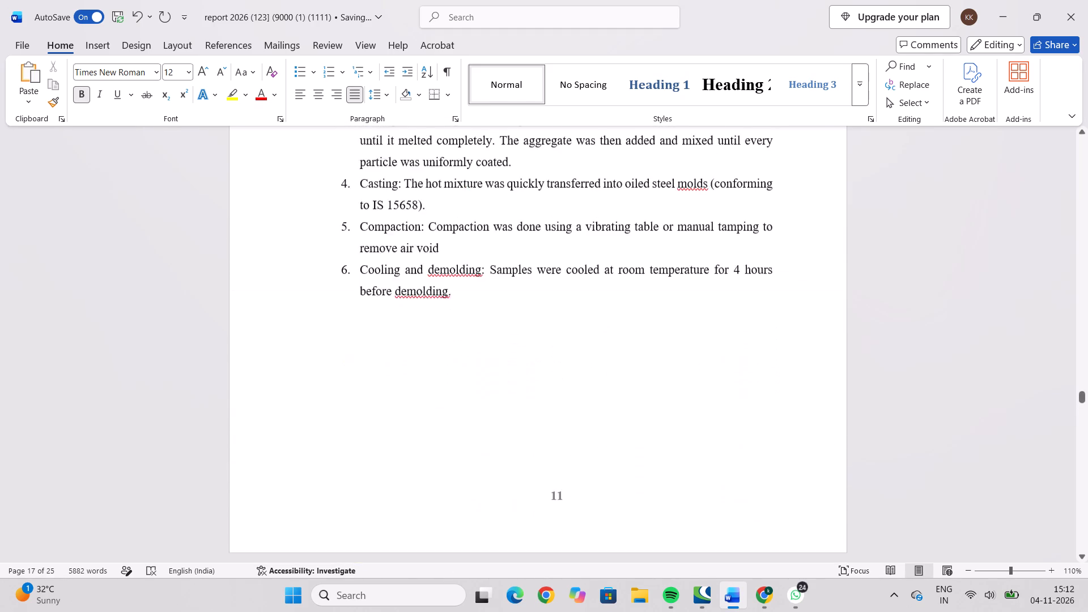
scroll(494, 277, "up", 8)
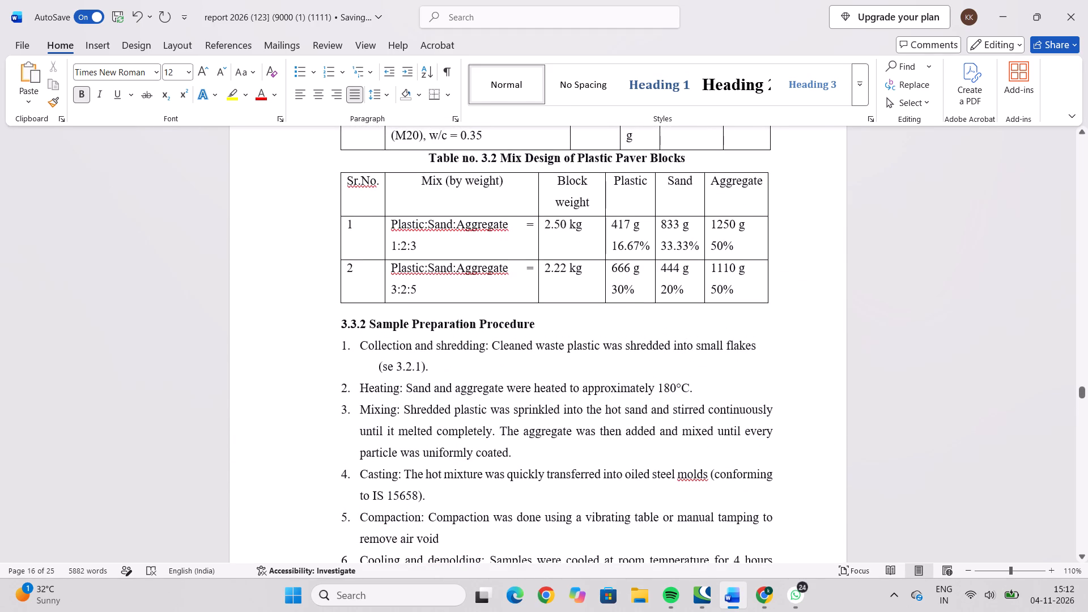
scroll(473, 323, "up", 6)
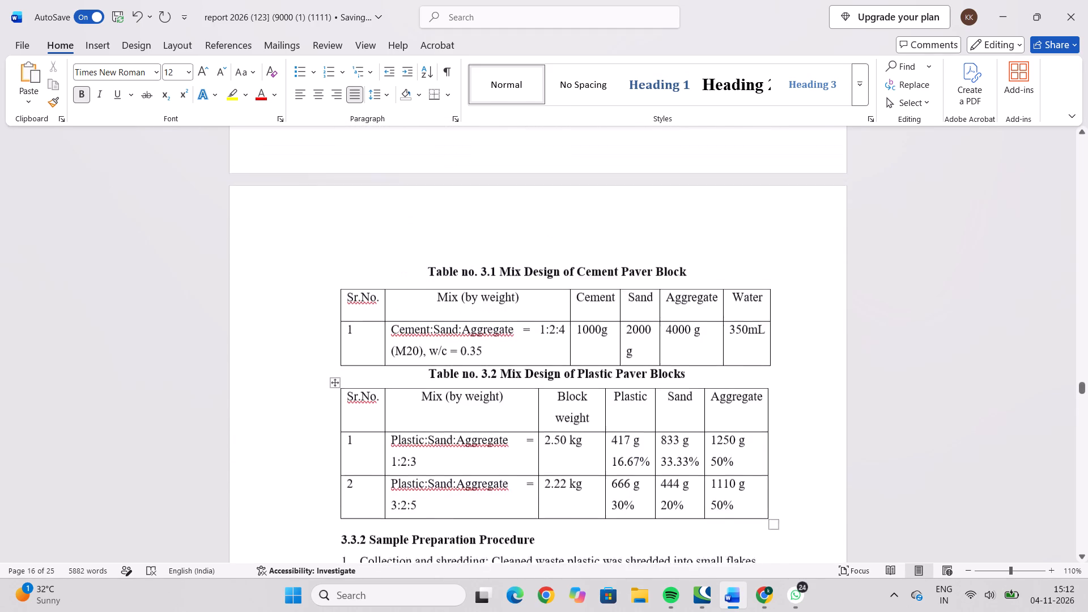
scroll(479, 341, "up", 4)
scroll(479, 341, "down", 7)
scroll(388, 407, "up", 5)
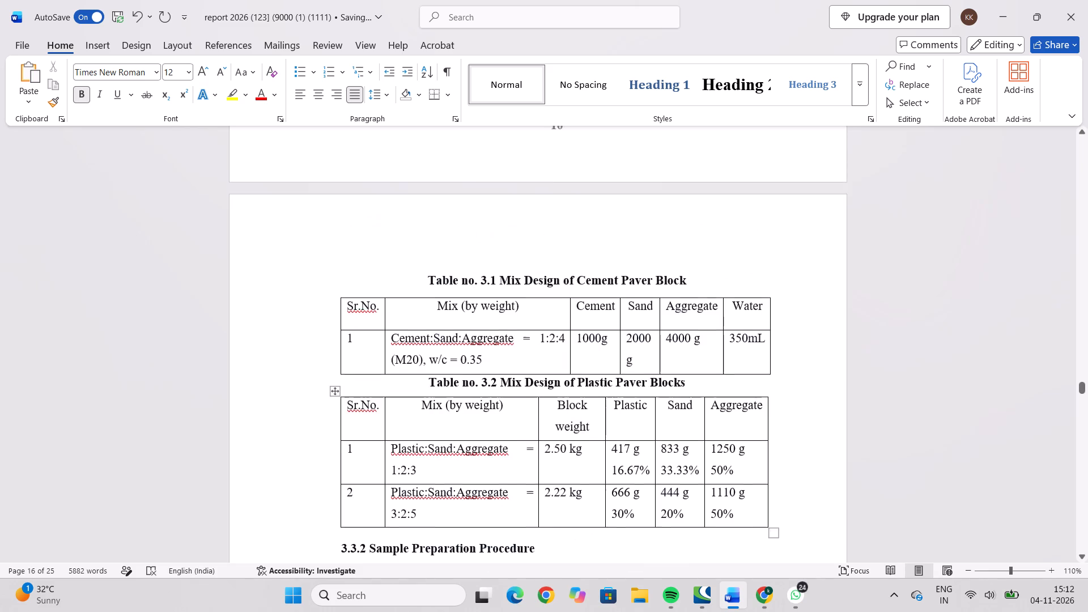
Check the headings and figure placement from section 3.3.1 back through Figs. 3.3 to 3.1 to the Chapter 3 title.
scroll(388, 405, "up", 8)
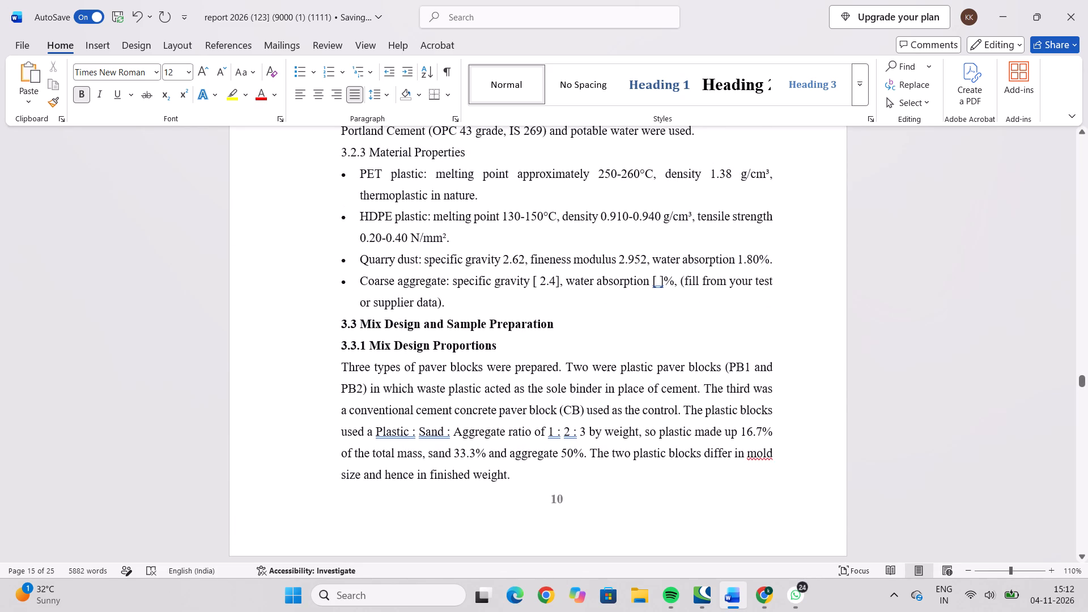
scroll(551, 363, "up", 6)
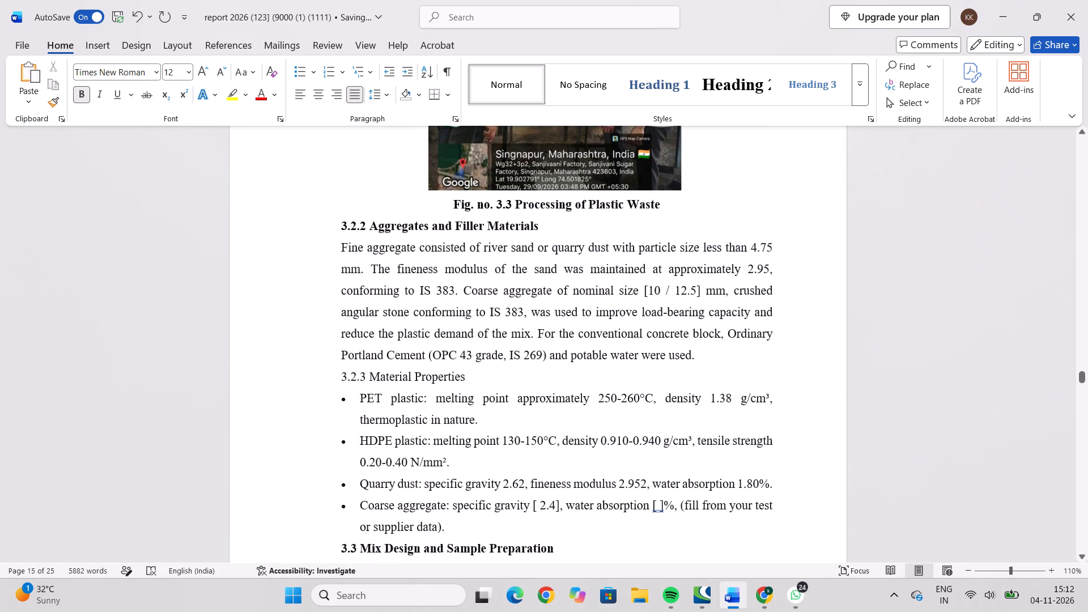
scroll(550, 364, "up", 6)
scroll(549, 364, "up", 16)
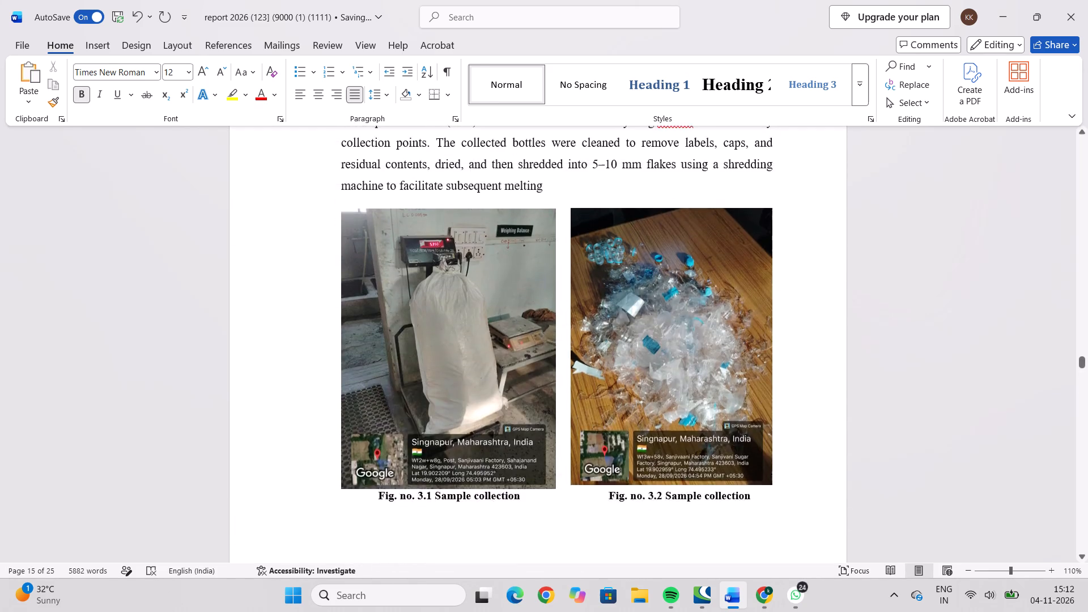
scroll(547, 365, "up", 6)
scroll(533, 373, "down", 5)
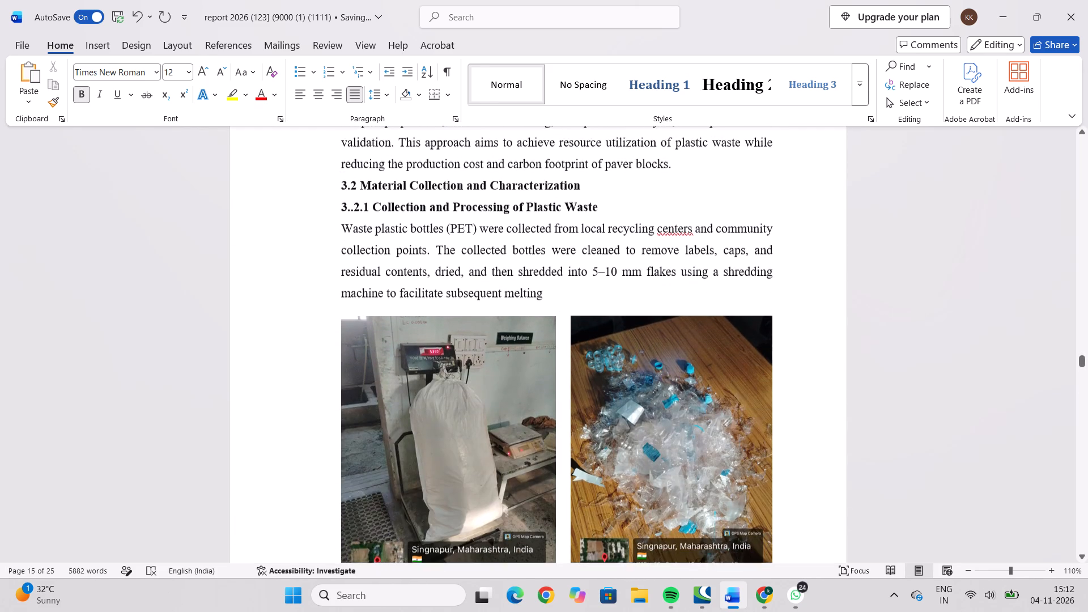
scroll(532, 373, "down", 6)
scroll(532, 373, "up", 14)
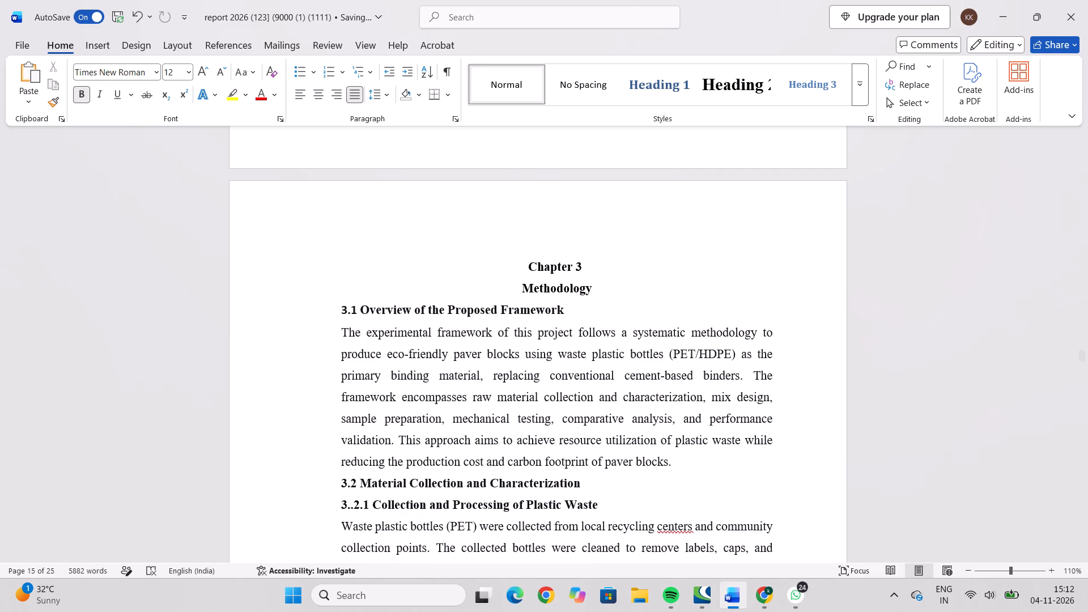
Review the page layout and headings from the Chapter 2 literature review back to sections 1.7 Objectives and 1.6 Problem Statement.
scroll(532, 373, "up", 1)
scroll(532, 373, "up", 20)
scroll(532, 373, "up", 19)
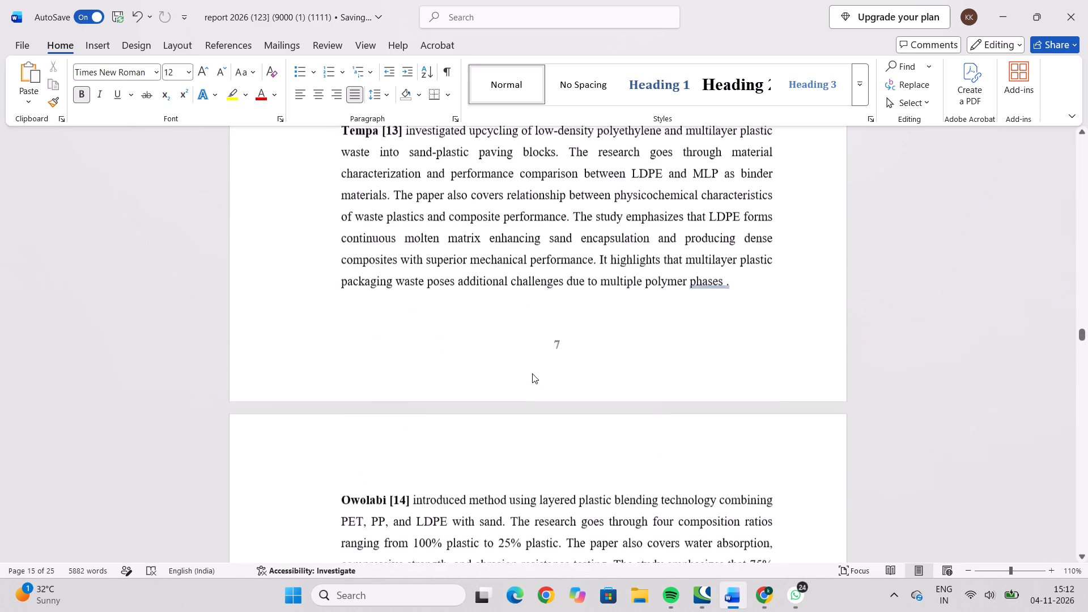
scroll(532, 373, "up", 20)
scroll(532, 373, "up", 19)
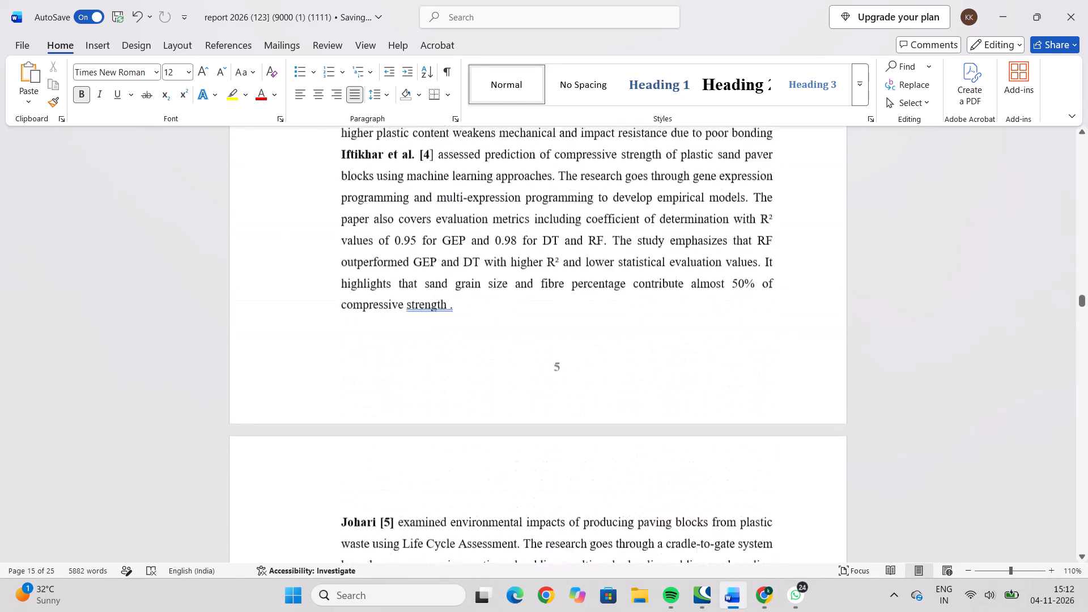
scroll(534, 373, "up", 19)
scroll(534, 373, "down", 4)
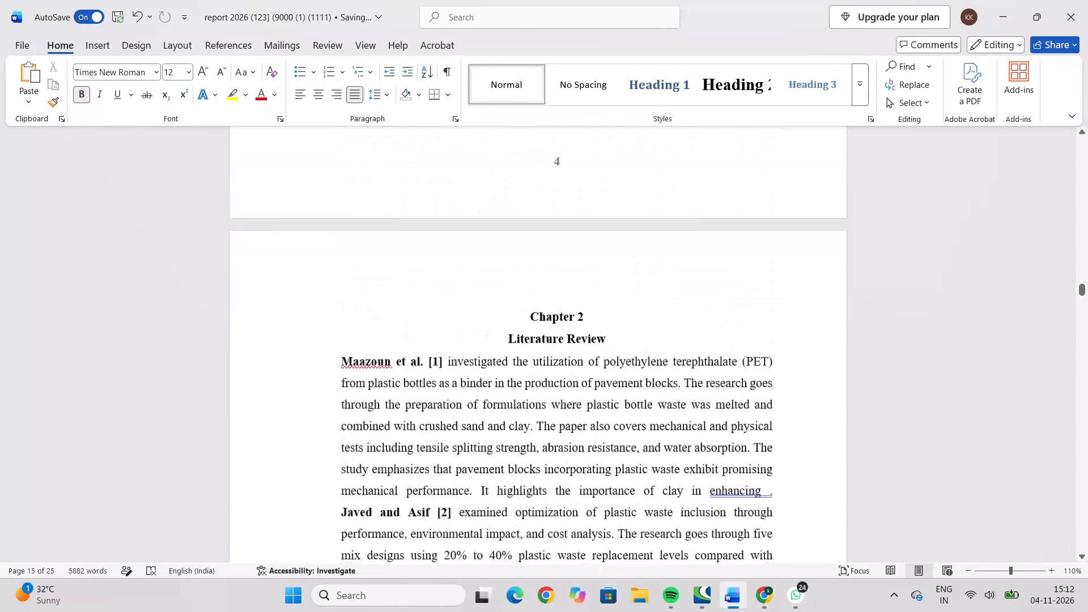
scroll(534, 373, "up", 3)
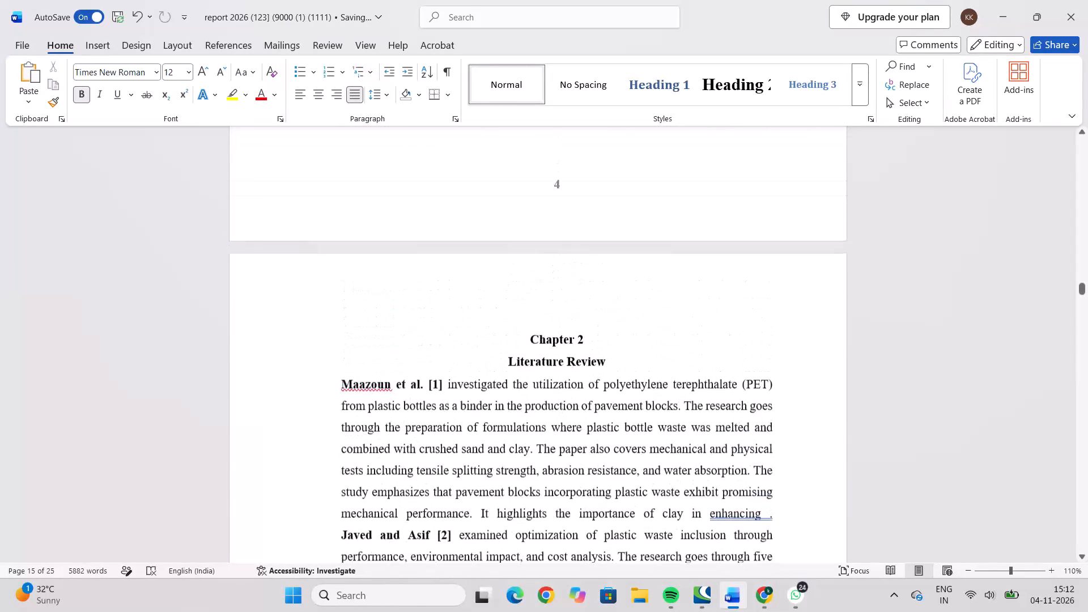
scroll(534, 373, "up", 14)
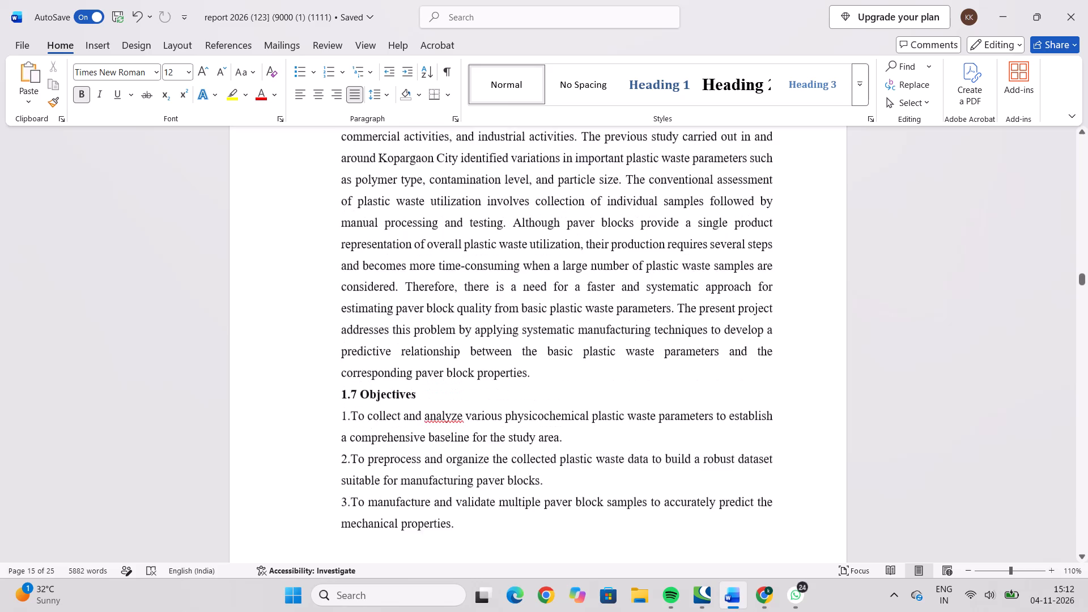
scroll(534, 373, "up", 9)
scroll(534, 373, "down", 4)
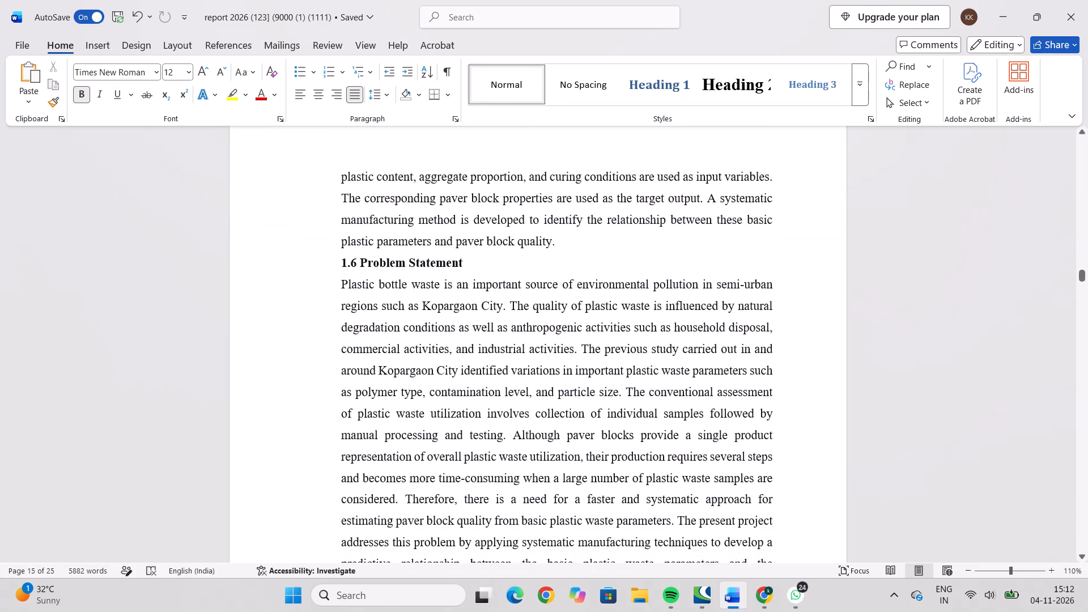
Check the section 1.6 Problem Statement text and its spacing to the 1.7 Objectives heading.
scroll(534, 373, "up", 2)
scroll(534, 373, "down", 4)
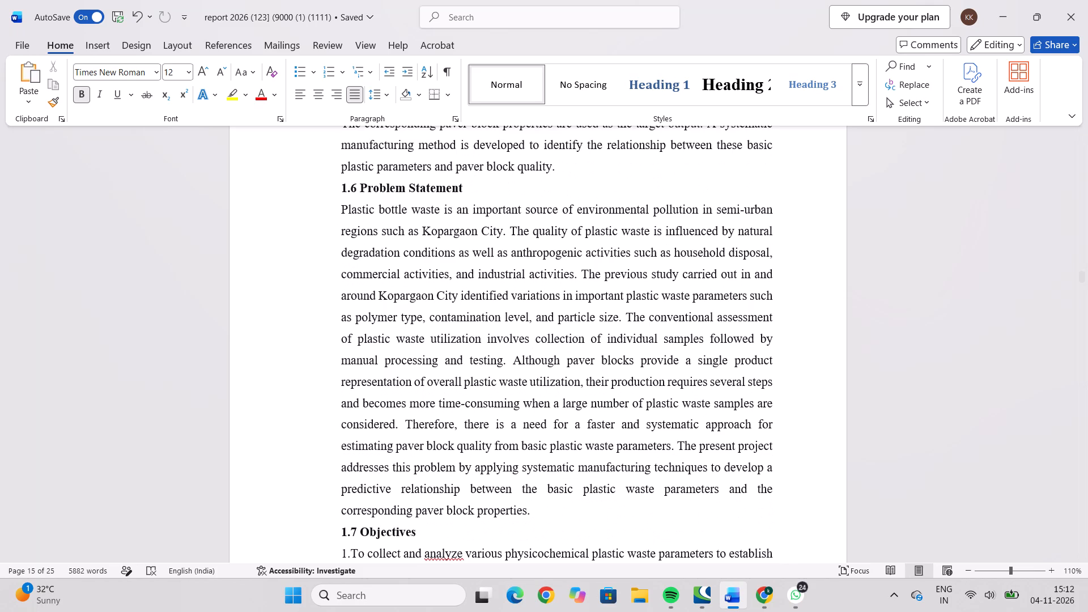
scroll(534, 373, "down", 5)
scroll(534, 373, "up", 8)
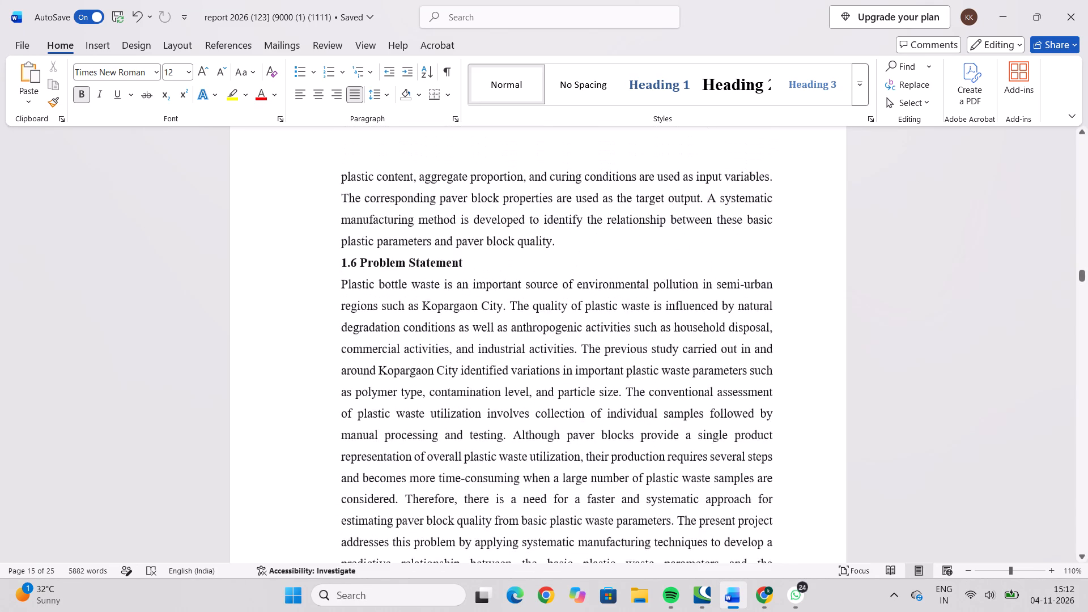
scroll(534, 373, "down", 13)
scroll(534, 373, "up", 6)
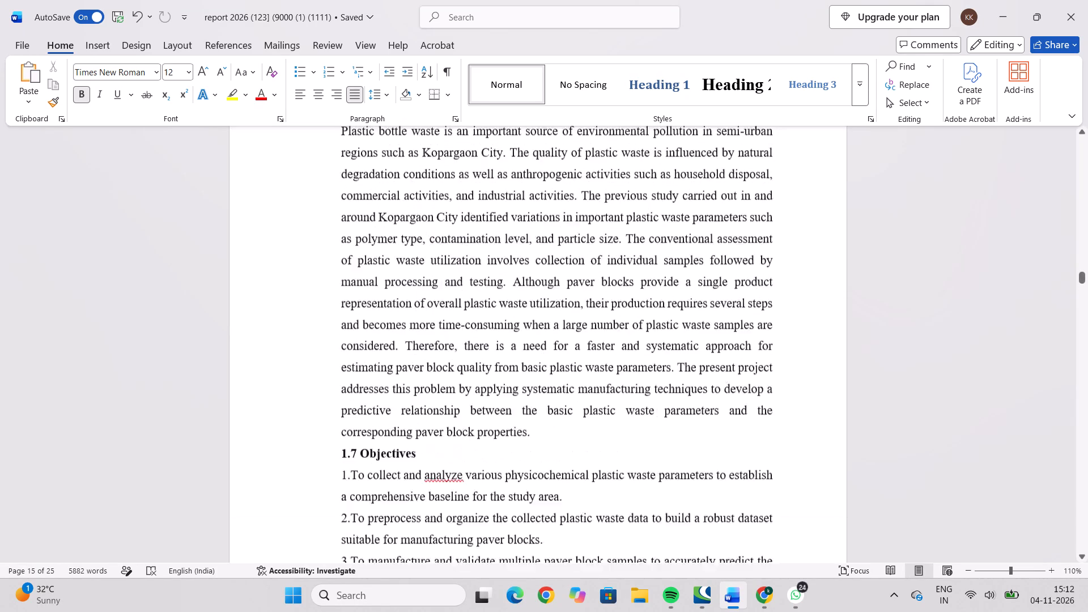
Review the headings and page breaks from section 1.5 back through 1.4 Global Plastic Pollution and 1.3 Paver Block Quality to 1.2.2.
scroll(534, 373, "up", 16)
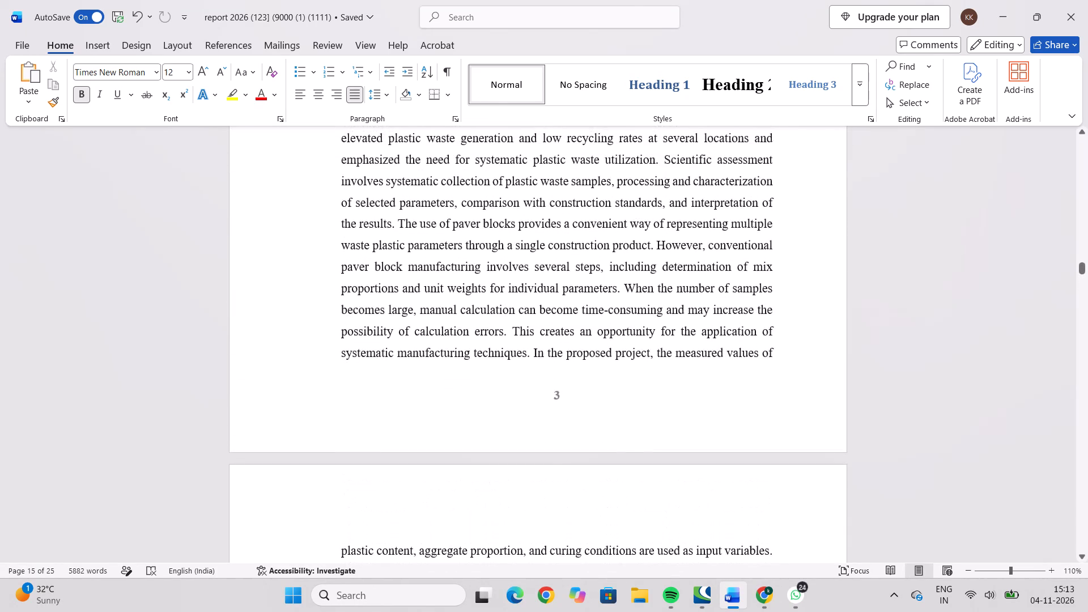
scroll(534, 373, "up", 11)
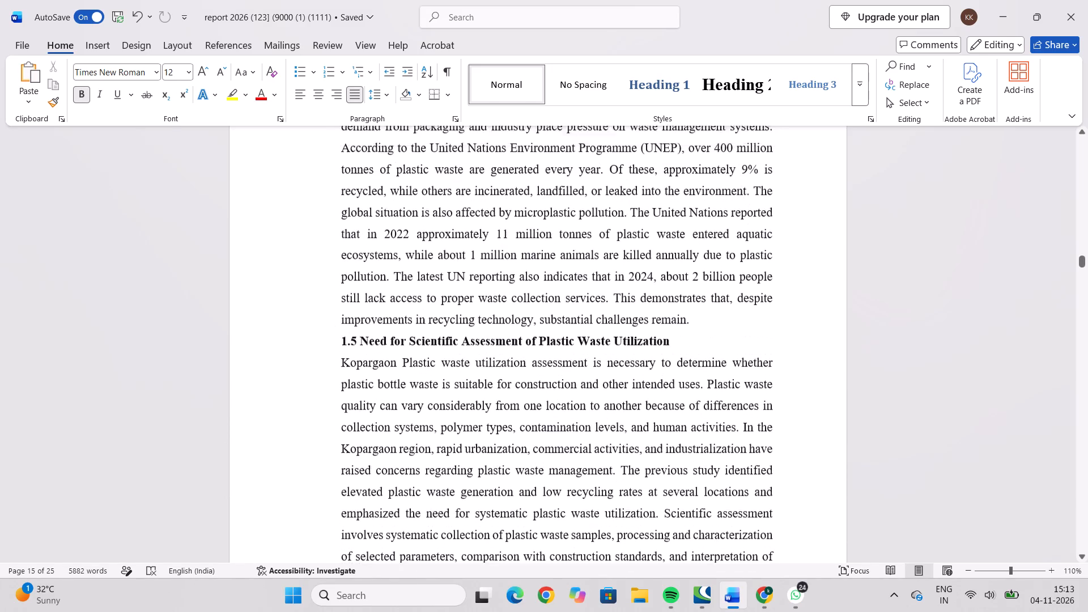
scroll(534, 373, "up", 5)
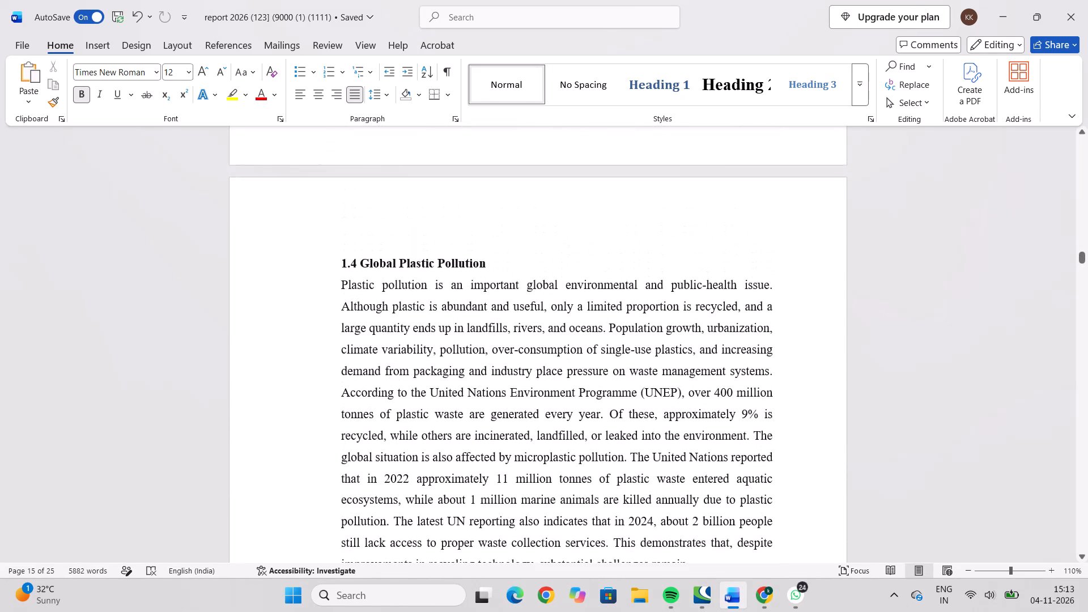
scroll(534, 373, "up", 9)
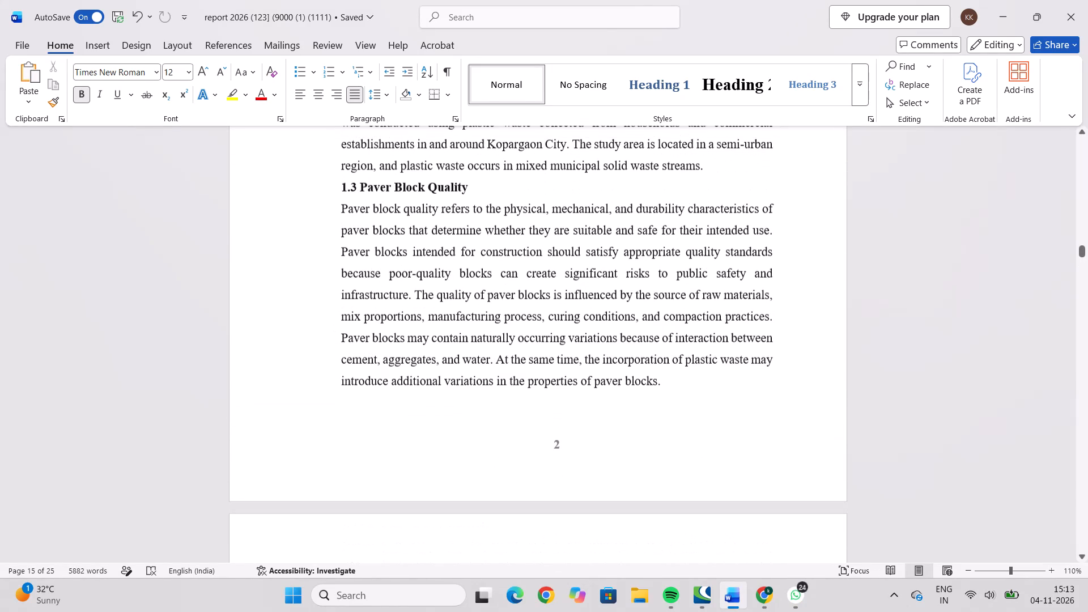
scroll(534, 373, "up", 3)
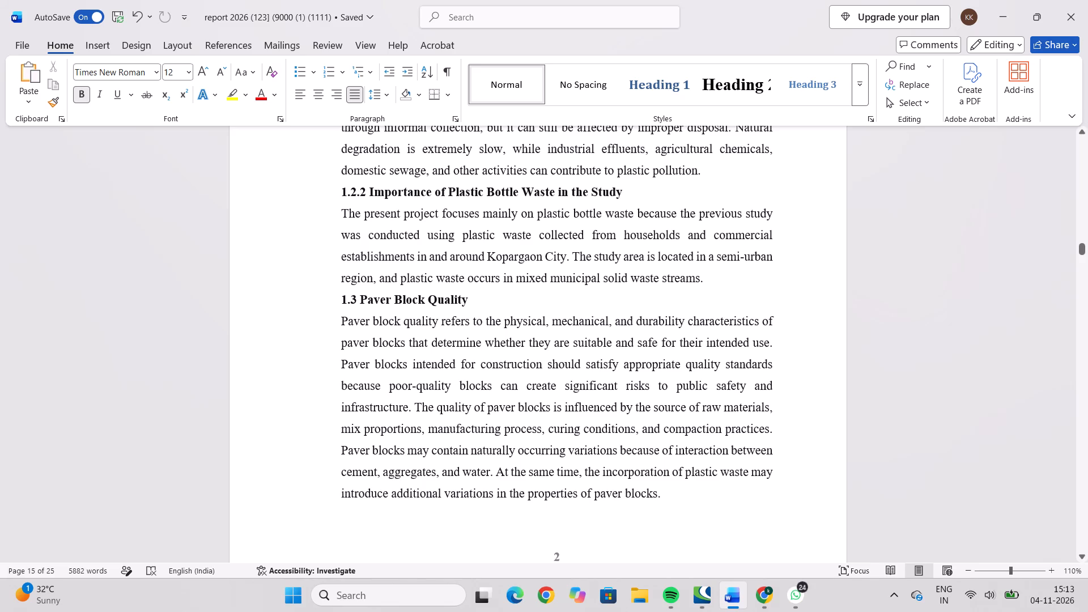
scroll(534, 373, "down", 2)
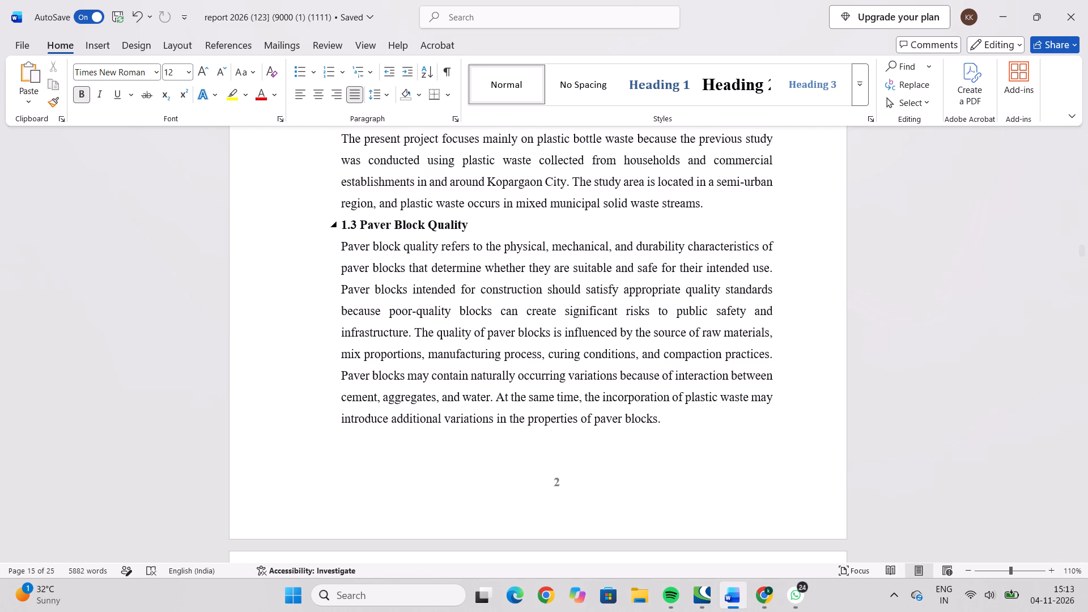
scroll(367, 231, "up", 2)
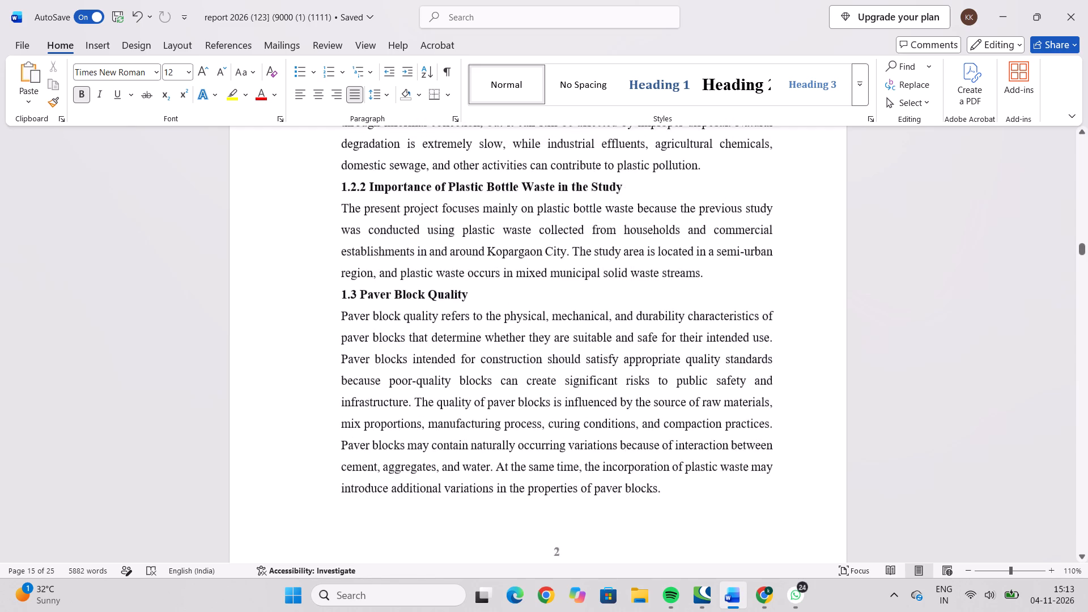
scroll(367, 231, "up", 2)
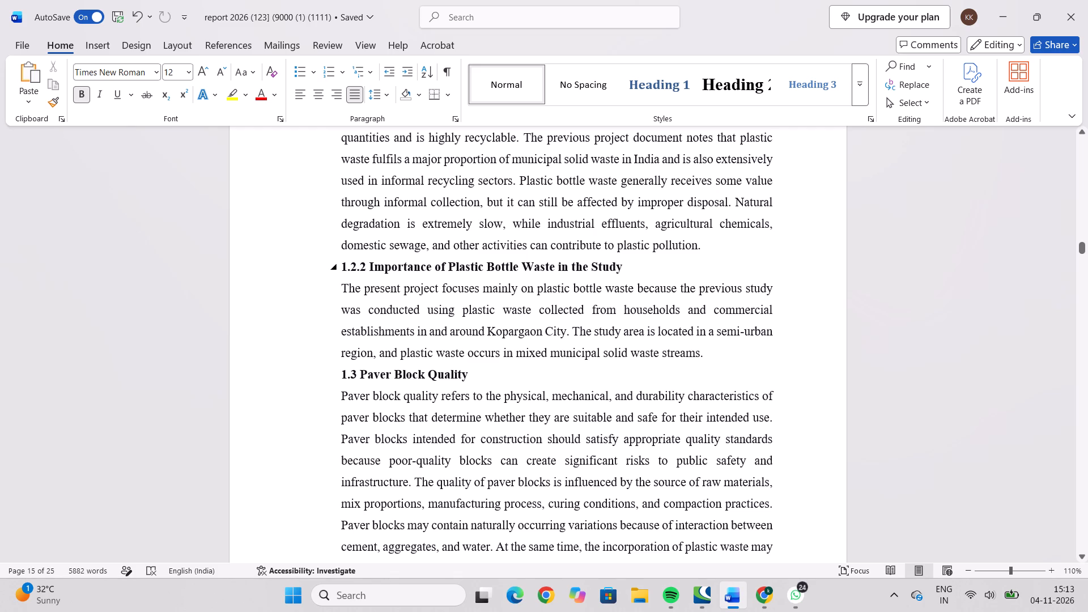
Check the heading formatting of sections 1.2.2, 1.2.1 Plastic Bottle Waste and 1.2 Sources of Plastic Waste.
left_click_drag(370, 264, 421, 271)
scroll(372, 321, "up", 6)
left_click(501, 261)
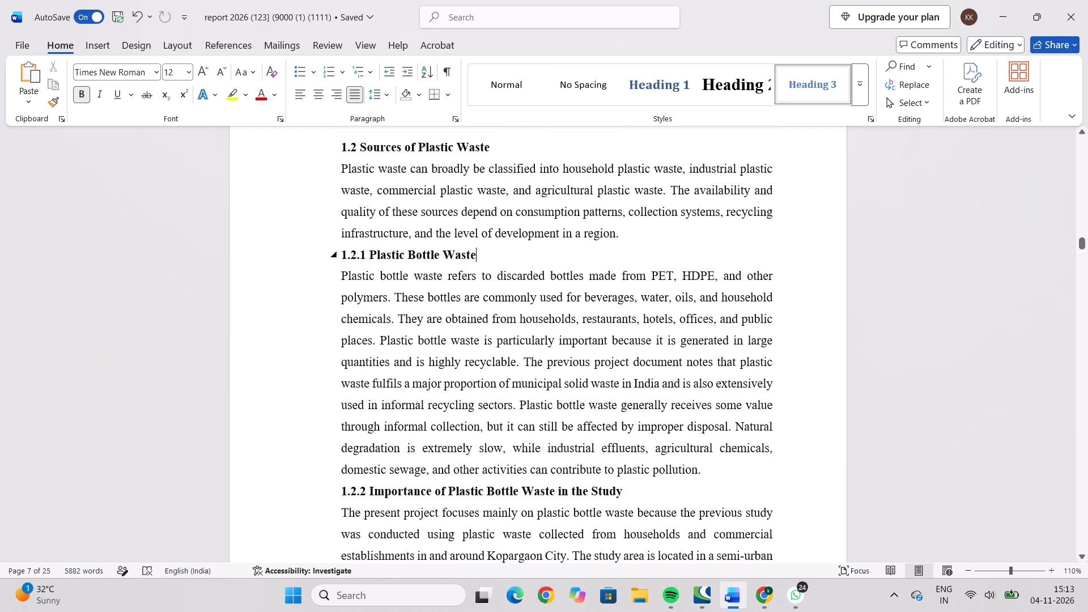
scroll(400, 252, "up", 2)
scroll(488, 241, "up", 1)
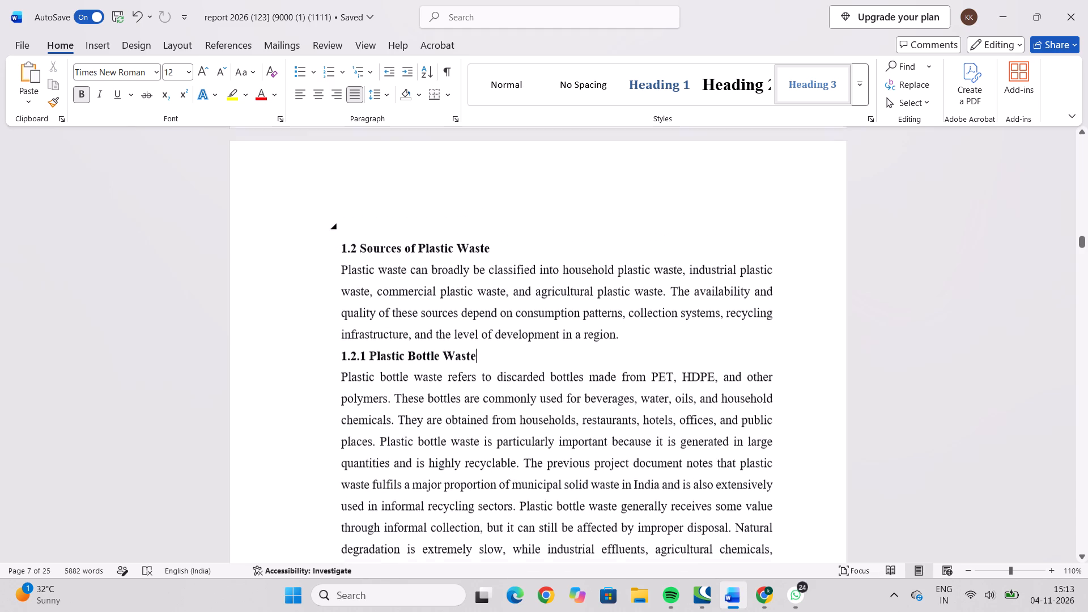
scroll(488, 241, "up", 7)
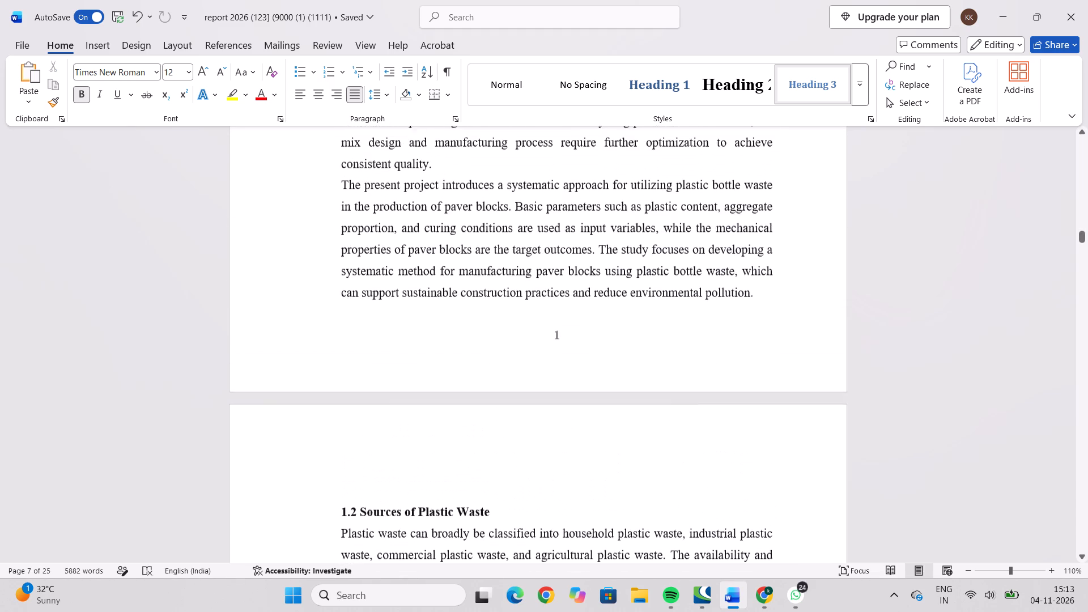
scroll(488, 241, "up", 1)
scroll(488, 241, "down", 16)
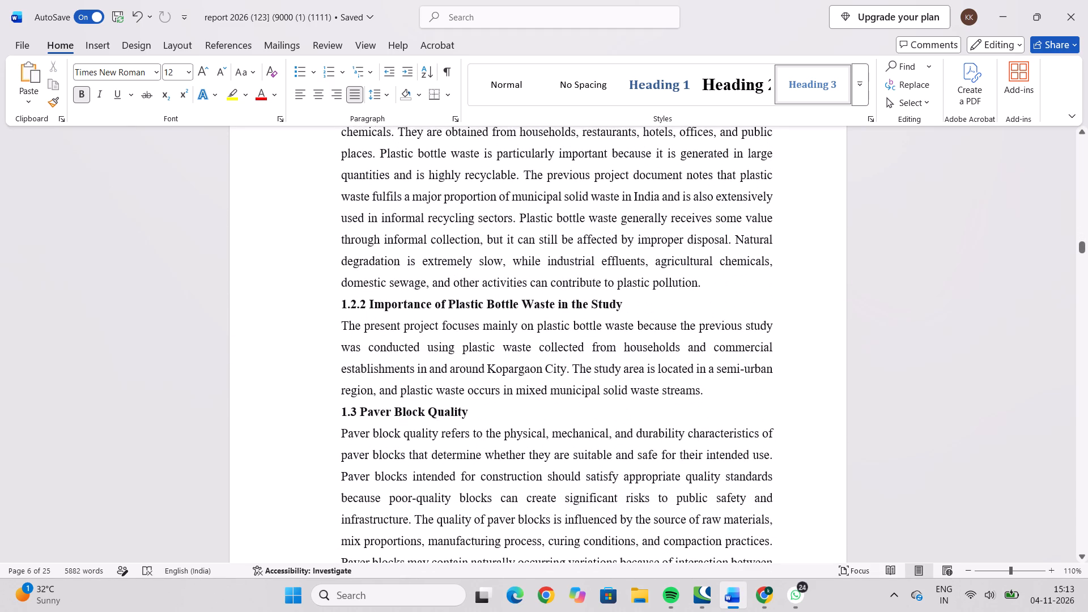
Review the layout of page 1, from the end of section 1.1 Overview back to the Chapter 1 Introduction title.
scroll(488, 241, "up", 12)
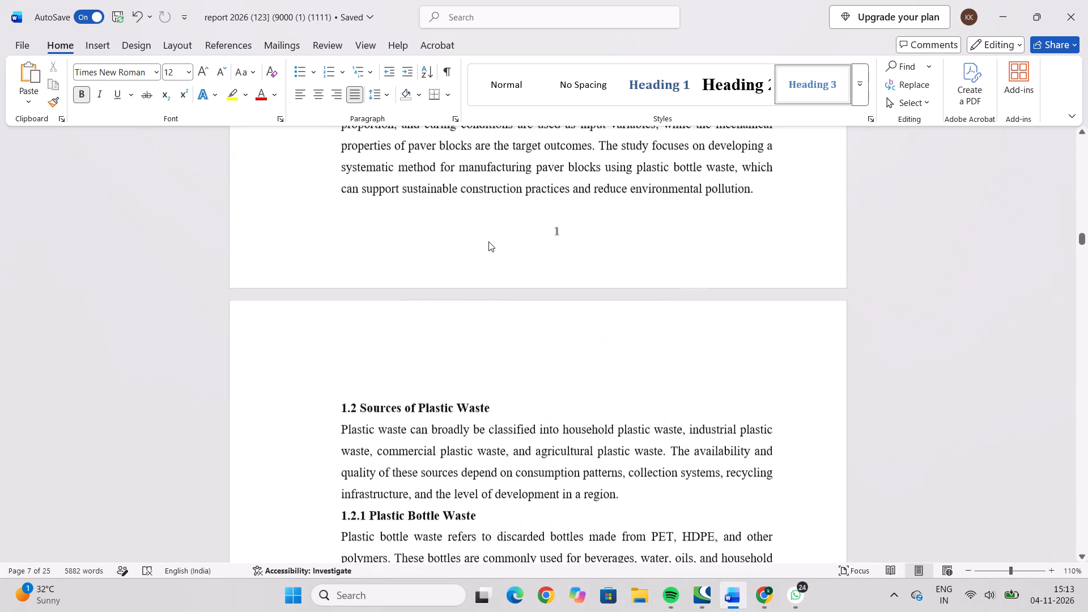
scroll(488, 241, "up", 7)
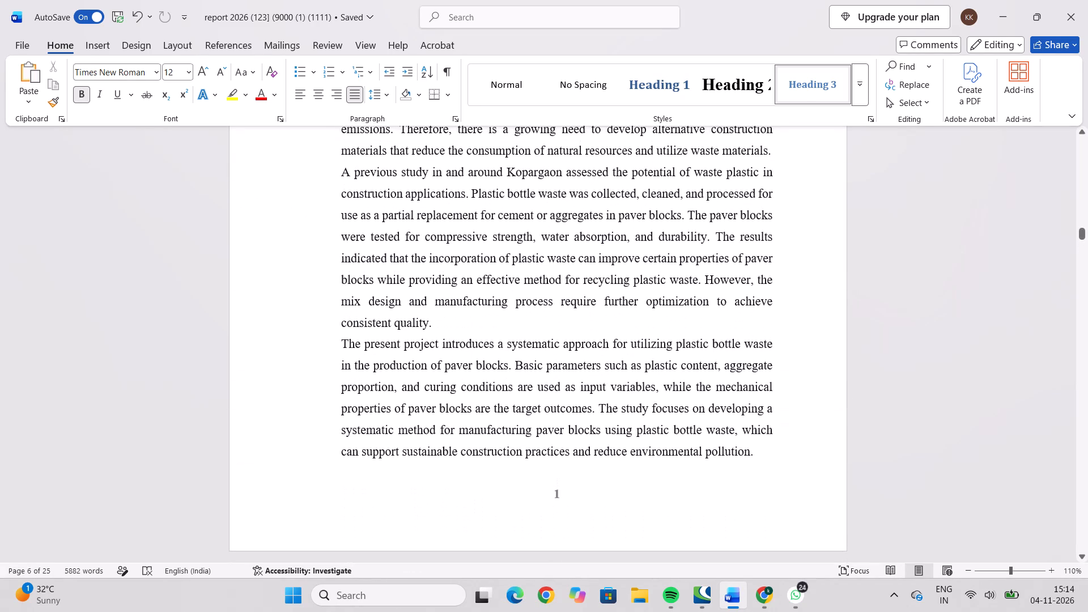
scroll(488, 241, "up", 5)
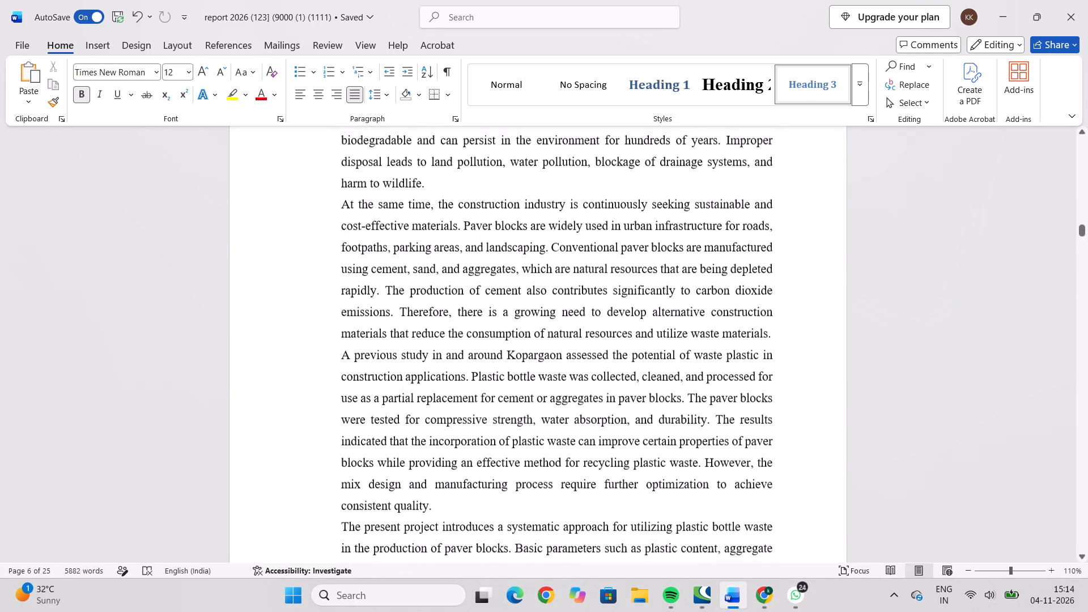
scroll(488, 242, "up", 6)
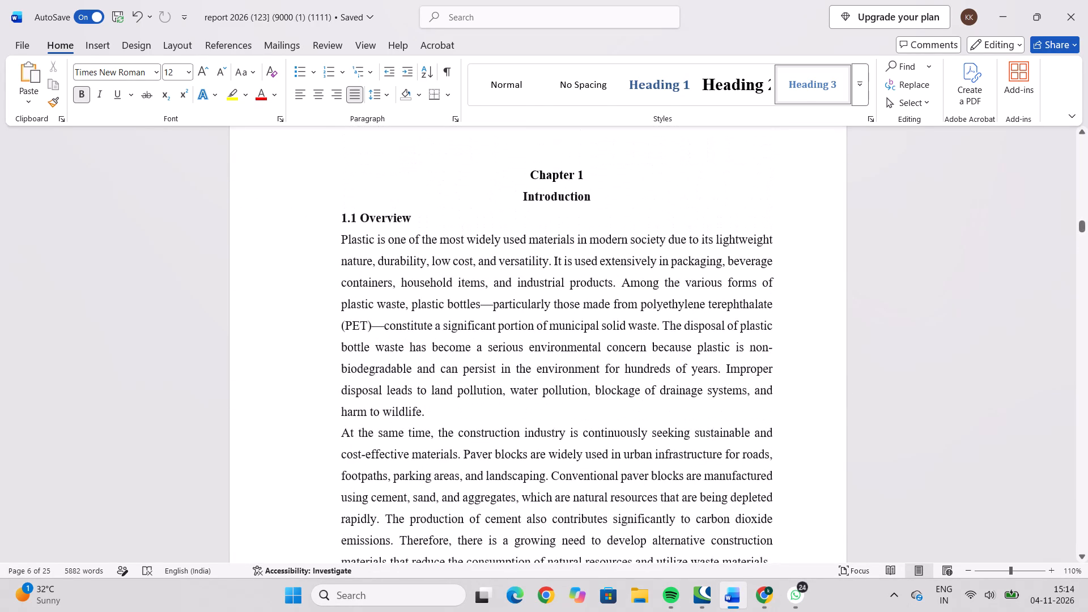
scroll(488, 243, "up", 6)
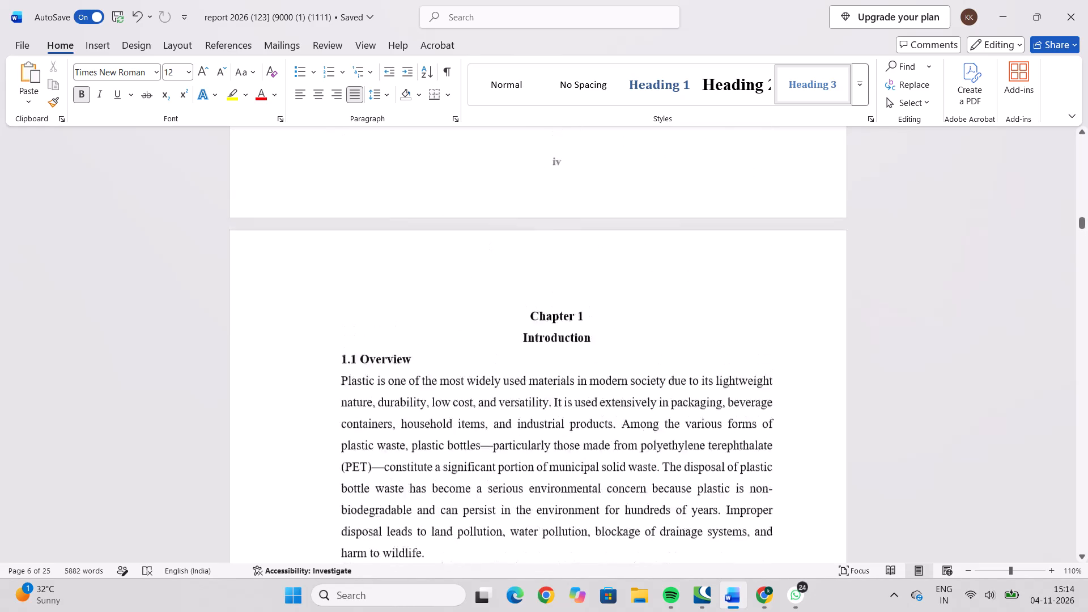
scroll(488, 243, "up", 1)
Recheck the Chapter 1 section titles from 1.1 Overview through 1.2 Sources of Plastic Waste to 1.3 Paver Block Quality.
scroll(488, 243, "down", 7)
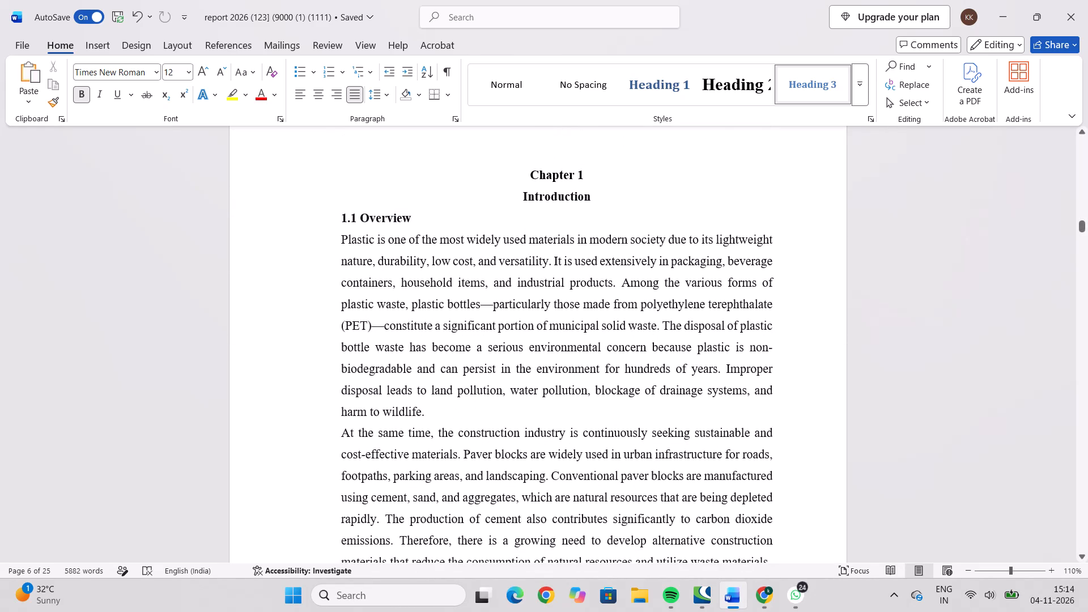
scroll(488, 243, "down", 4)
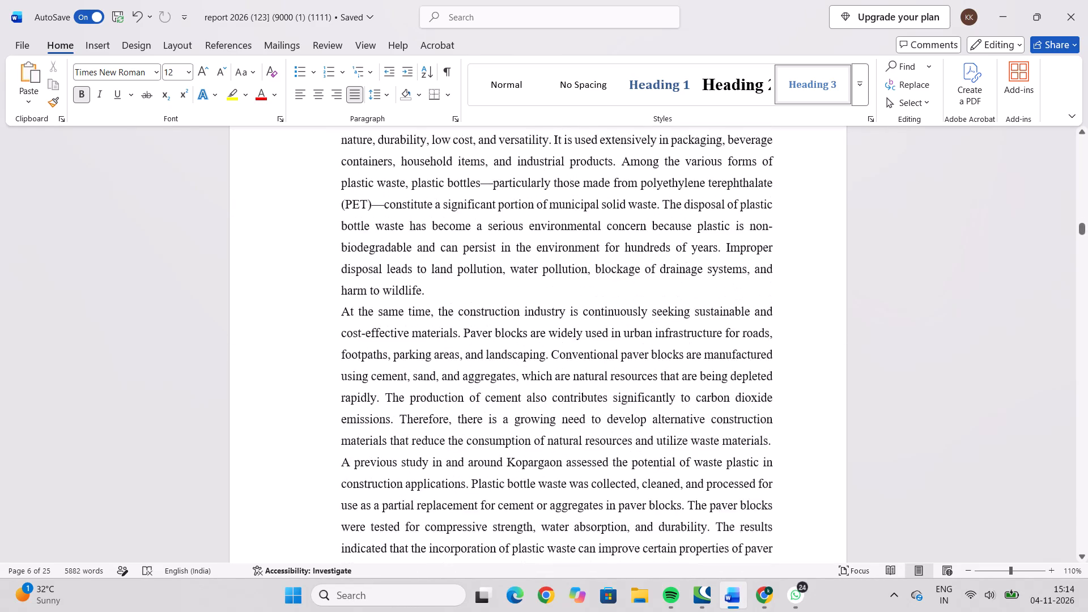
scroll(488, 243, "down", 17)
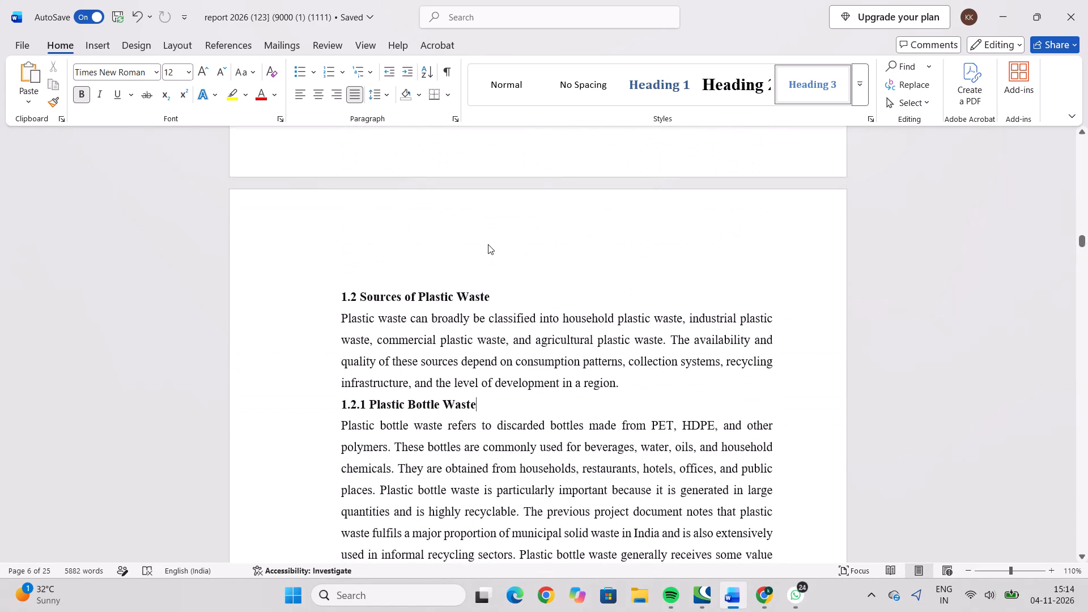
scroll(488, 244, "down", 13)
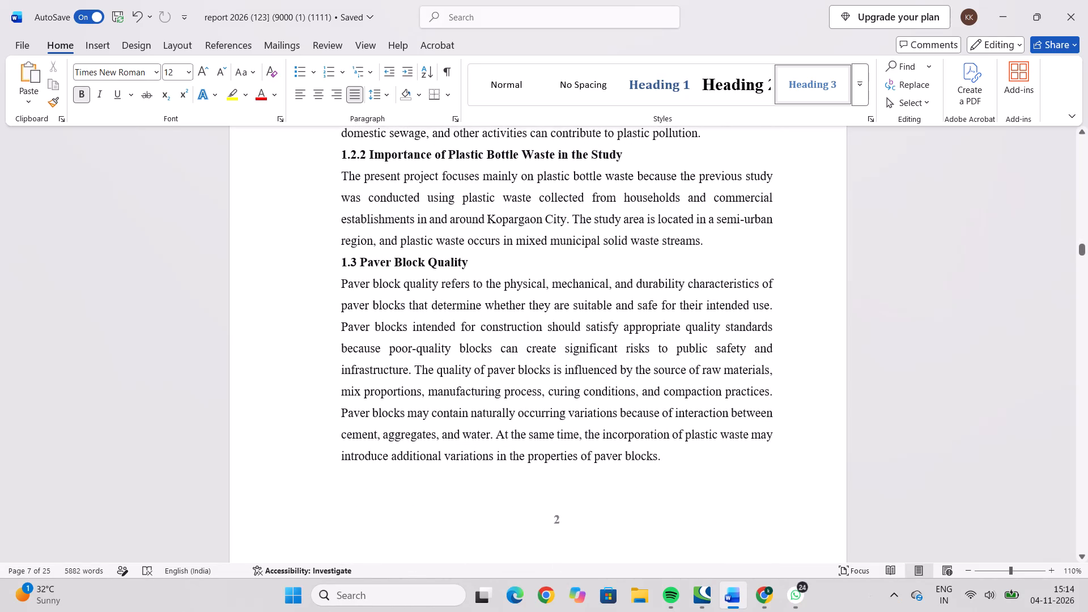
scroll(487, 246, "up", 5)
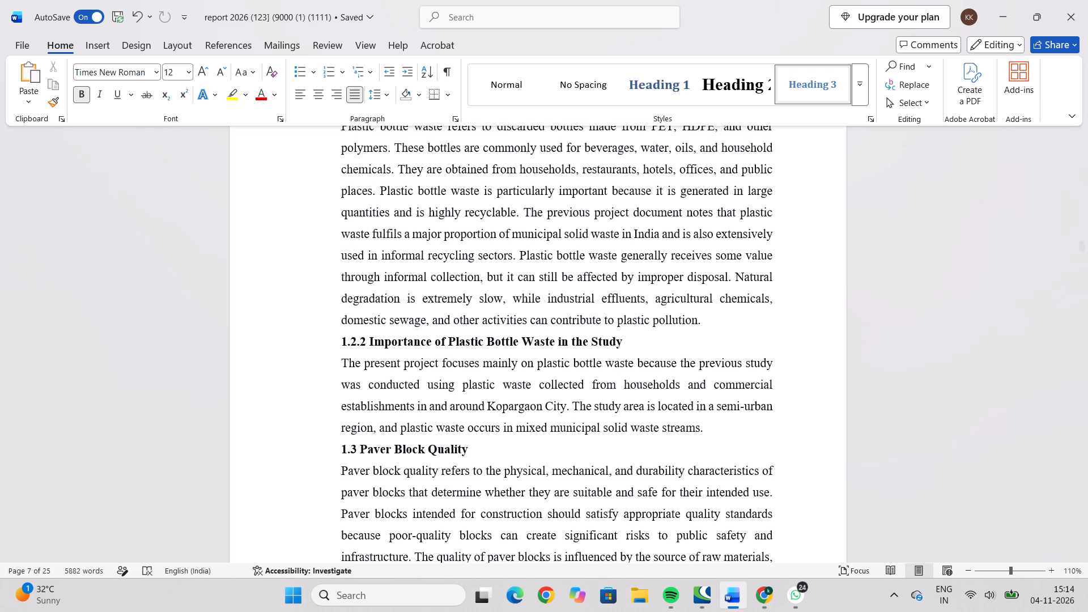
scroll(487, 246, "up", 1)
scroll(487, 246, "up", 20)
scroll(487, 246, "up", 1)
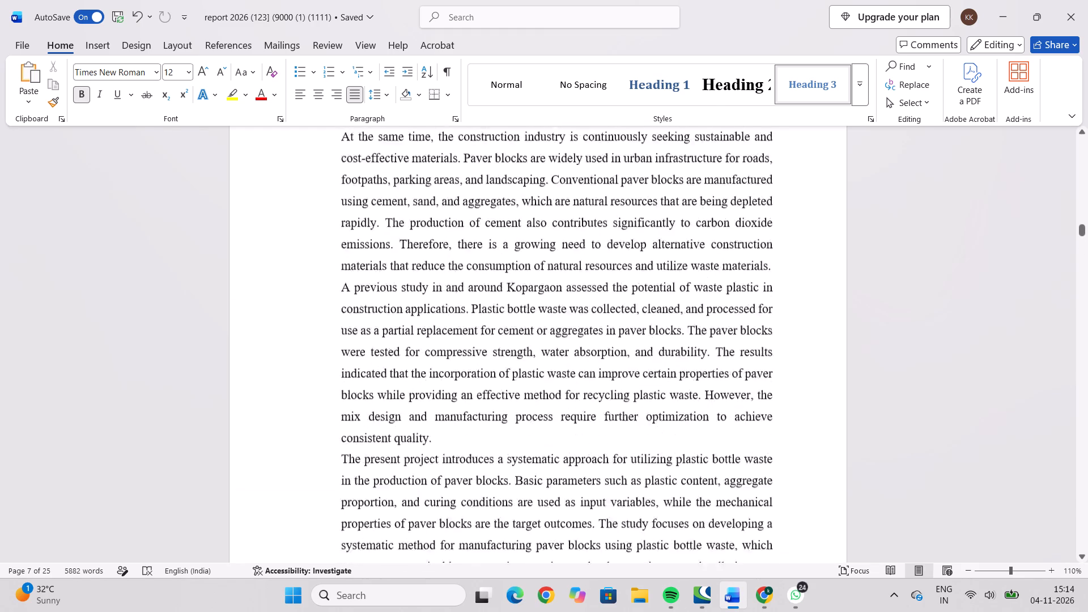
Review the front matter from the List of Table and List of Figures pages back to the Chapter 1 entries in Contents.
scroll(487, 246, "up", 20)
scroll(487, 246, "up", 20)
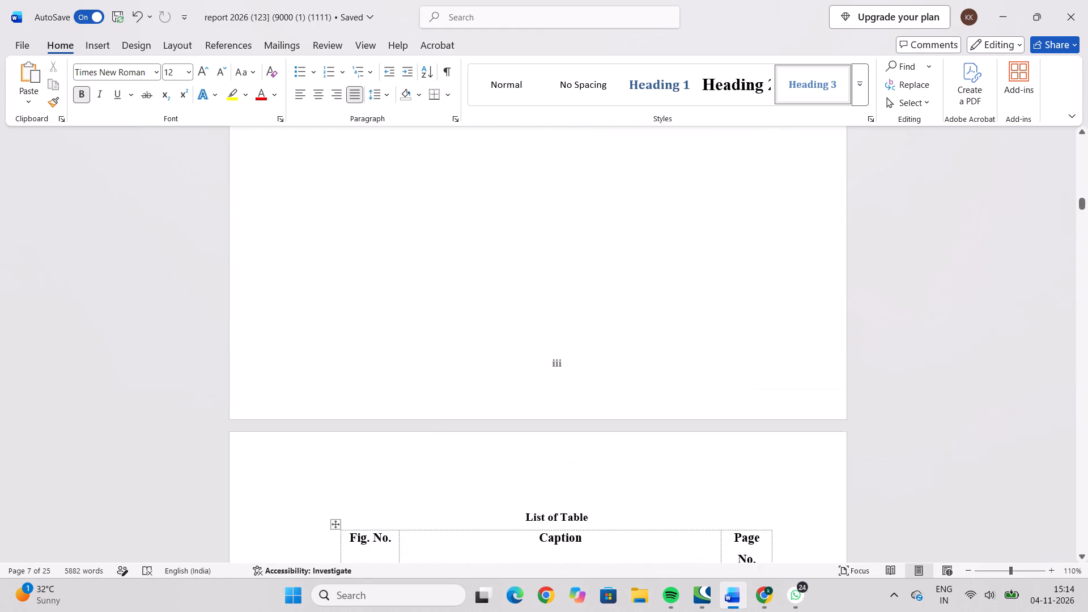
scroll(488, 246, "up", 5)
scroll(488, 246, "down", 12)
scroll(488, 246, "up", 8)
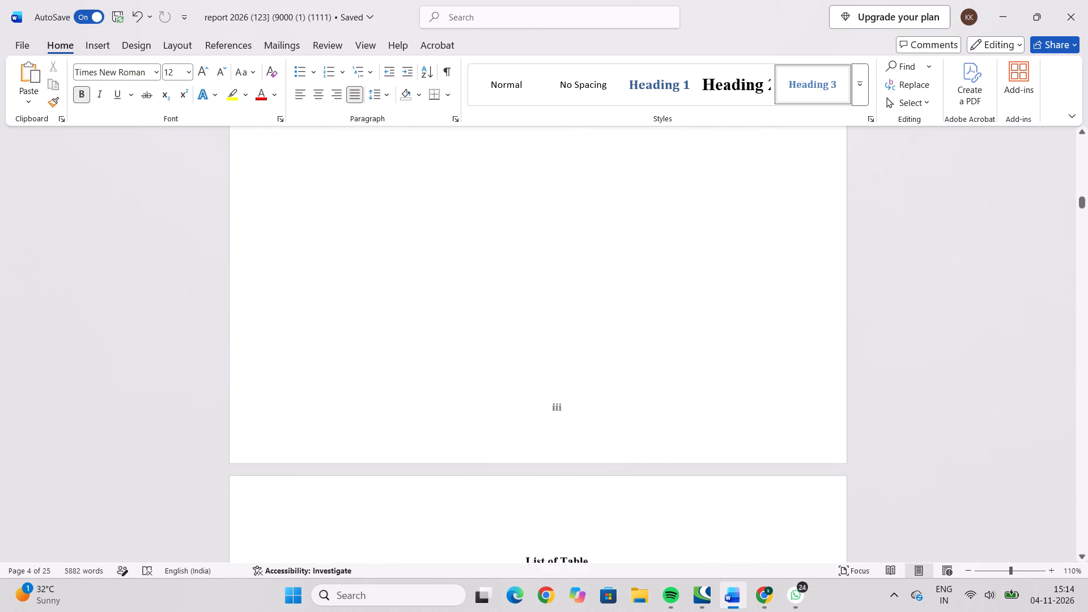
scroll(488, 246, "up", 11)
scroll(488, 246, "up", 13)
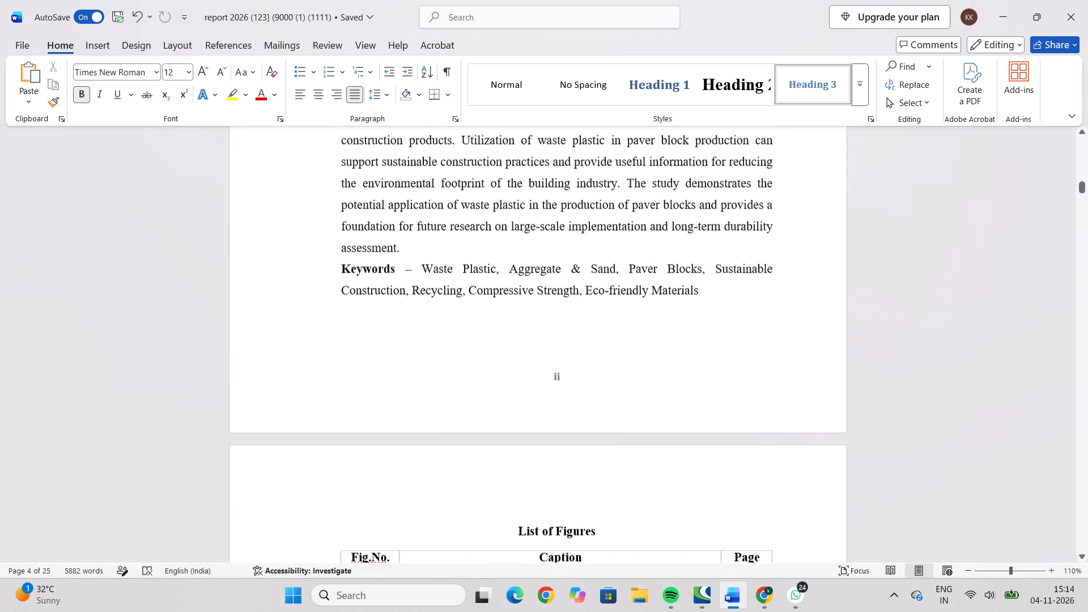
scroll(488, 246, "up", 20)
scroll(488, 246, "up", 7)
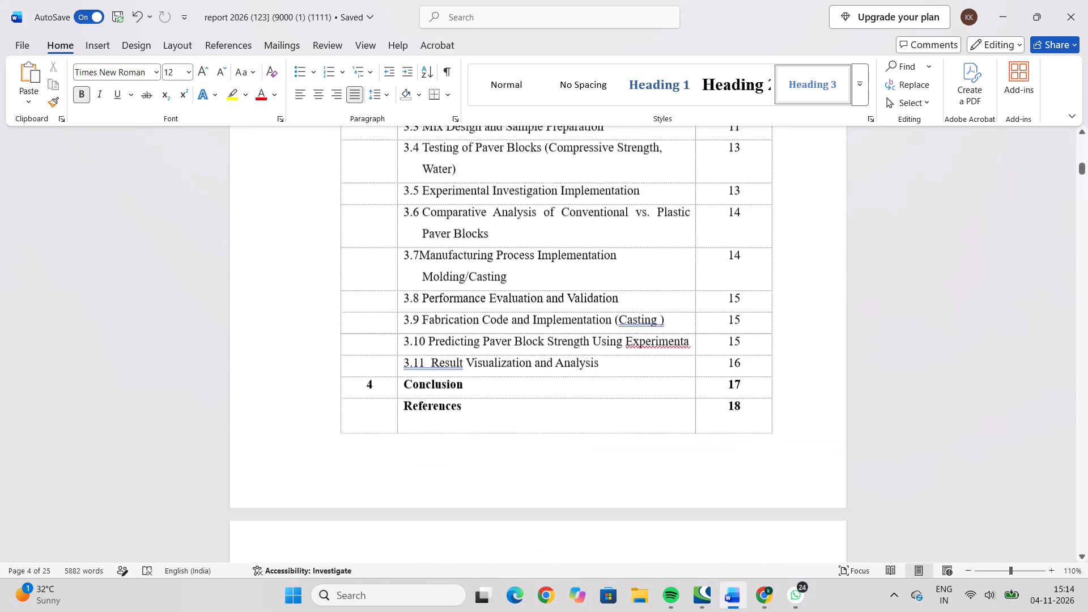
scroll(488, 246, "up", 7)
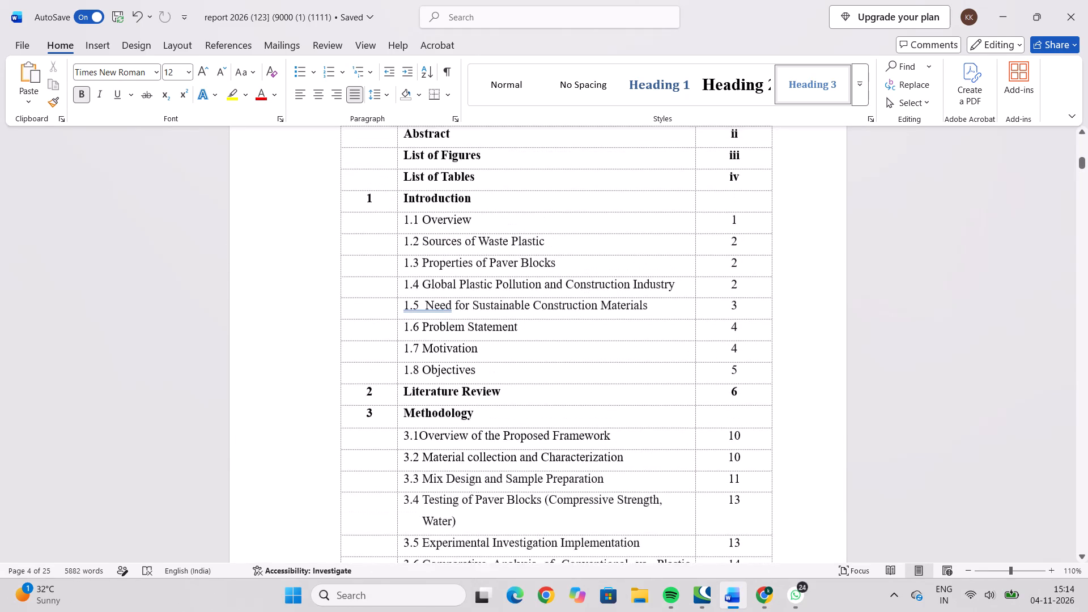
scroll(488, 246, "up", 1)
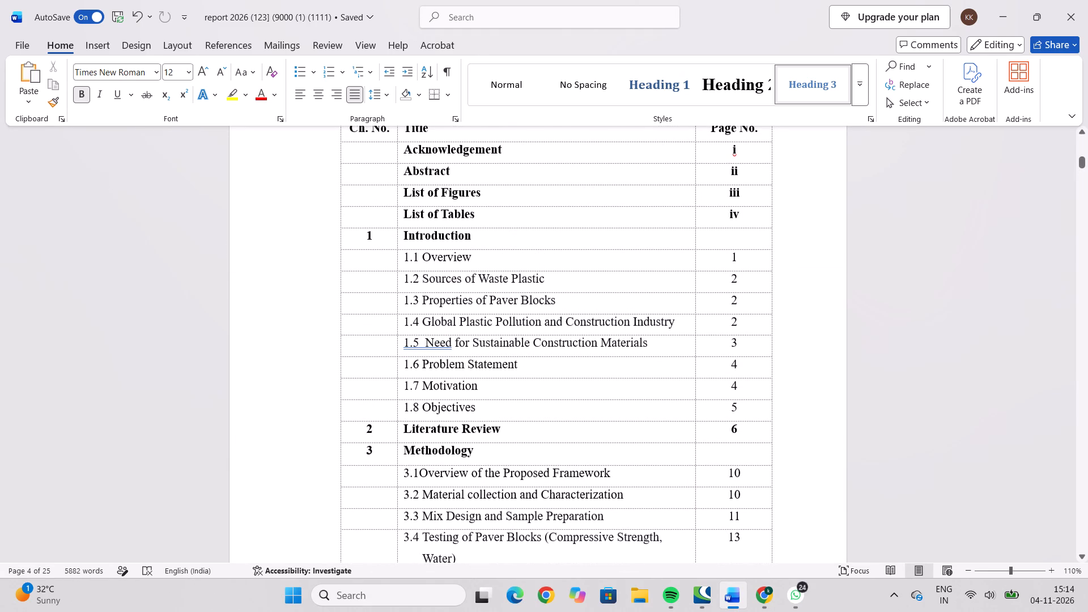
scroll(389, 390, "up", 4)
scroll(392, 388, "down", 3)
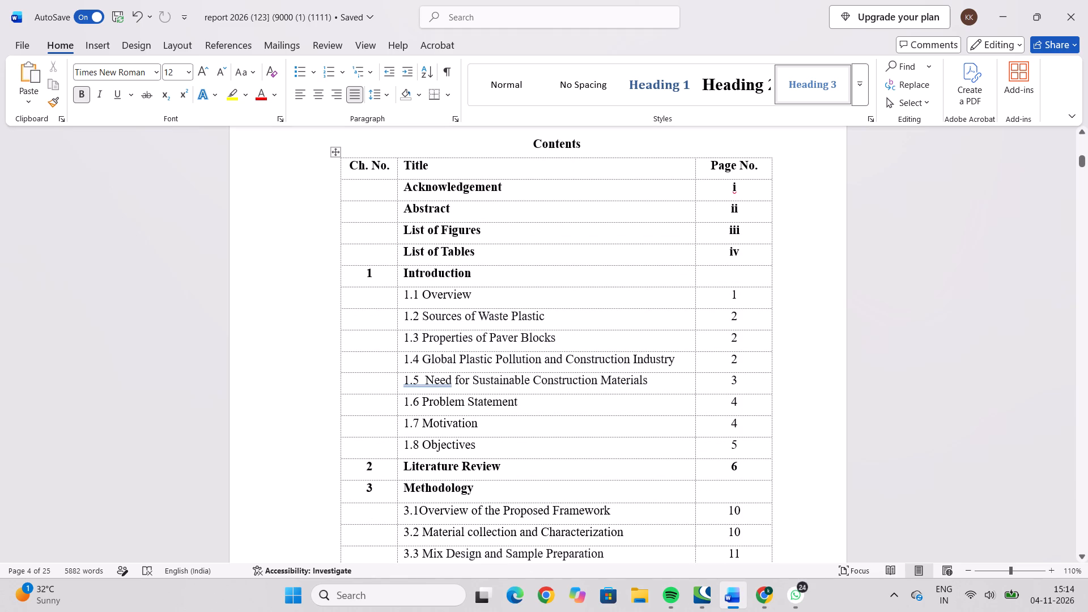
Reword the 1.3 entry in the Contents table to read "1.3 Paver Blocks Quality".
left_click_drag(490, 336, 468, 338)
left_click_drag(468, 338, 435, 341)
key("BackSpace")
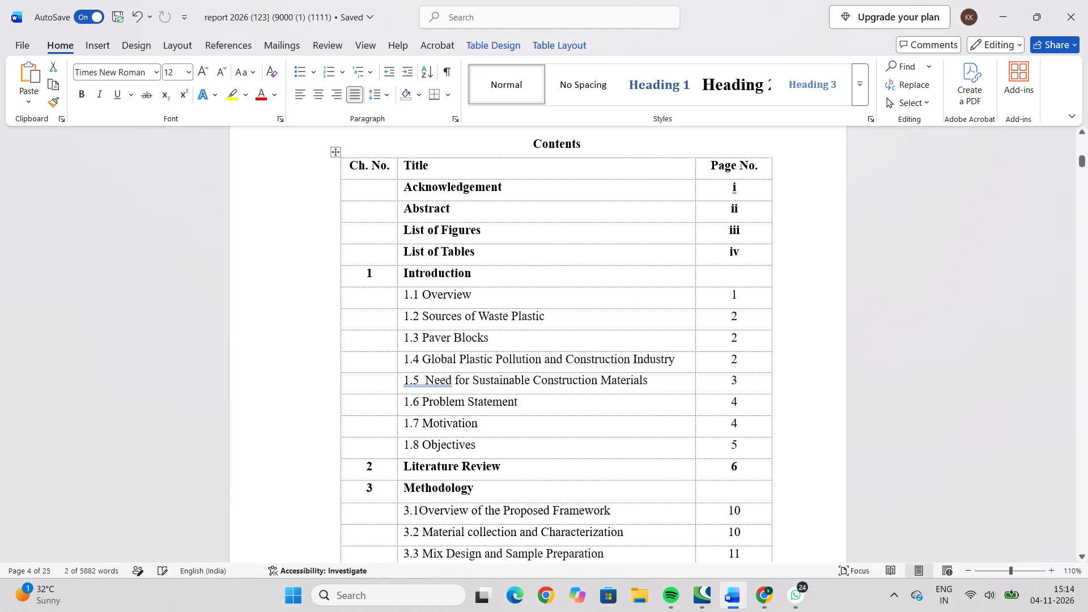
left_click(504, 337)
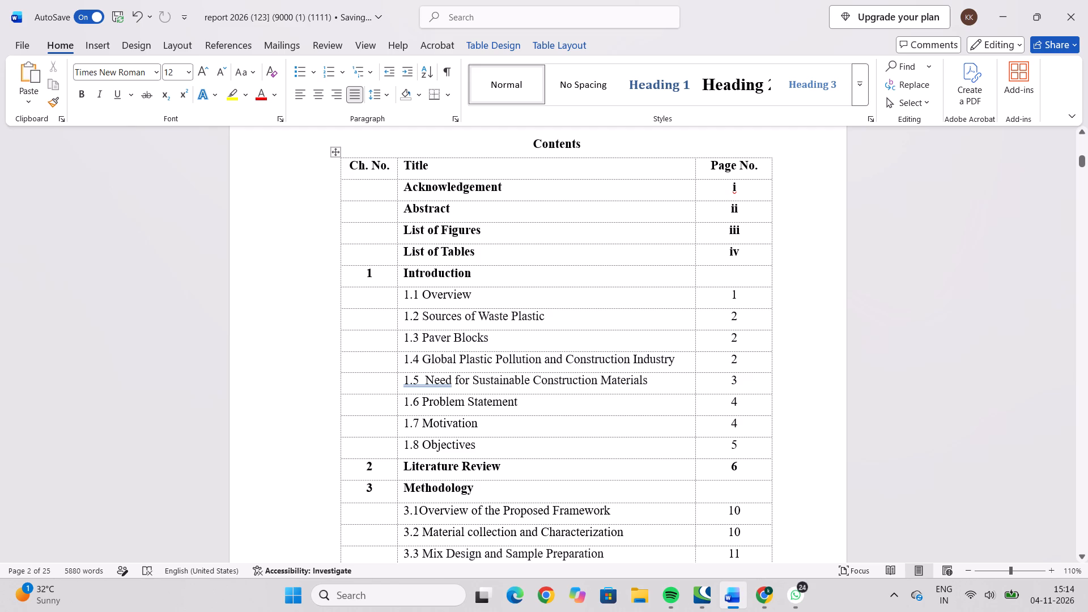
key("space")
key("shift+q")
type("ua")
key("i")
key("l")
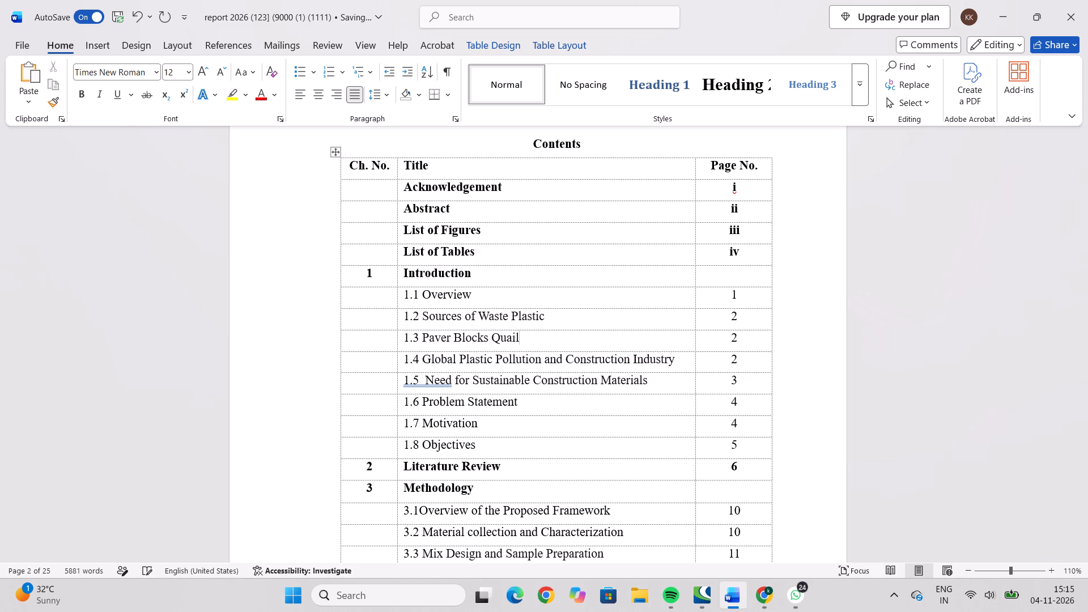
type("ity")
left_click(517, 342)
key("BackSpace")
Set the Contents page number of 1.4 Global Plastic Pollution and Construction Industry to 3.
double_click(747, 364)
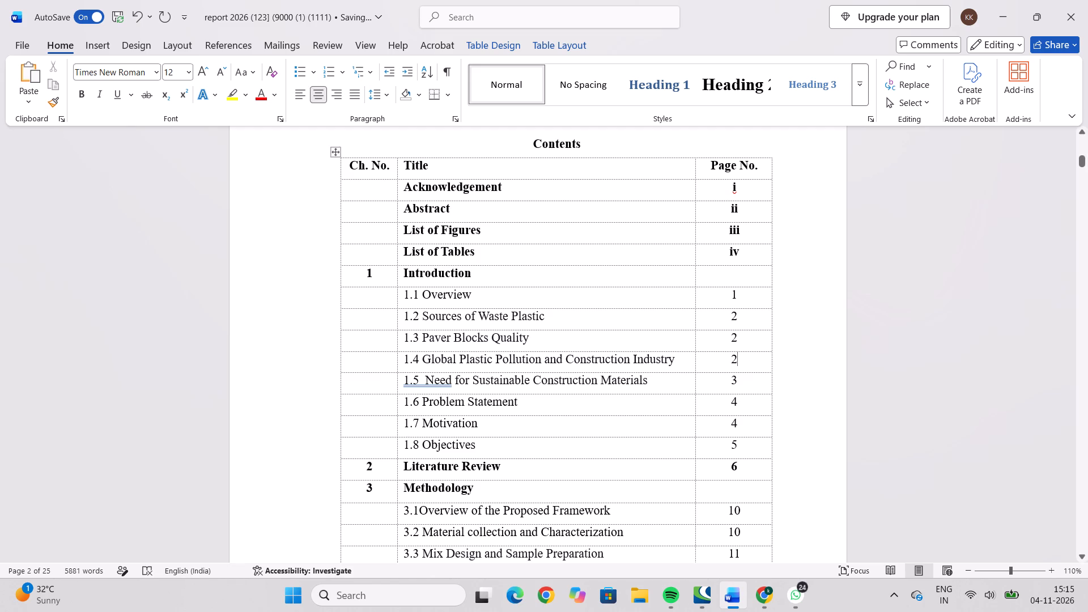
left_click_drag(738, 360, 729, 358)
key("3")
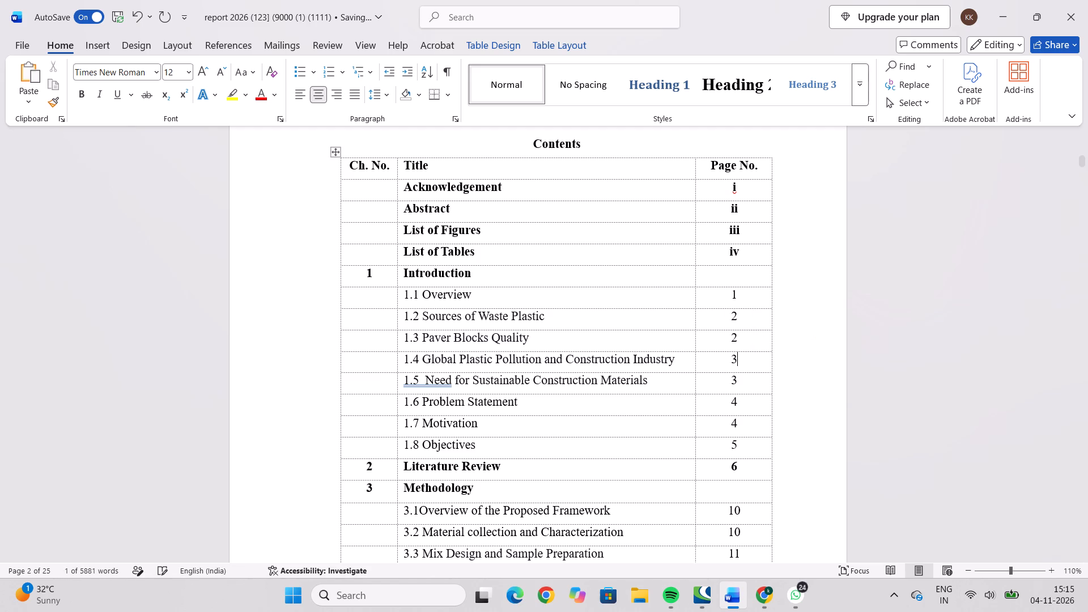
left_click(739, 400)
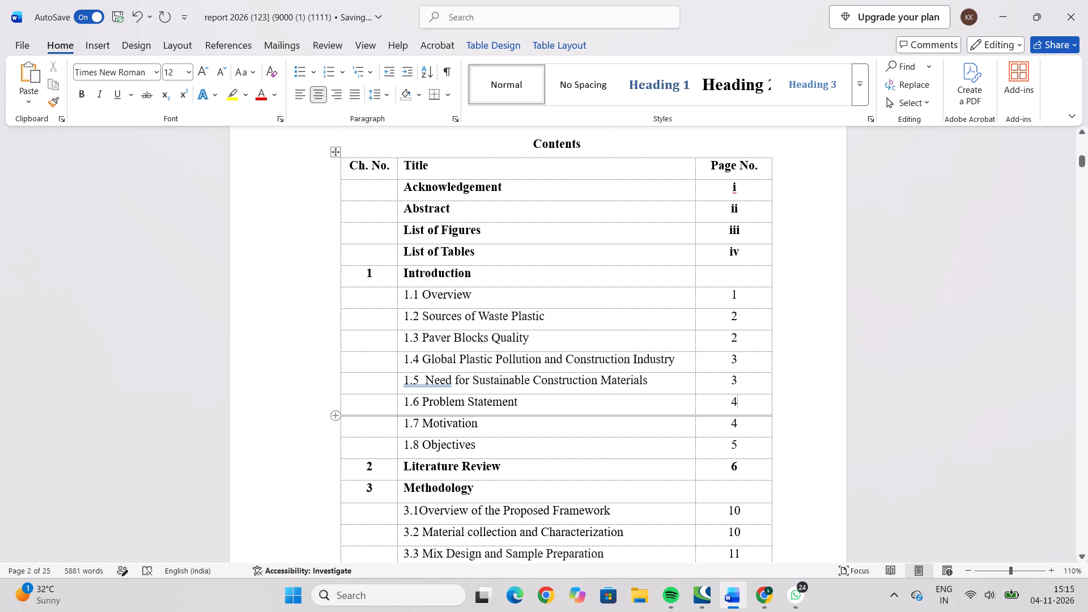
Delete the 1.7 Motivation row from the Contents table and renumber the Objectives entry as 1.7.
left_click_drag(338, 424, 519, 428)
key("BackSpace")
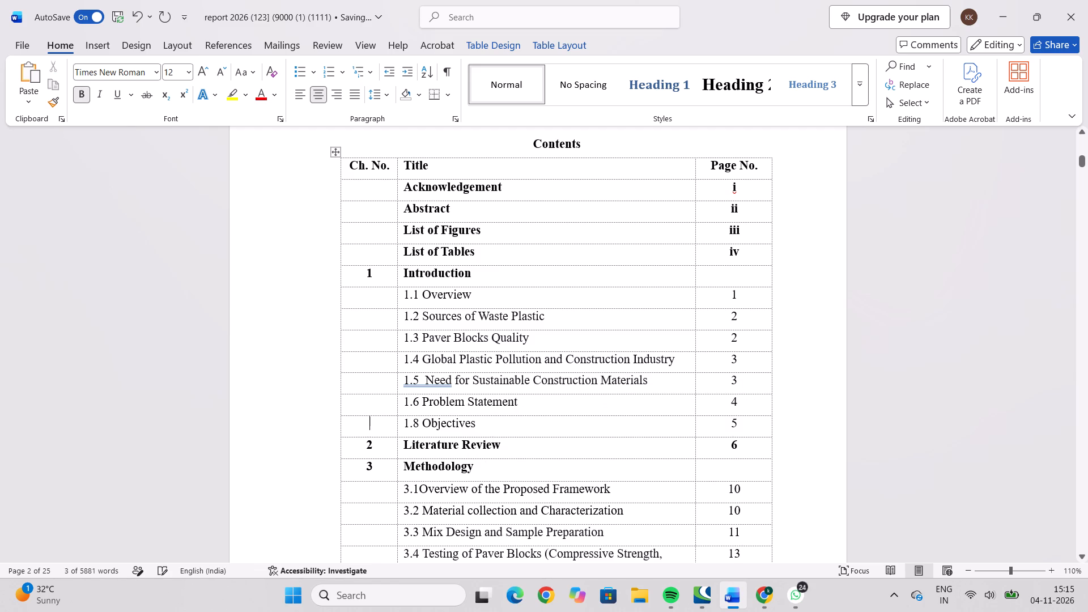
left_click(418, 422)
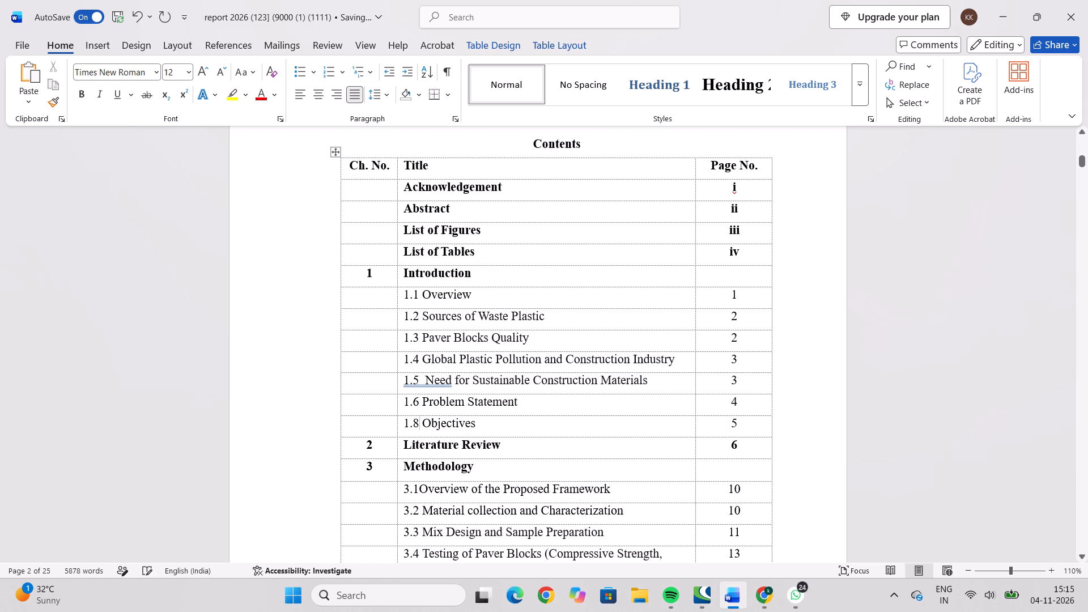
key("BackSpace")
key("7")
Check the body pages from the Chapter 1 sections through 1.7 Objectives into the Literature Review against the Contents page numbers.
left_click(746, 425)
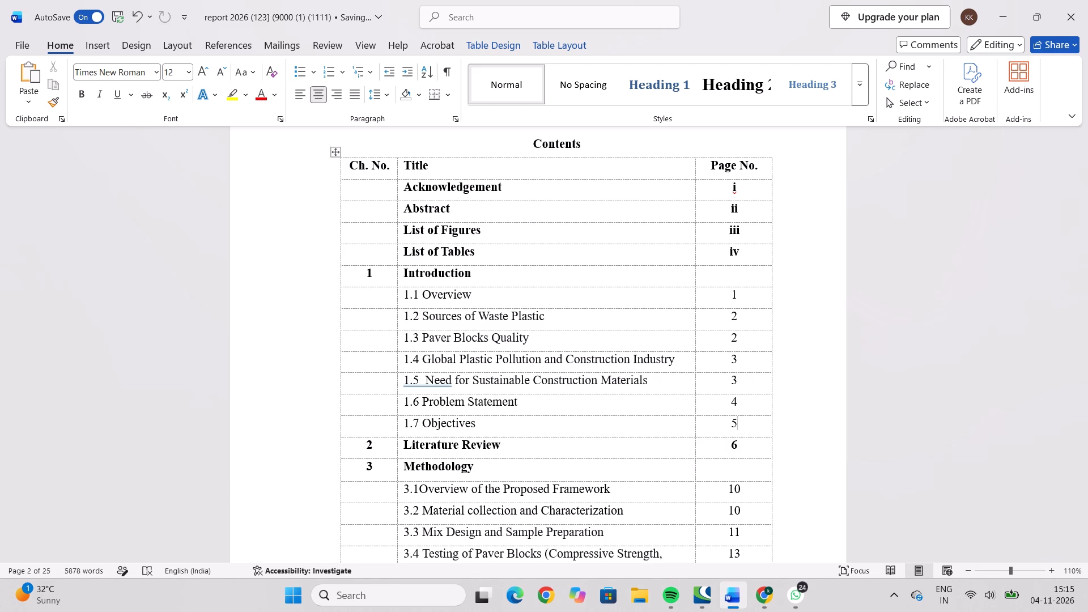
scroll(631, 453, "down", 20)
scroll(631, 453, "down", 3)
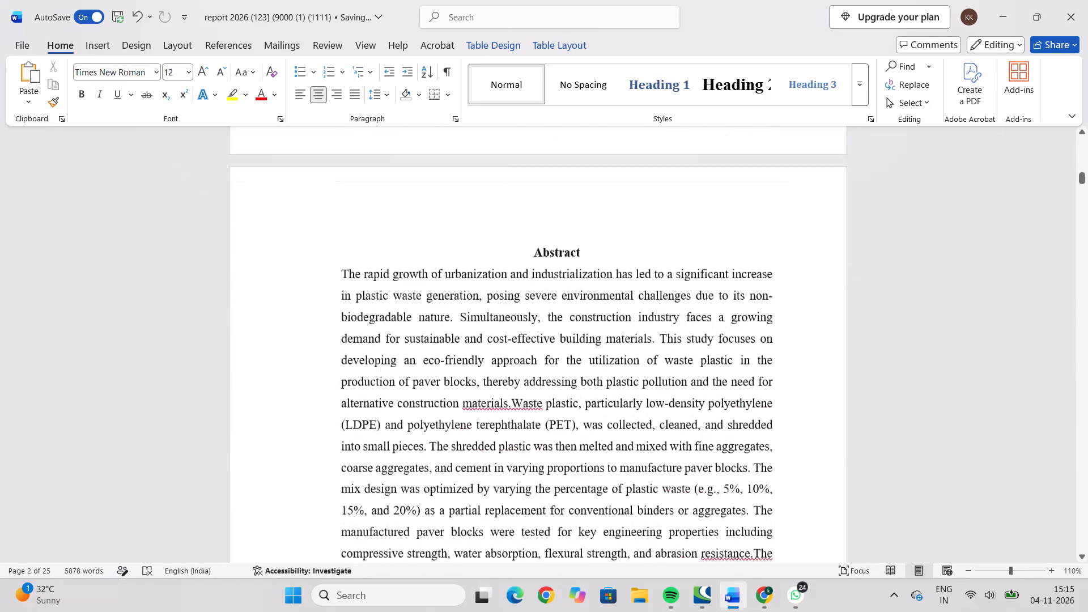
scroll(631, 448, "down", 20)
scroll(631, 448, "down", 20)
scroll(631, 448, "down", 5)
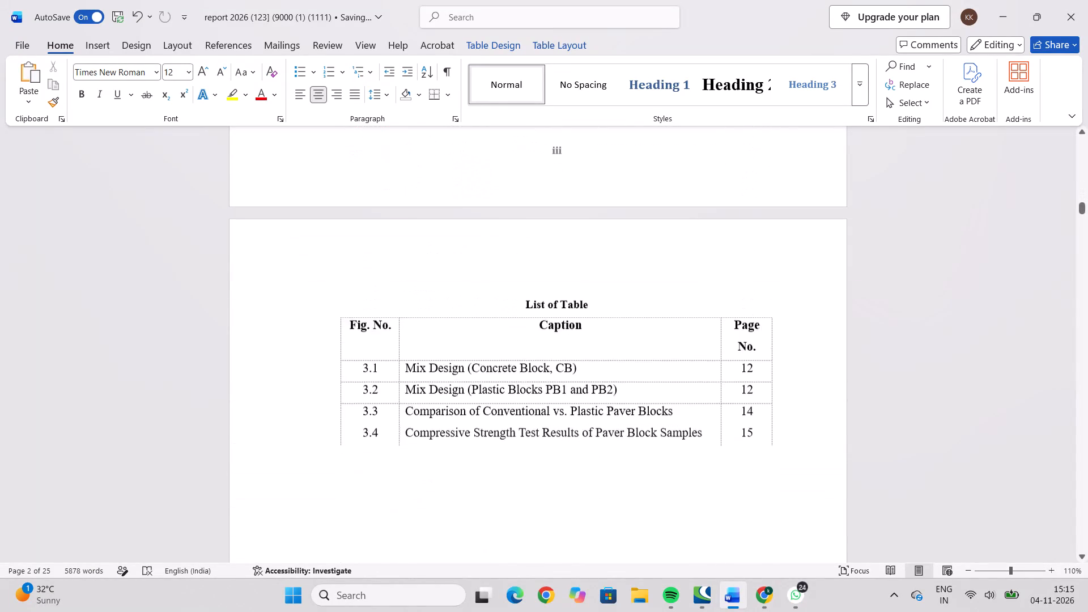
scroll(631, 447, "down", 20)
scroll(631, 447, "down", 20)
scroll(631, 447, "down", 5)
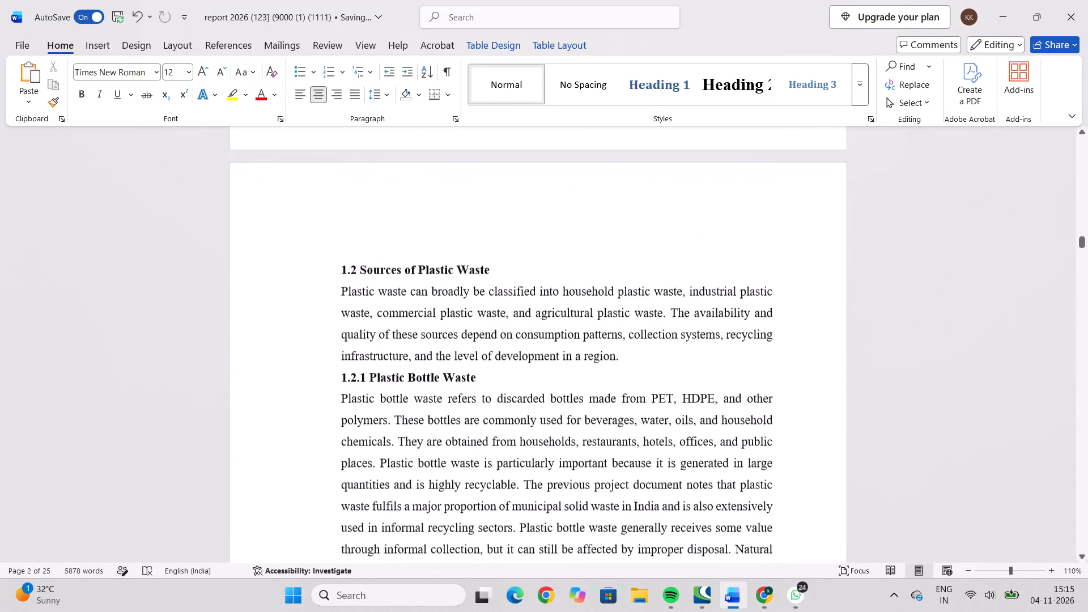
scroll(631, 447, "down", 20)
scroll(631, 447, "down", 18)
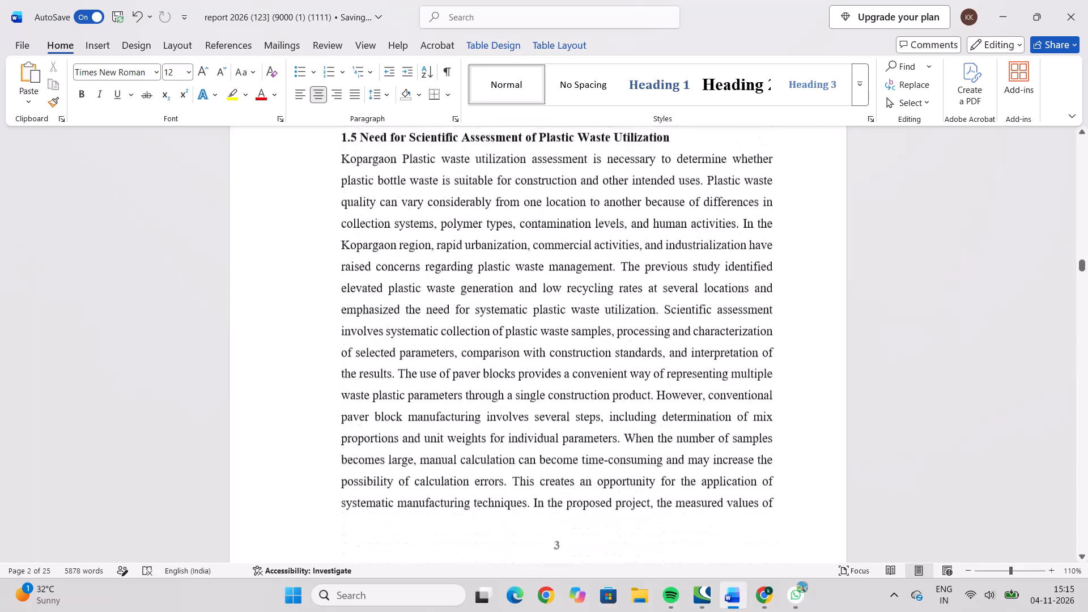
scroll(631, 447, "down", 12)
scroll(631, 447, "down", 13)
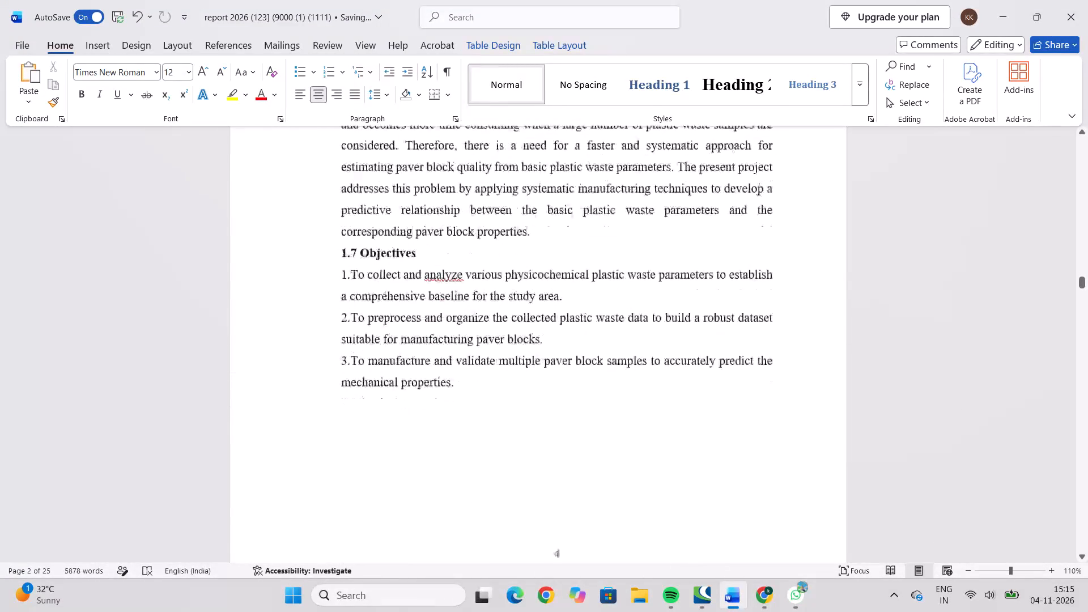
scroll(631, 447, "down", 18)
scroll(631, 447, "up", 2)
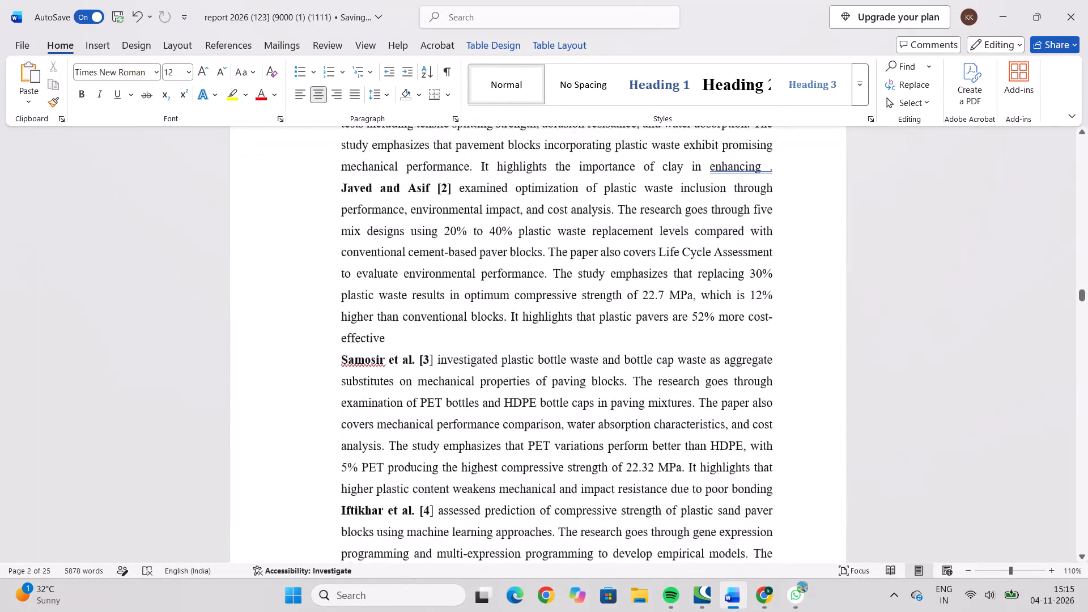
scroll(631, 447, "up", 2)
scroll(631, 447, "up", 20)
scroll(631, 447, "up", 15)
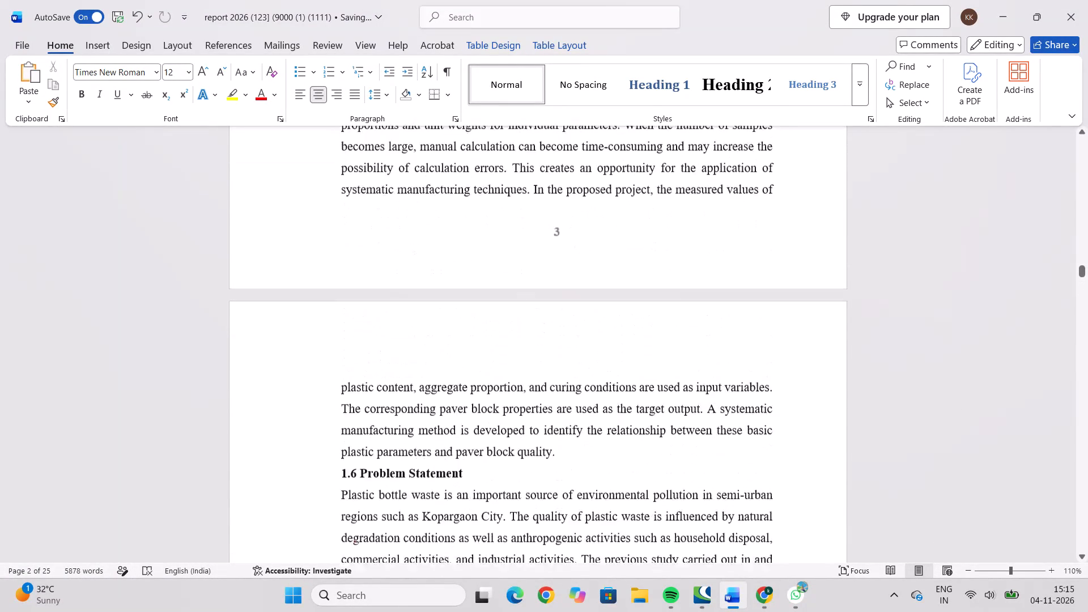
scroll(631, 447, "up", 20)
scroll(631, 447, "up", 20)
scroll(631, 447, "up", 4)
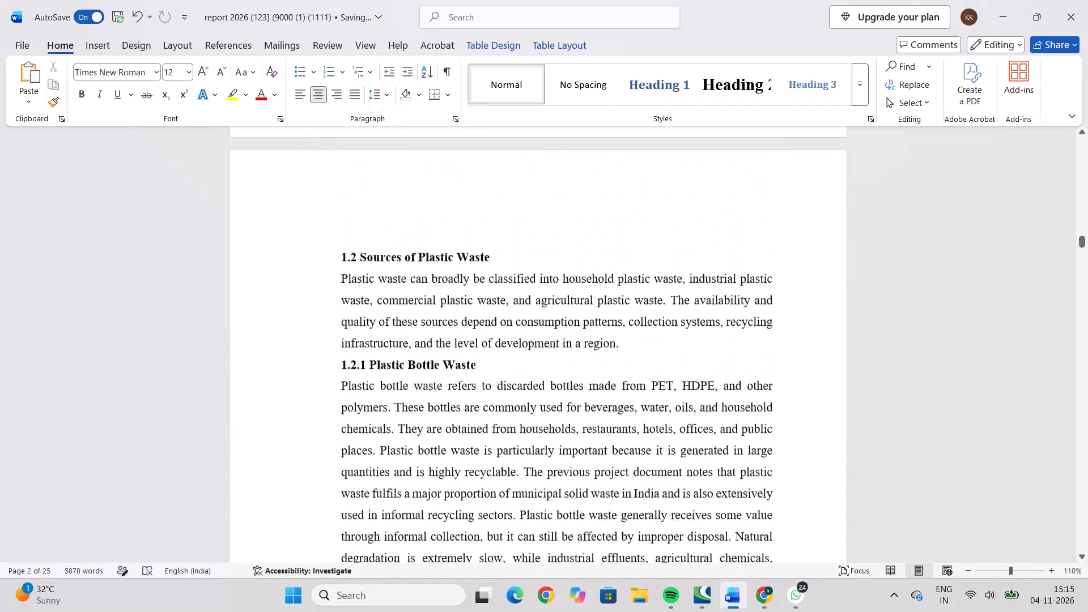
scroll(631, 447, "up", 20)
scroll(631, 447, "up", 20)
scroll(631, 447, "up", 3)
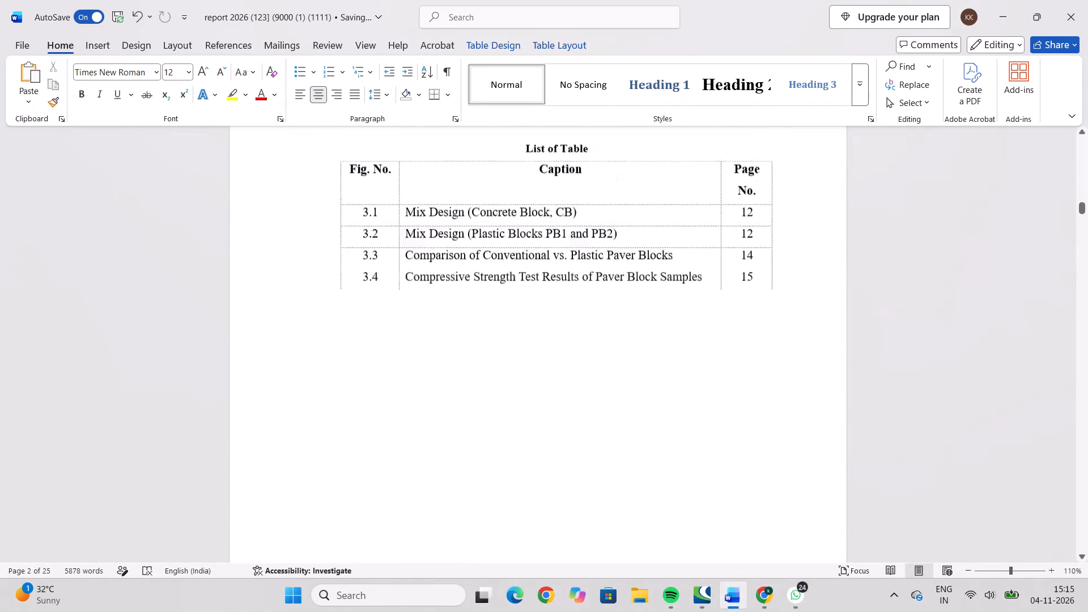
scroll(631, 447, "up", 2)
scroll(631, 447, "up", 20)
scroll(631, 447, "up", 15)
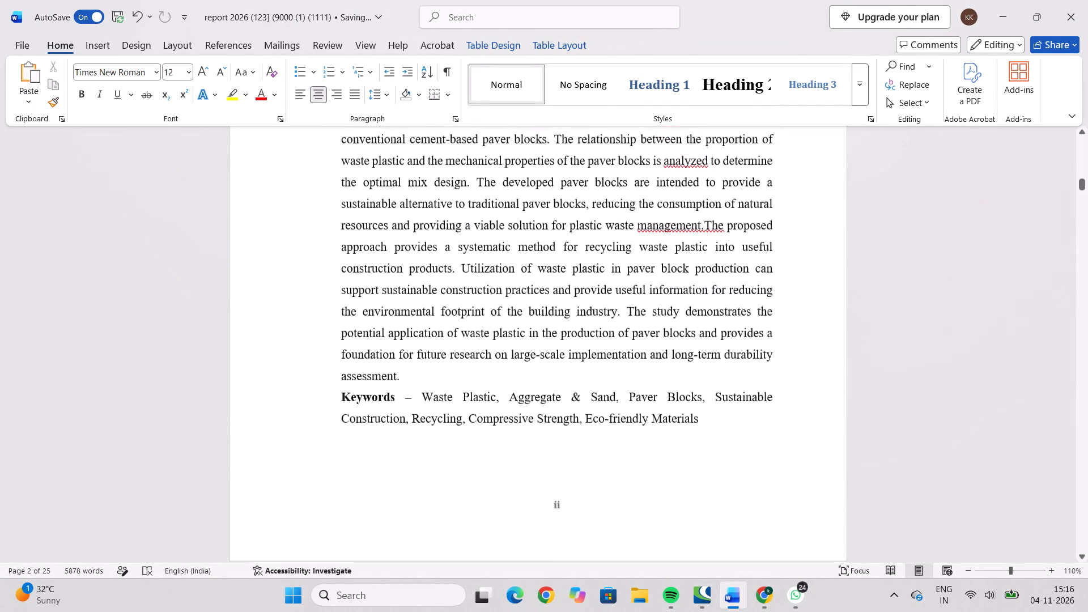
scroll(631, 447, "up", 20)
scroll(631, 447, "up", 7)
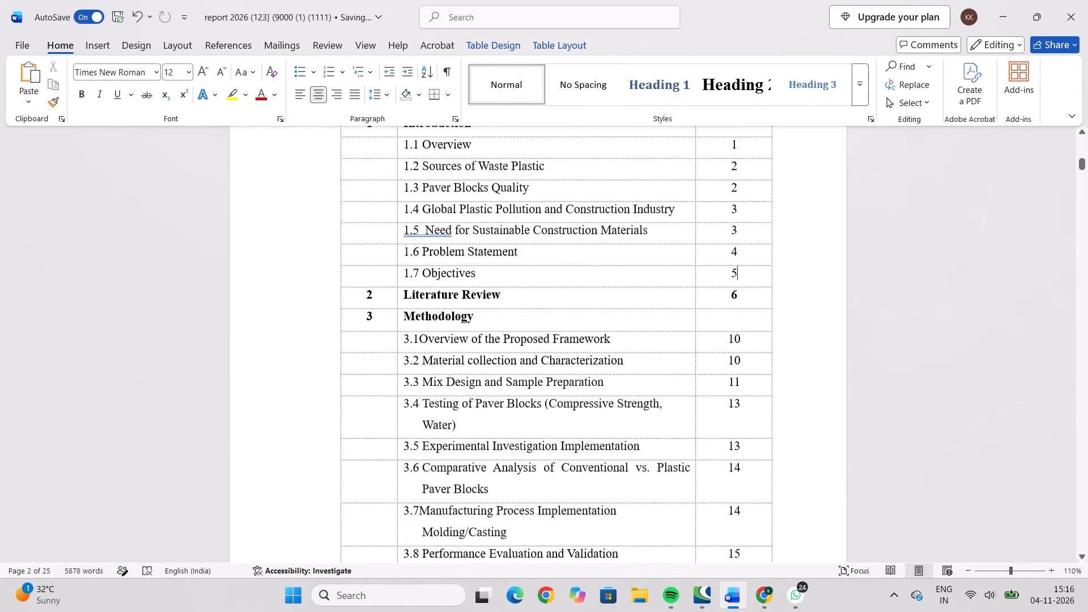
scroll(631, 447, "up", 1)
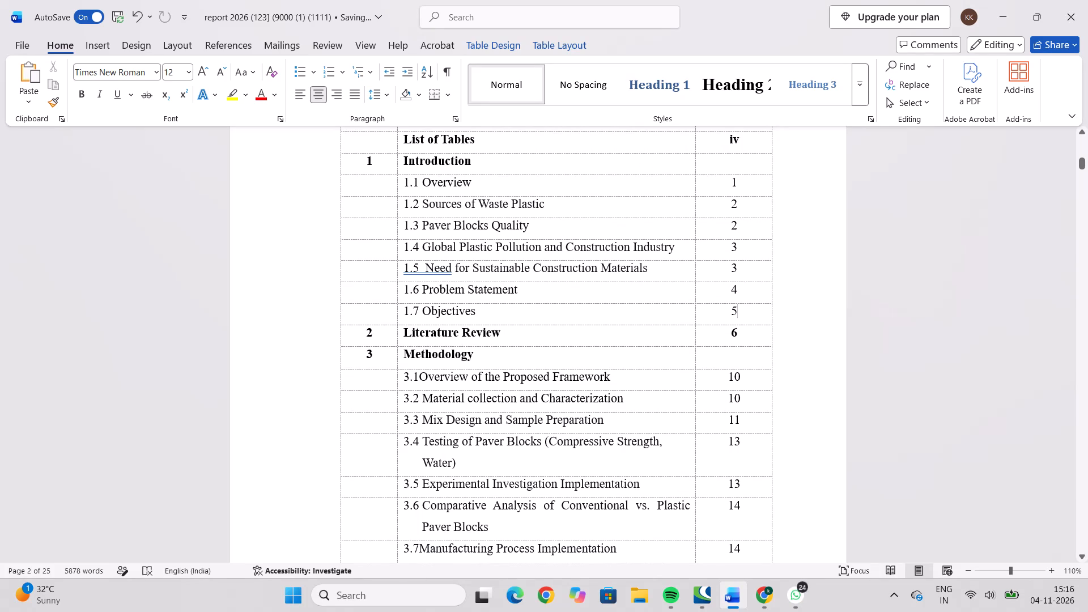
Set the Contents page numbers to 4 for 1.7 Objectives and 5 for the Literature Review chapter.
key("Return")
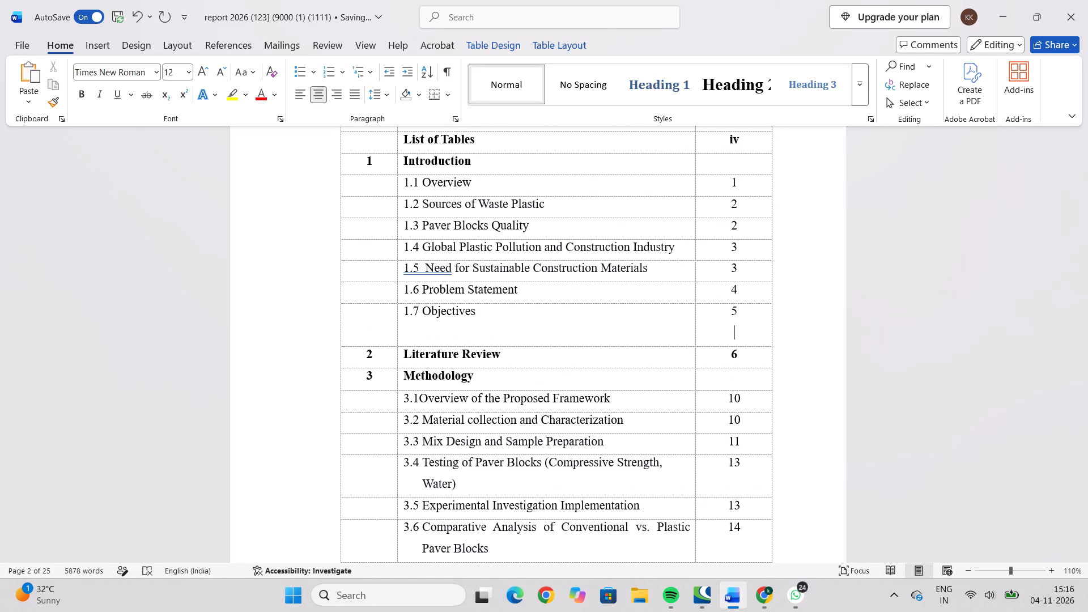
key("BackSpace")
key("BackSpace")
key("BackSpace")
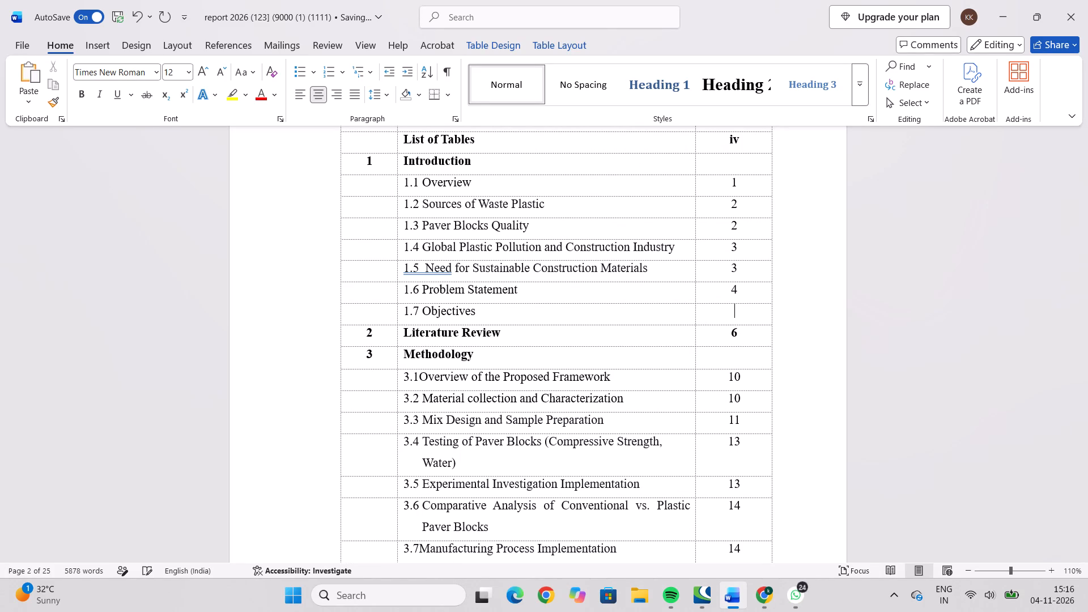
key("4")
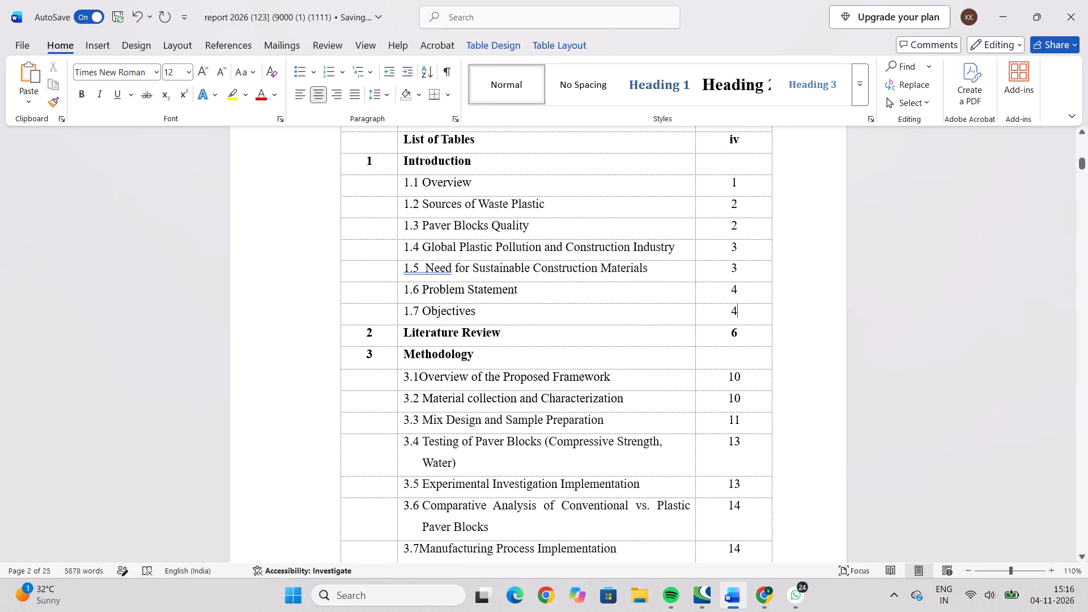
left_click(742, 340)
key("BackSpace")
key("5")
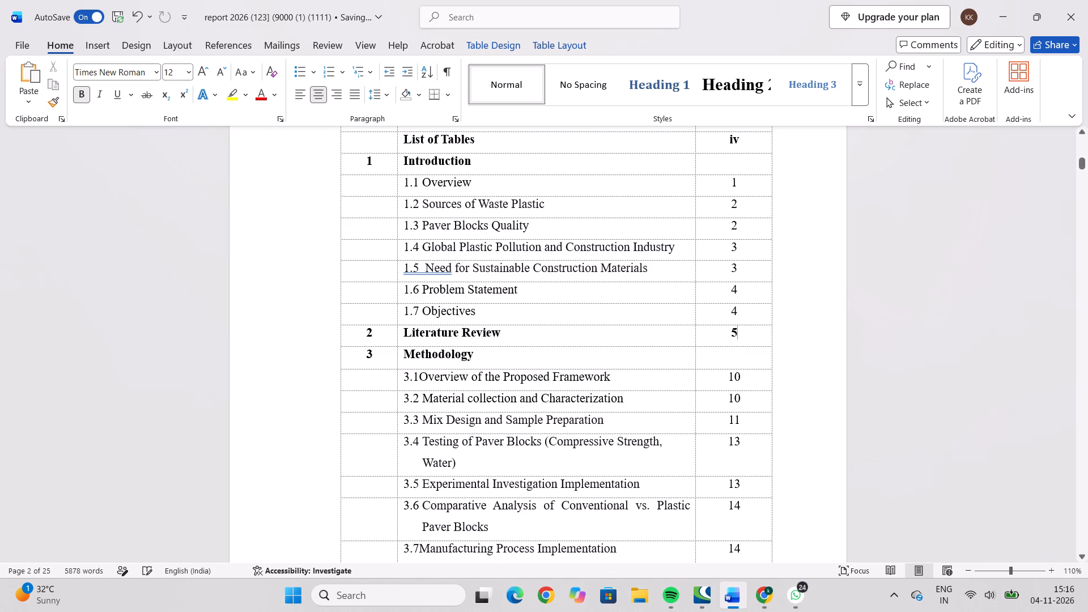
Set the Contents page number of 3.1 Overview of the Proposed Framework to 9.
left_click(747, 378)
key("BackSpace")
key("BackSpace")
key("9")
Set the Contents page numbers to 9 for section 3.2, 10 for section 3.3 and 12 for section 3.4.
left_click(746, 396)
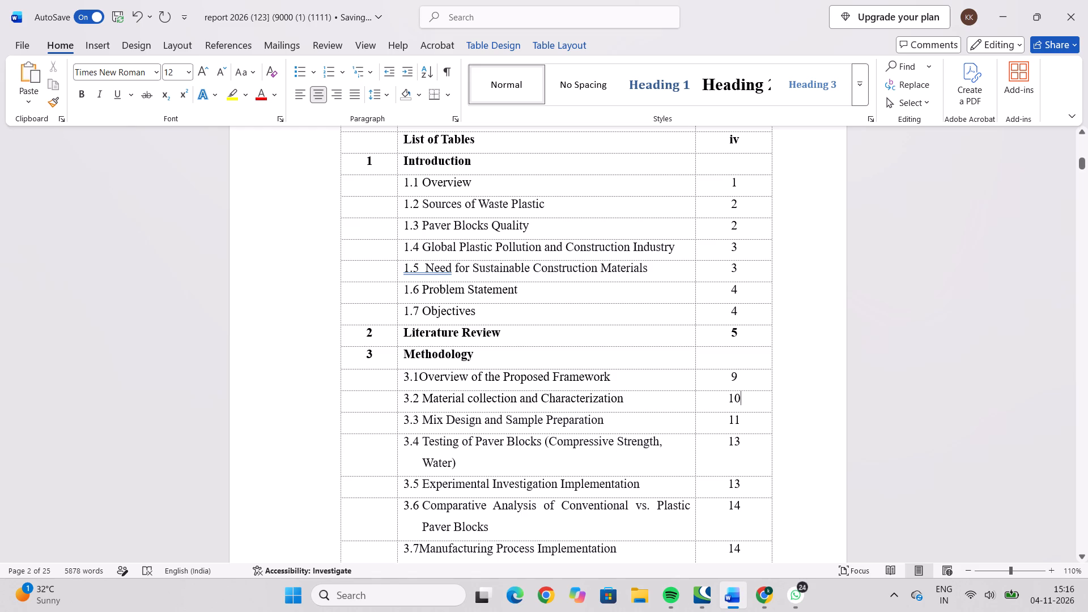
key("BackSpace")
key("BackSpace")
key("9")
left_click(745, 426)
key("BackSpace")
key("0")
left_click(743, 444)
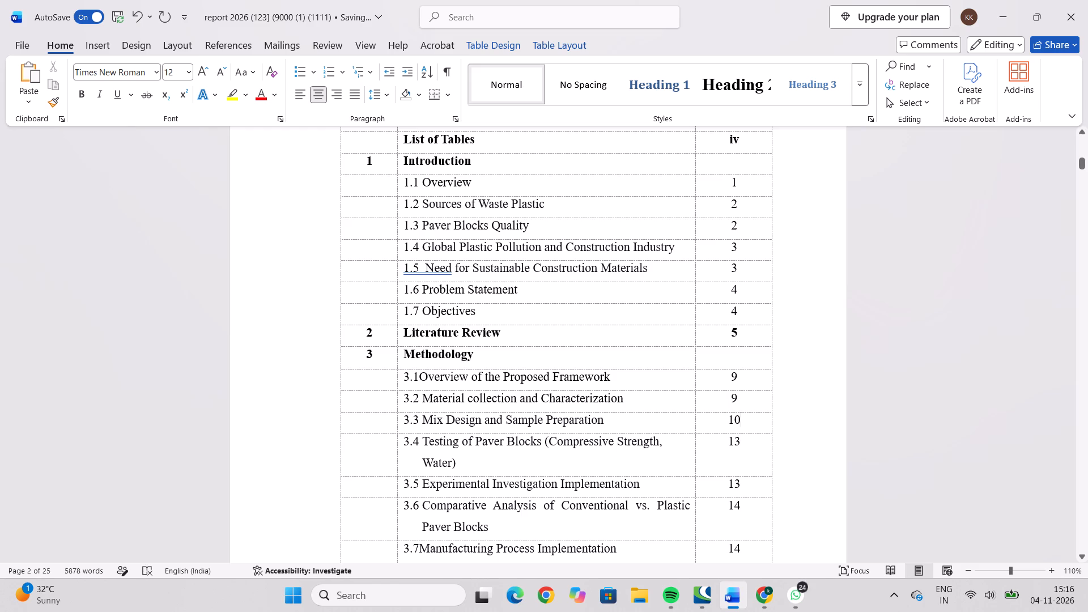
key("BackSpace")
key("2")
Set the Contents page numbers of 3.6 Comparative Analysis and 3.7 Manufacturing Process Implementation to 13.
left_click(745, 490)
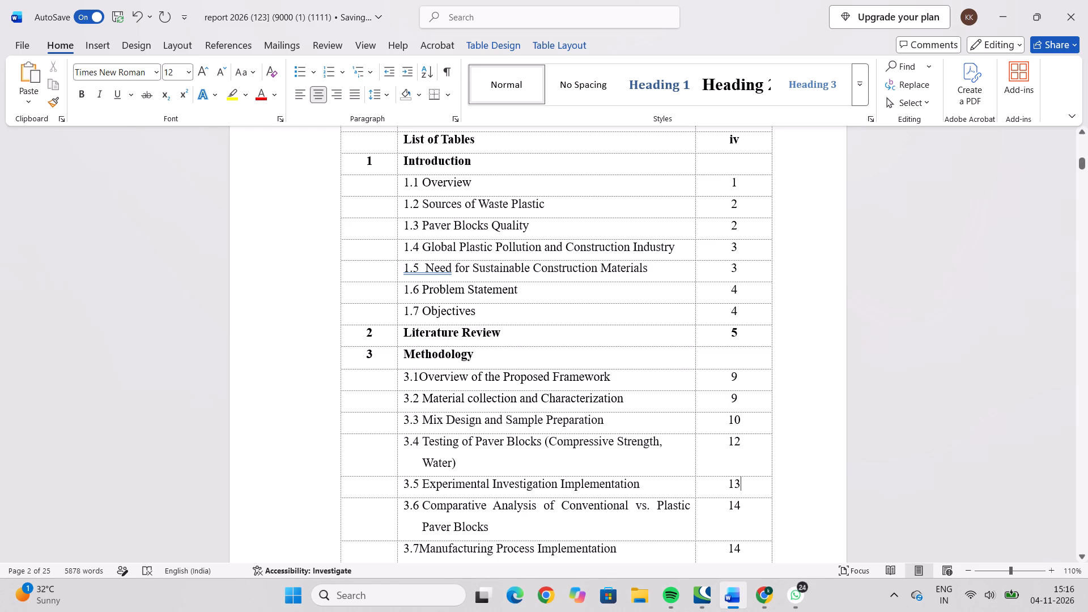
left_click(745, 512)
key("BackSpace")
key("3")
scroll(715, 475, "down", 5)
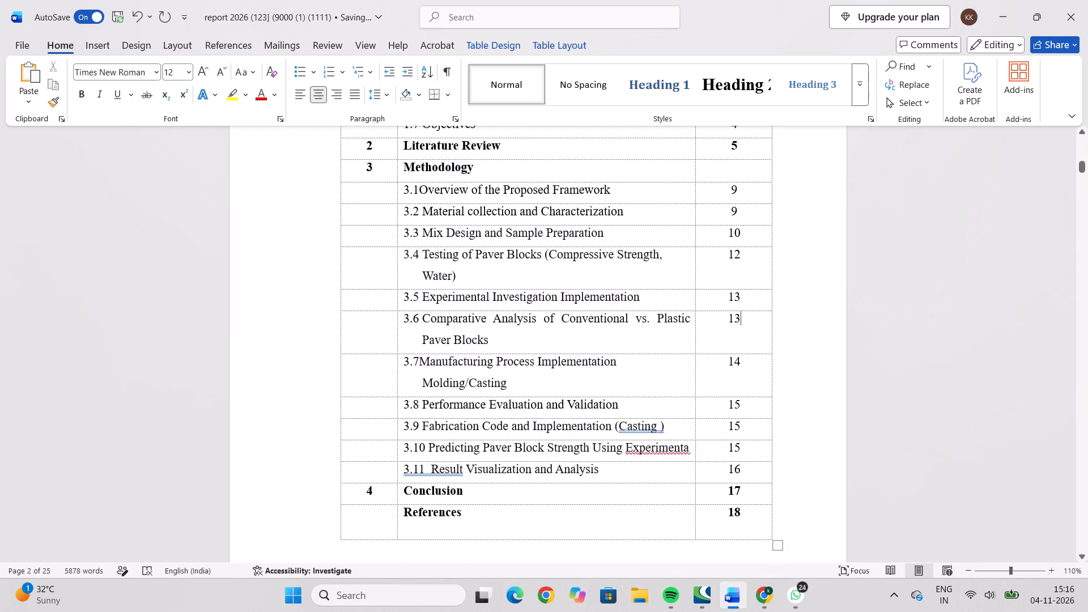
left_click(741, 367)
key("BackSpace")
key("3")
Set the Contents page numbers of sections 3.8, 3.9 and 3.10 to 14.
left_click(741, 403)
key("BackSpace")
key("4")
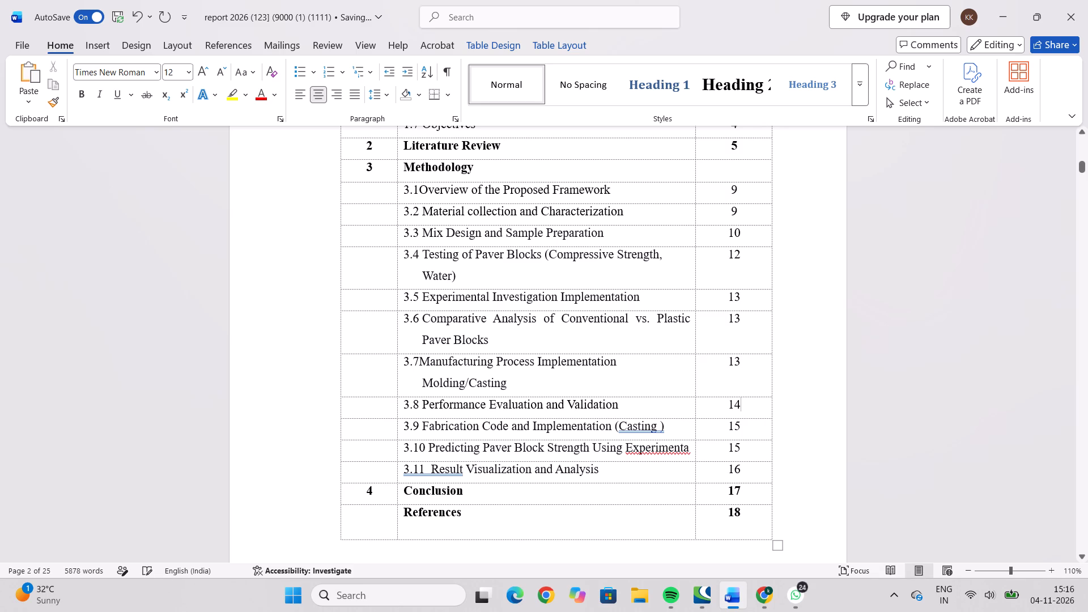
left_click(741, 426)
key("BackSpace")
key("4")
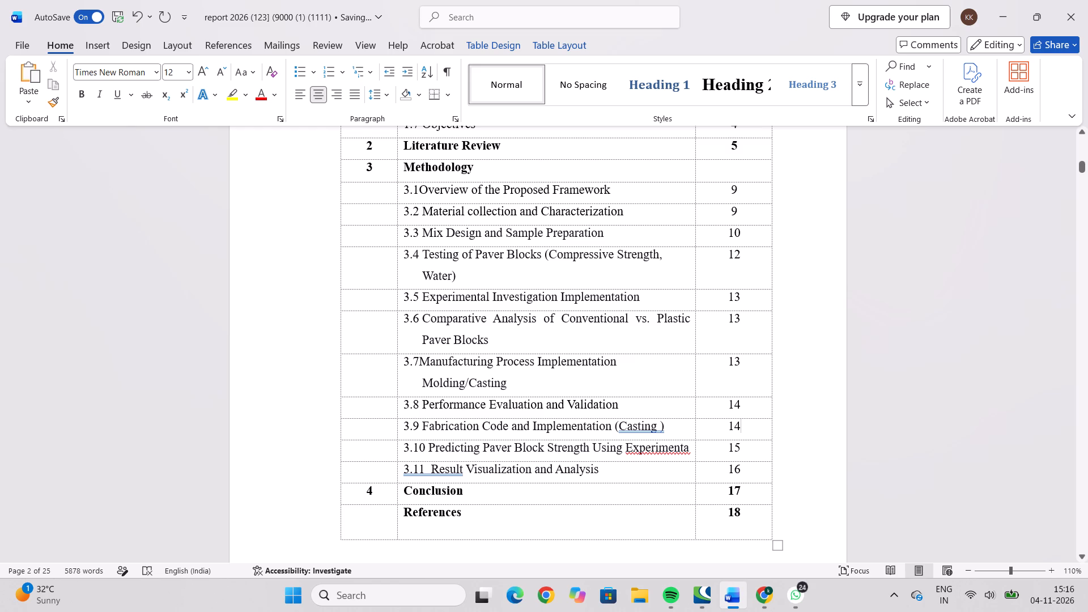
left_click(746, 449)
key("BackSpace")
key("4")
Set the Contents page numbers to 15 for 3.11 Result Visualization and Analysis and 19 for References.
left_click(746, 468)
key("BackSpace")
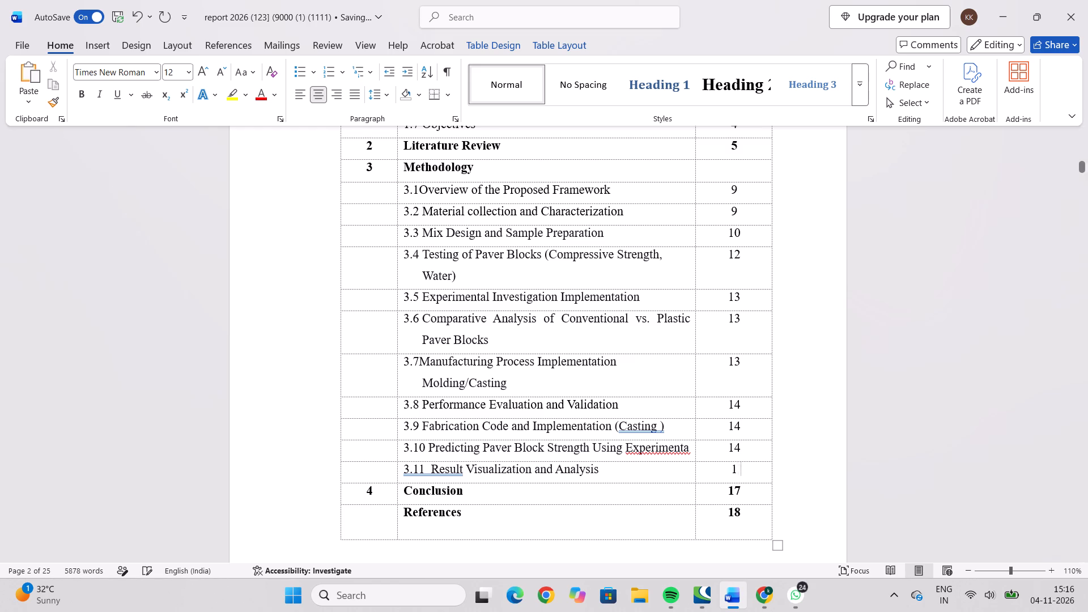
key("5")
left_click(746, 511)
key("BackSpace")
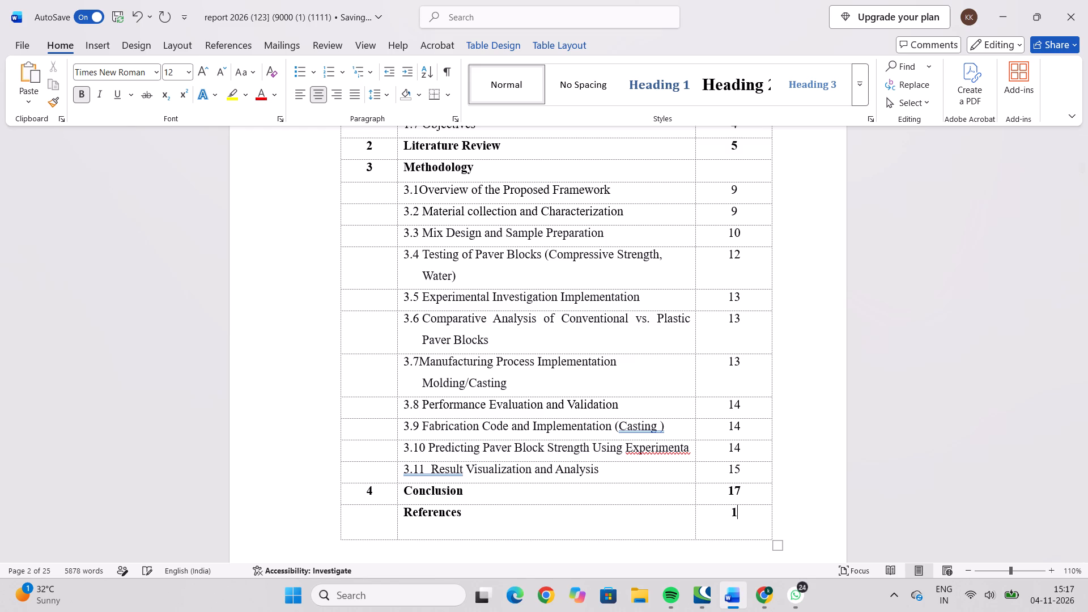
key("9")
Review the pages from the end of the Contents through the Abstract, List of Table, Introduction and Literature Review up to Chapter 3.
scroll(710, 442, "down", 5)
scroll(699, 421, "up", 5)
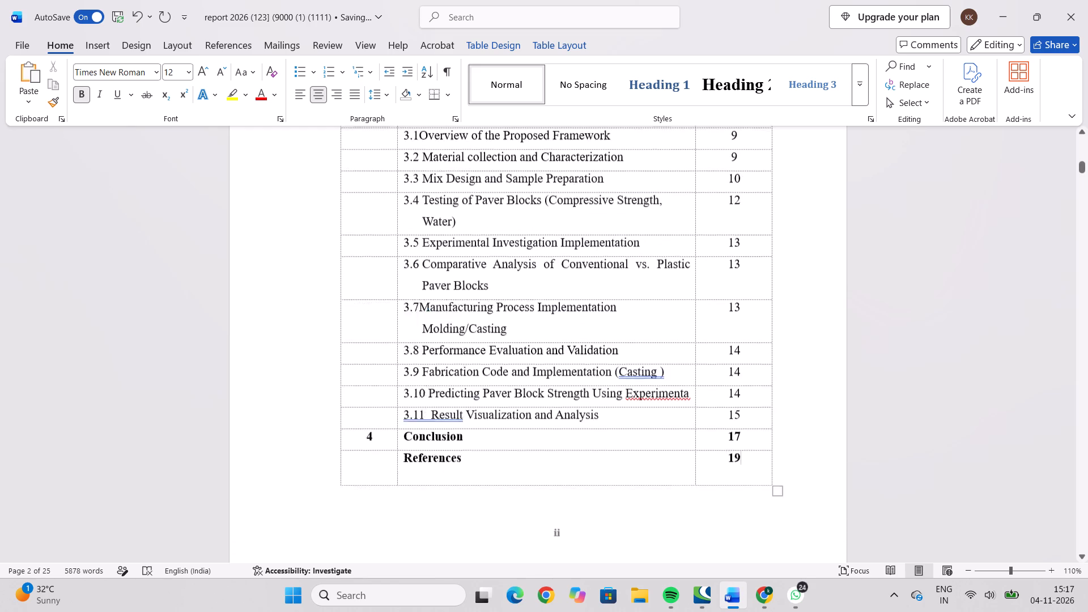
scroll(699, 421, "down", 8)
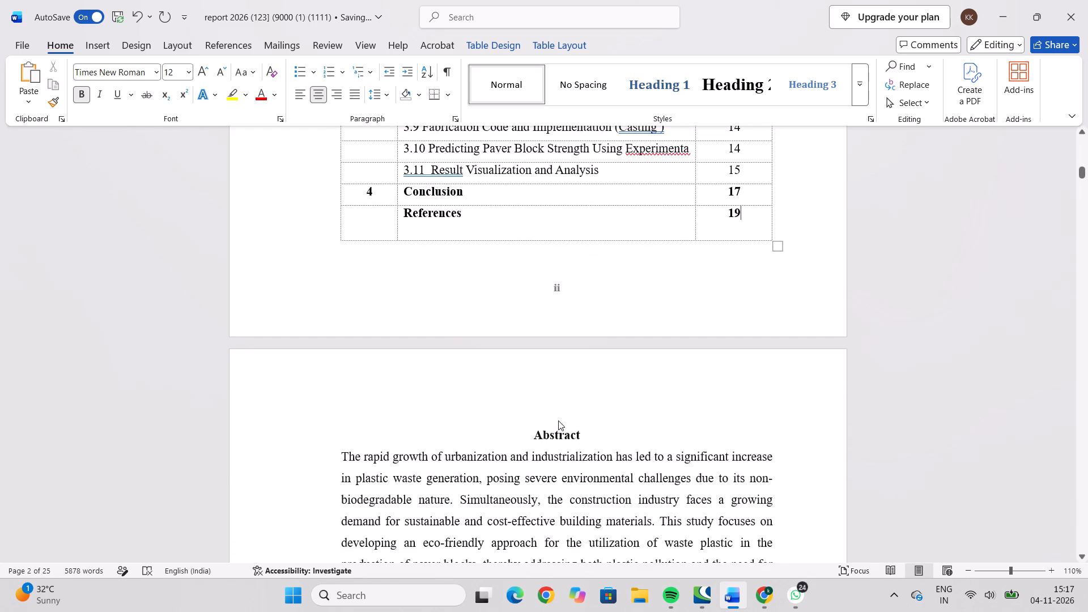
double_click(552, 432)
left_click(461, 384)
scroll(492, 381, "down", 8)
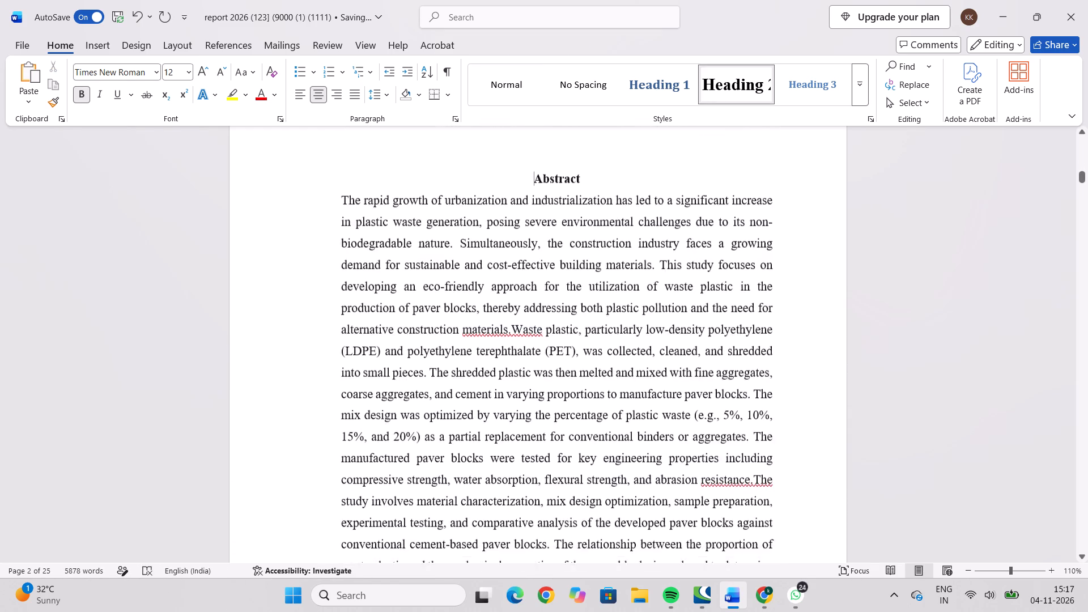
scroll(492, 381, "down", 20)
scroll(492, 381, "down", 20)
scroll(492, 381, "down", 6)
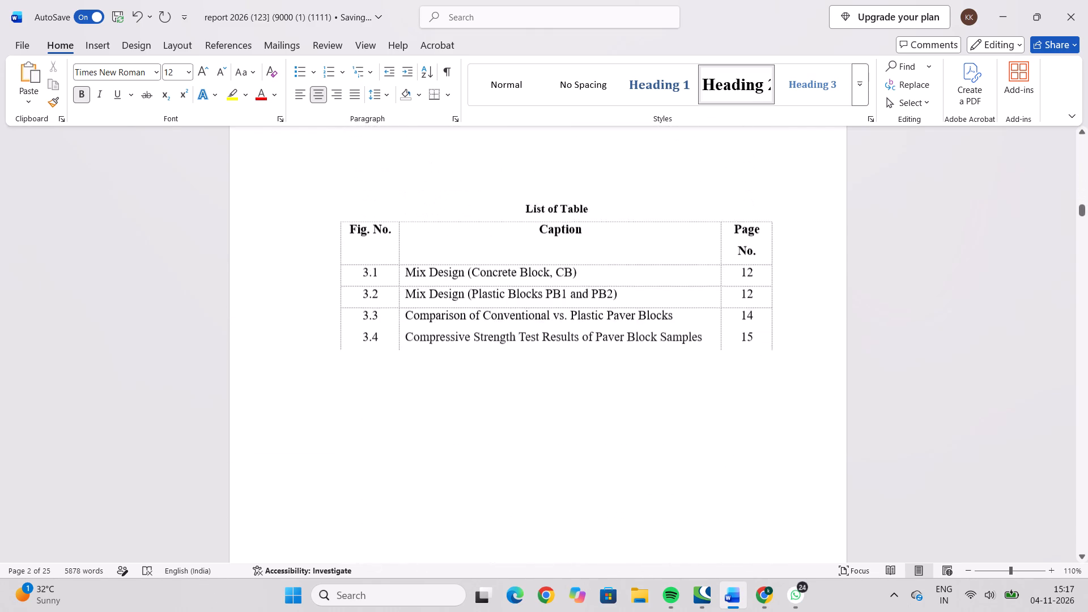
scroll(492, 381, "down", 20)
scroll(492, 381, "down", 6)
scroll(492, 381, "up", 8)
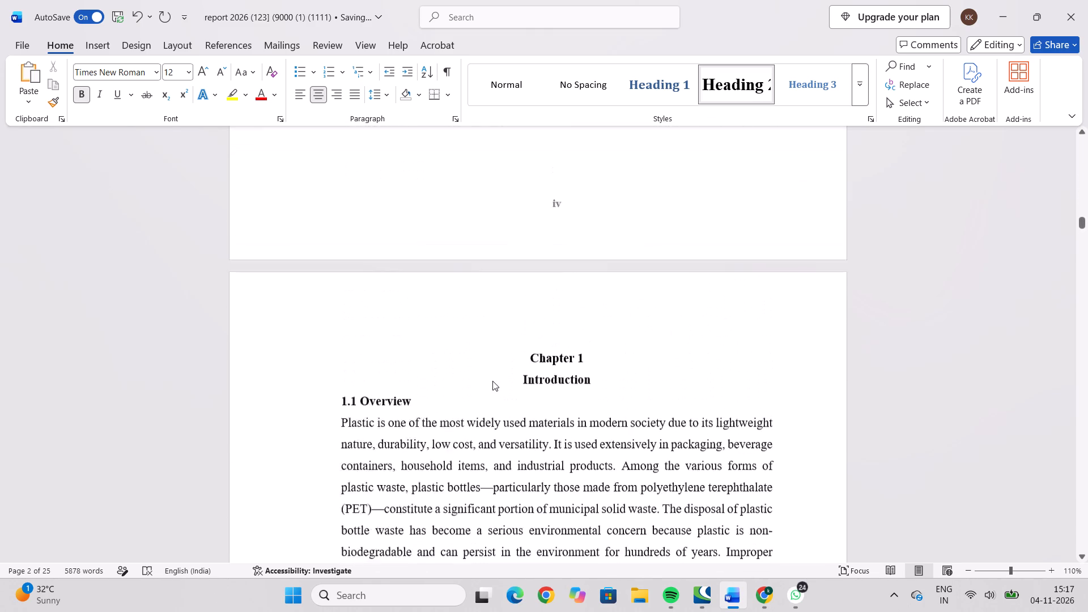
scroll(492, 381, "down", 20)
scroll(492, 381, "down", 20)
scroll(492, 381, "down", 1)
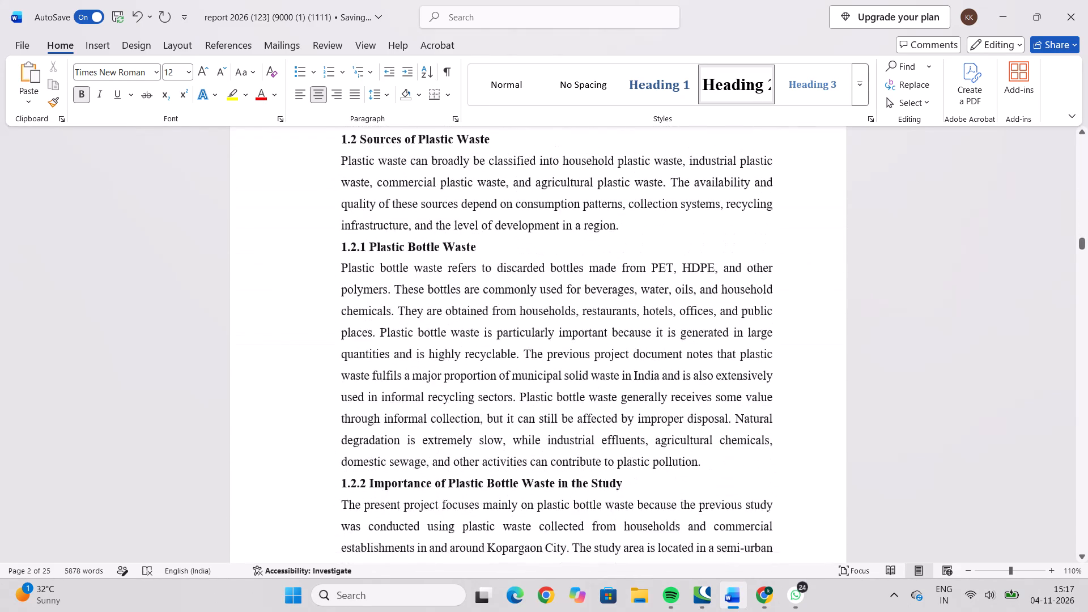
scroll(492, 381, "down", 20)
scroll(492, 381, "down", 20)
scroll(492, 381, "down", 5)
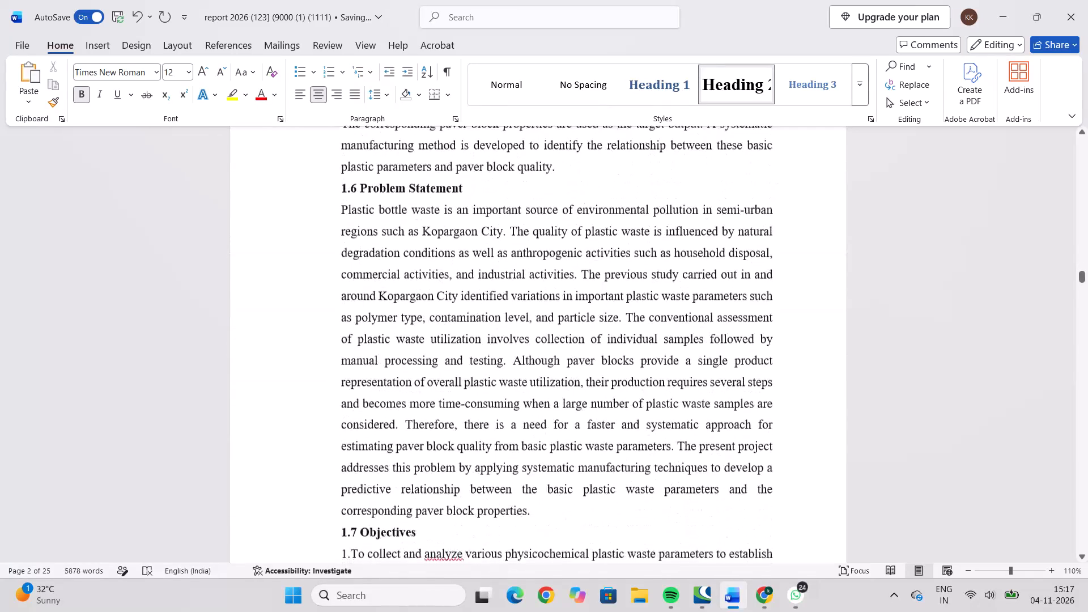
scroll(492, 381, "down", 16)
scroll(492, 381, "down", 15)
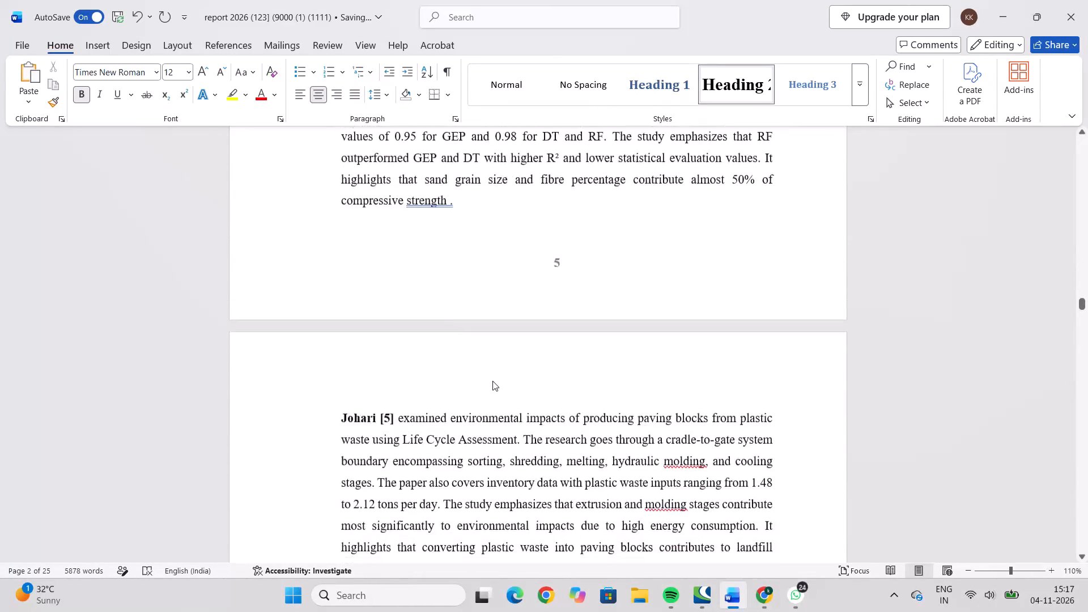
scroll(492, 381, "down", 20)
scroll(492, 381, "down", 20)
scroll(492, 381, "down", 7)
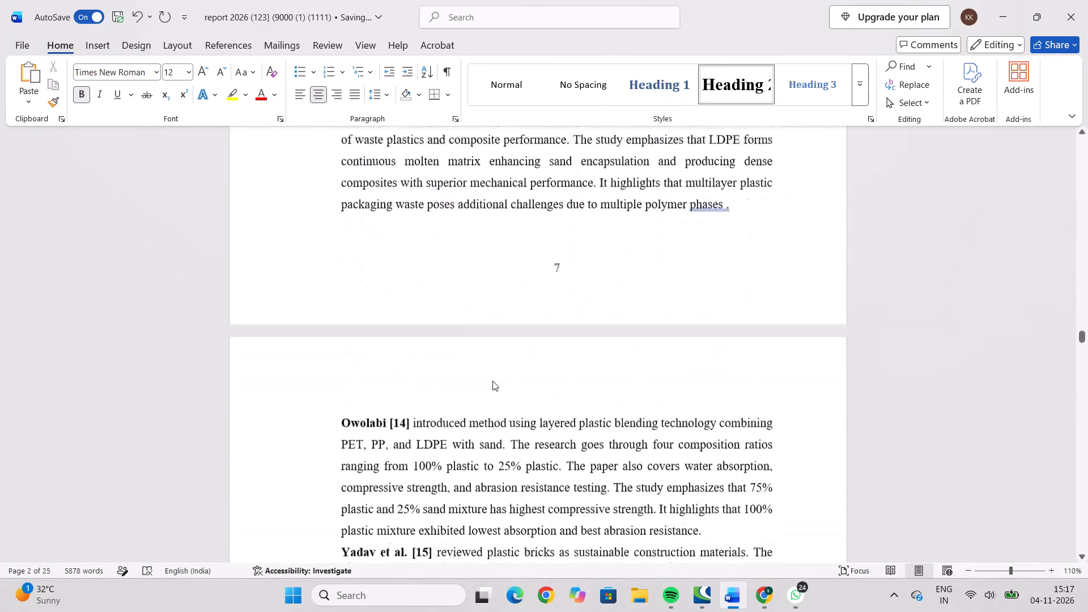
scroll(492, 381, "down", 20)
scroll(492, 381, "down", 13)
scroll(492, 381, "up", 5)
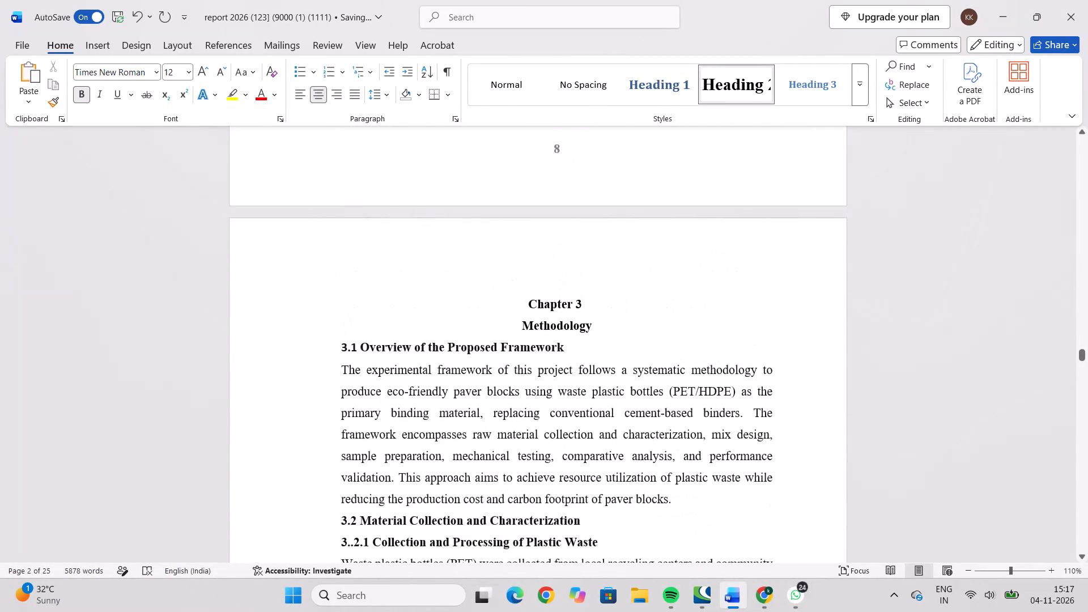
Review the pages from Chapter 3 Methodology through the Conclusion and SDG table to the end of the References.
scroll(492, 381, "down", 20)
scroll(492, 381, "down", 20)
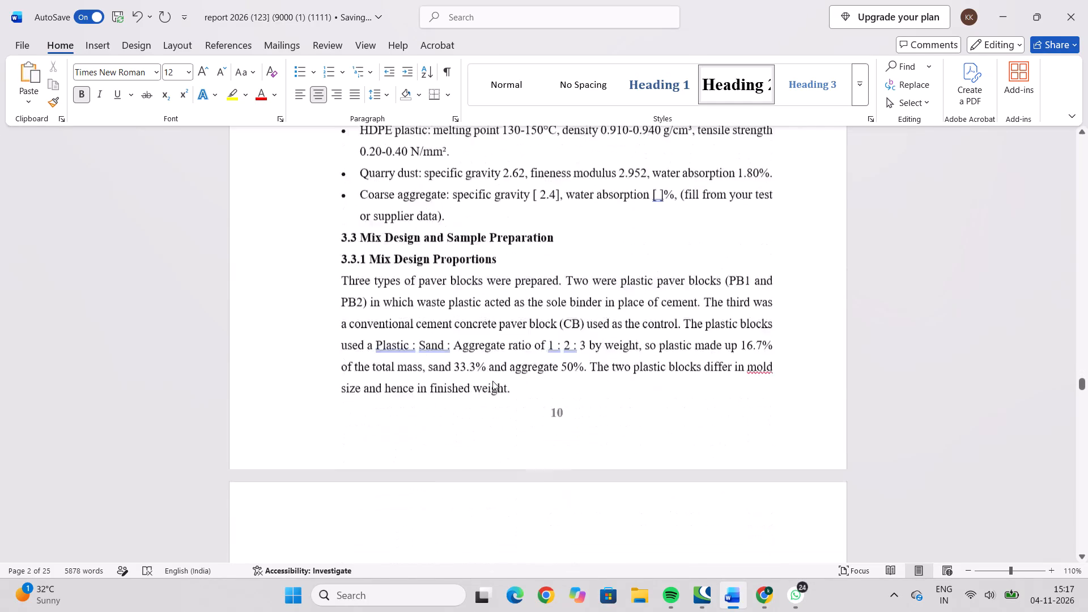
scroll(492, 381, "down", 18)
scroll(492, 381, "up", 8)
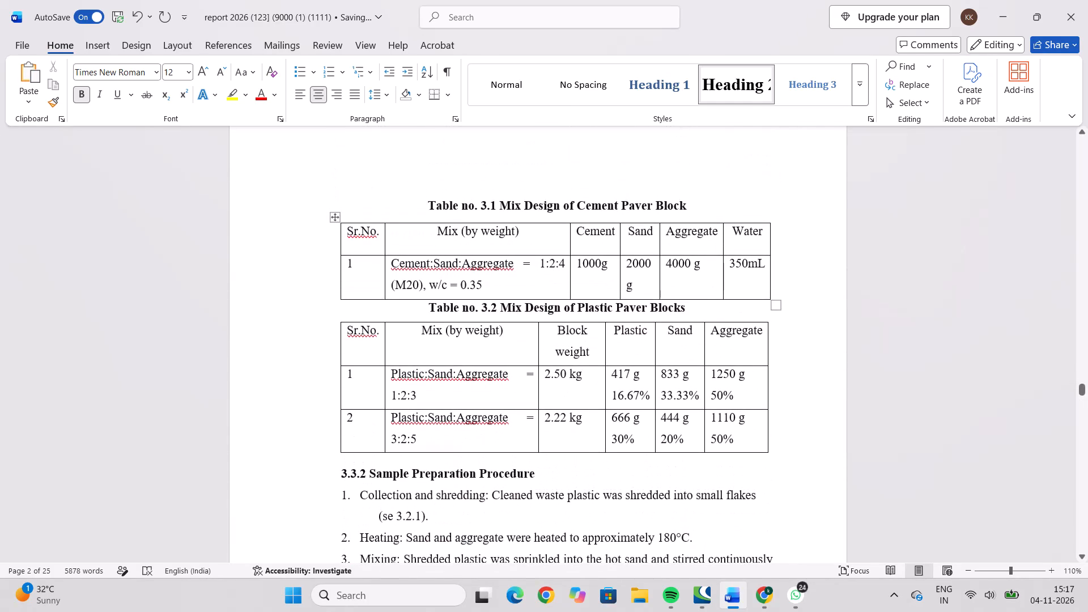
scroll(517, 388, "down", 8)
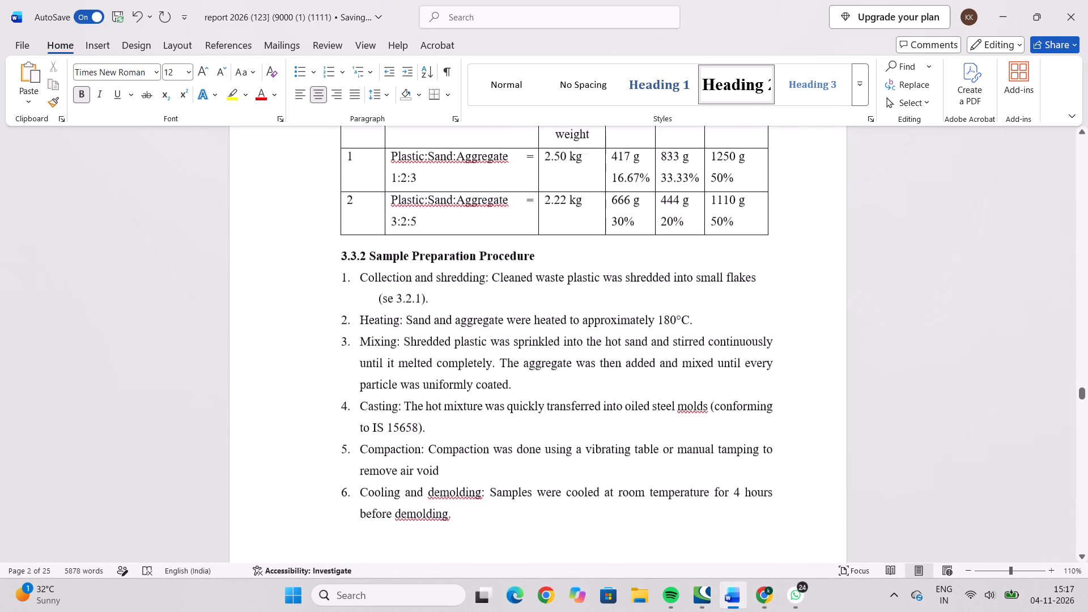
scroll(520, 386, "down", 14)
scroll(520, 386, "down", 9)
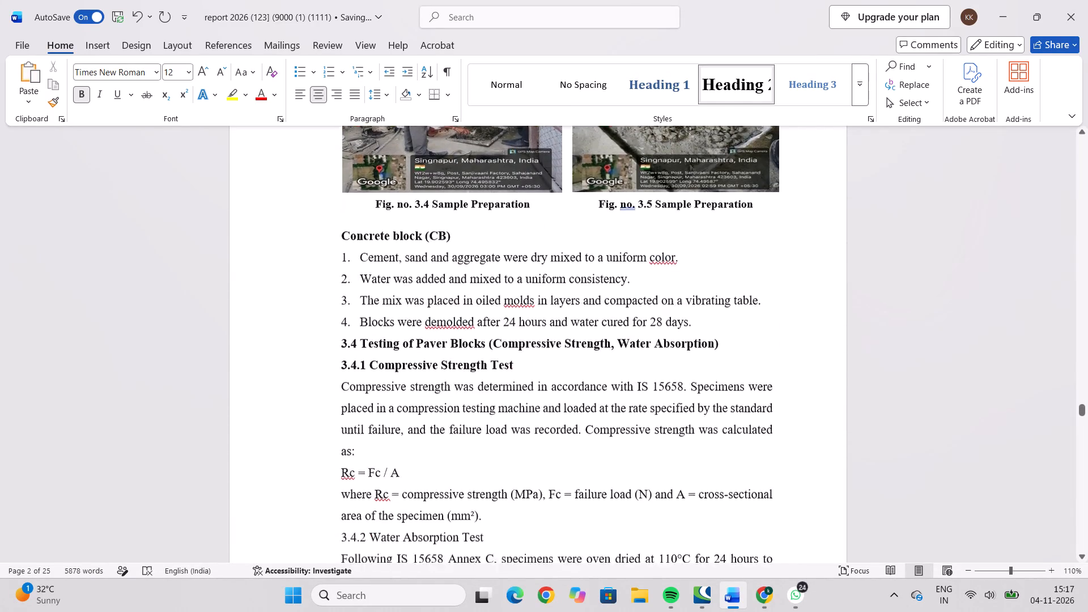
scroll(520, 386, "down", 17)
scroll(520, 386, "down", 7)
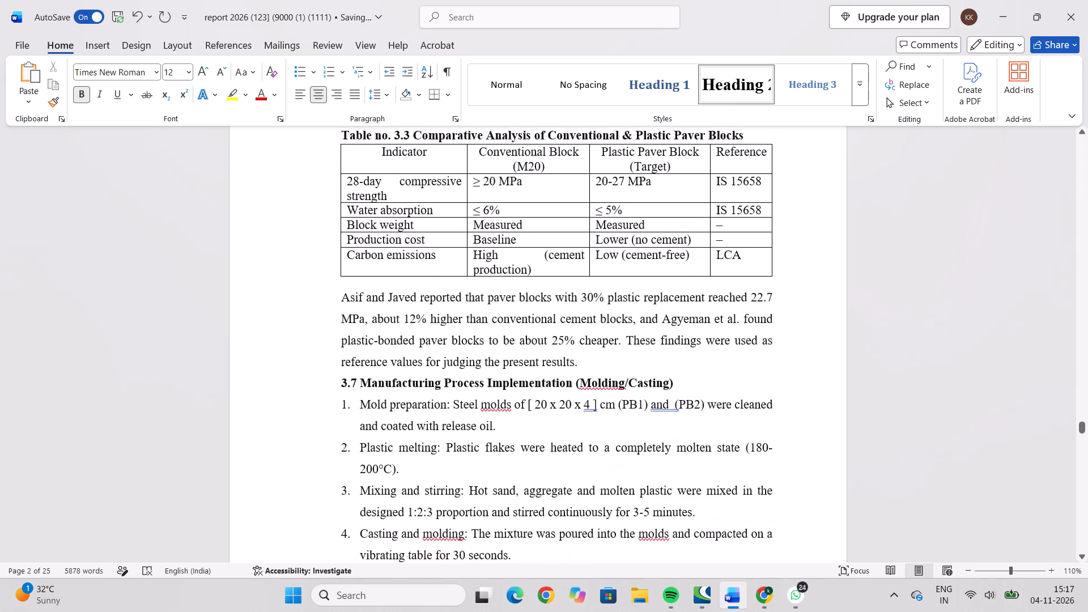
scroll(520, 386, "down", 20)
scroll(520, 386, "down", 14)
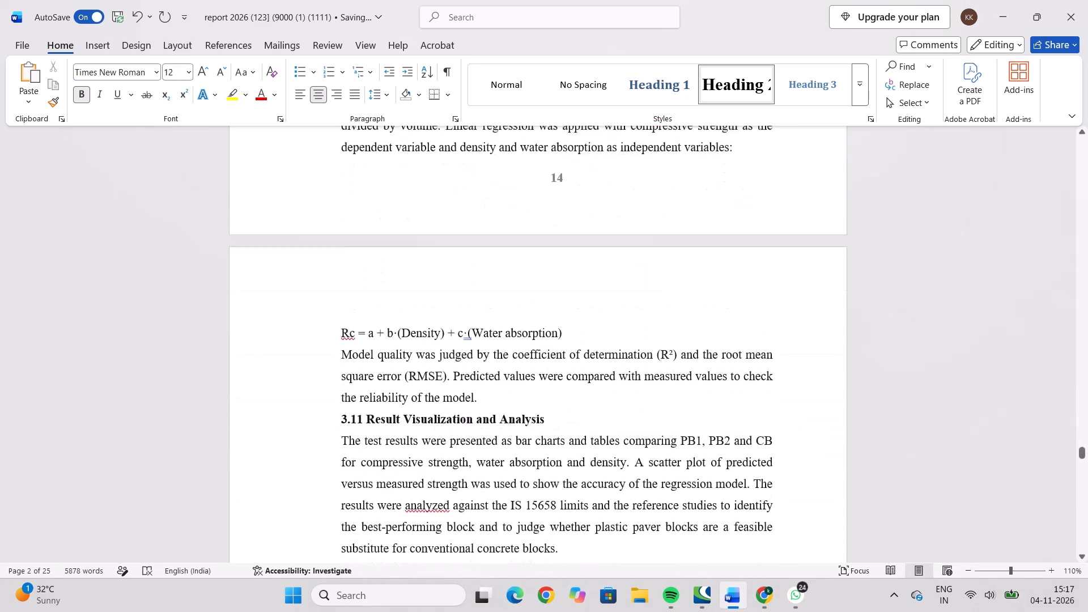
scroll(520, 386, "down", 20)
scroll(520, 386, "down", 8)
scroll(520, 386, "up", 5)
scroll(520, 386, "down", 20)
scroll(520, 386, "down", 7)
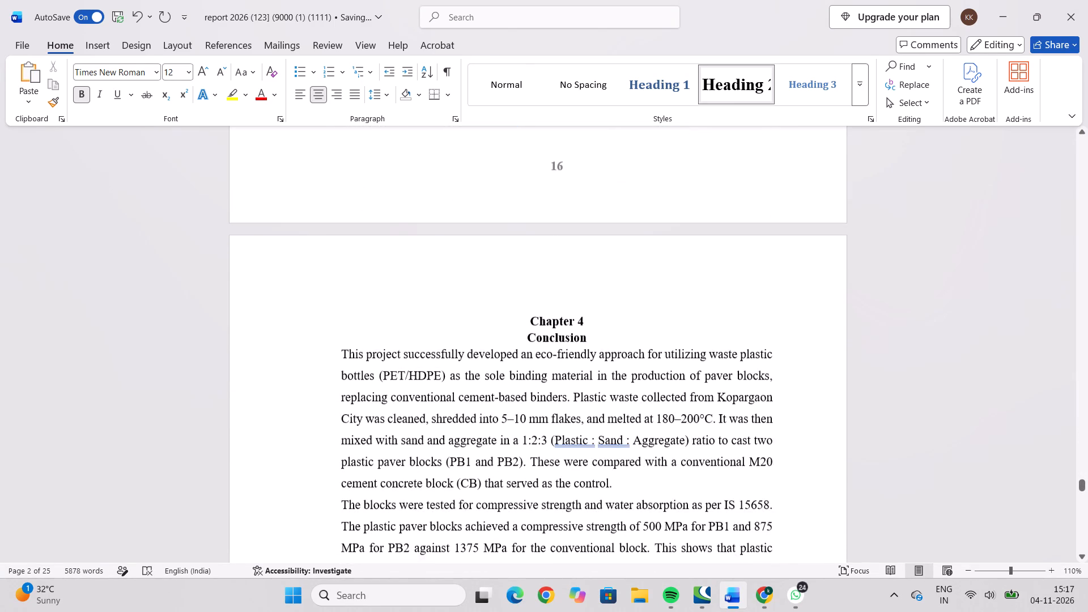
scroll(520, 386, "down", 19)
scroll(520, 386, "down", 12)
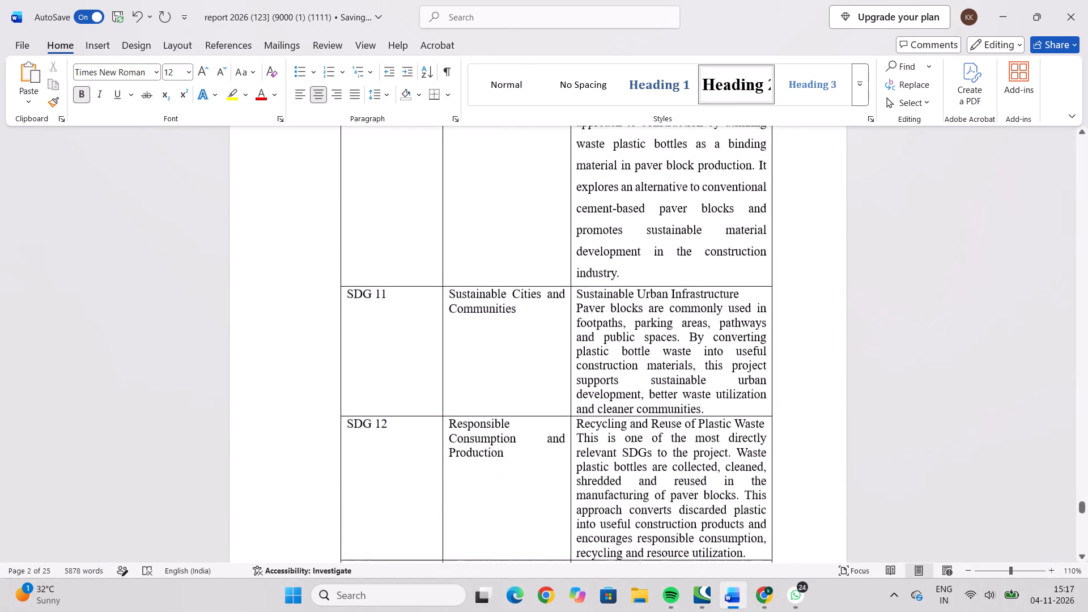
scroll(520, 386, "down", 20)
scroll(520, 386, "down", 13)
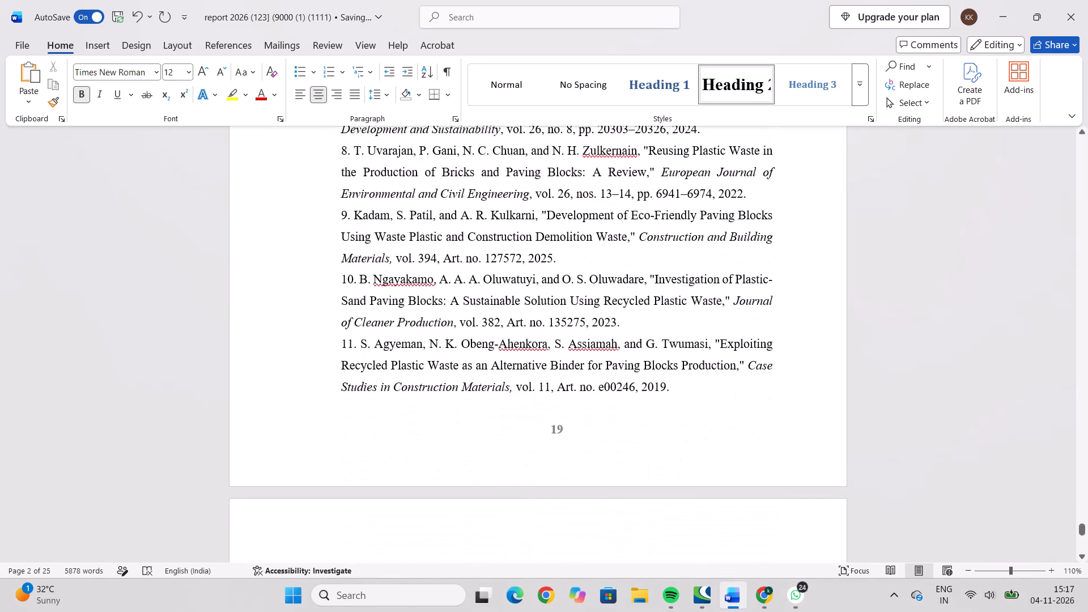
Save the report.
key("ctrl+s")
Rename the report file by appending 22222222 to its current name, and save the document.
scroll(520, 386, "up", 13)
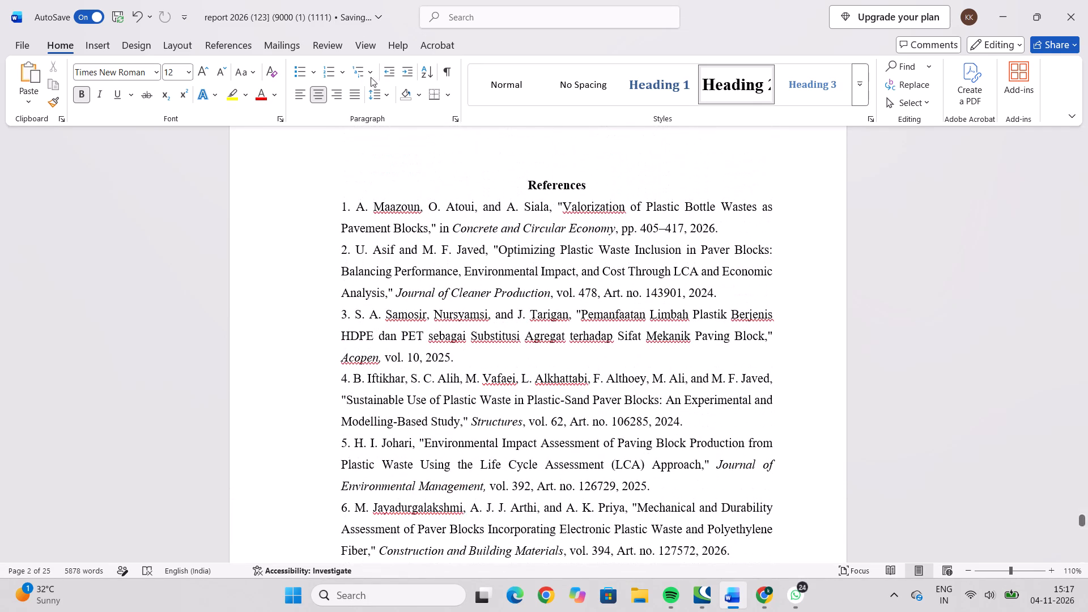
left_click(378, 19)
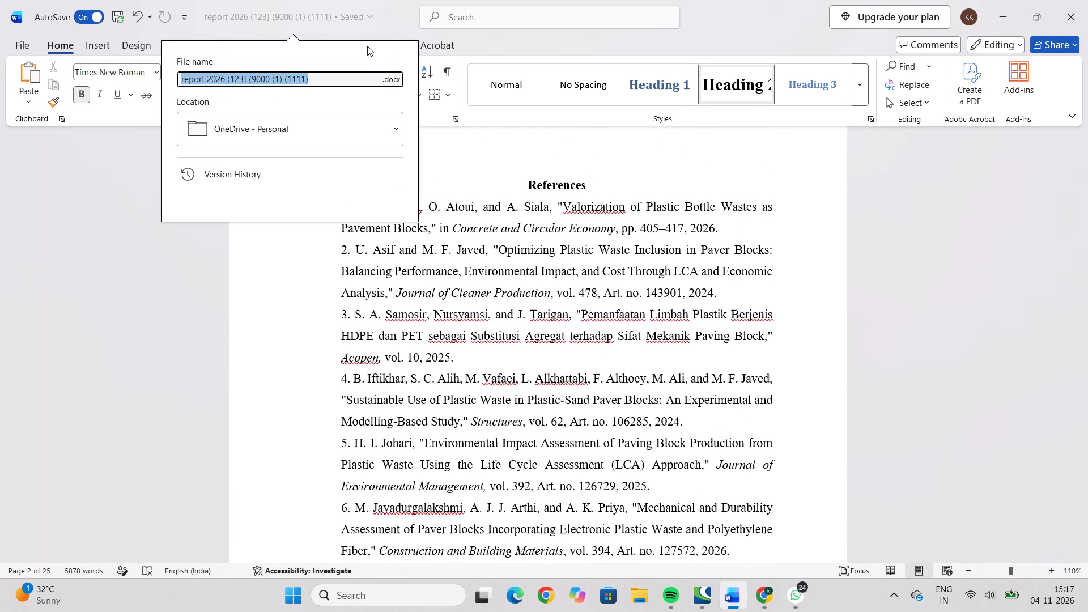
left_click(320, 78)
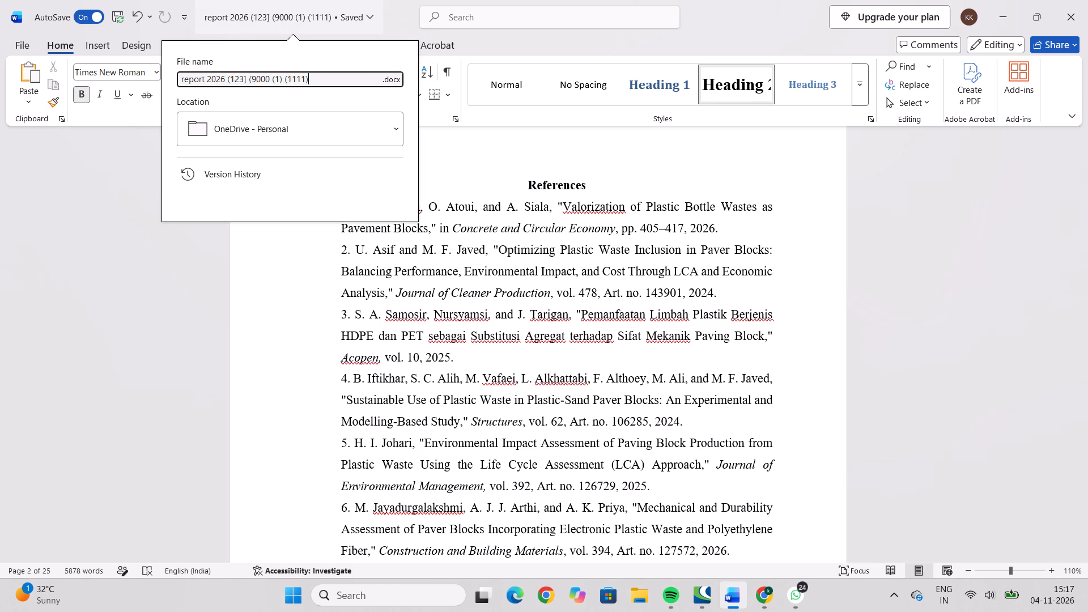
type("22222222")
left_click(522, 158)
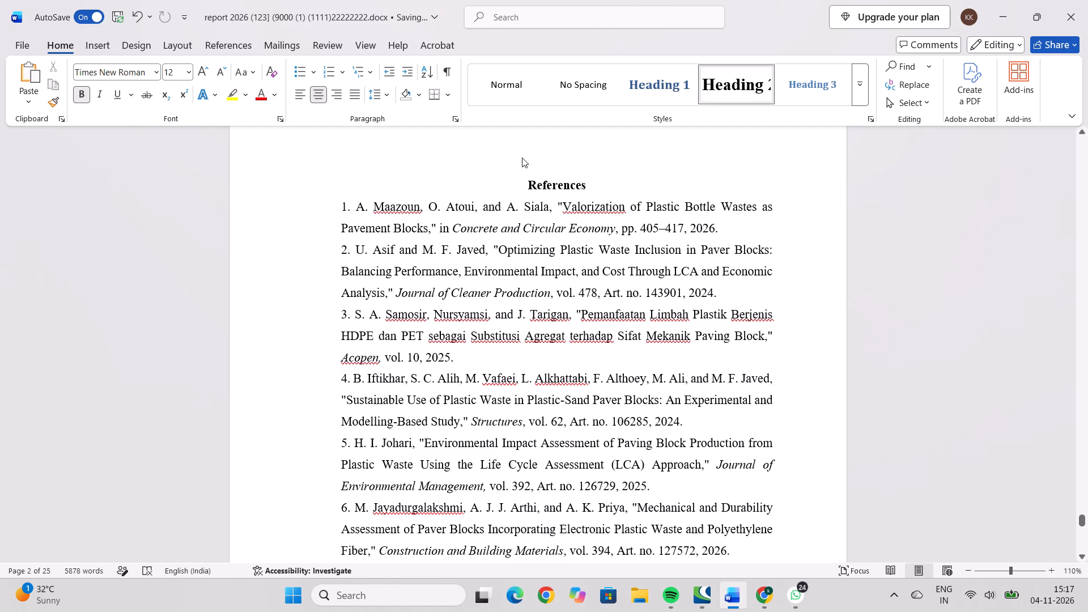
key("ctrl+s")
key("ctrl+s")
key("ctrl+s")
key("ctrl+s")
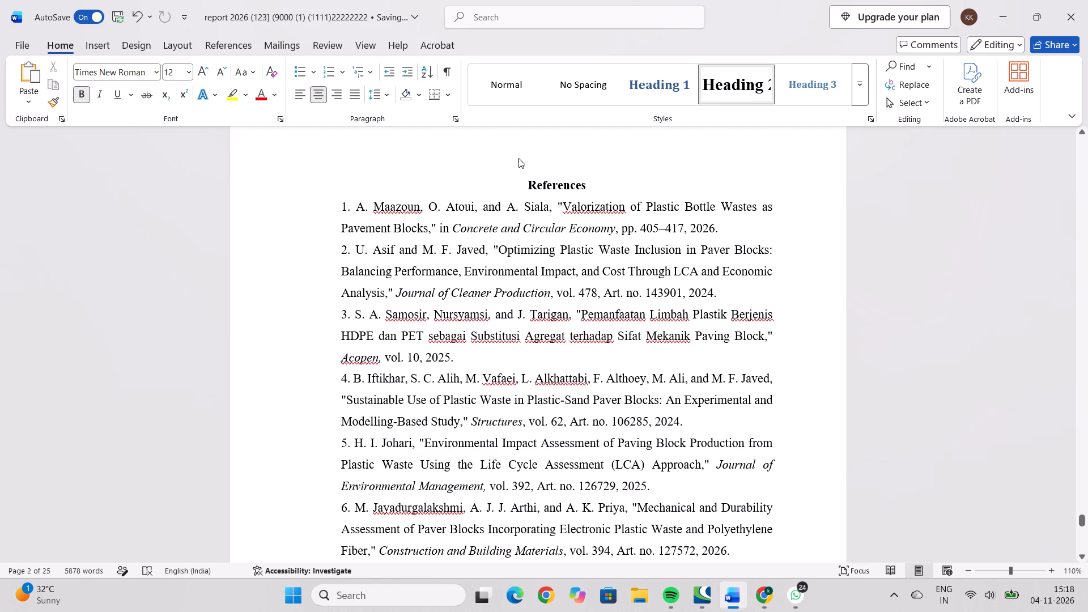
Save a copy of the report as a Word document in this PC's Downloads folder, keeping the same file name.
left_click(18, 18)
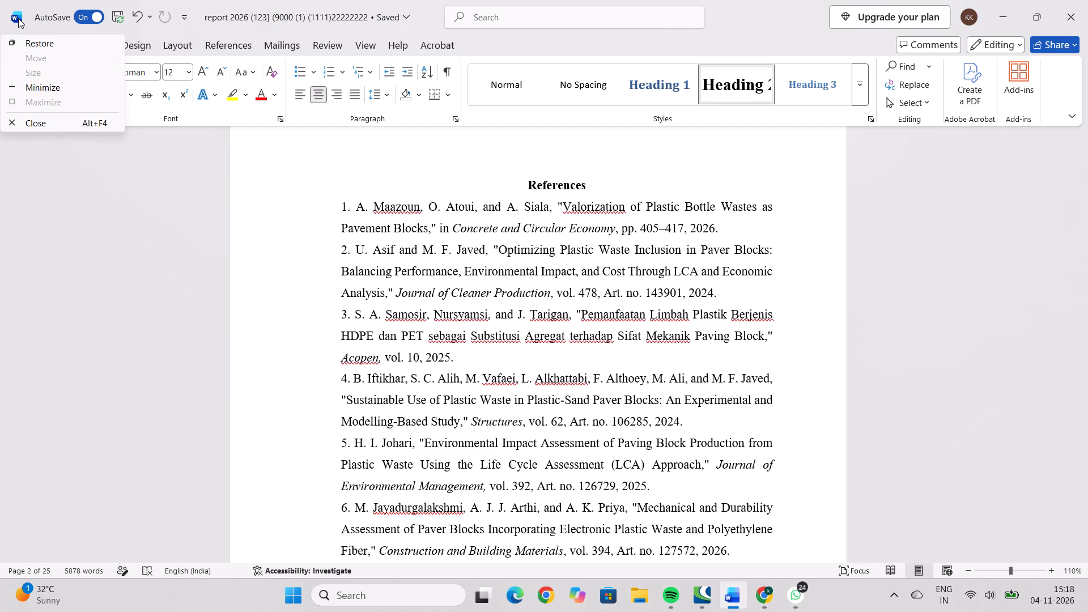
left_click(49, 171)
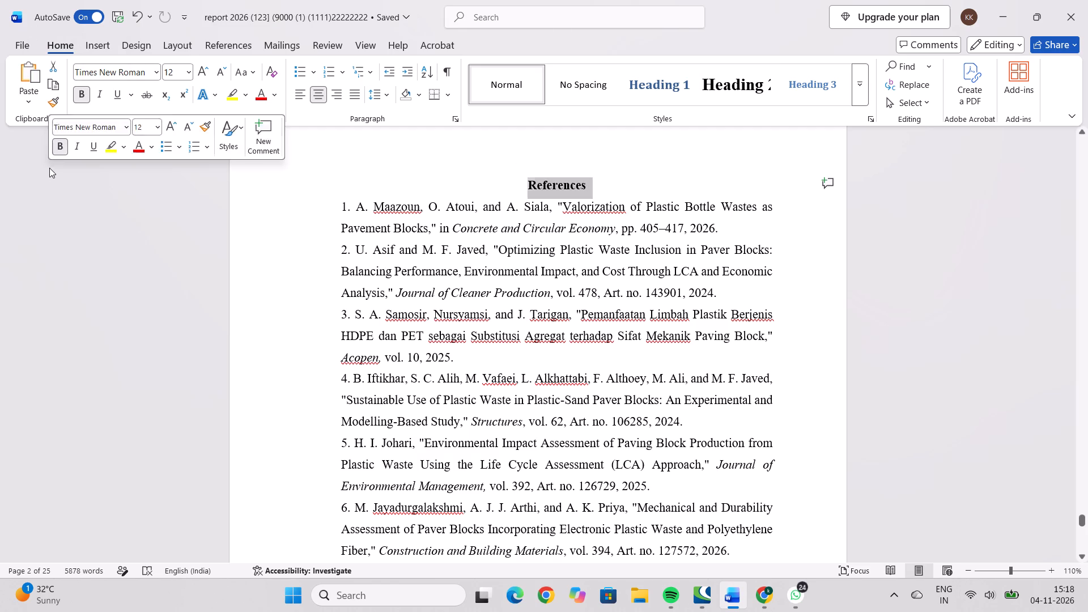
left_click(19, 47)
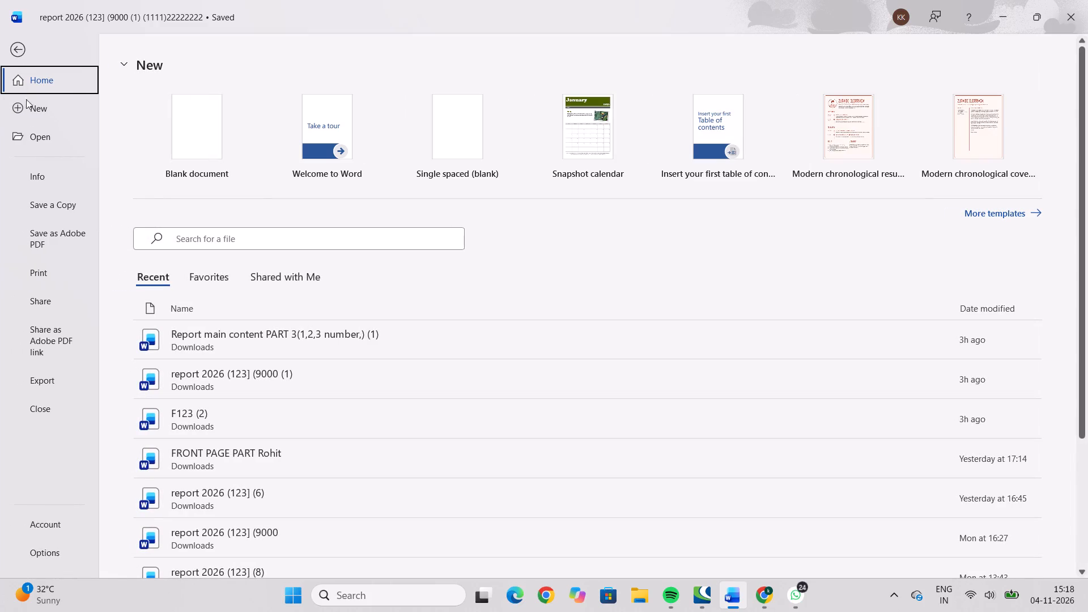
left_click(58, 205)
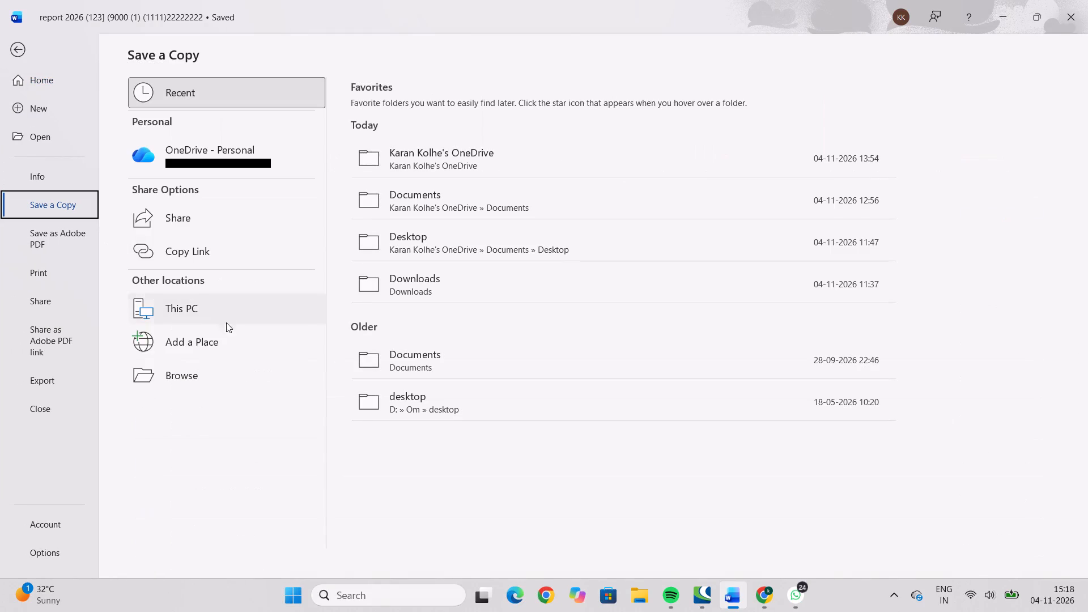
left_click(258, 314)
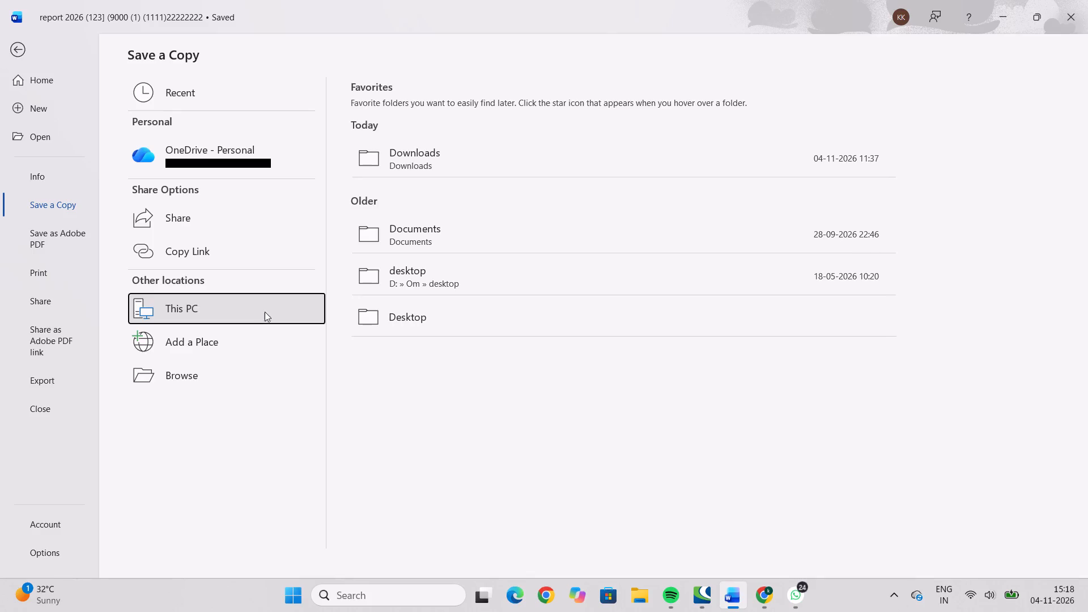
left_click(465, 146)
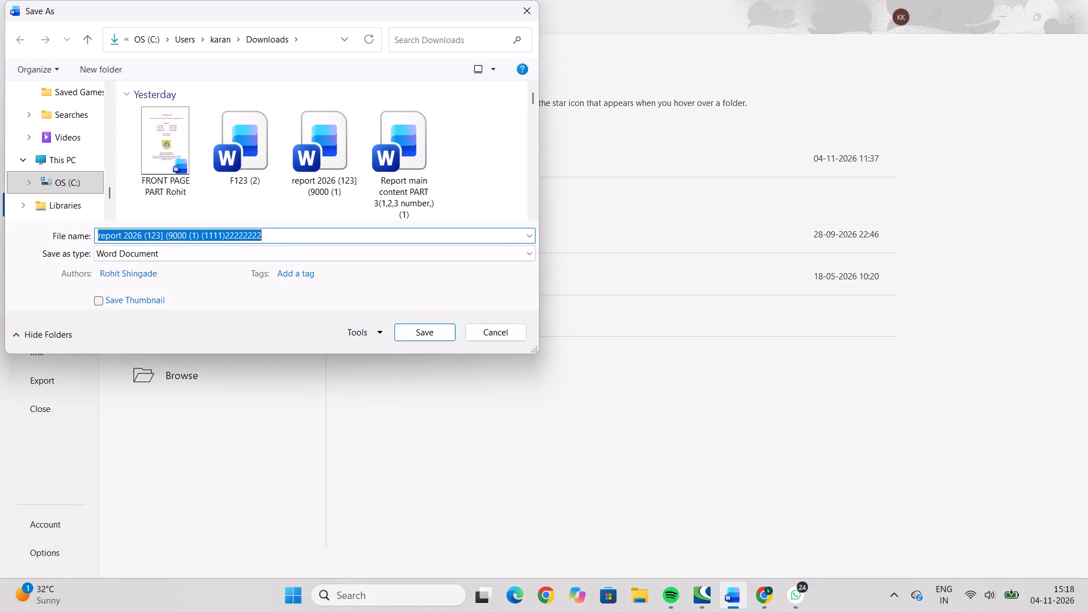
left_click(450, 326)
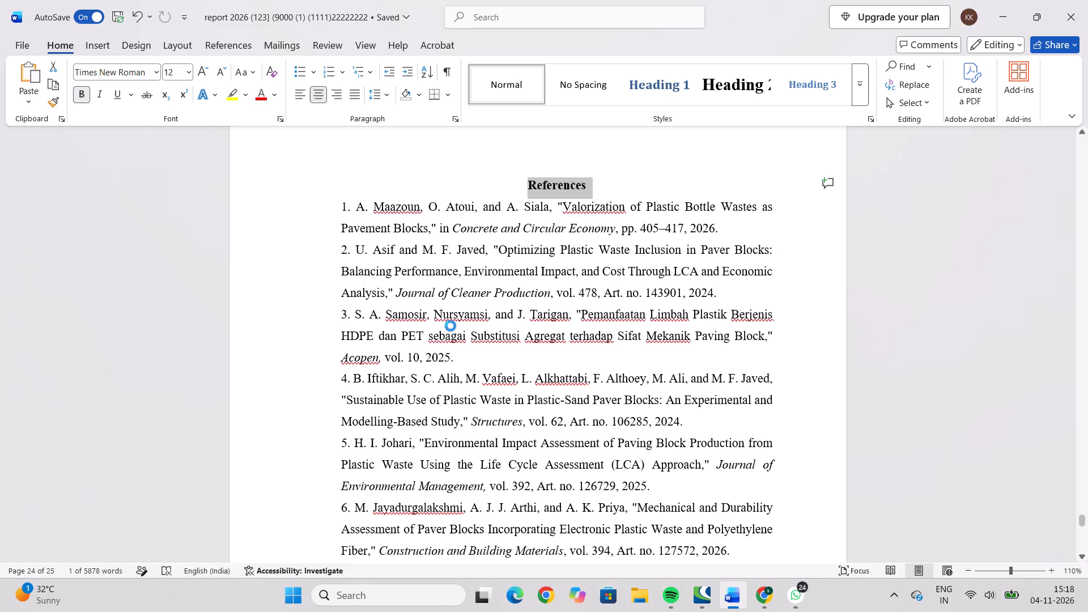
Start saving the report again with Save As, choosing This PC as the location.
left_click(20, 45)
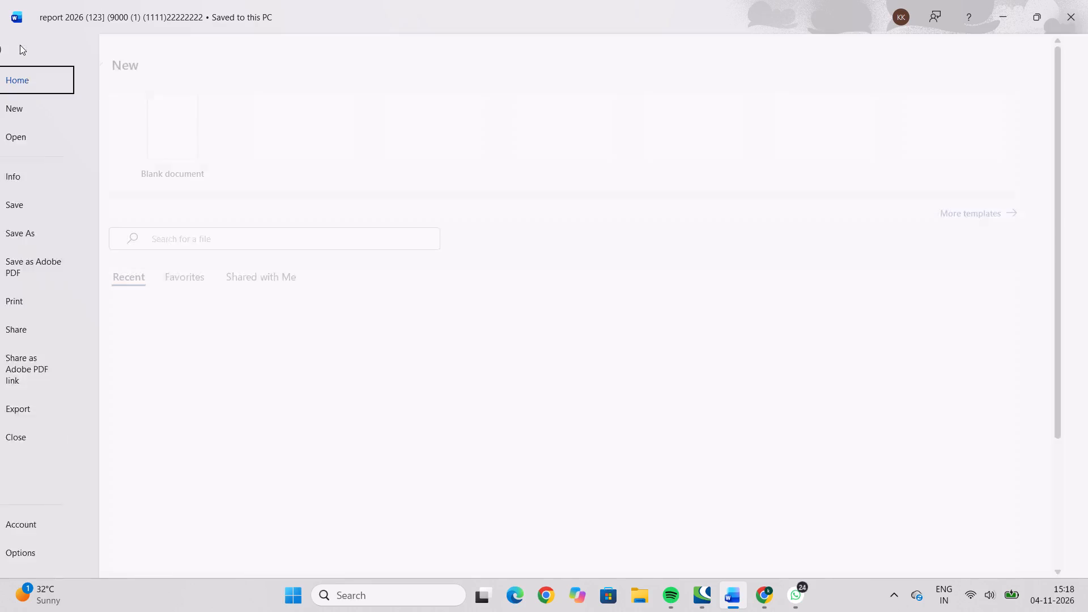
left_click(53, 235)
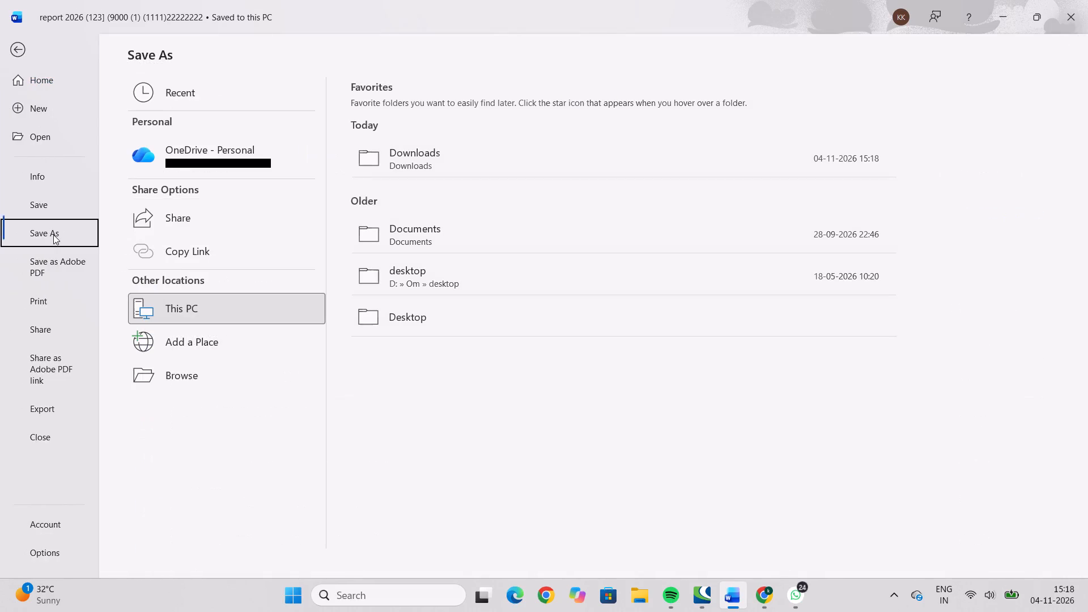
left_click(223, 316)
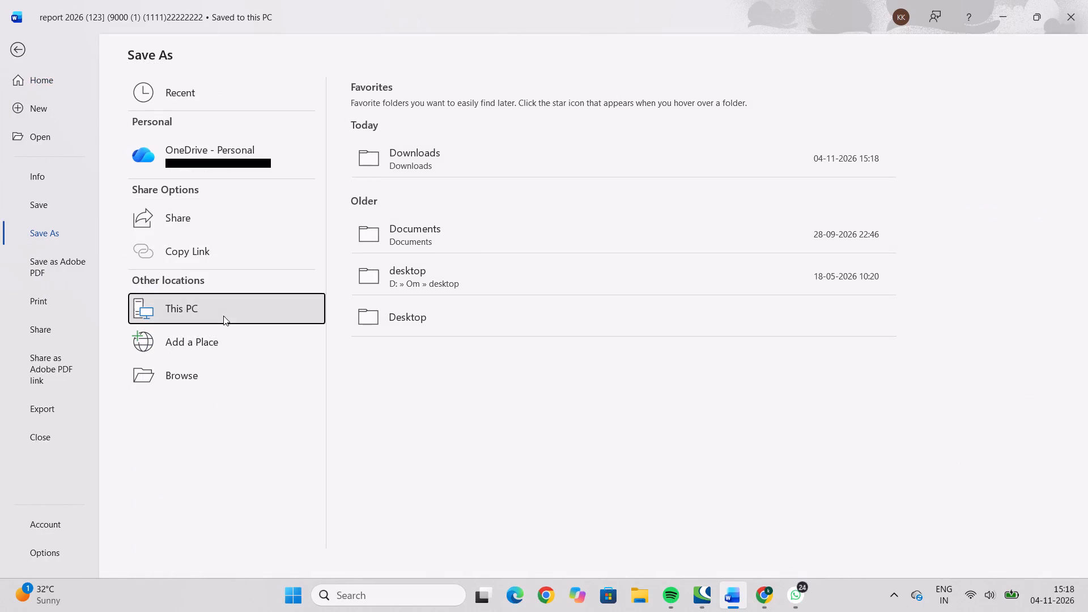
Set the report to save as a PDF in the Downloads folder, and open its file name for editing.
left_click(443, 163)
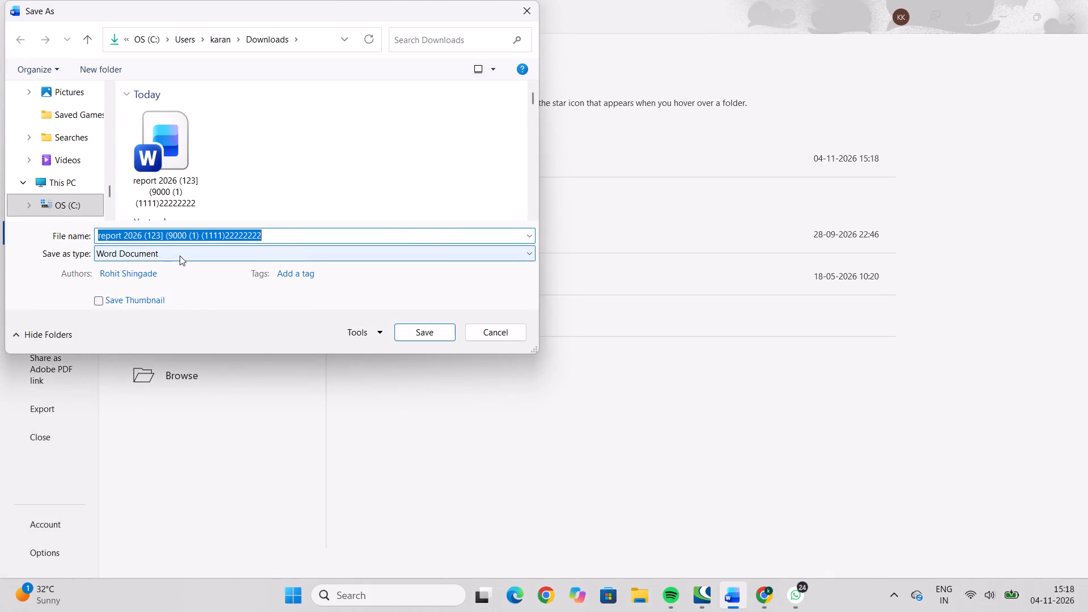
left_click(180, 256)
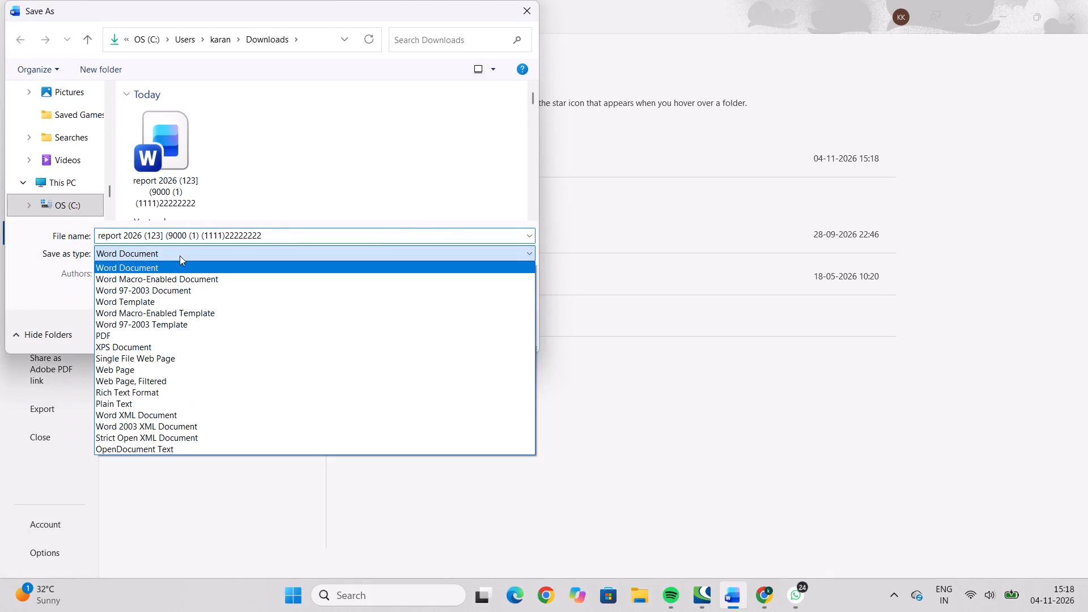
left_click(135, 335)
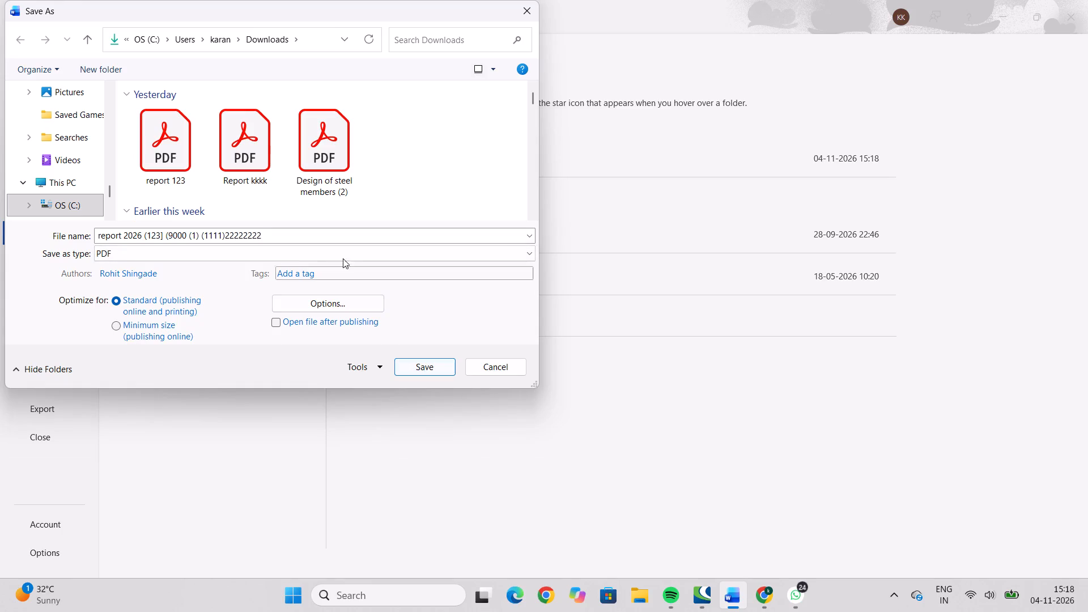
left_click(299, 234)
left_click(299, 234)
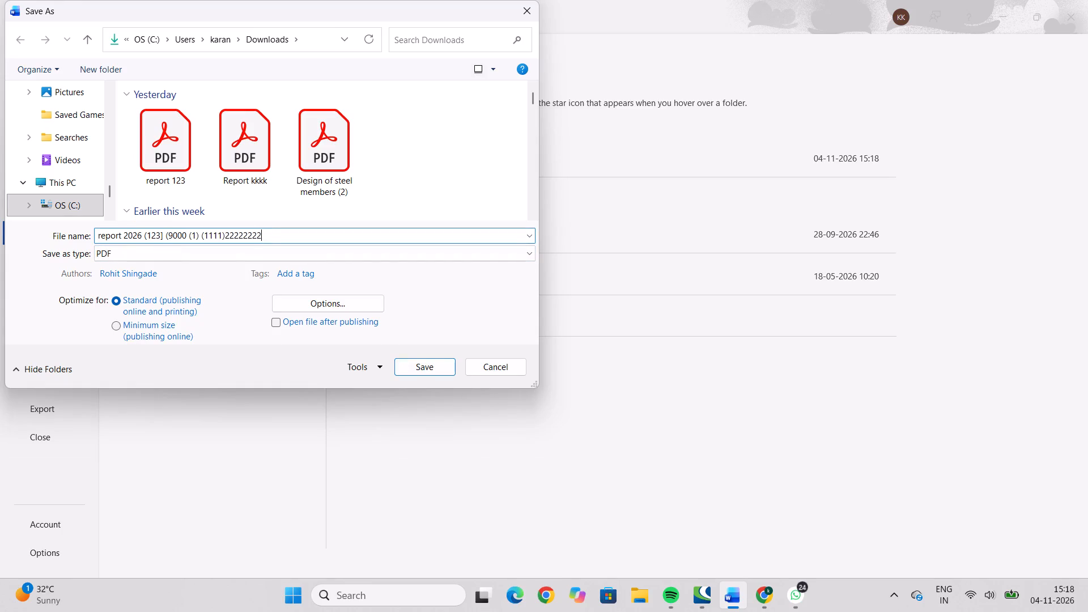
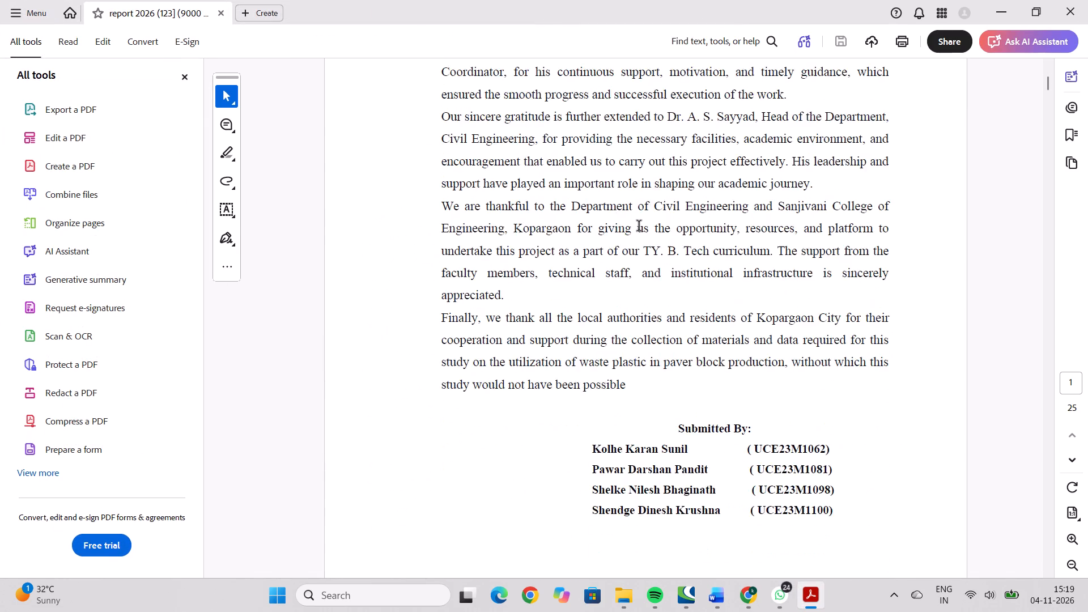
Review the exported PDF's front matter: Acknowledgement, Contents, Abstract, List of Figures and List of Tables, including their page numbering.
scroll(639, 227, "down", 14)
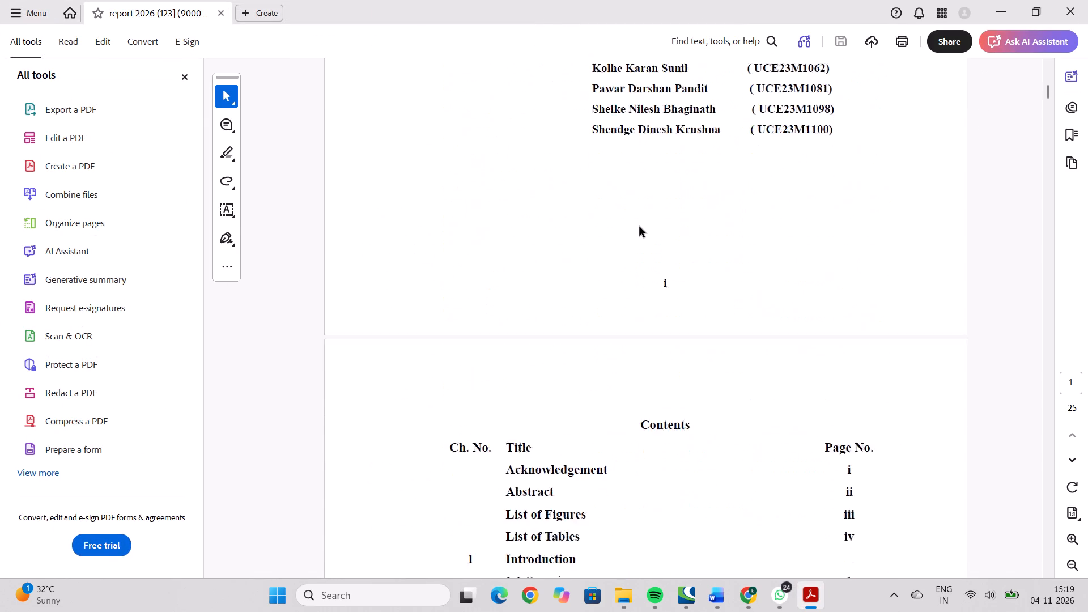
scroll(639, 227, "down", 2)
scroll(639, 227, "up", 12)
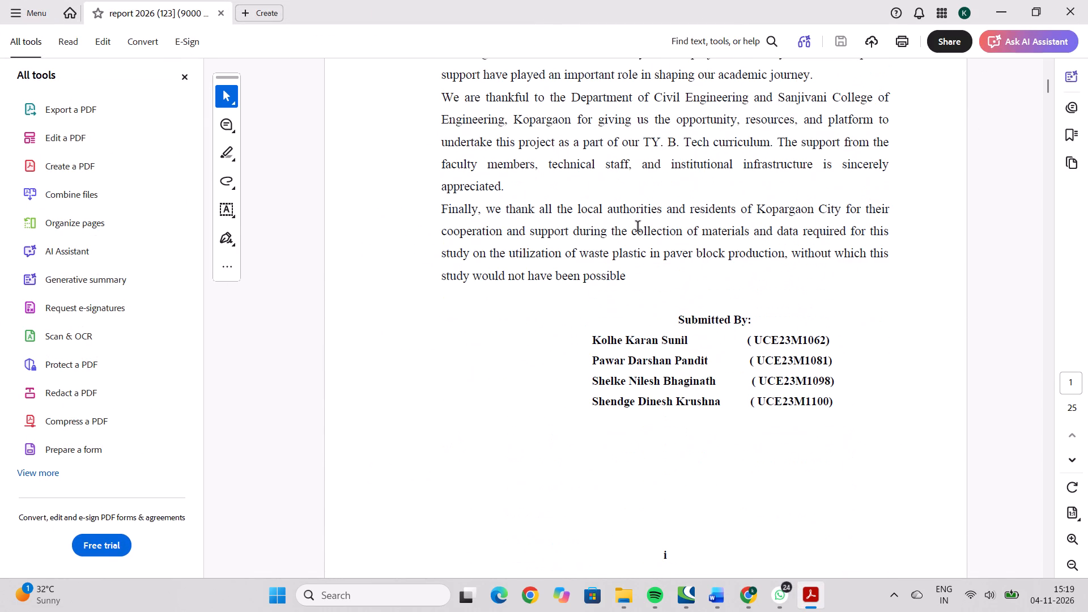
scroll(638, 227, "down", 20)
scroll(638, 227, "down", 11)
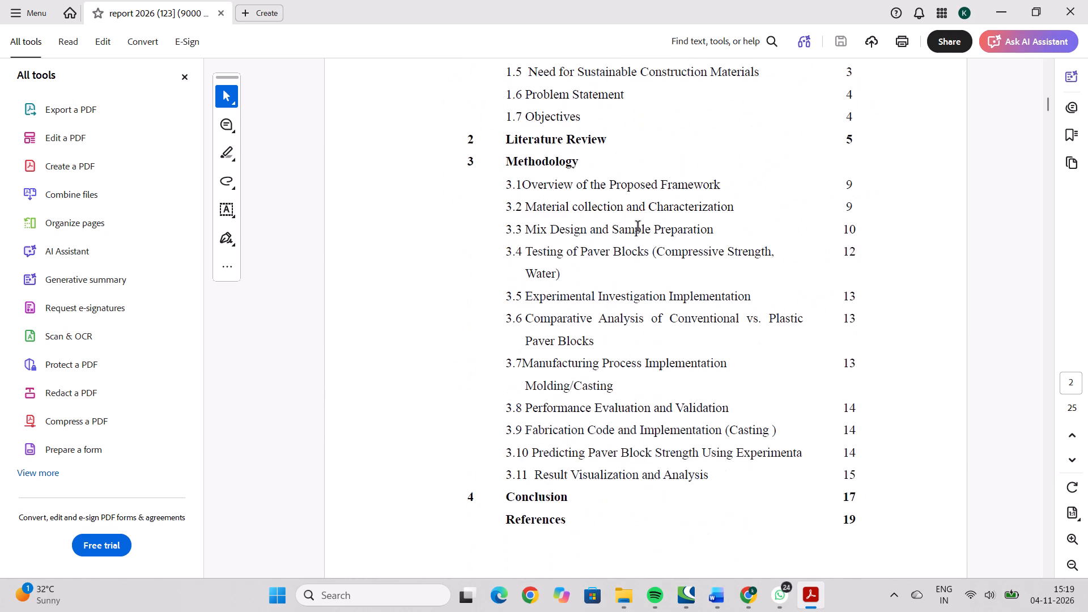
scroll(638, 227, "down", 20)
scroll(638, 227, "up", 5)
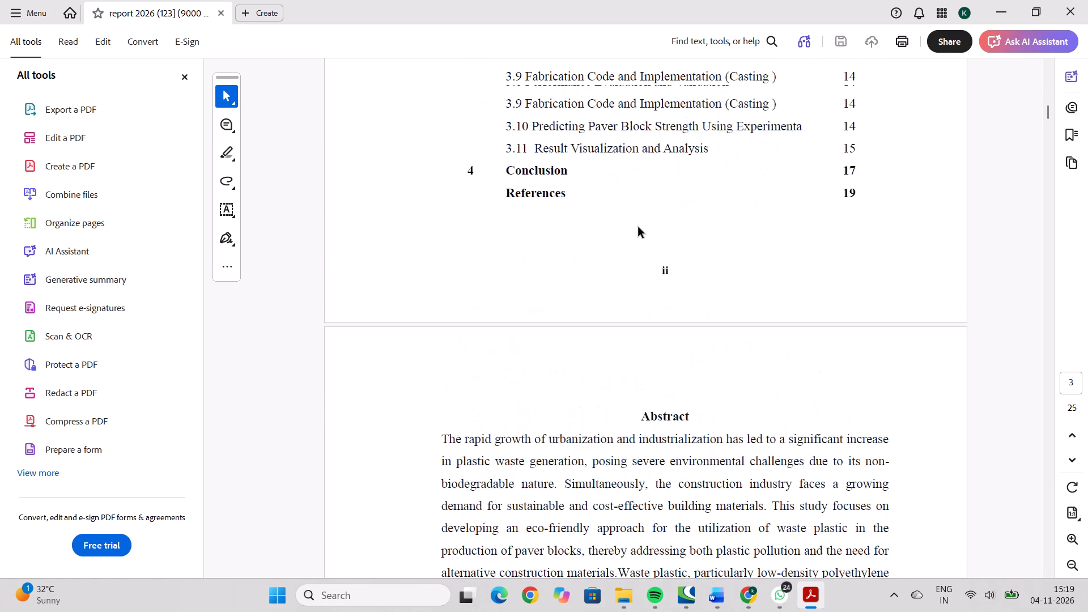
scroll(638, 227, "up", 20)
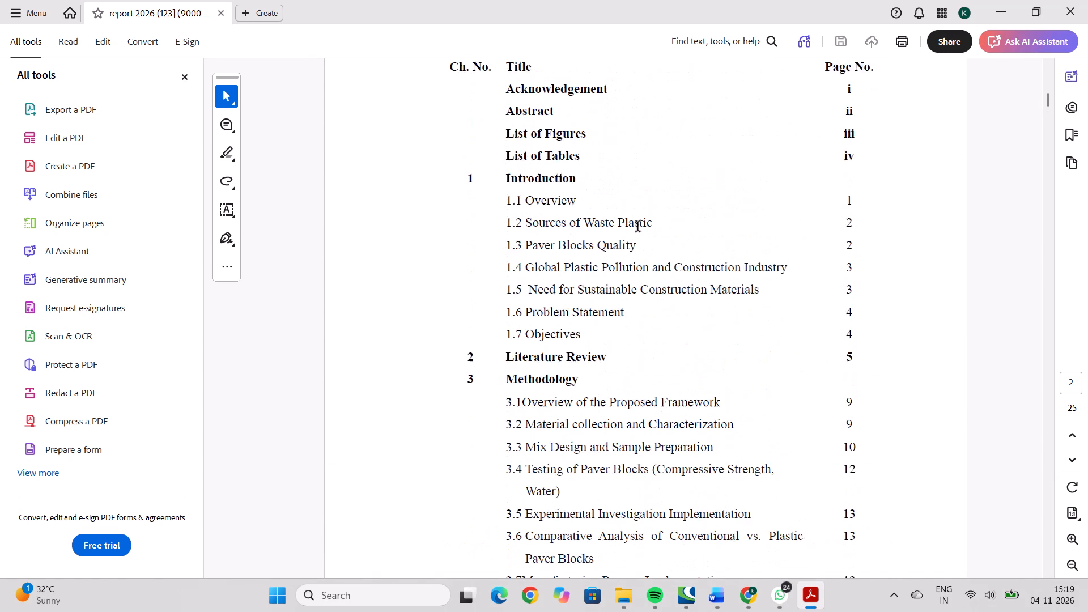
scroll(638, 227, "up", 3)
scroll(638, 227, "down", 19)
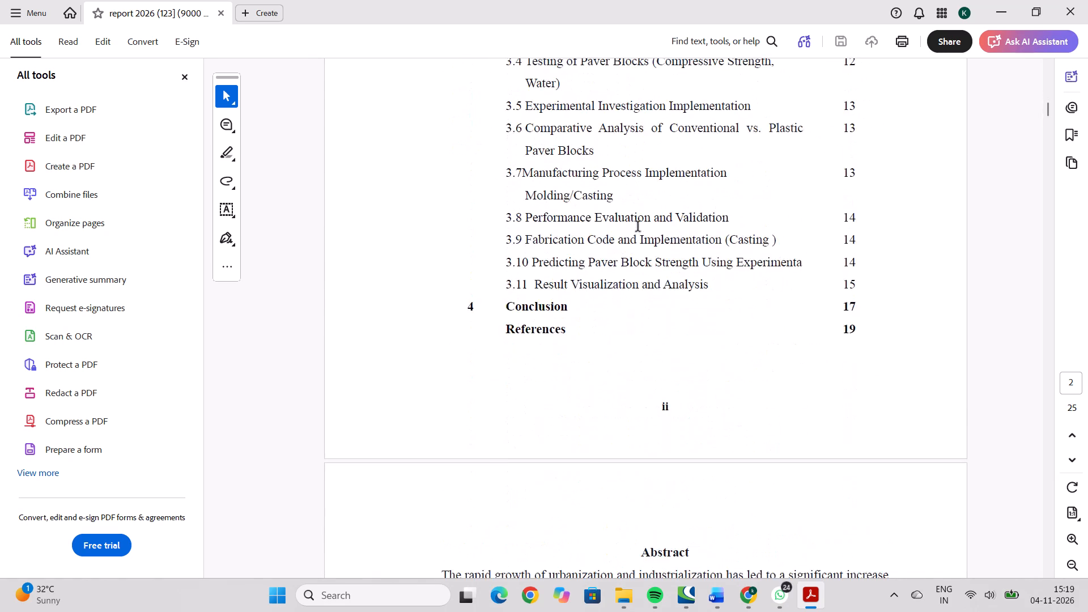
scroll(638, 227, "down", 15)
scroll(638, 227, "down", 20)
scroll(638, 227, "down", 1)
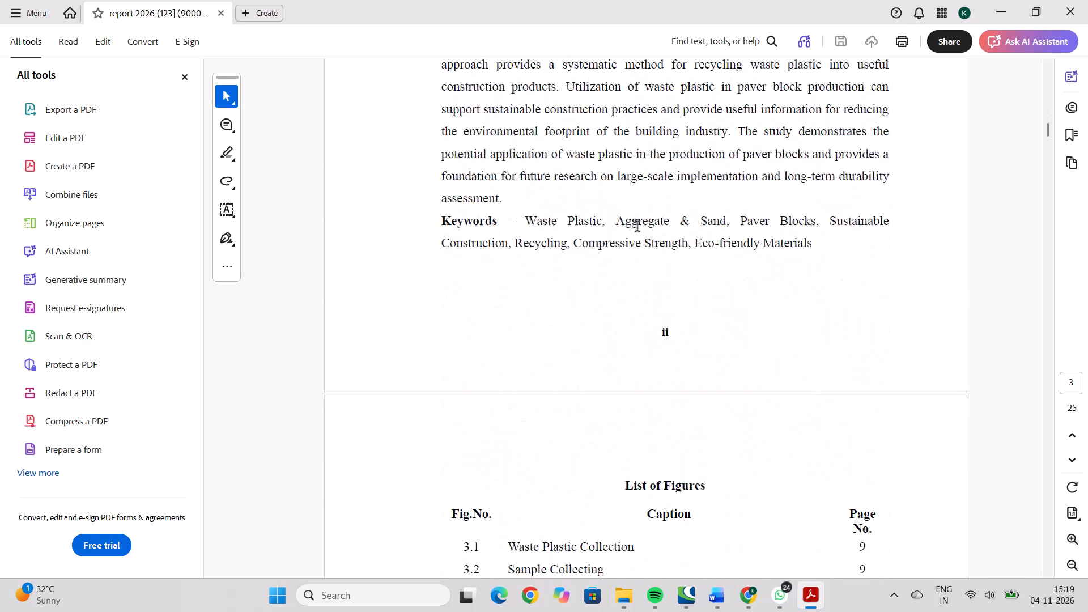
scroll(631, 225, "down", 14)
scroll(631, 225, "up", 1)
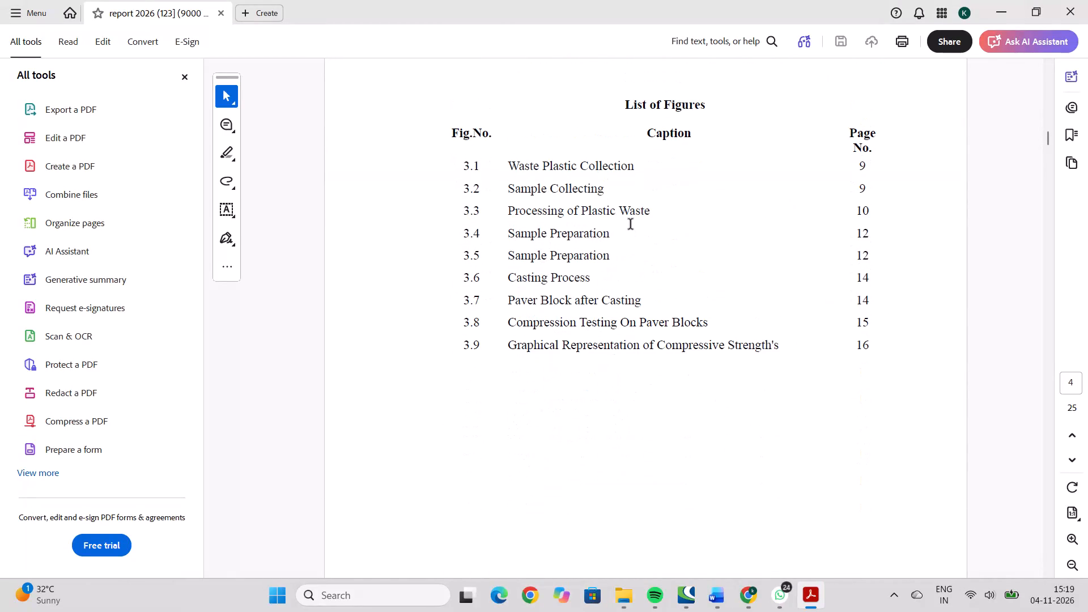
scroll(631, 225, "down", 2)
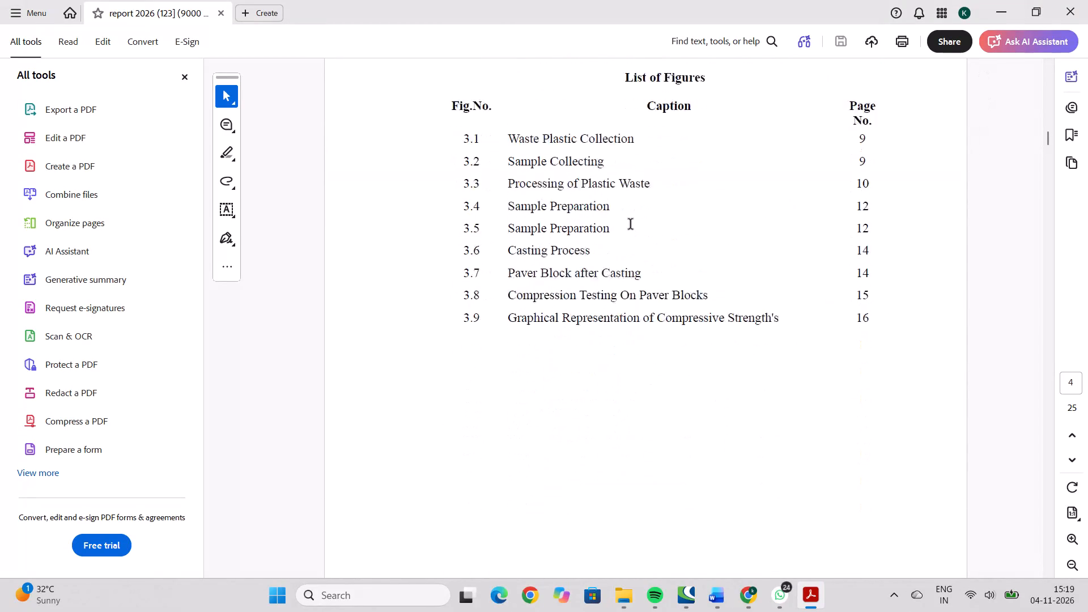
scroll(631, 225, "down", 2)
scroll(631, 225, "down", 20)
scroll(631, 225, "down", 6)
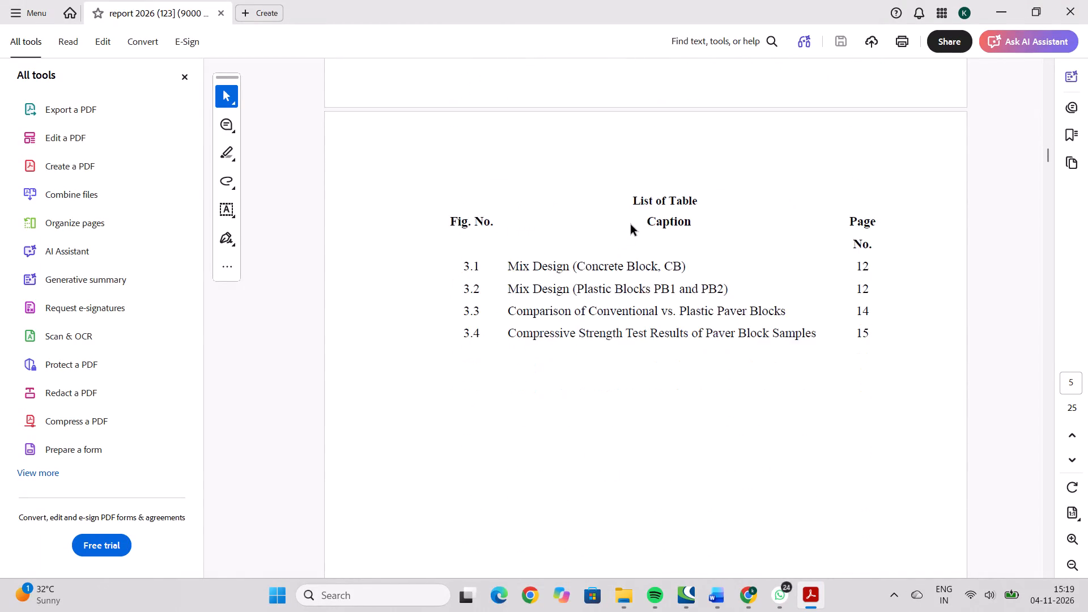
scroll(631, 225, "down", 20)
scroll(631, 225, "down", 15)
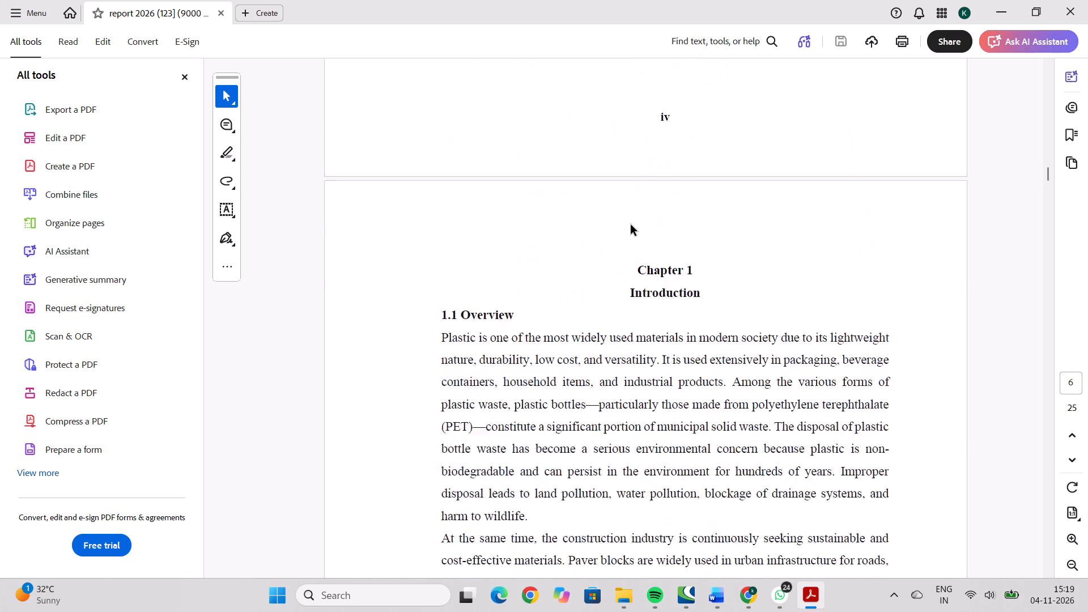
Review the layout of the Introduction and Literature Review chapters in the PDF.
scroll(631, 225, "down", 20)
scroll(631, 225, "down", 9)
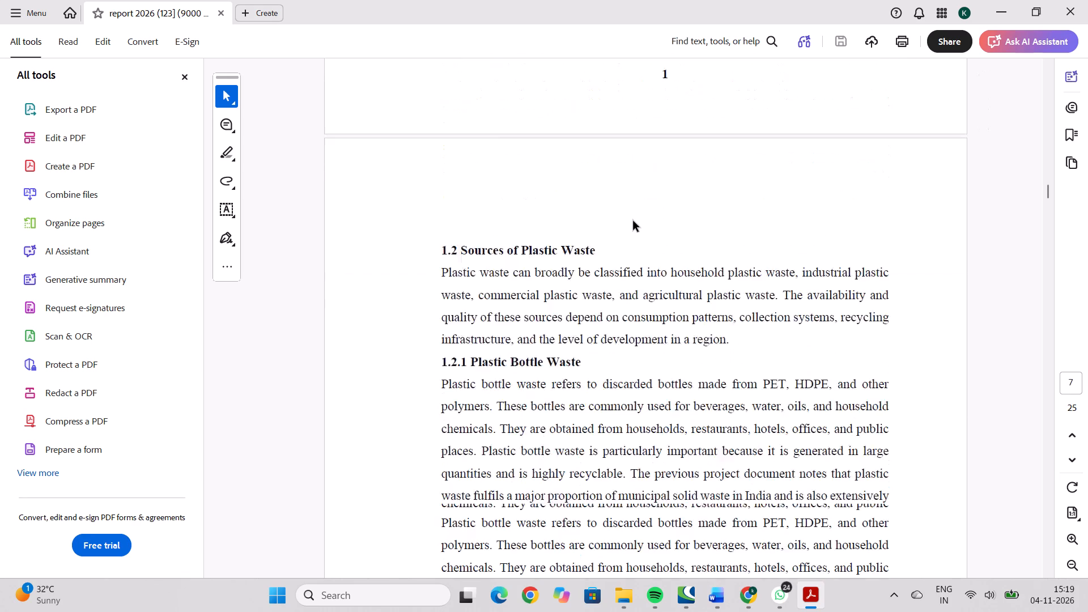
scroll(633, 221, "down", 12)
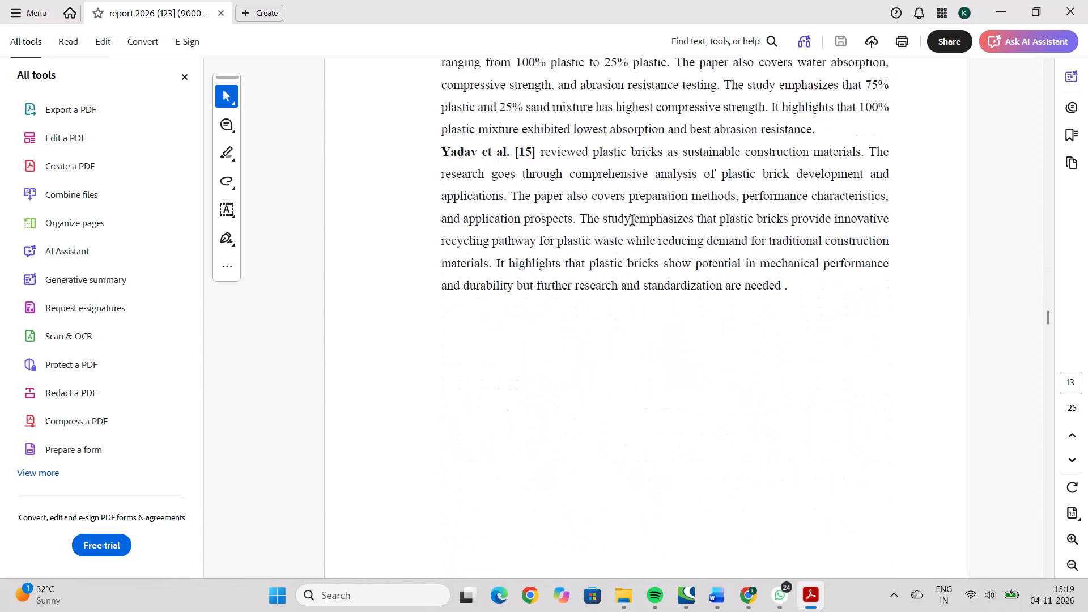
scroll(632, 221, "down", 8)
scroll(632, 221, "up", 2)
scroll(632, 221, "down", 1)
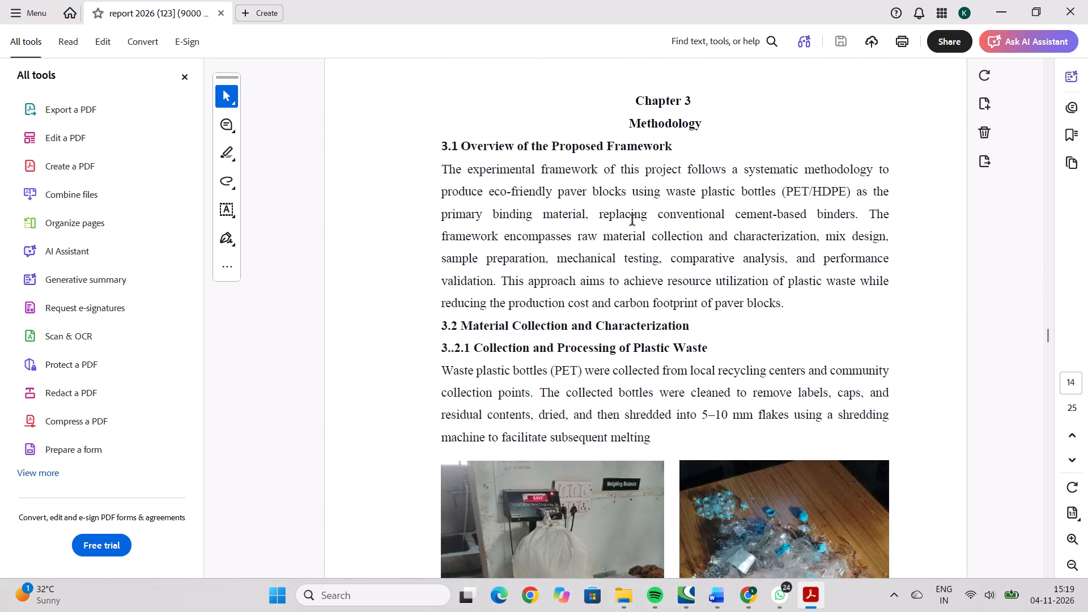
Review the Methodology chapter in the PDF, checking its figures, mix design tables, test results and compressive strength chart.
scroll(632, 221, "down", 1)
left_click_drag(507, 206, 516, 209)
scroll(516, 209, "down", 1)
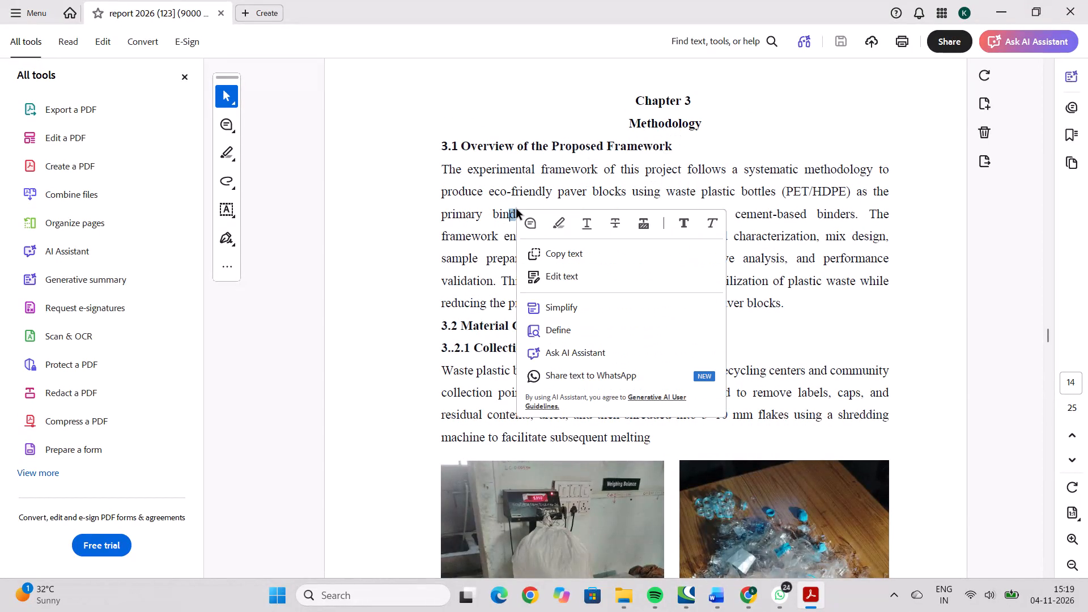
scroll(516, 209, "down", 2)
scroll(505, 334, "down", 2)
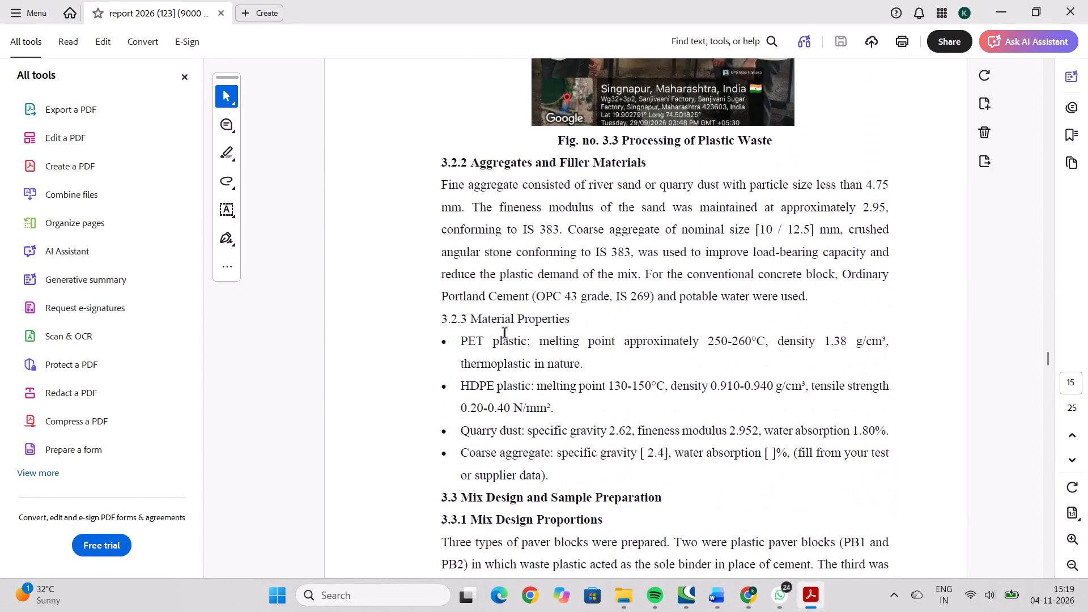
scroll(505, 334, "down", 2)
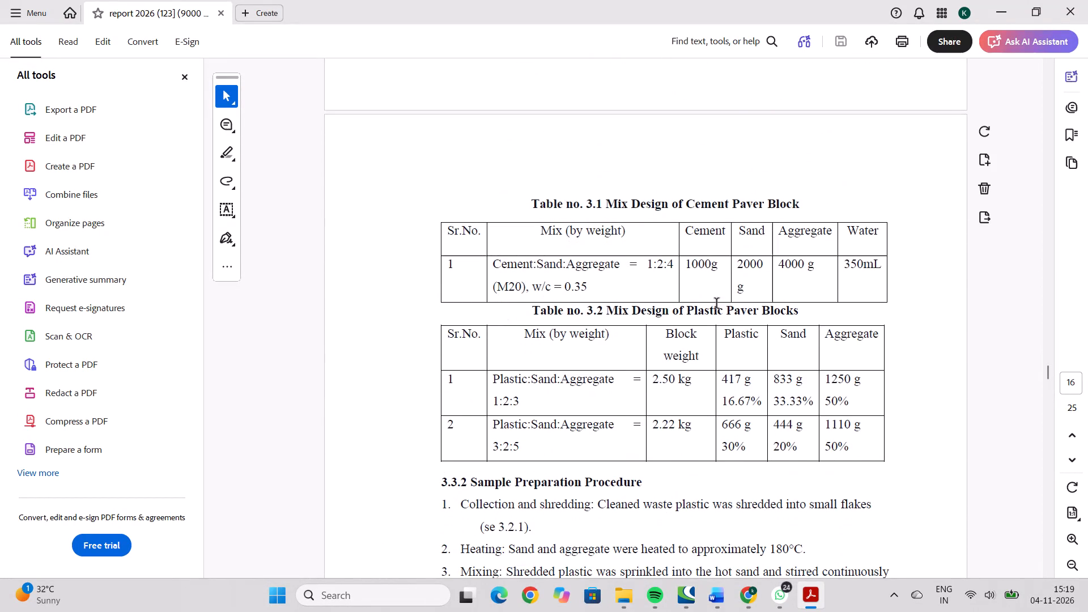
scroll(688, 318, "down", 1)
scroll(687, 323, "up", 1)
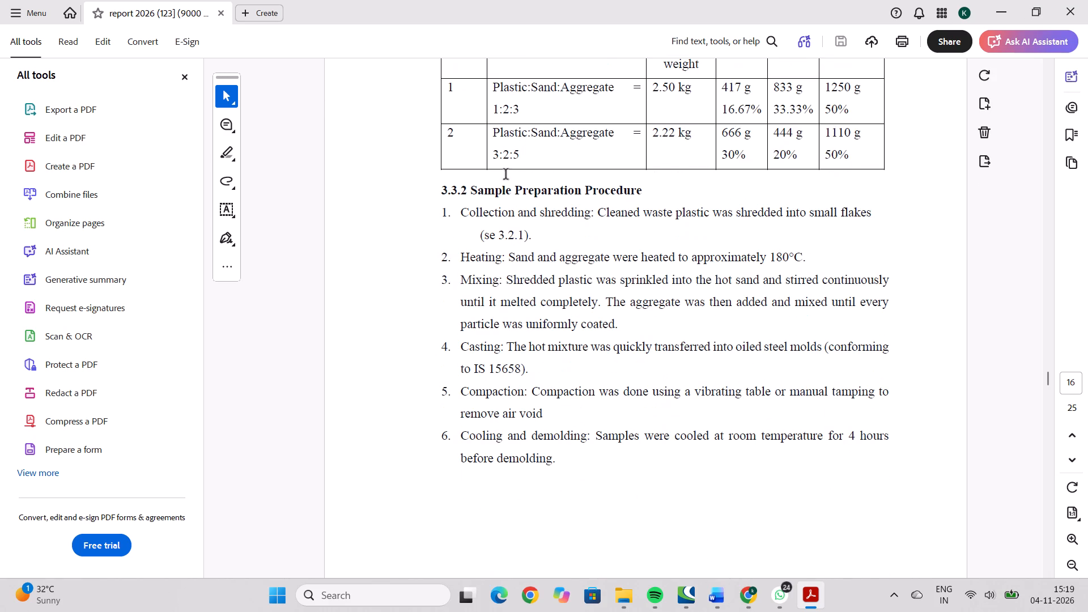
scroll(552, 205, "down", 1)
scroll(619, 289, "down", 3)
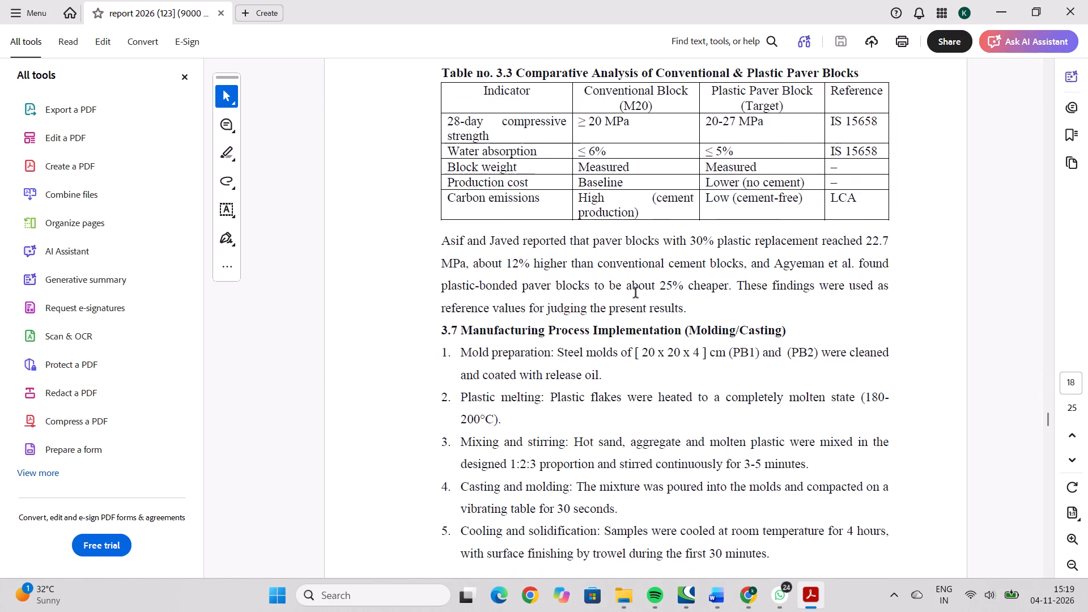
scroll(675, 284, "down", 3)
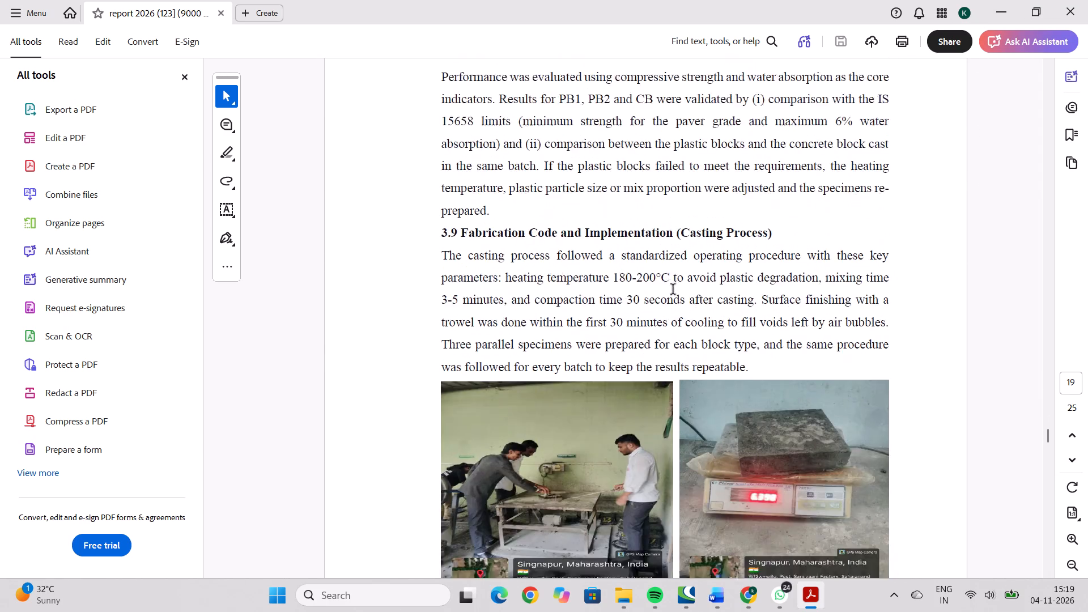
scroll(673, 290, "down", 3)
scroll(672, 291, "up", 1)
scroll(672, 291, "down", 1)
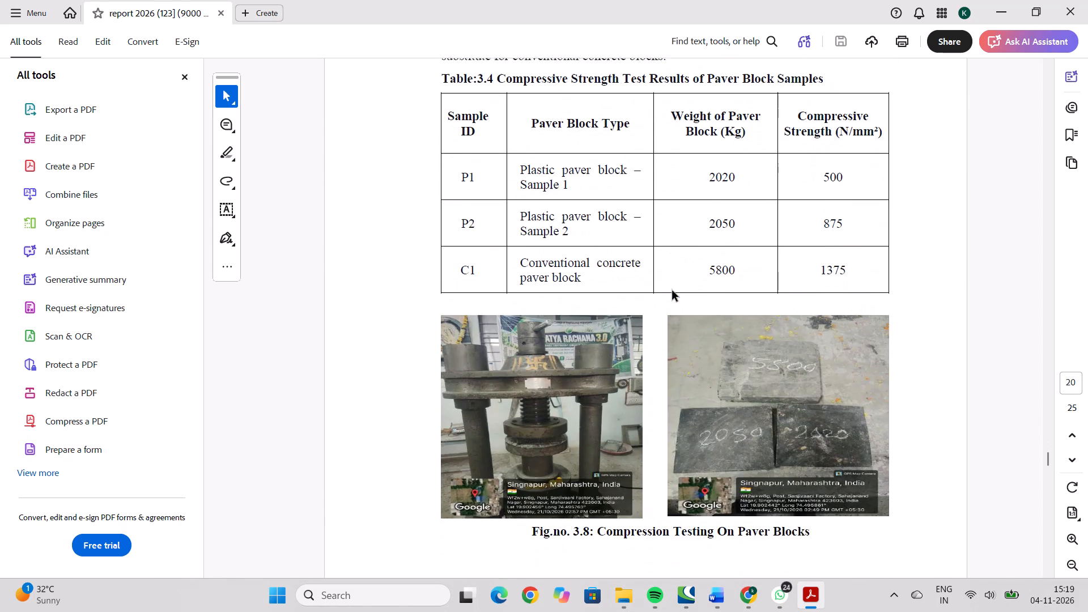
scroll(672, 291, "down", 1)
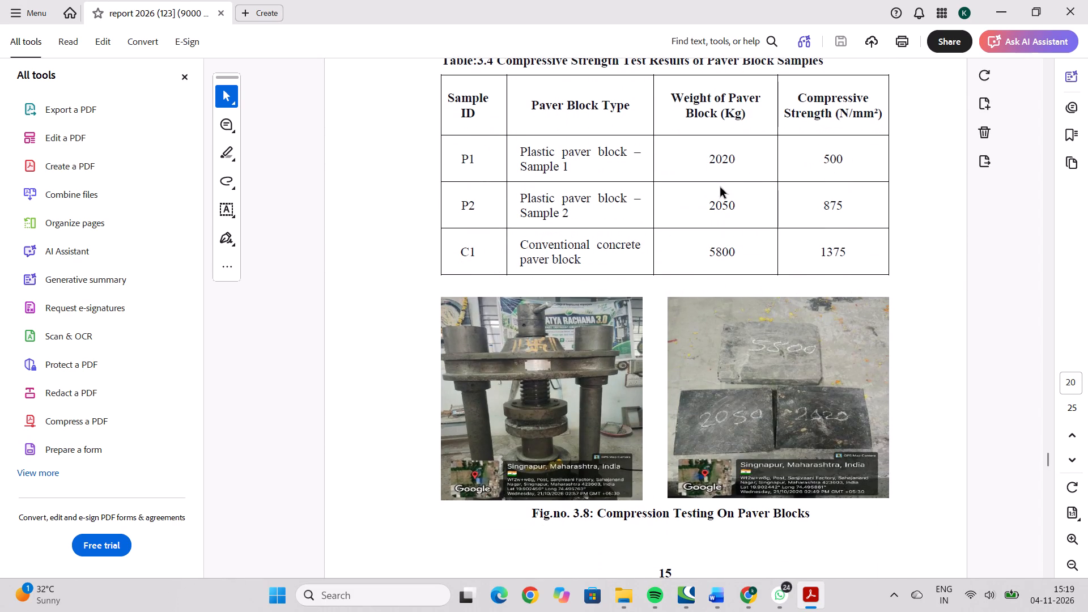
scroll(721, 239, "down", 3)
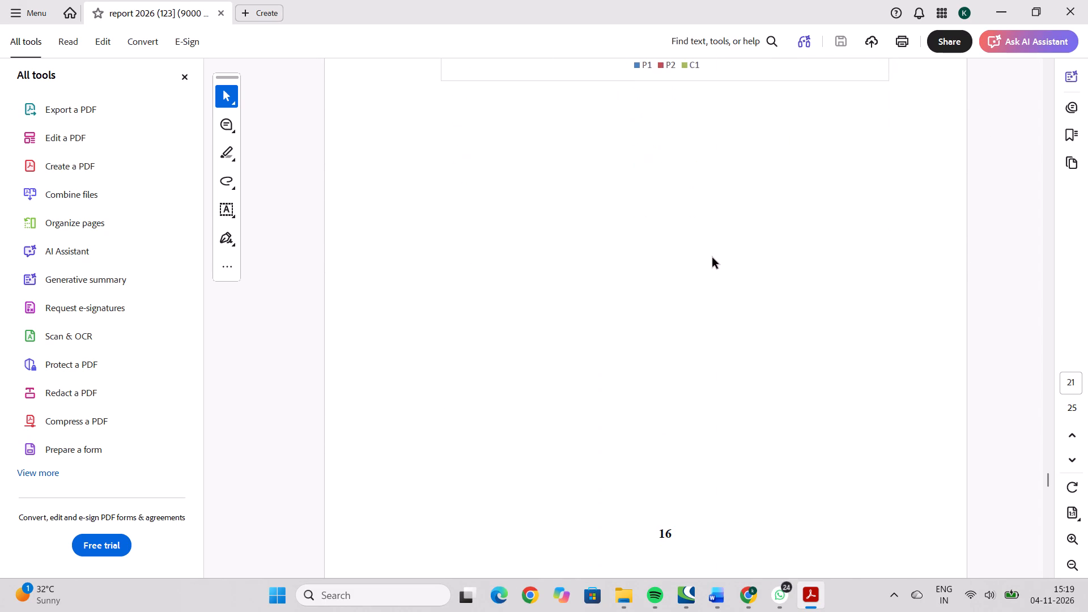
Check the PDF's closing pages: the Conclusion, Future Scope, SDG table and References.
scroll(711, 262, "down", 2)
scroll(709, 264, "up", 1)
scroll(709, 265, "down", 1)
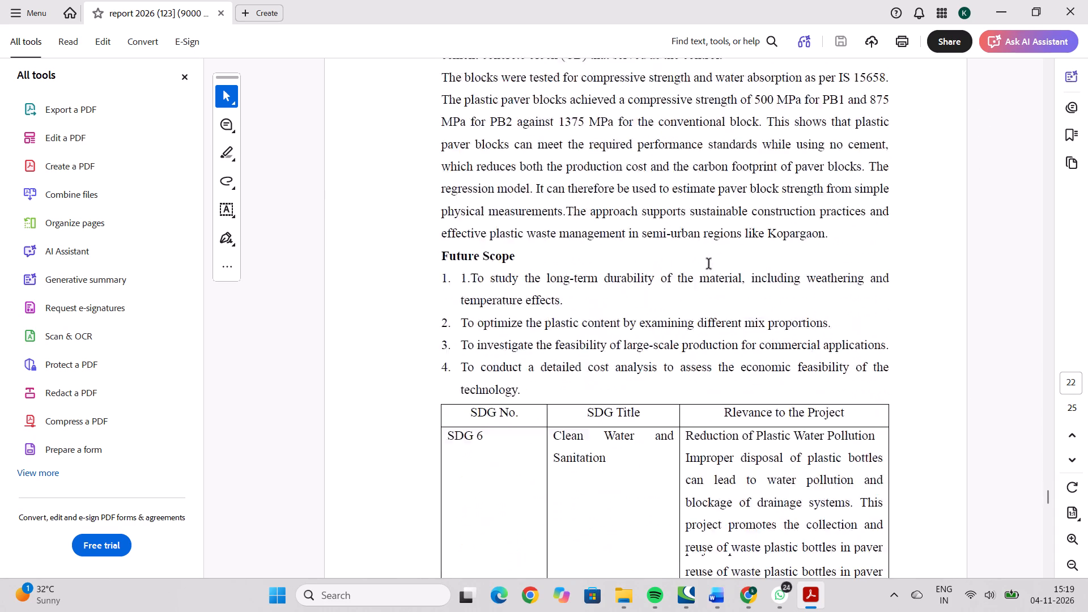
scroll(709, 265, "down", 2)
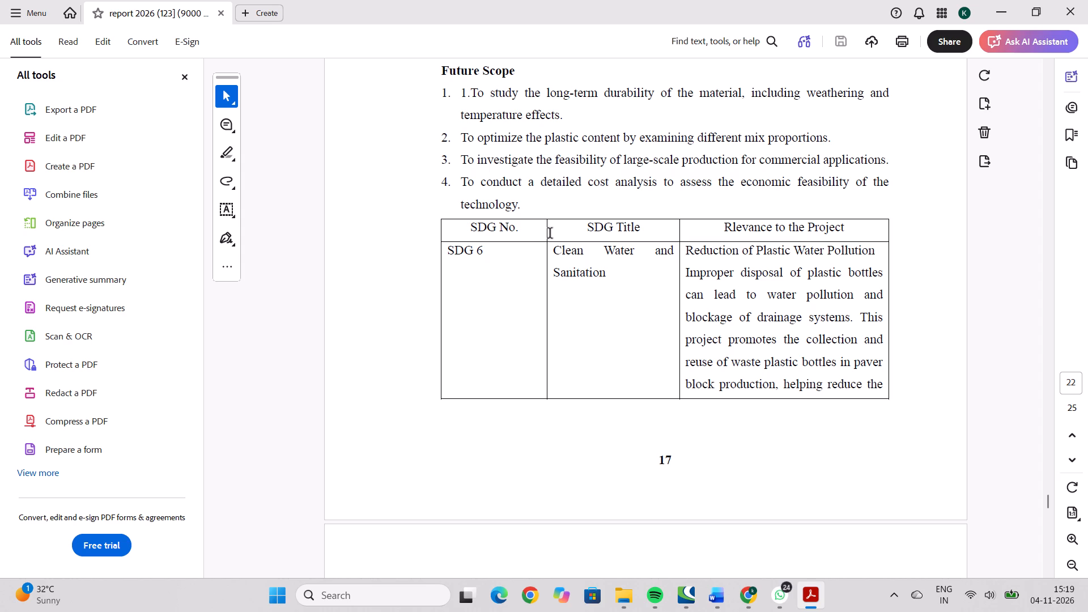
scroll(550, 234, "down", 1)
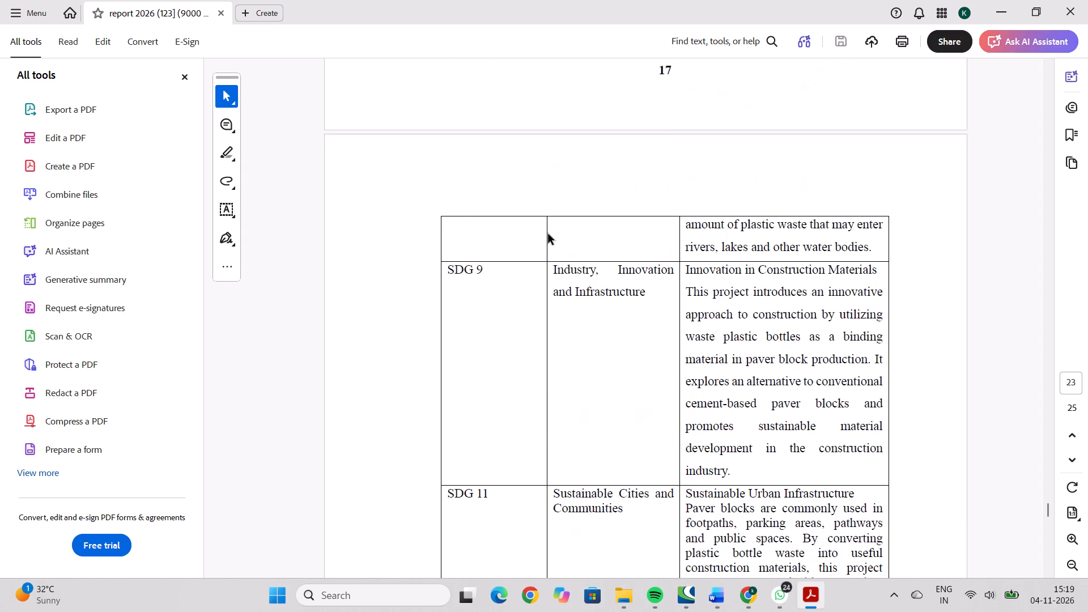
scroll(548, 234, "down", 3)
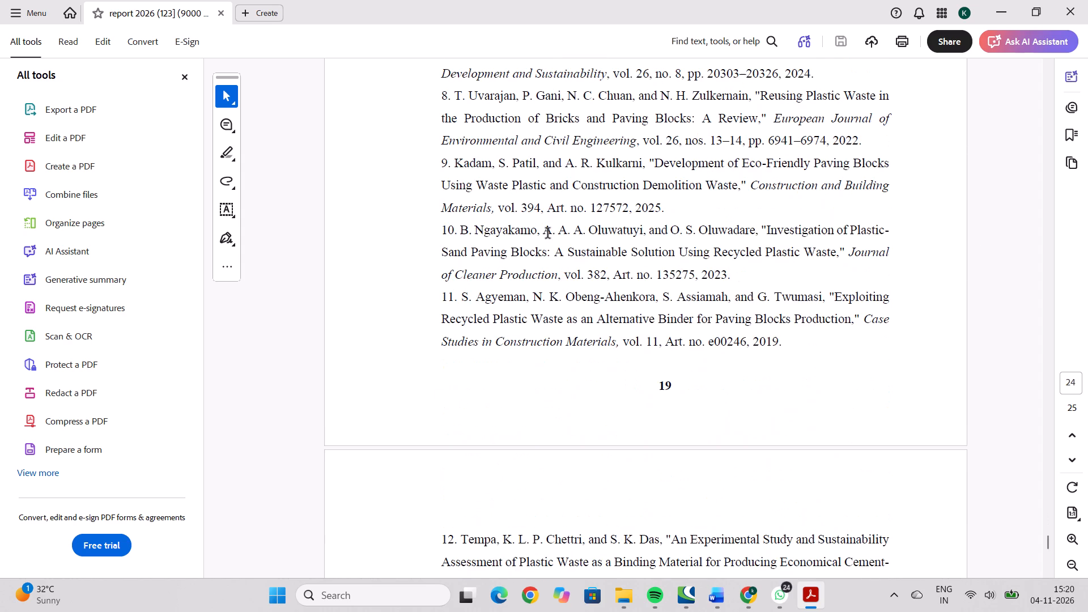
scroll(548, 234, "down", 2)
Skim the PDF backwards from the References to the Acknowledgement page.
scroll(548, 234, "up", 12)
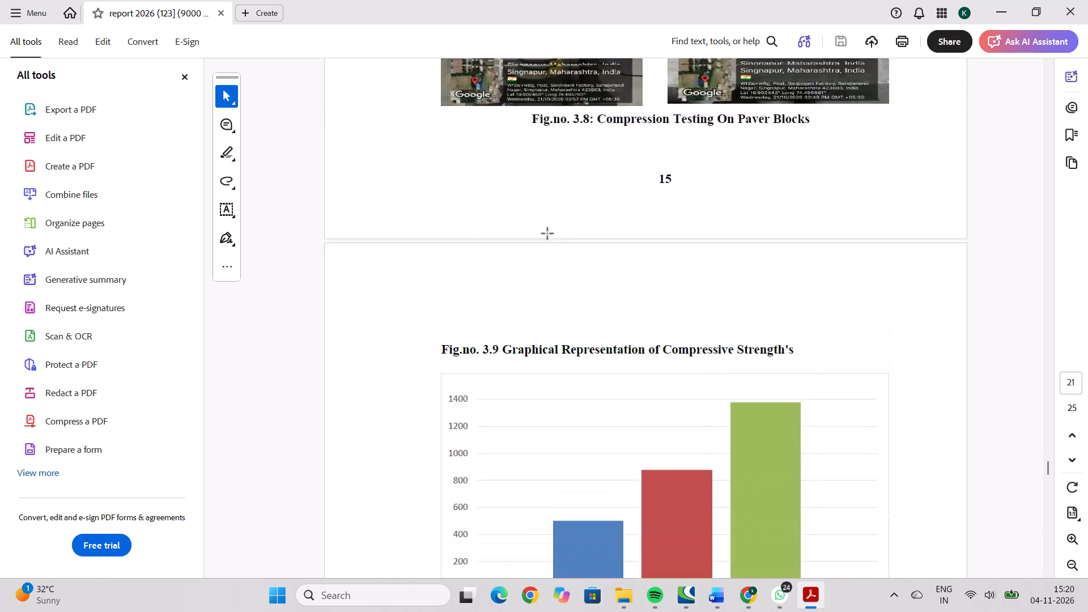
scroll(548, 234, "up", 12)
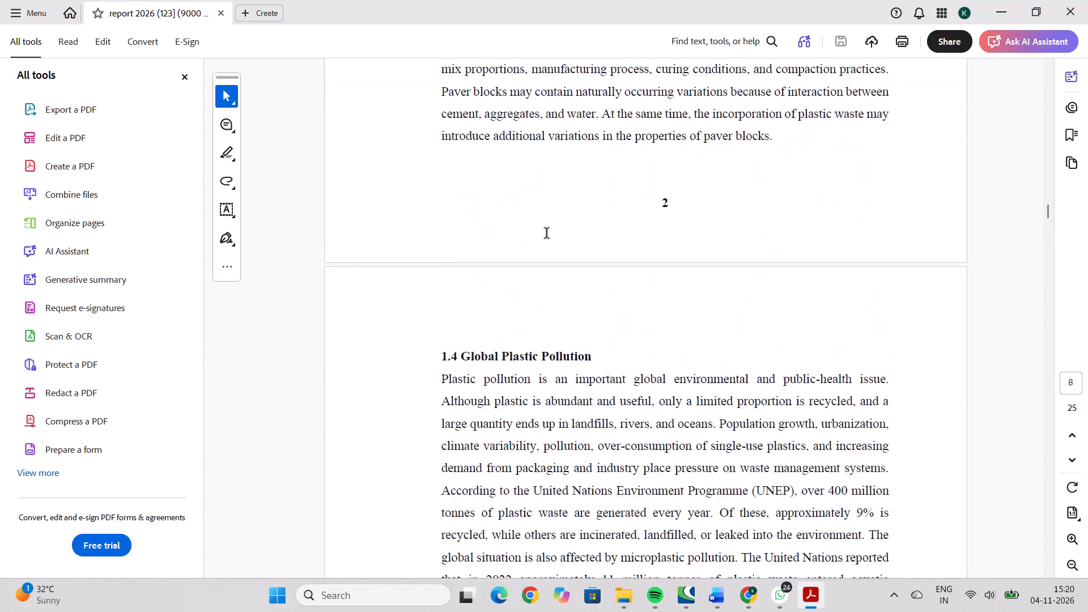
scroll(547, 234, "up", 9)
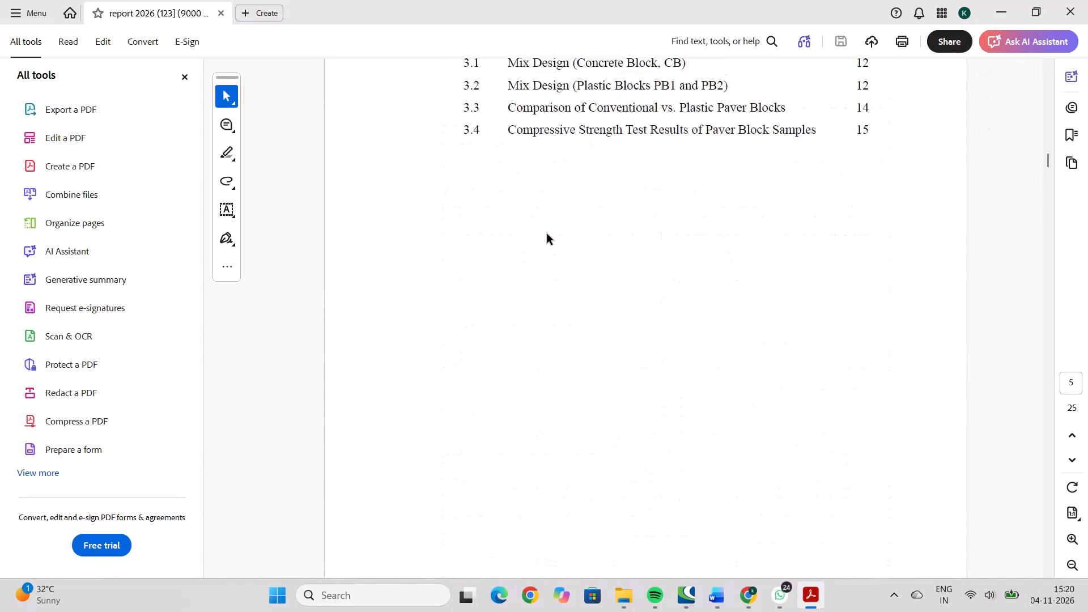
scroll(547, 234, "up", 4)
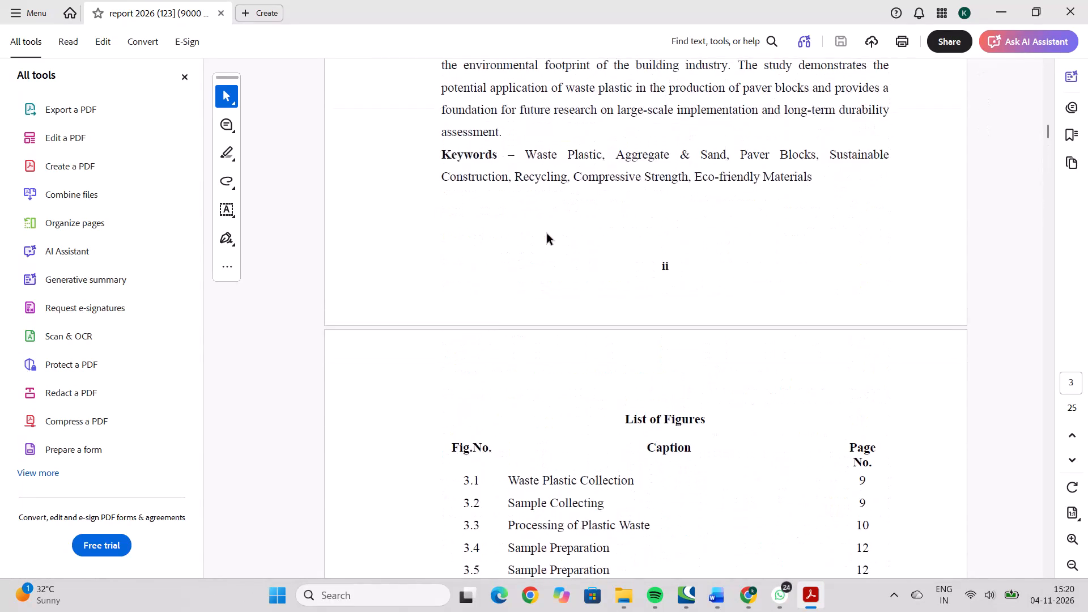
scroll(547, 234, "up", 10)
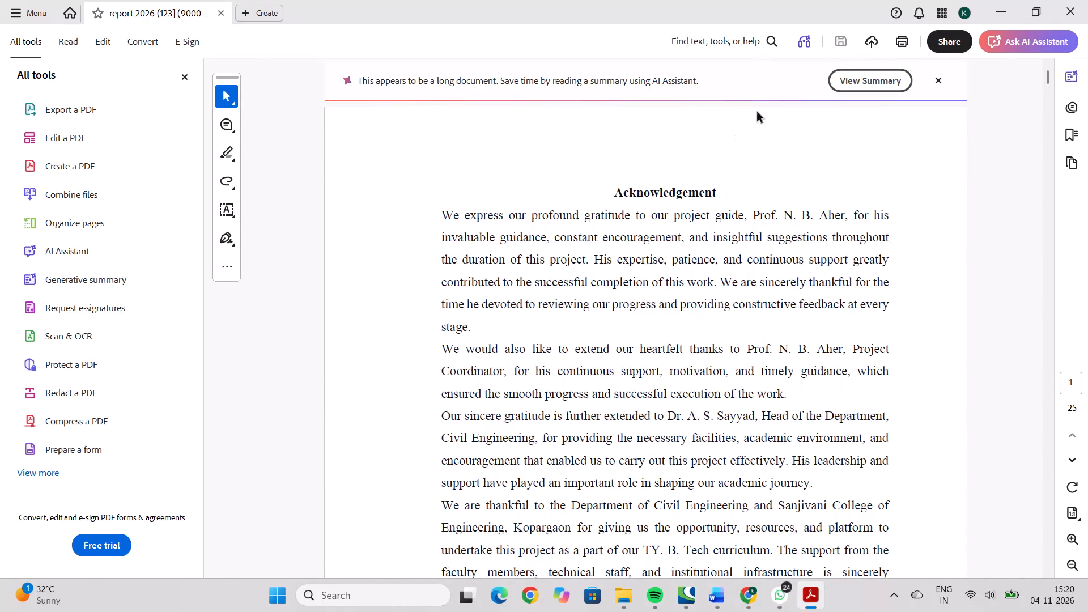
Close the PDF and the File Explorer window, and switch back to the report in Word.
left_click(1068, 7)
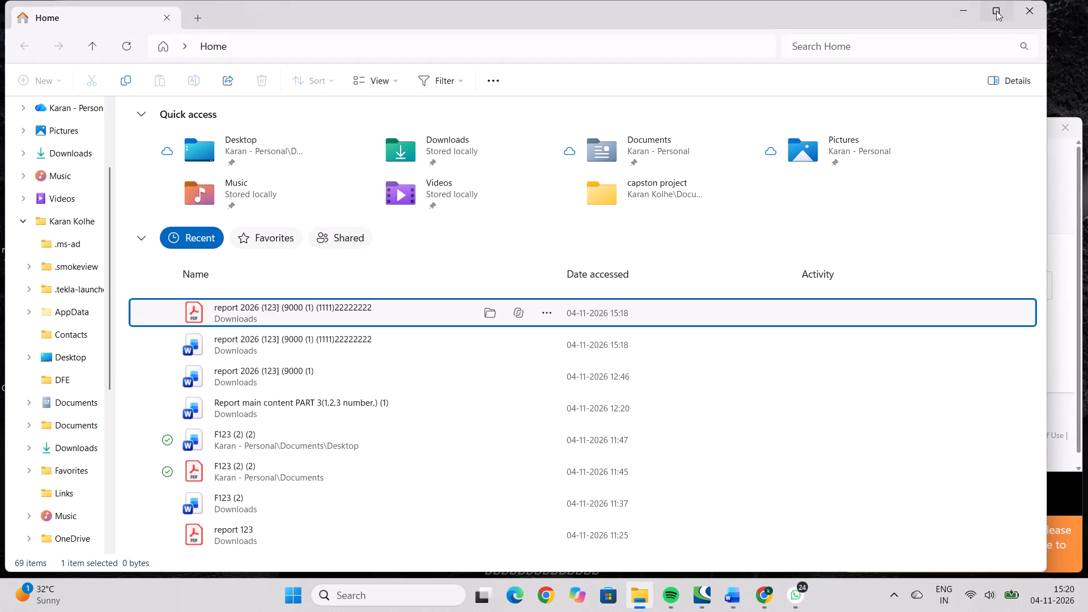
left_click(1038, 1)
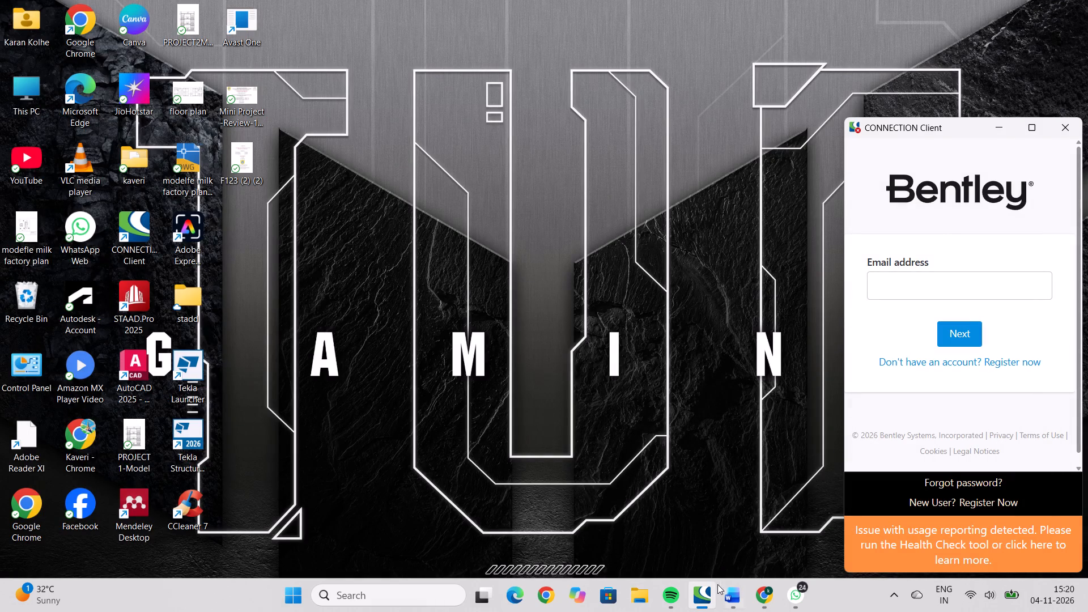
left_click(730, 598)
scroll(586, 291, "down", 1)
scroll(586, 291, "up", 3)
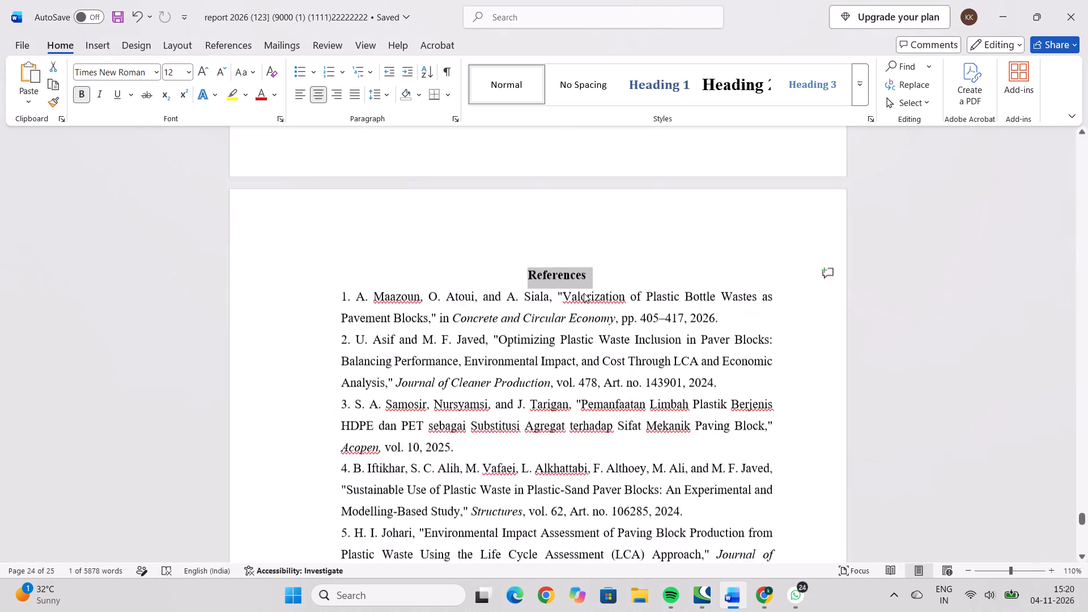
Add one blank, unnumbered line between the last Future Scope item and the SDG table.
scroll(584, 293, "up", 20)
scroll(584, 293, "up", 11)
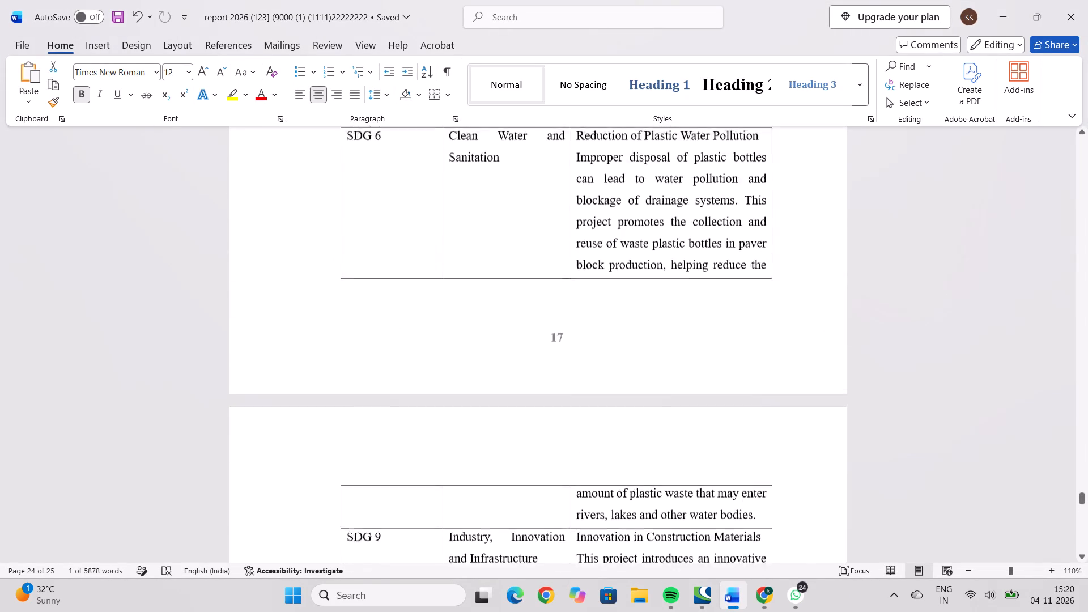
scroll(581, 295, "up", 7)
left_click(421, 398)
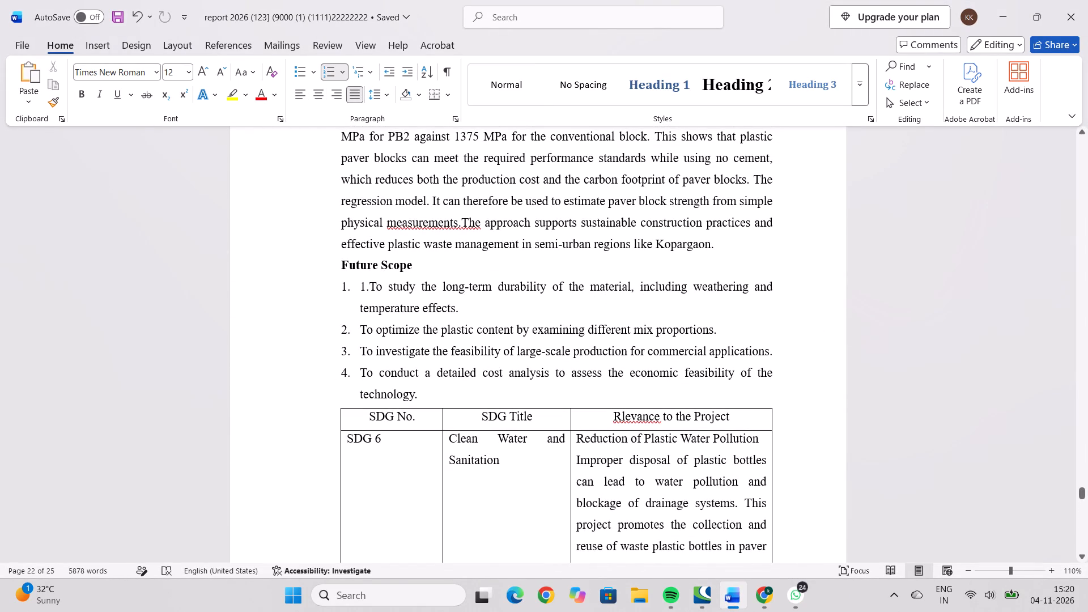
left_click(360, 407)
left_click(424, 399)
key("BackSpace")
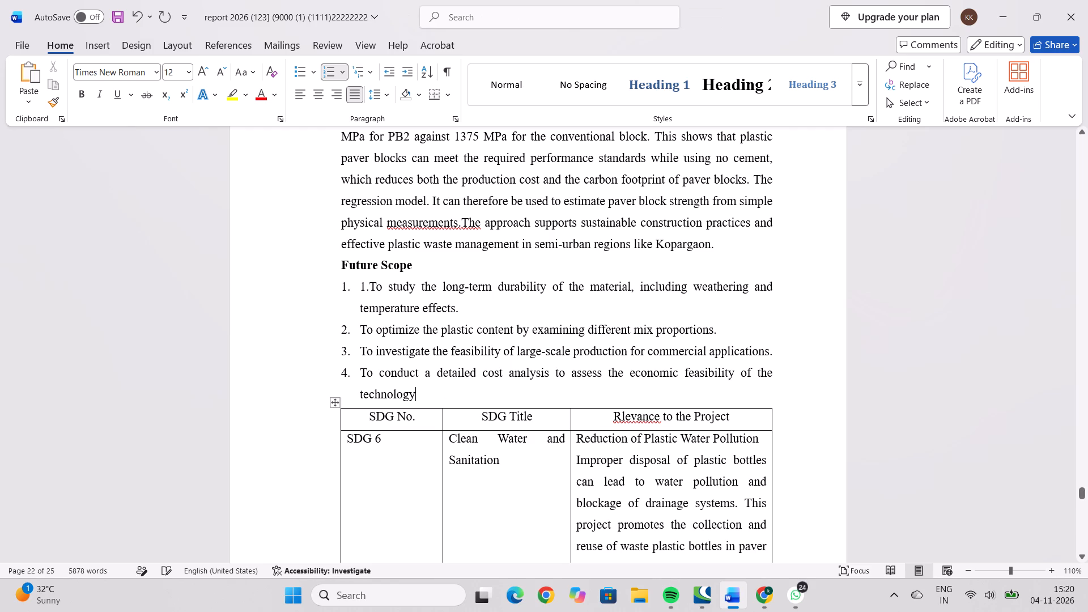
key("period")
key("Return")
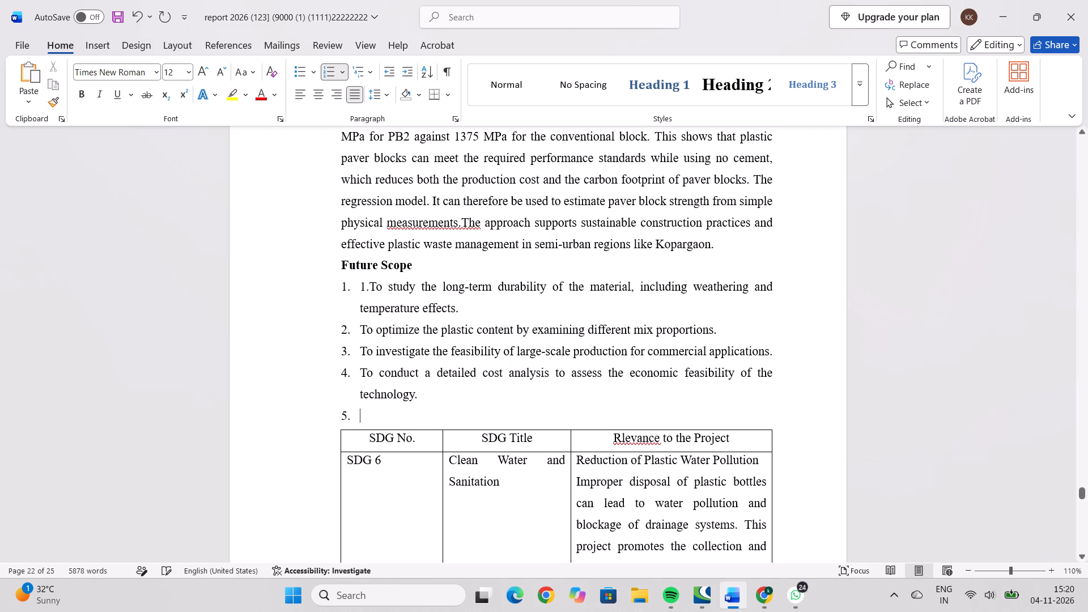
key("BackSpace")
key("BackSpace")
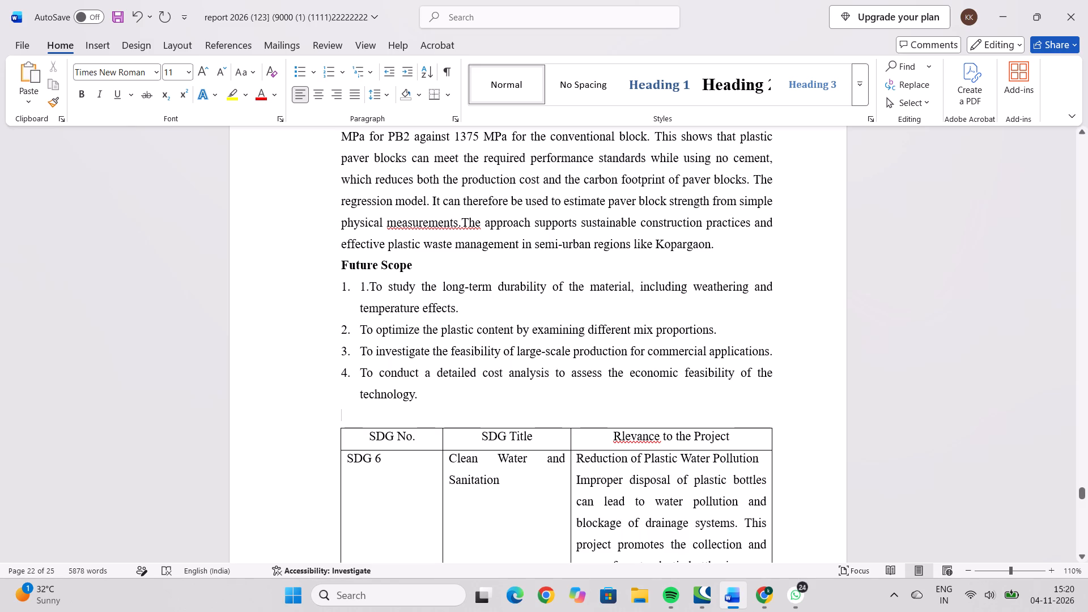
Look over the pages around the Chapter 4 Conclusion, the Future Scope list and the SDG table.
left_click(1006, 597)
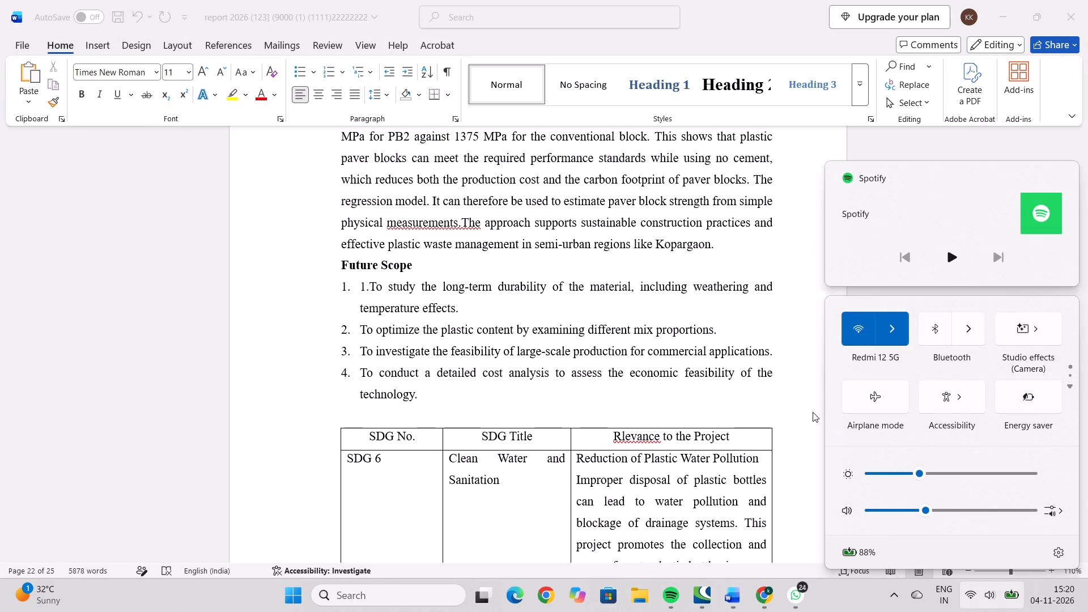
scroll(813, 412, "up", 1)
scroll(592, 354, "up", 12)
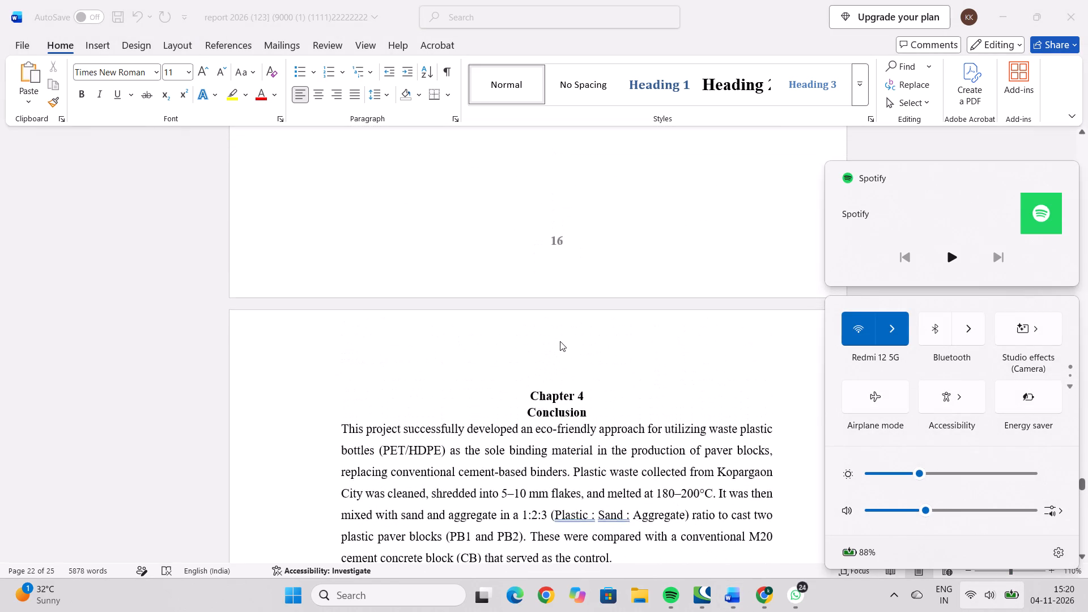
scroll(560, 341, "down", 10)
scroll(560, 341, "up", 5)
scroll(560, 341, "down", 11)
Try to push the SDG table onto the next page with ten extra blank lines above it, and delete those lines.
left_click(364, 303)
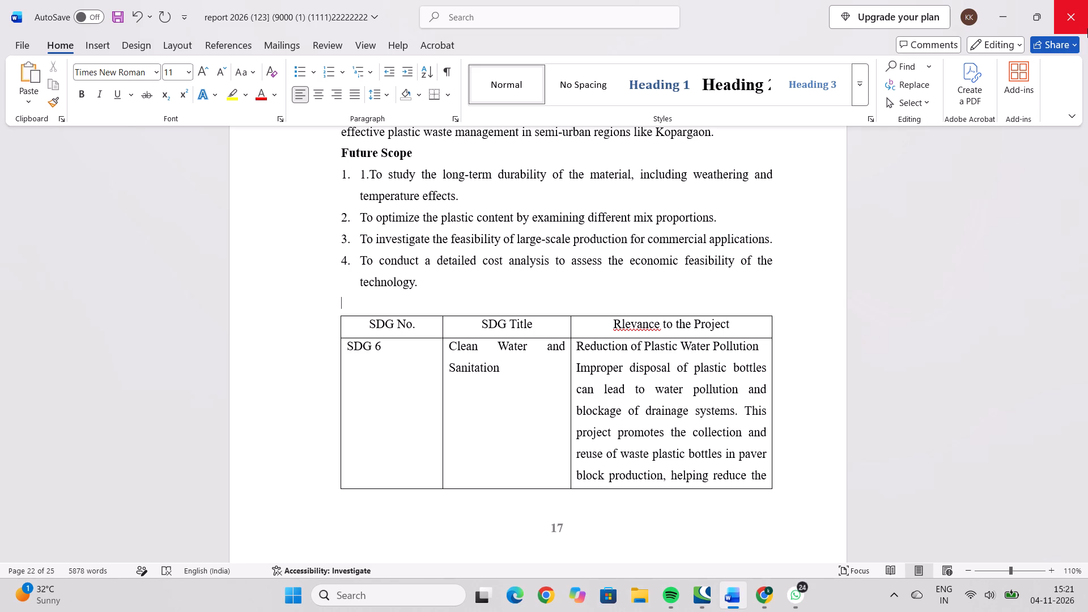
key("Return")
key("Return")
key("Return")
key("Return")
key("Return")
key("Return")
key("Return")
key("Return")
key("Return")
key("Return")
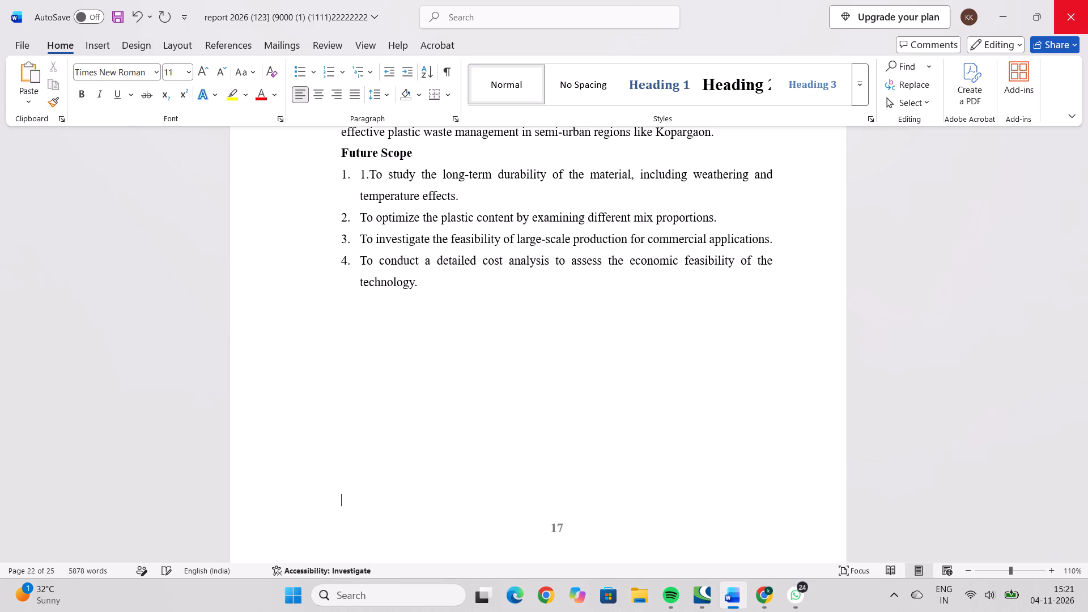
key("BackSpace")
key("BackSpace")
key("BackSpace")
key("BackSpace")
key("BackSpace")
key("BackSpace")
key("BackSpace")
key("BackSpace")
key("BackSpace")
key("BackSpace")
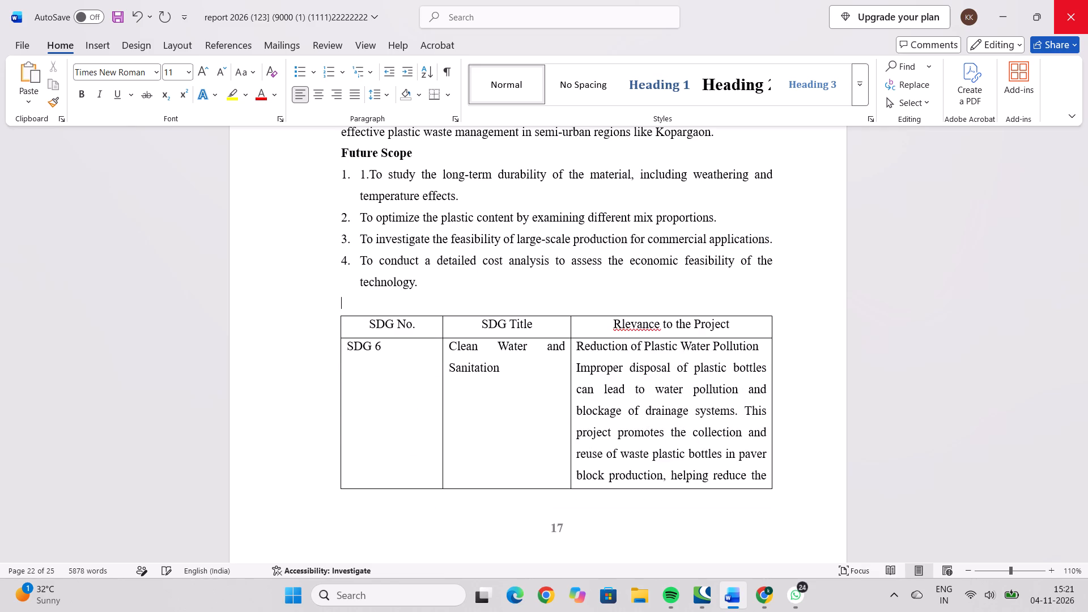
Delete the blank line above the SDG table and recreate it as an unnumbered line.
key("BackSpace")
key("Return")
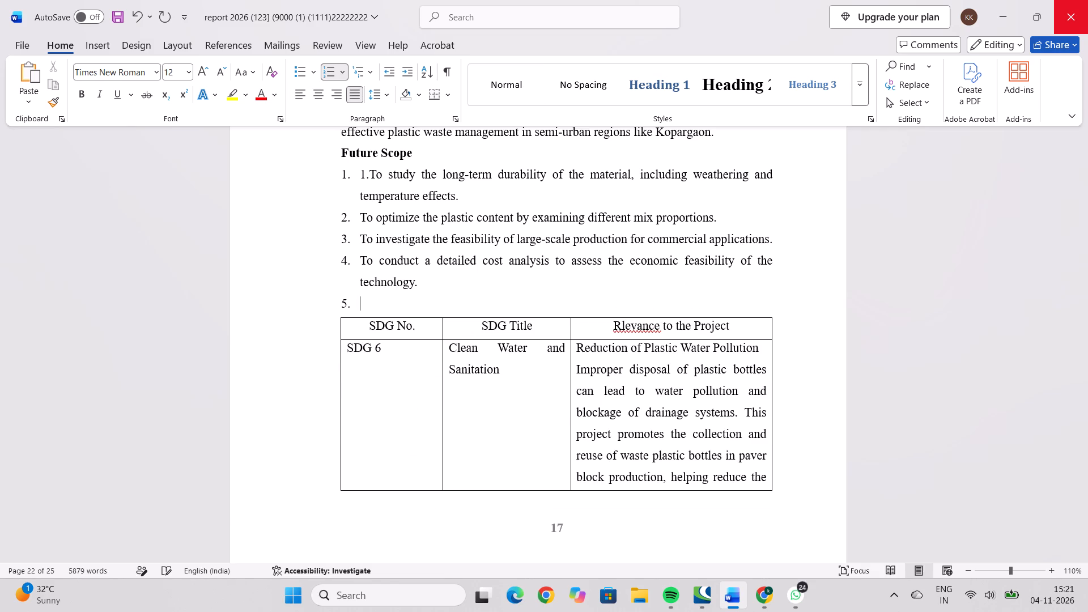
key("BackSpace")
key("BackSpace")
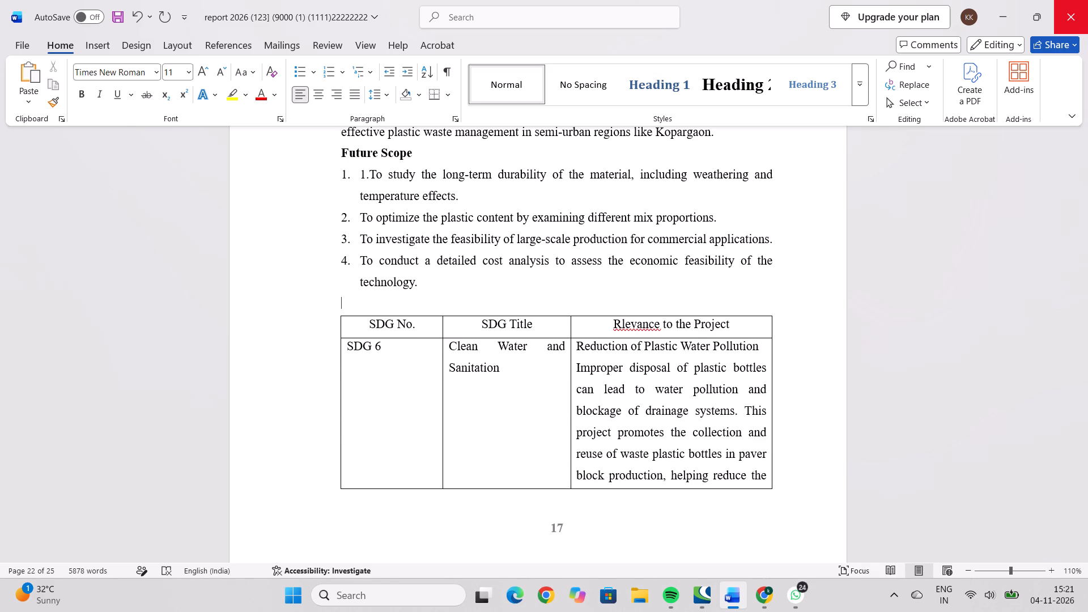
Begin a caption on the blank line above the SDG table with the text "Table no.".
key("shift+t")
type("able")
key("space")
type("no.")
key("space")
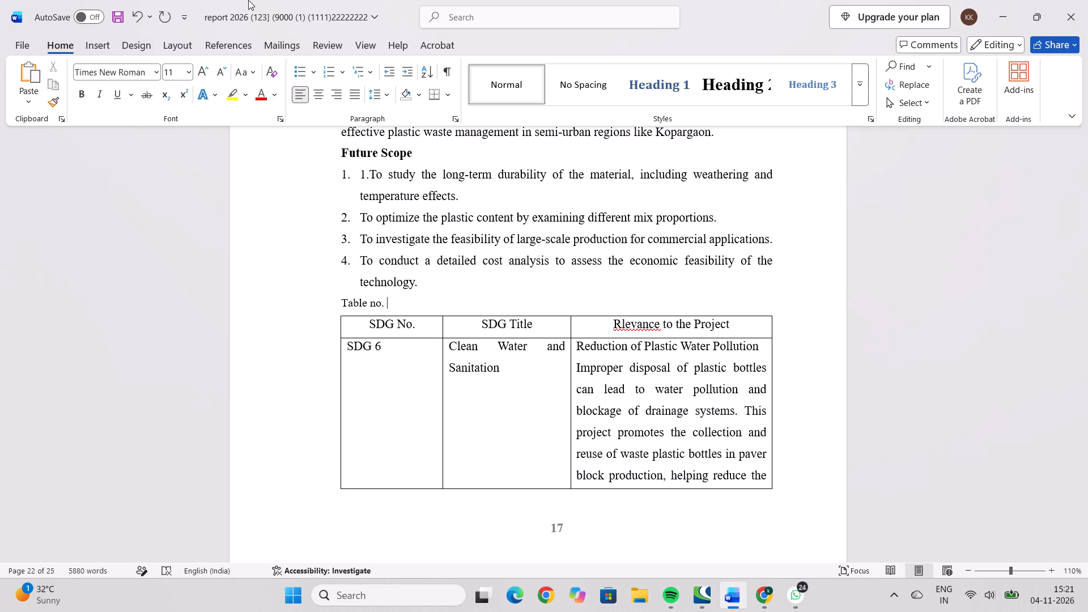
Set the "Table no." caption text to 12 pt and place the cursor after its trailing space.
left_click_drag(389, 304, 368, 305)
left_click_drag(368, 305, 361, 305)
left_click(186, 71)
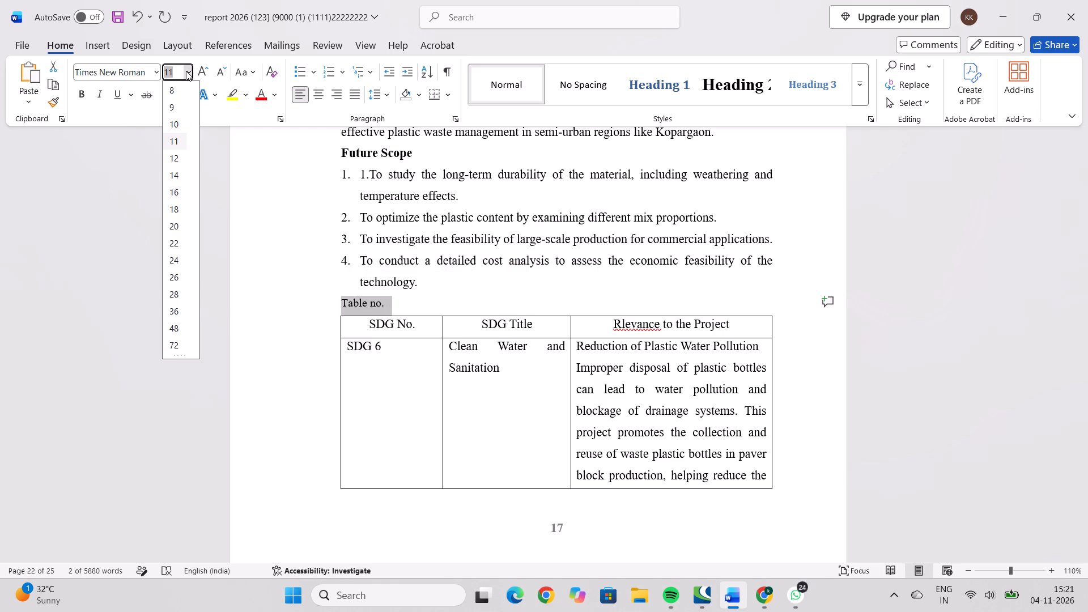
left_click(175, 160)
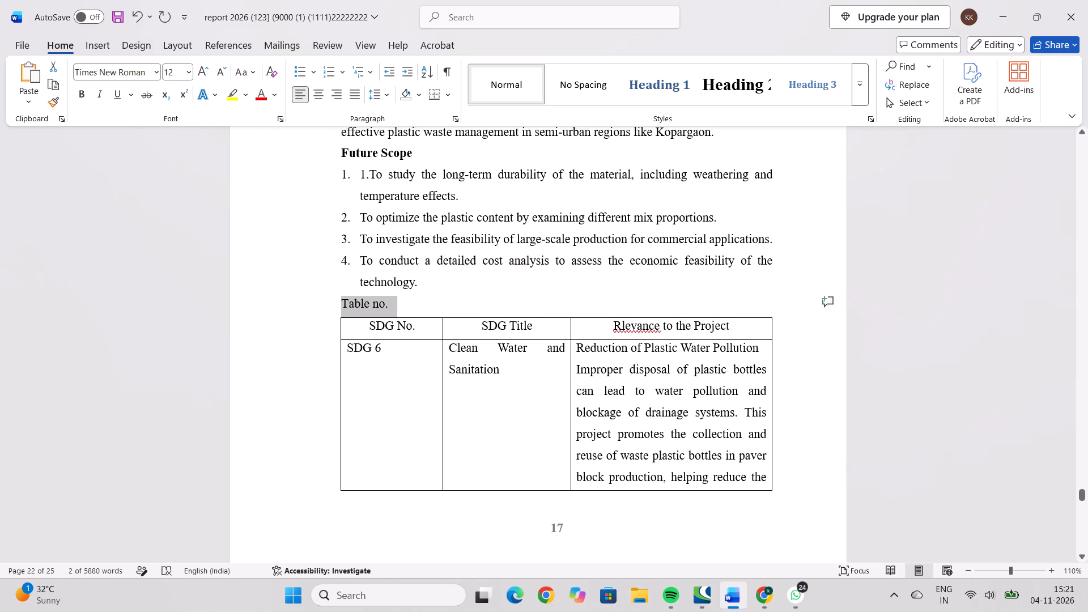
left_click(402, 284)
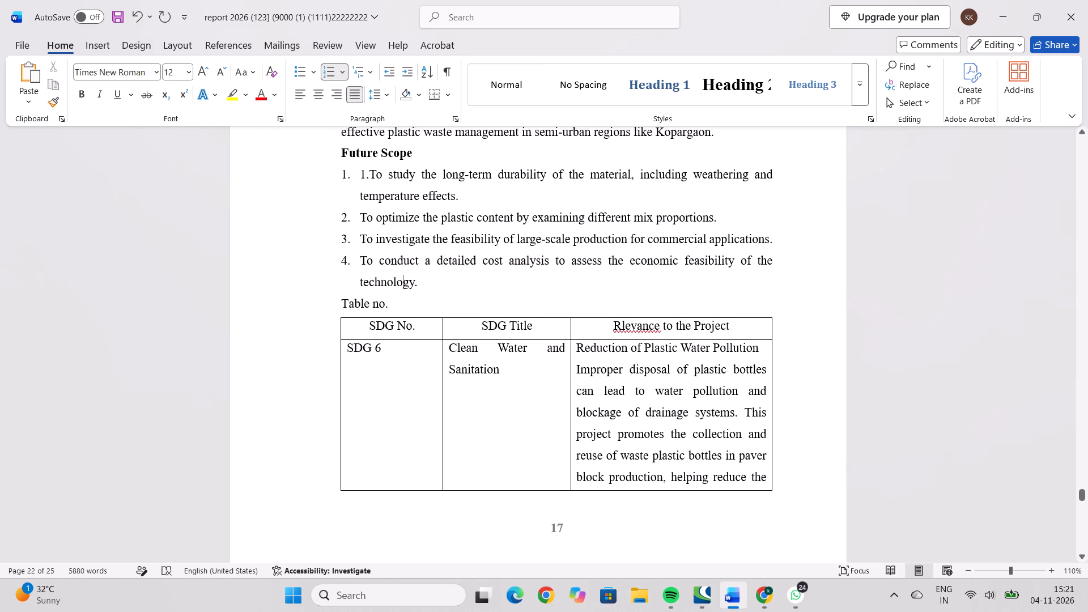
left_click(395, 305)
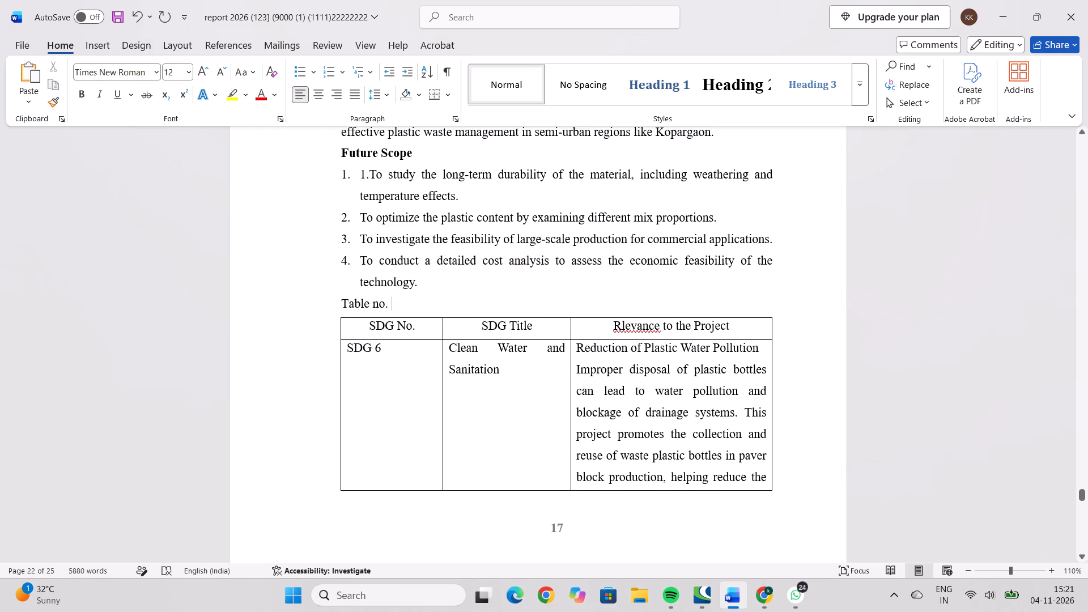
key("BackSpace")
key("space")
Check the chapter number and the preceding table and figure captions to determine the SDG table's number.
scroll(379, 265, "up", 14)
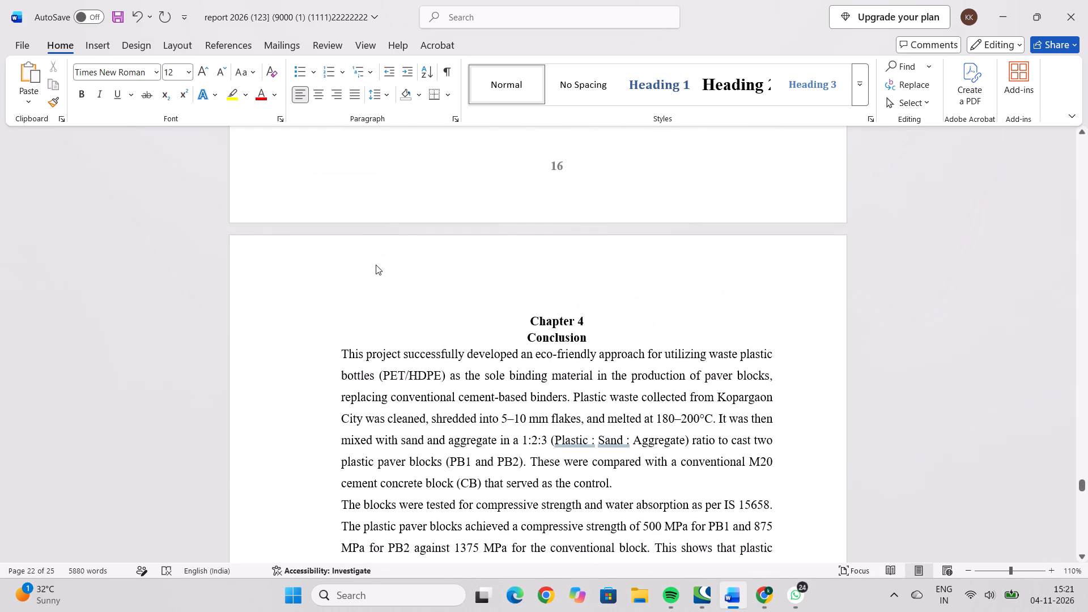
scroll(376, 265, "up", 6)
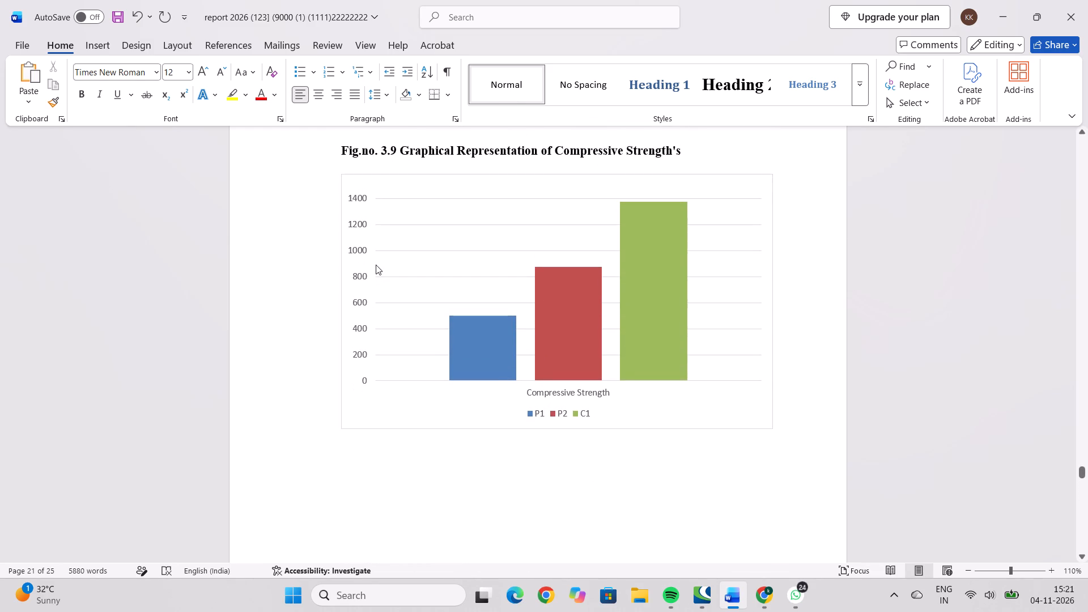
scroll(376, 265, "up", 1)
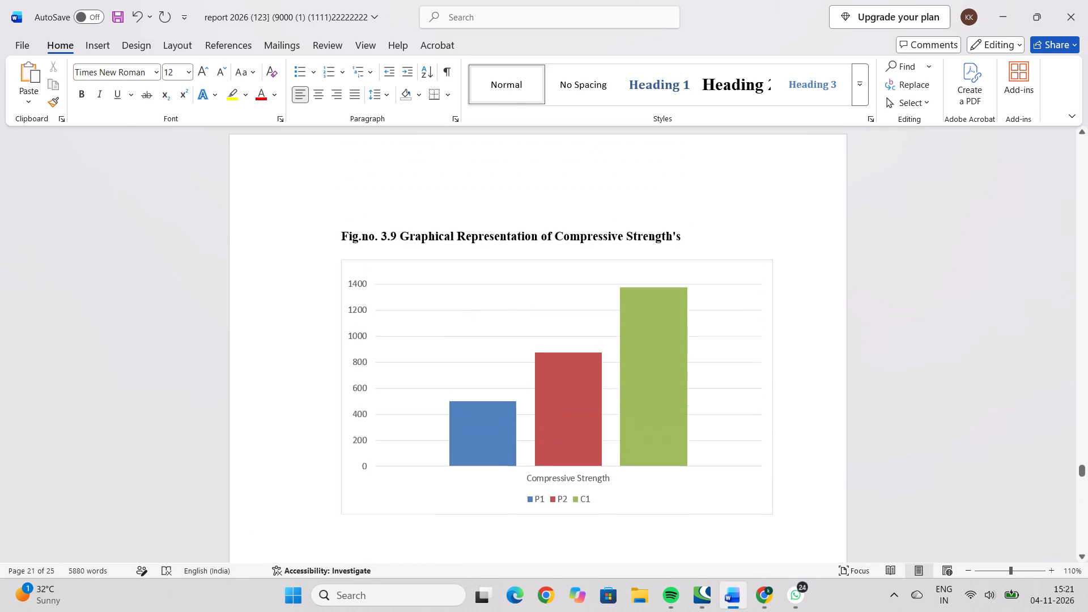
scroll(376, 265, "up", 3)
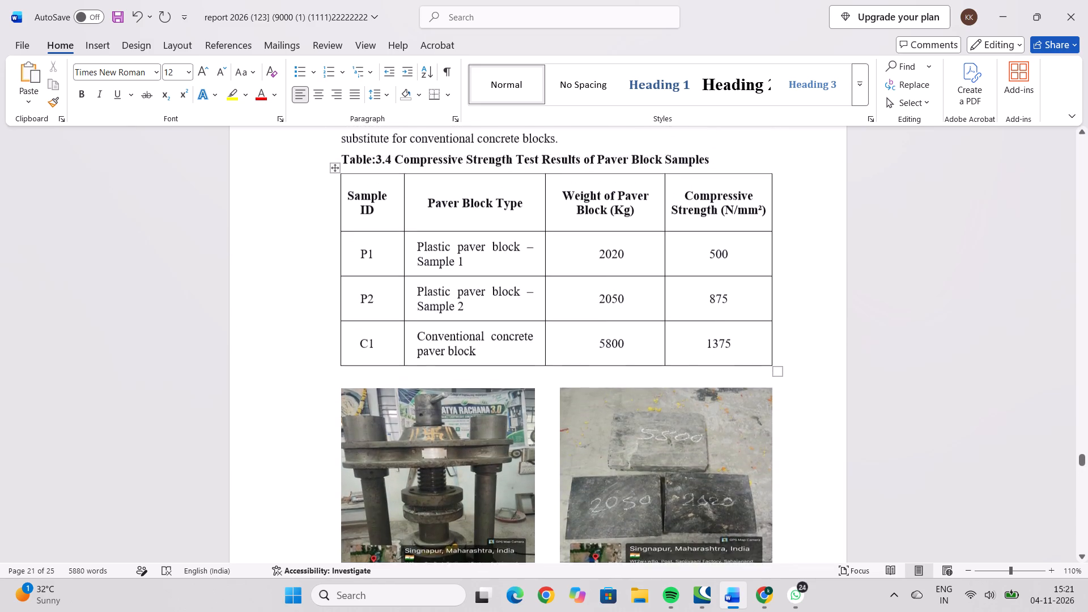
scroll(376, 265, "down", 7)
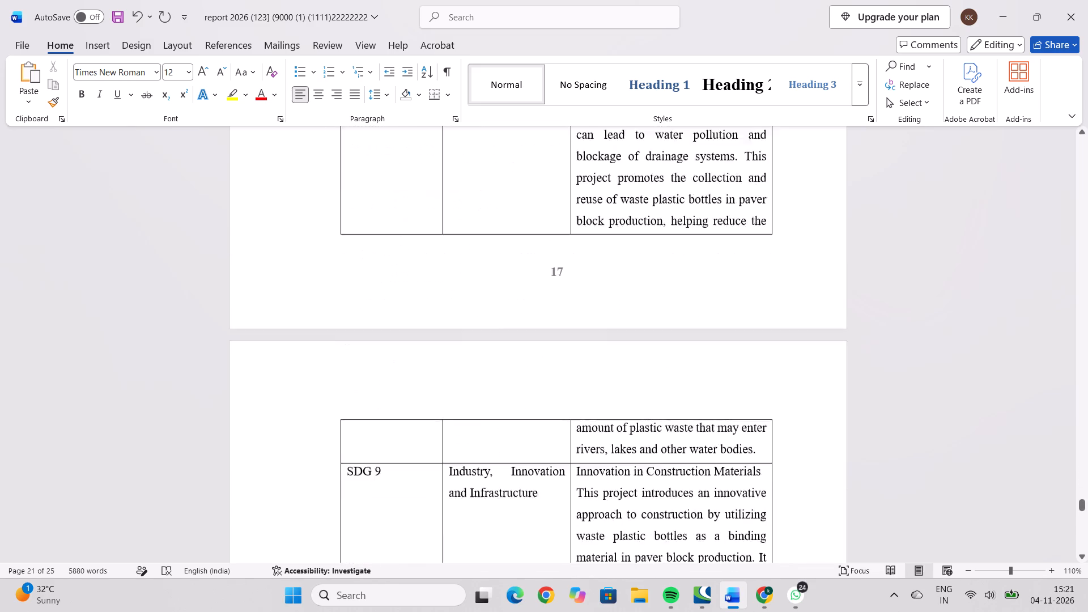
scroll(376, 265, "down", 1)
scroll(376, 265, "up", 3)
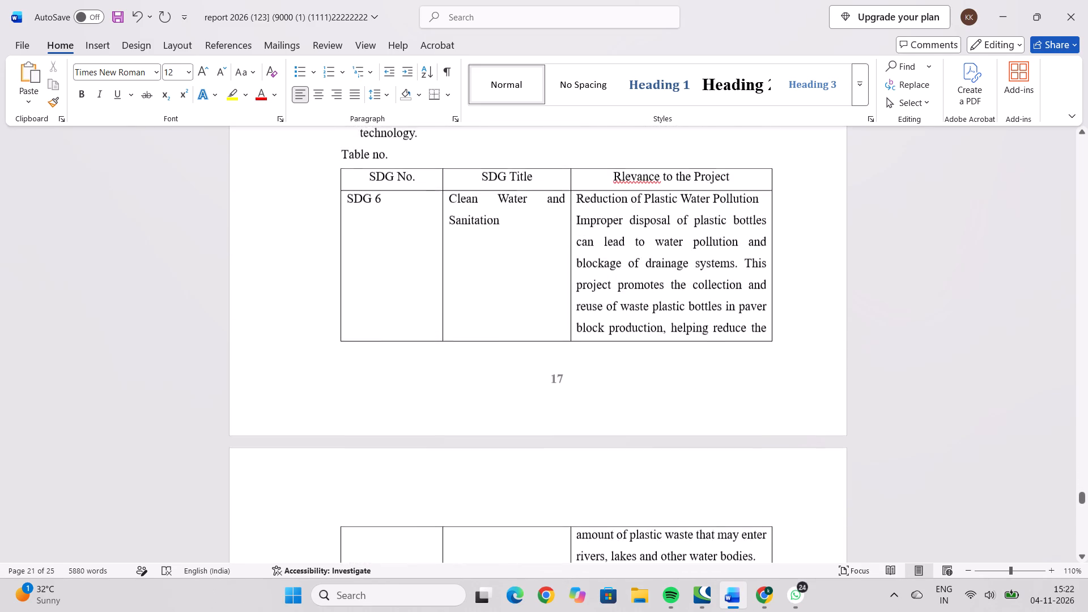
scroll(376, 265, "up", 1)
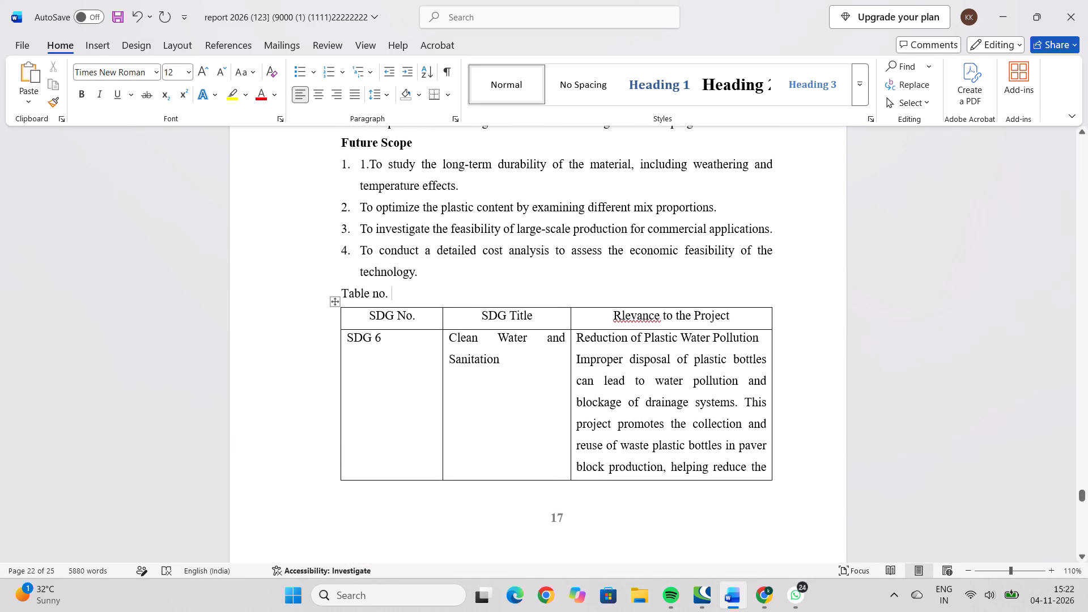
Number the SDG table's caption 4.1.
key("shift+dollar")
key("BackSpace")
key("4")
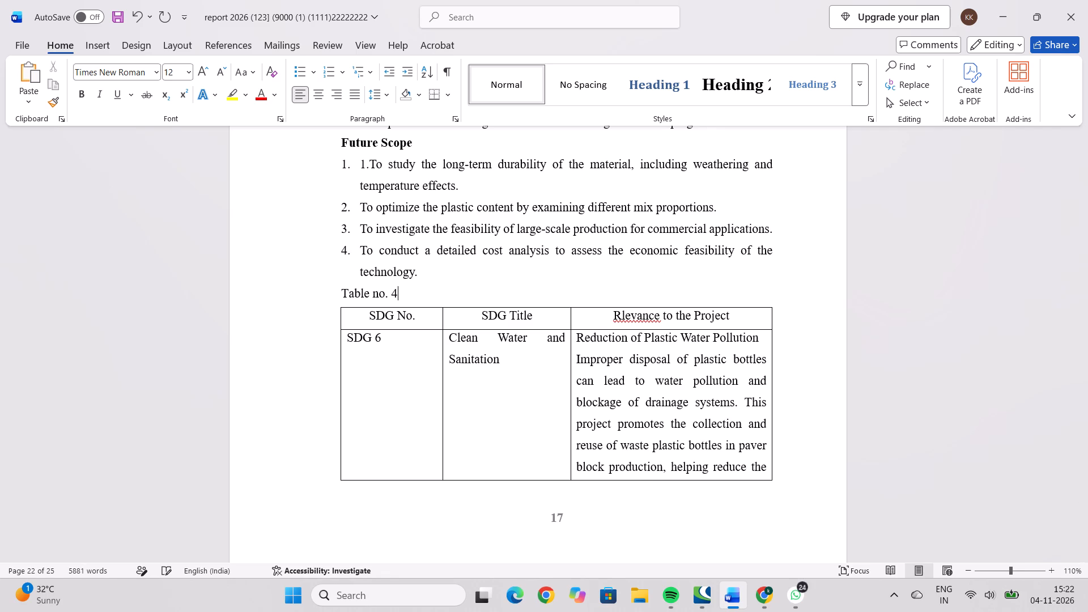
type(".1")
key("space")
Continue the SDG table's caption after the number 4.1 with the title "Sustanable Development Goals".
type("Sustana")
type("ble")
key("space")
type("De")
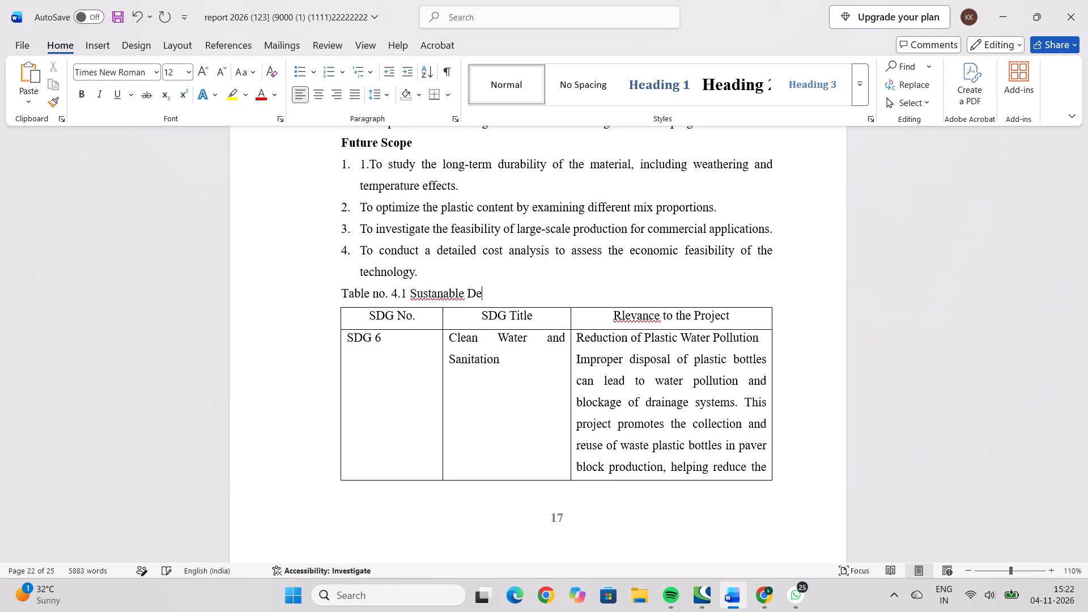
type("velop")
key("m")
type("ent")
key("space")
type("Goals")
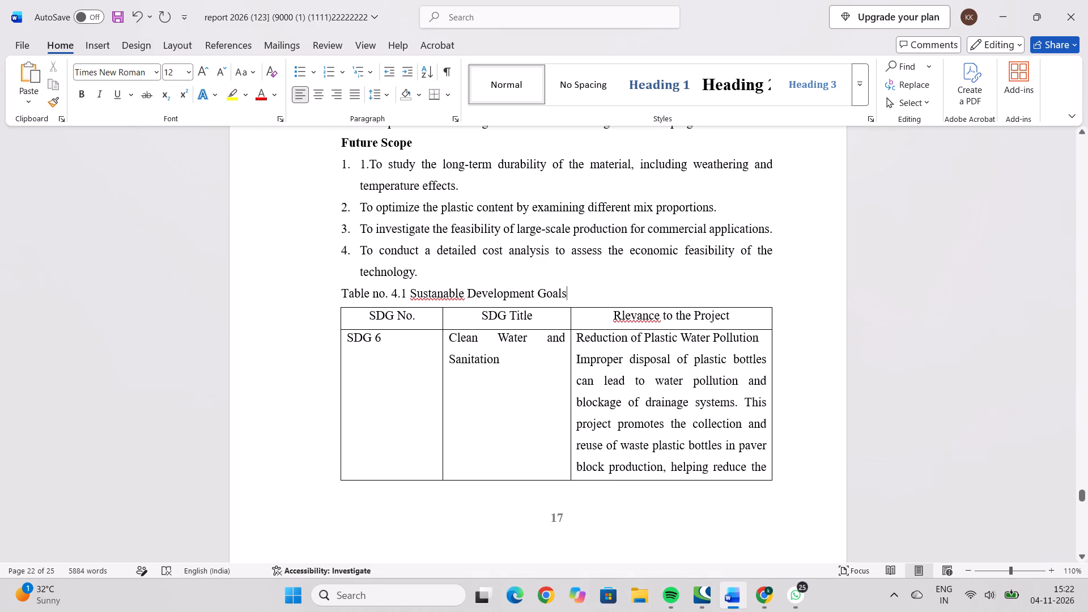
key("space")
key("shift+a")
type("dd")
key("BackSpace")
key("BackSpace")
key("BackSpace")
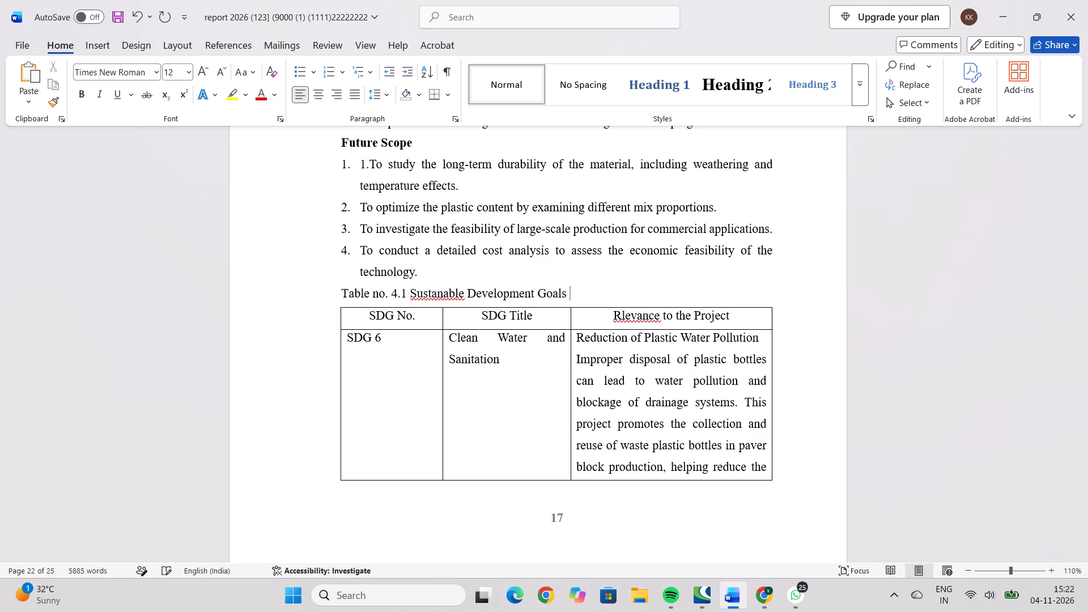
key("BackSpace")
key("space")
Complete the SDG table's caption title by adding "in Projects" at its end.
type("in")
key("space")
type("Projects")
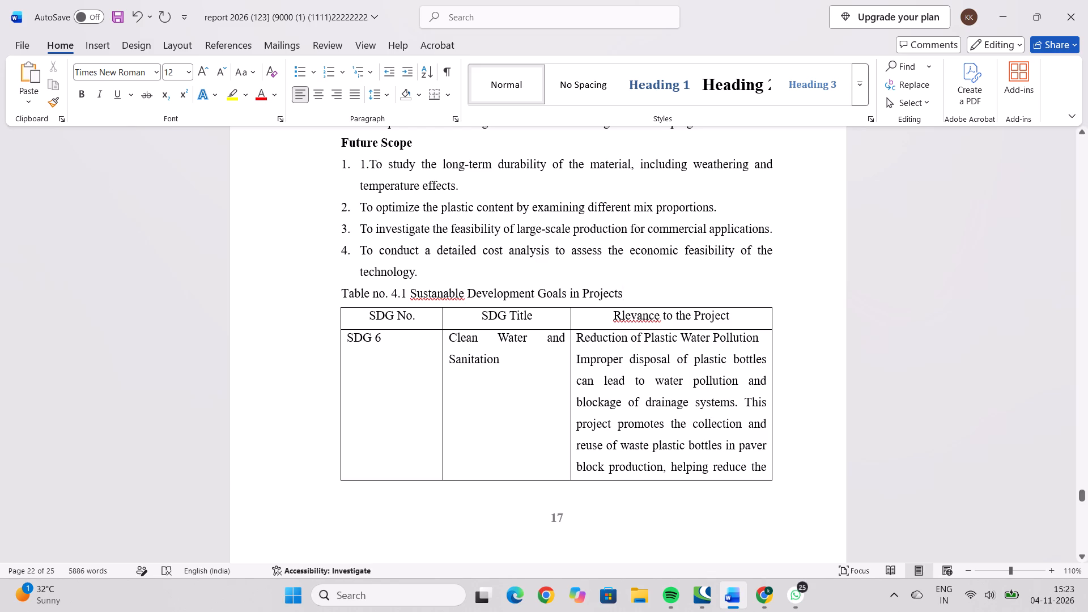
Make the whole Table no. 4.1 caption bold and centre it above the SDG table.
left_click_drag(343, 295, 615, 300)
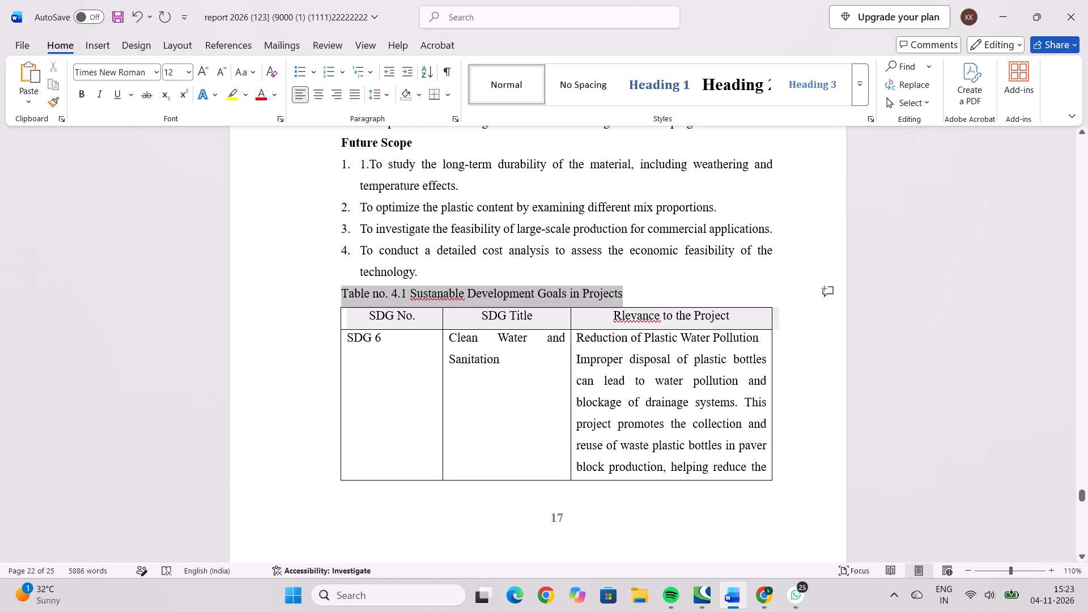
left_click_drag(615, 300, 619, 294)
left_click(637, 269)
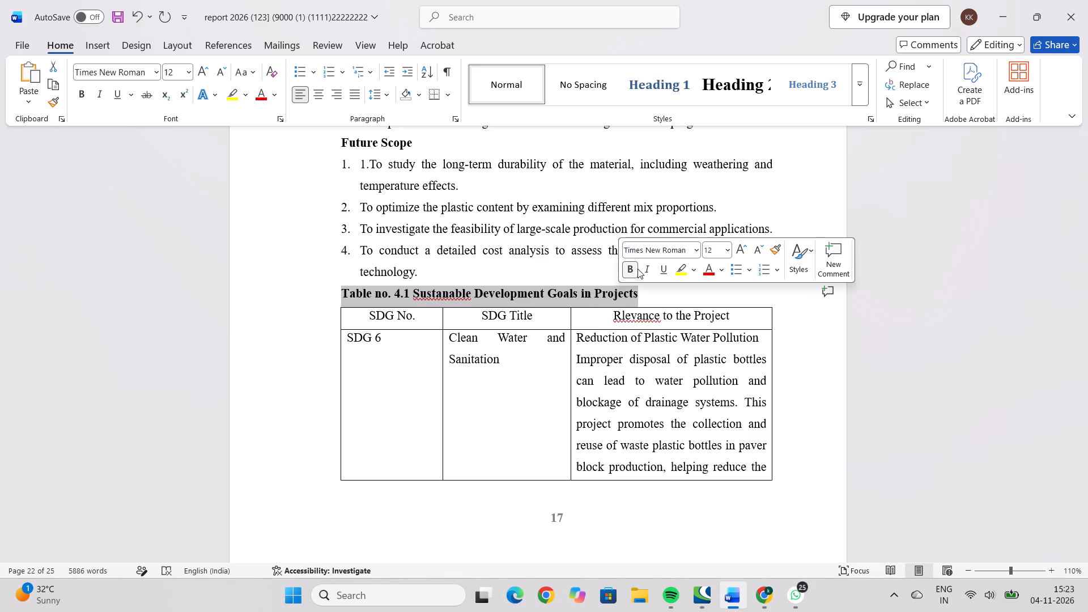
left_click(317, 88)
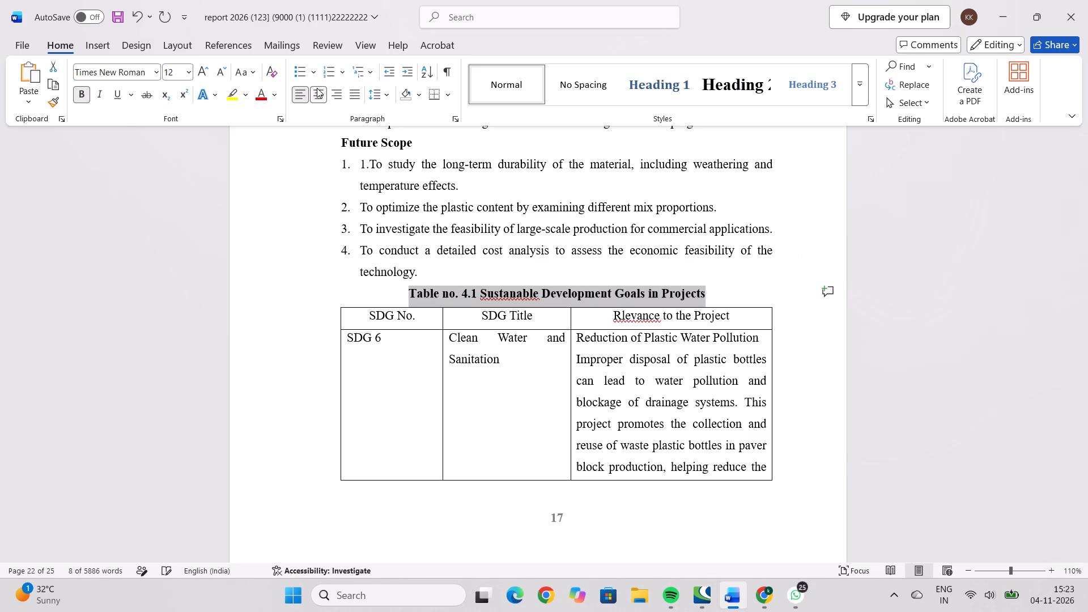
left_click(481, 278)
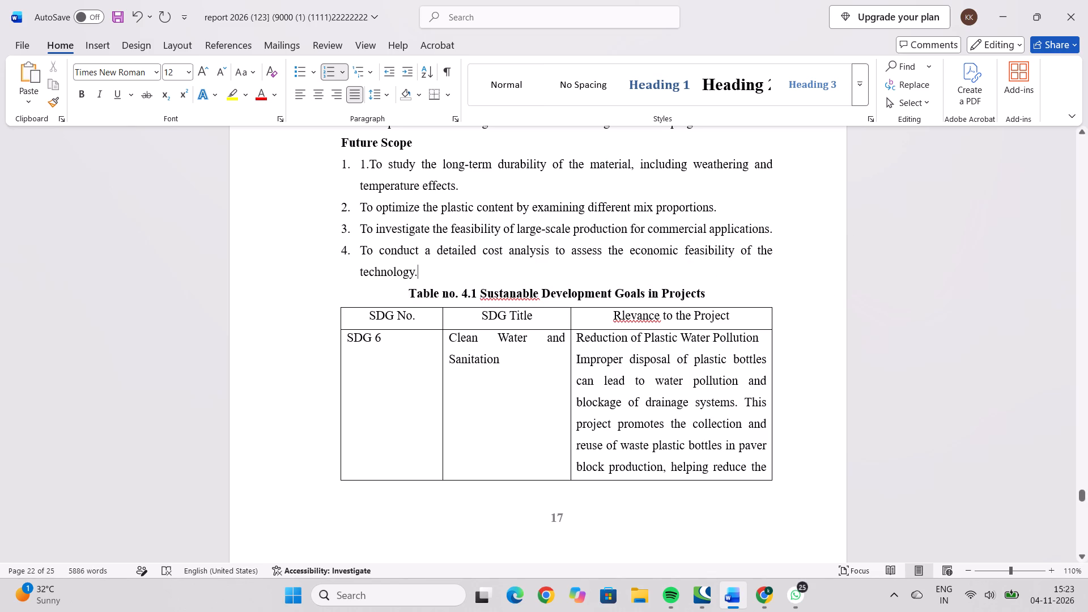
Copy the title "Sustanable Development Goals in Projects" from the Table no. 4.1 caption, without its number.
left_click_drag(482, 294, 685, 297)
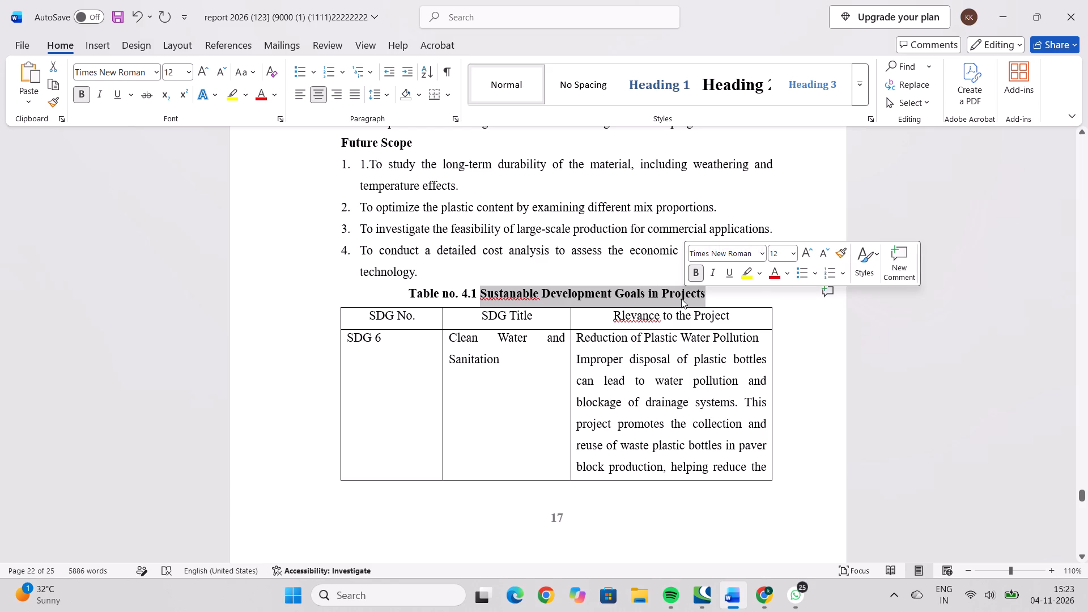
key("ctrl+c")
key("ctrl+c")
key("ctrl+c")
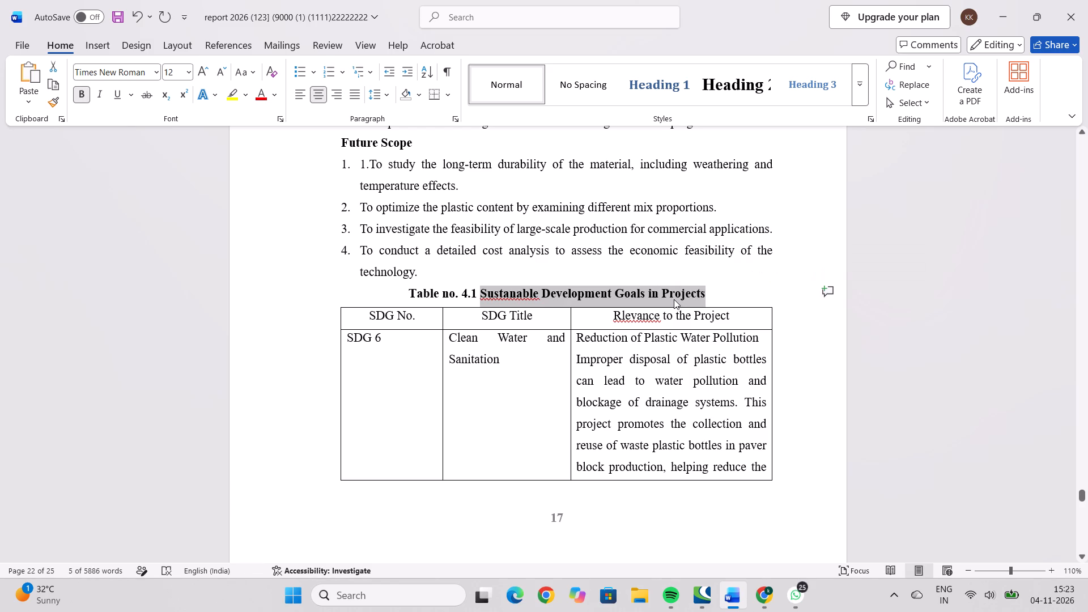
Add an empty line below 3.4 in the number column of the List of Table.
scroll(654, 275, "up", 10)
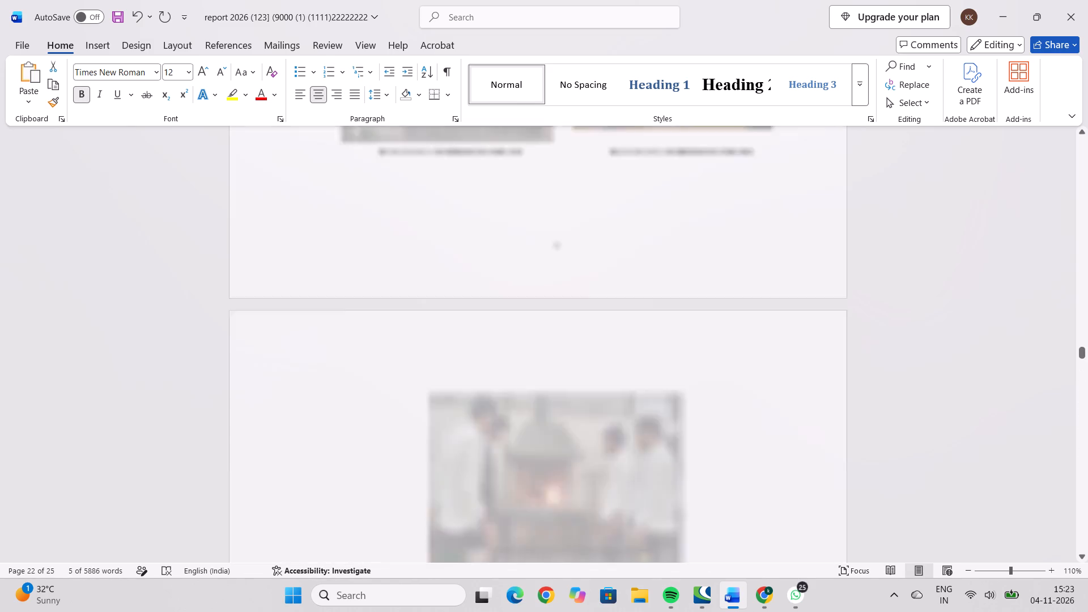
scroll(654, 275, "up", 3)
scroll(654, 275, "down", 20)
scroll(654, 275, "down", 6)
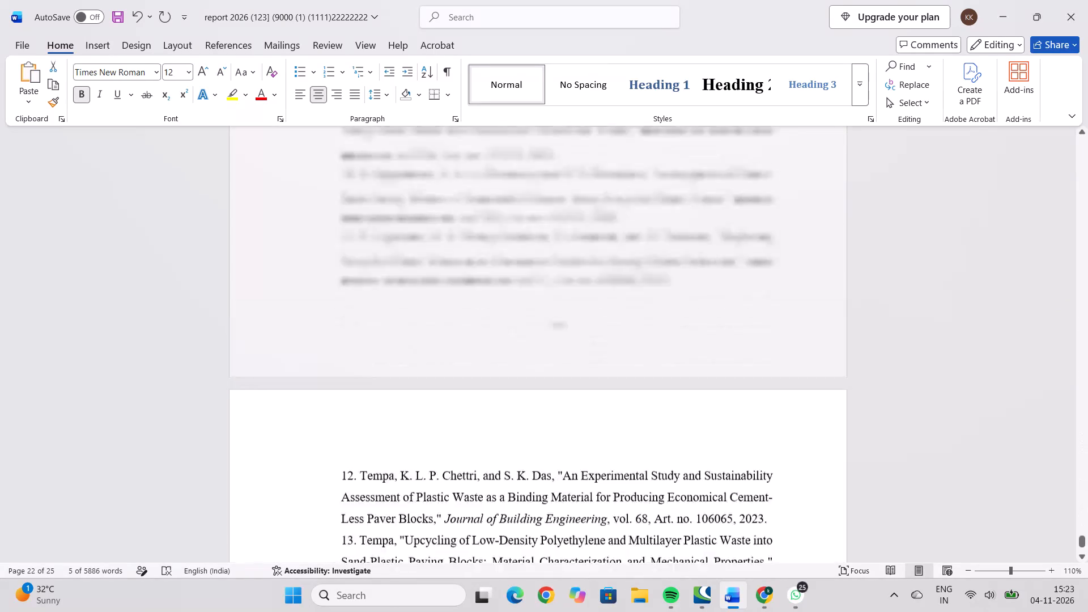
scroll(654, 275, "down", 13)
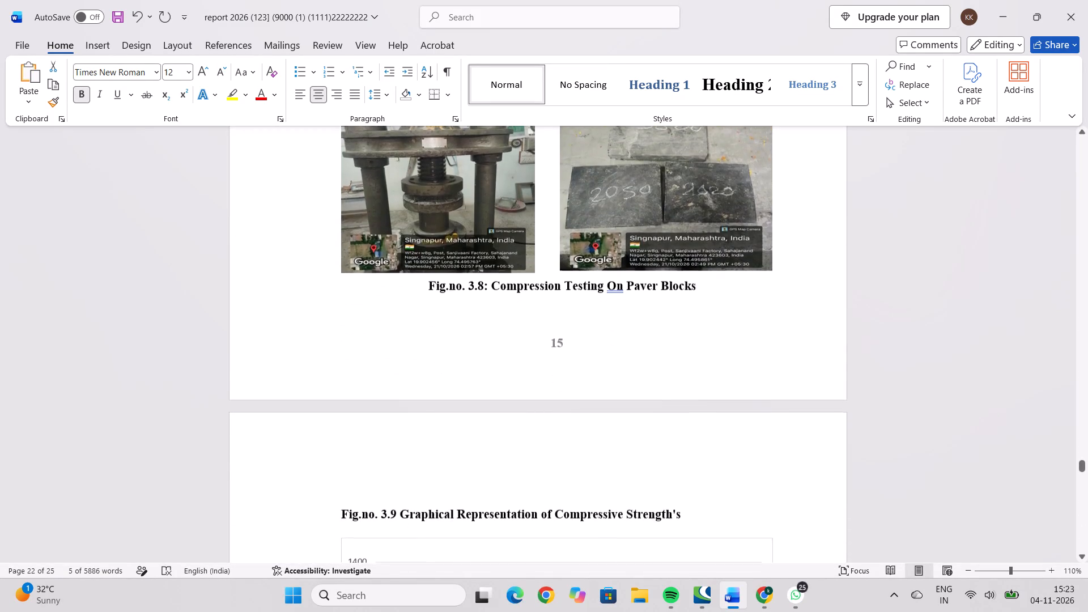
scroll(654, 275, "down", 6)
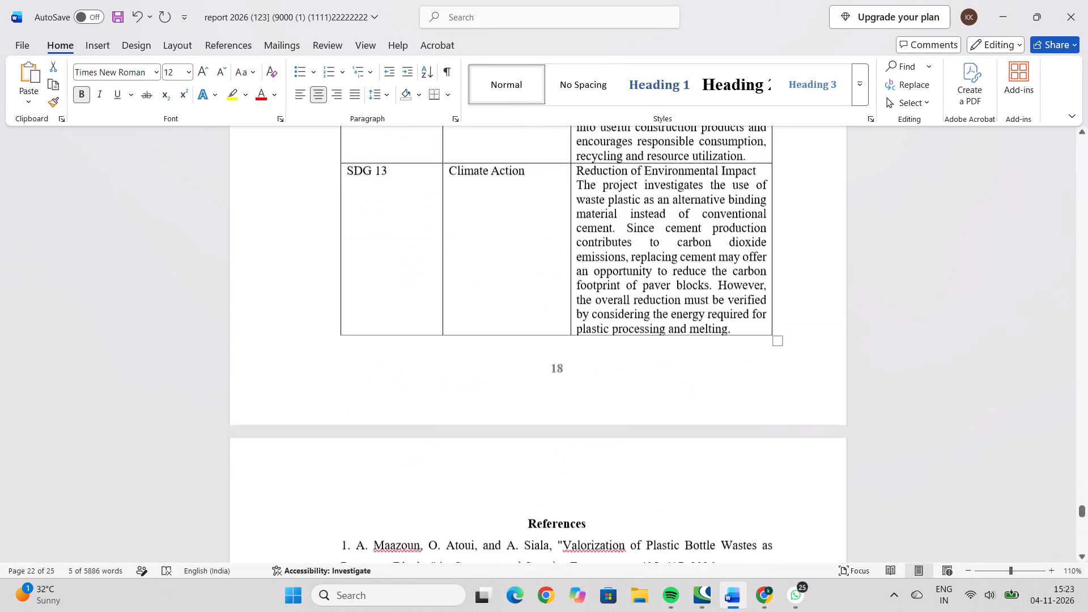
scroll(654, 275, "up", 5)
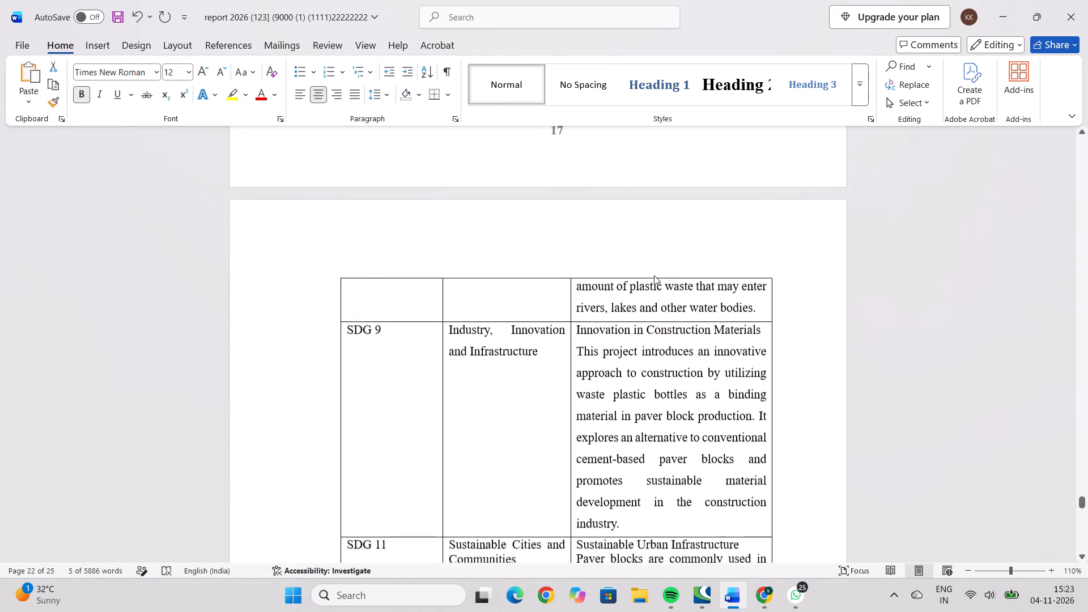
scroll(654, 275, "up", 11)
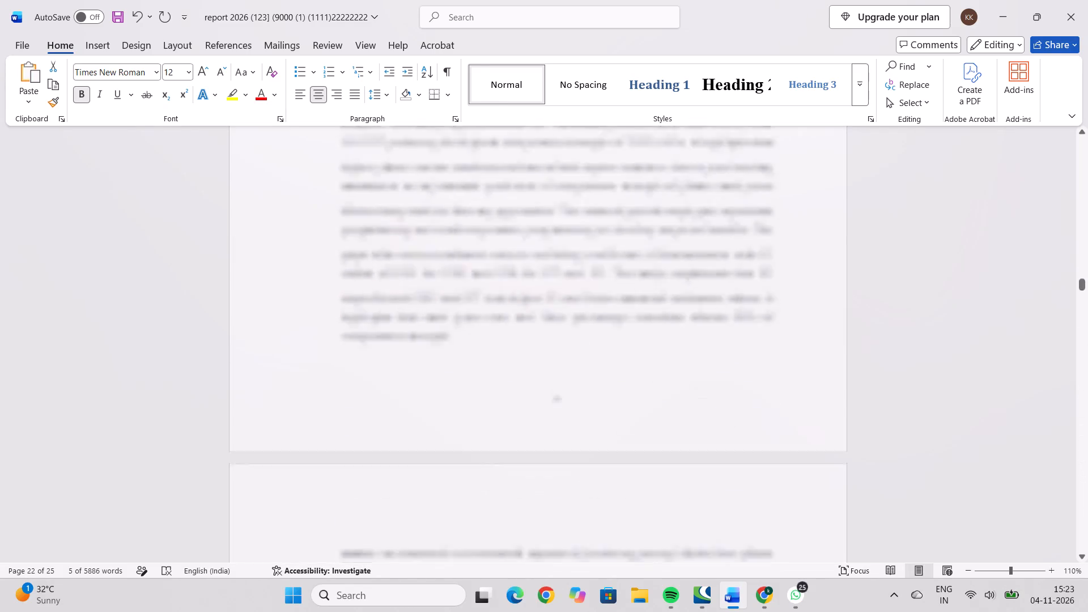
scroll(654, 275, "up", 9)
scroll(654, 275, "down", 8)
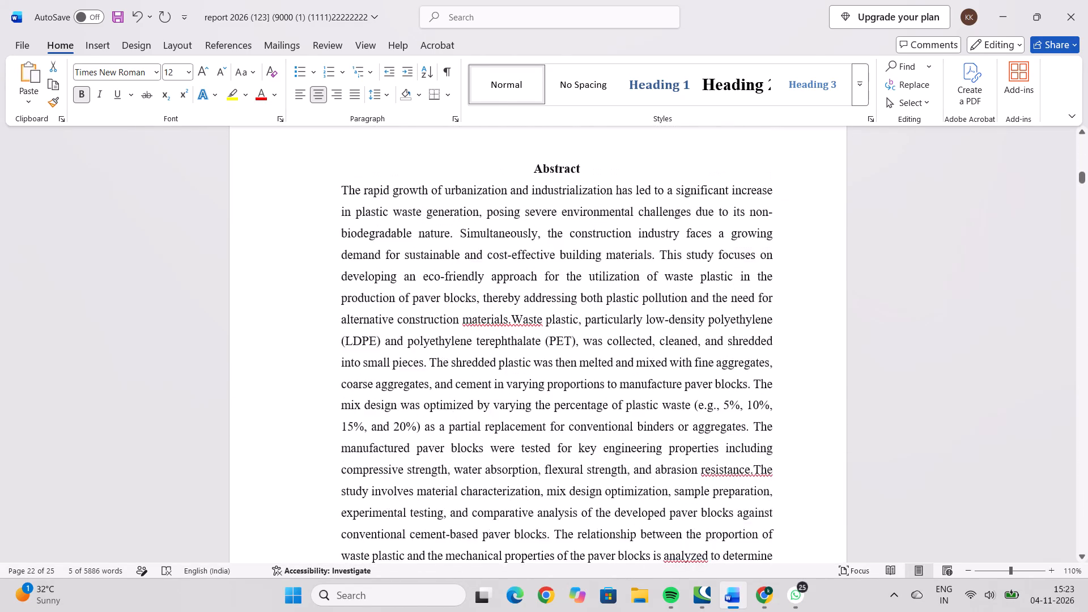
scroll(654, 275, "down", 3)
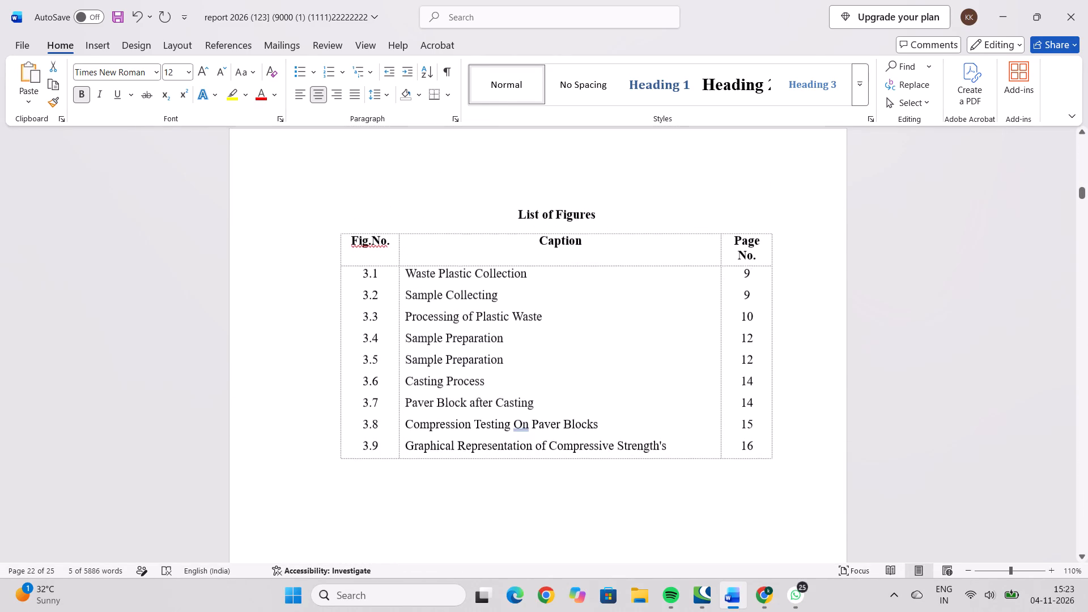
scroll(654, 275, "down", 5)
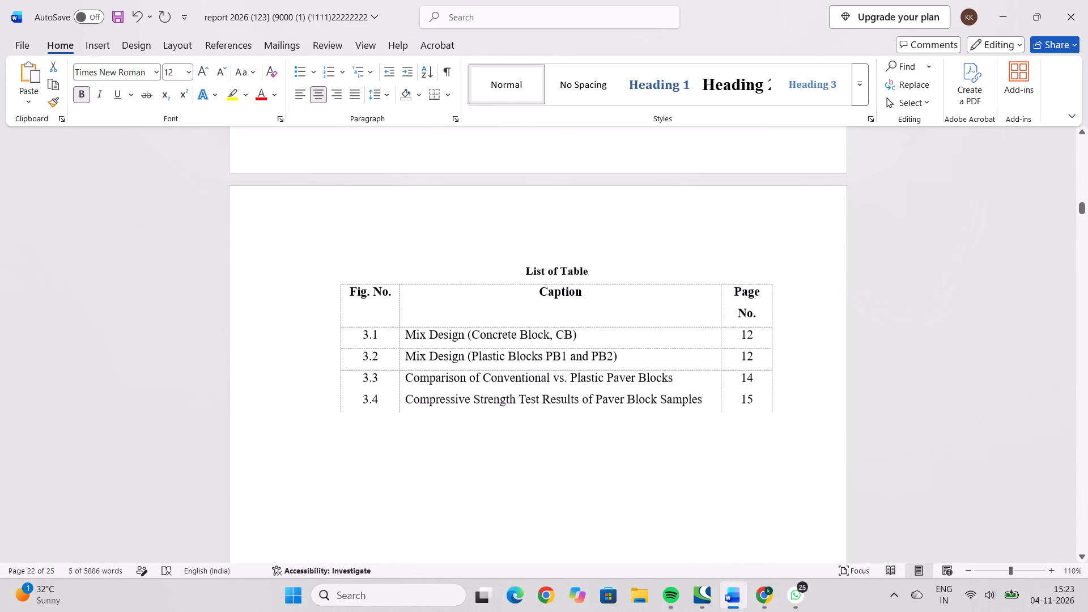
scroll(654, 275, "down", 1)
left_click(392, 231)
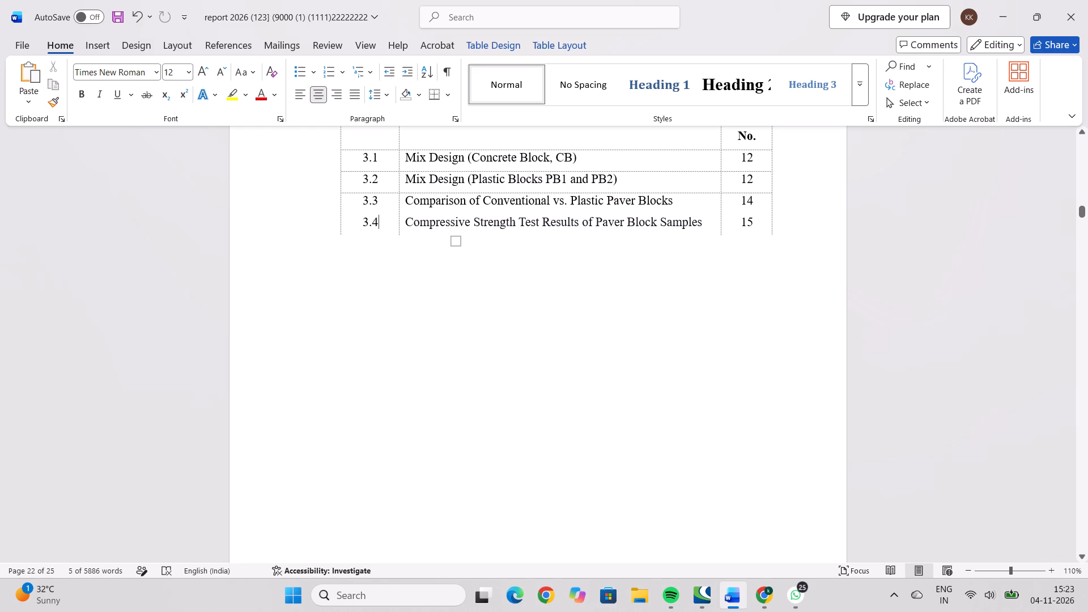
key("Return")
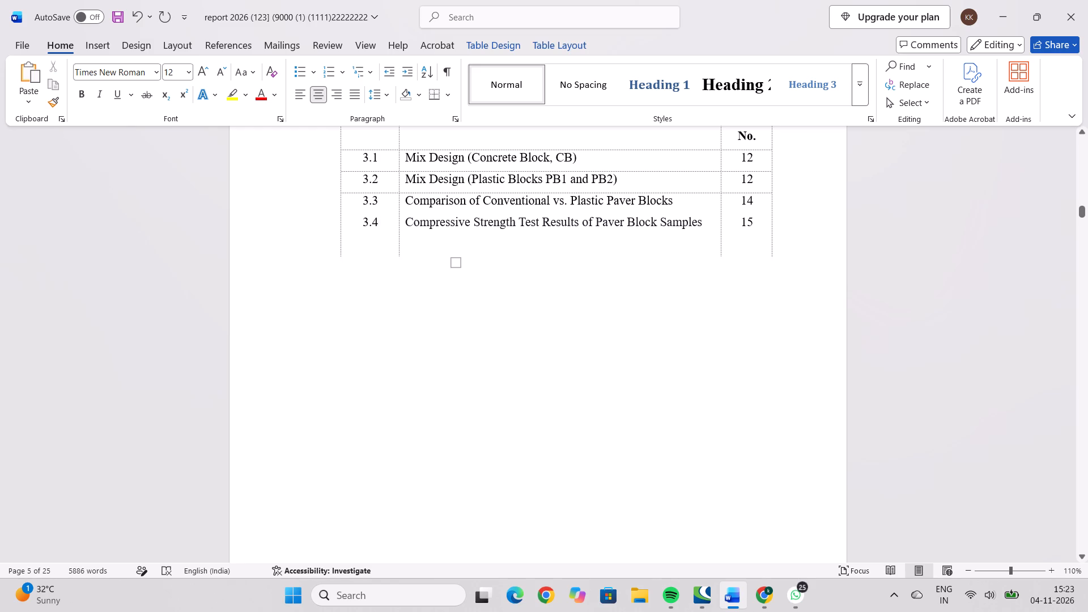
Paste the copied title on a new line below the 3.4 caption in the List of Table and remove its bold formatting.
left_click(703, 227)
key("Return")
key("ctrl+v")
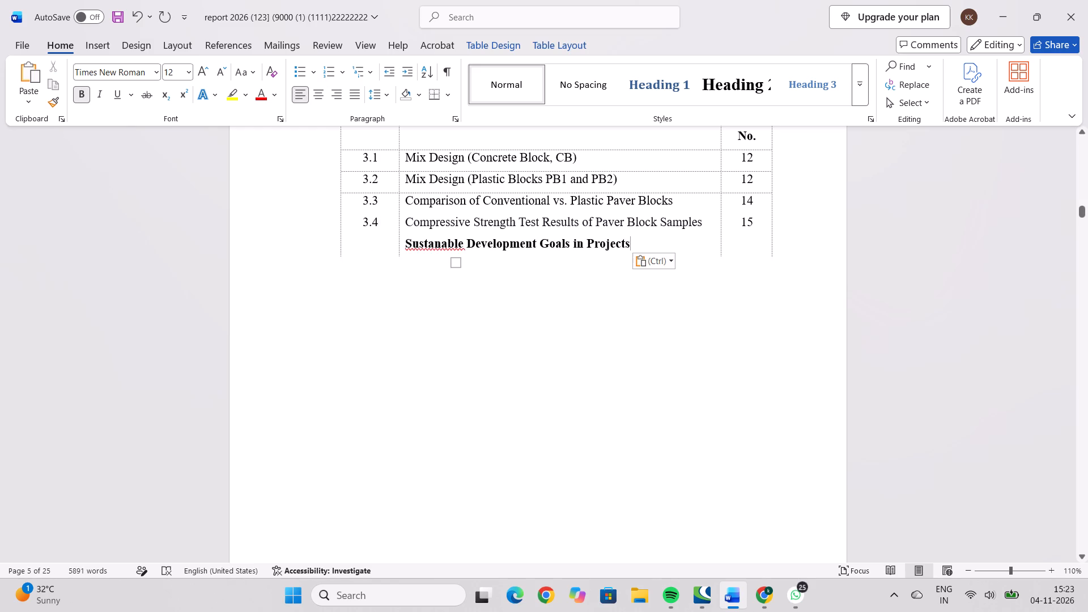
left_click_drag(406, 249, 616, 244)
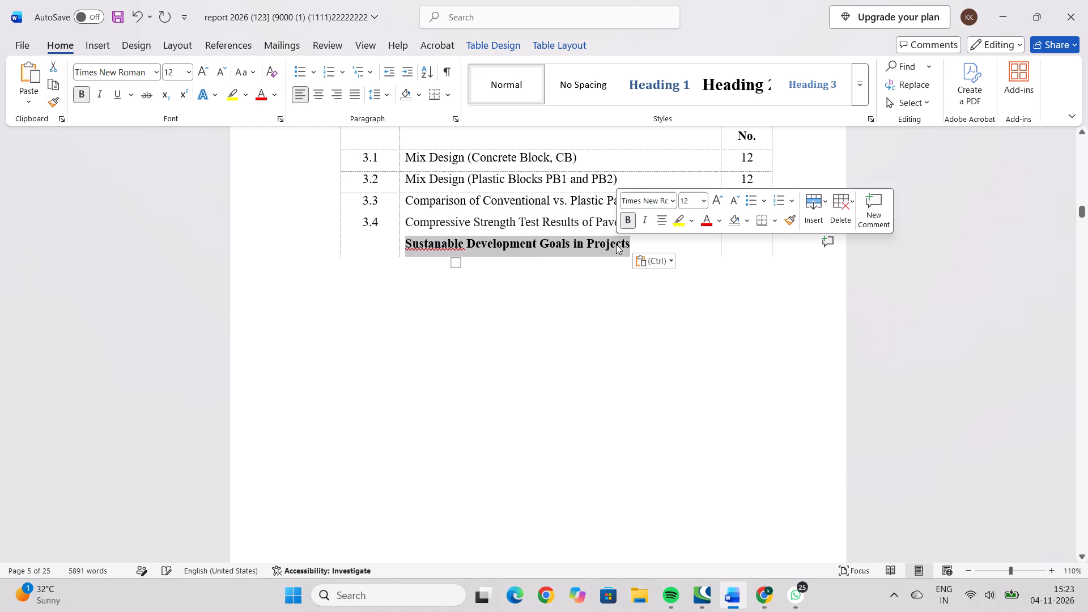
left_click(628, 220)
Enter the number 4.1 beside the new Sustanable Development Goals entry in the List of Table.
left_click(387, 243)
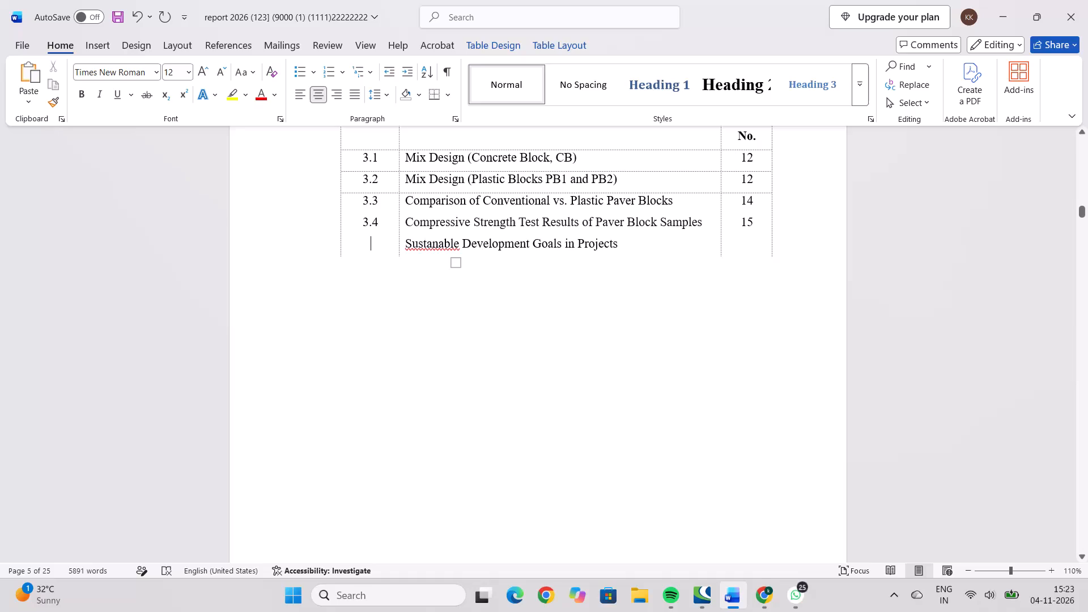
key("4")
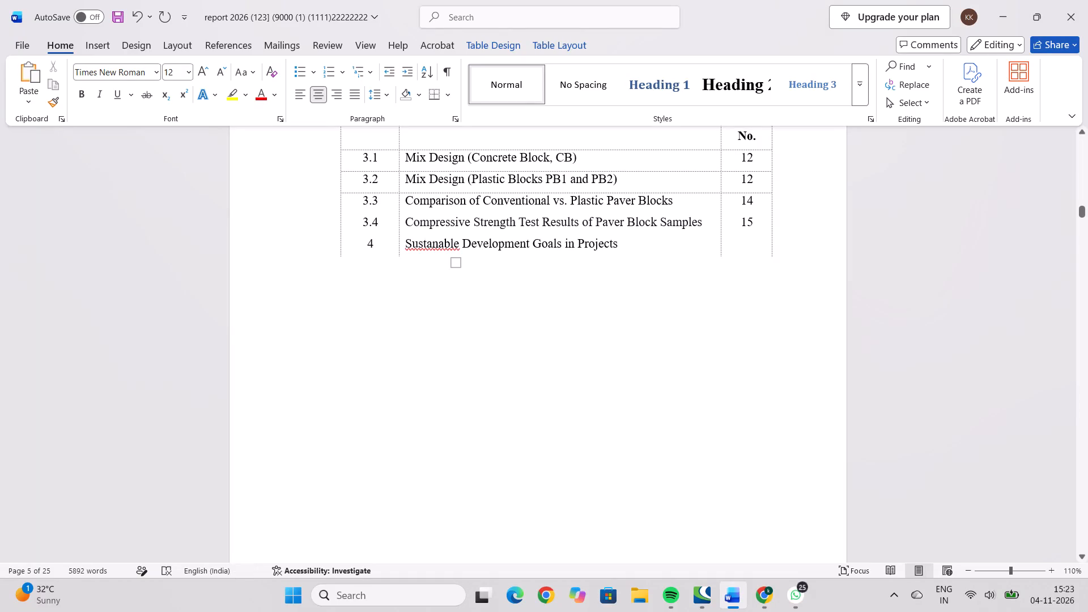
type(".1")
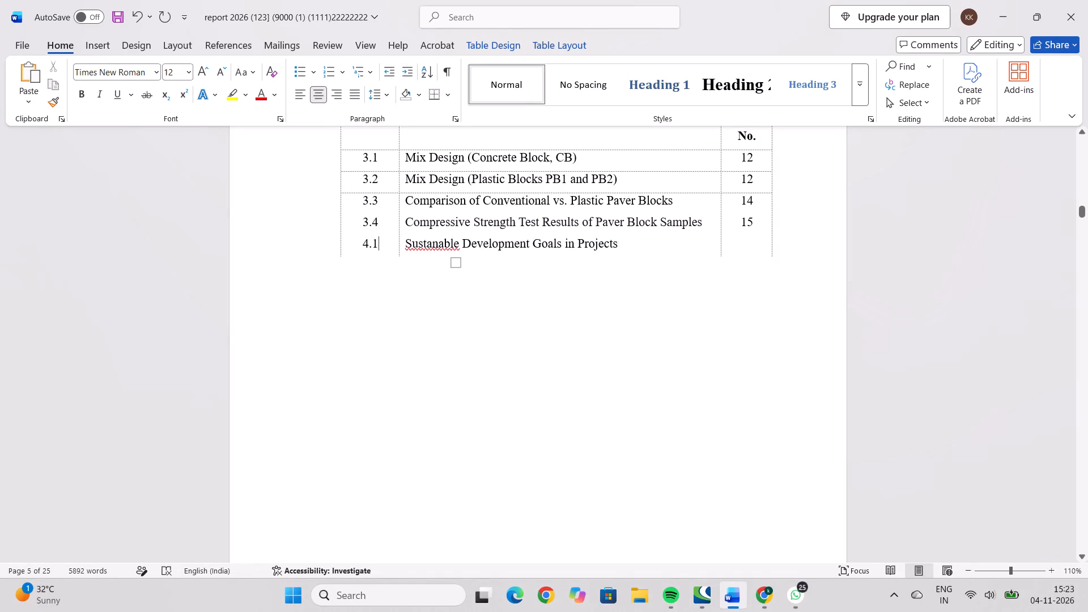
Add page number 17 for the 4.1 Sustanable Development Goals entry in the List of Table.
left_click(738, 243)
left_click(754, 222)
key("Return")
type("17")
Save the report document.
scroll(509, 360, "up", 13)
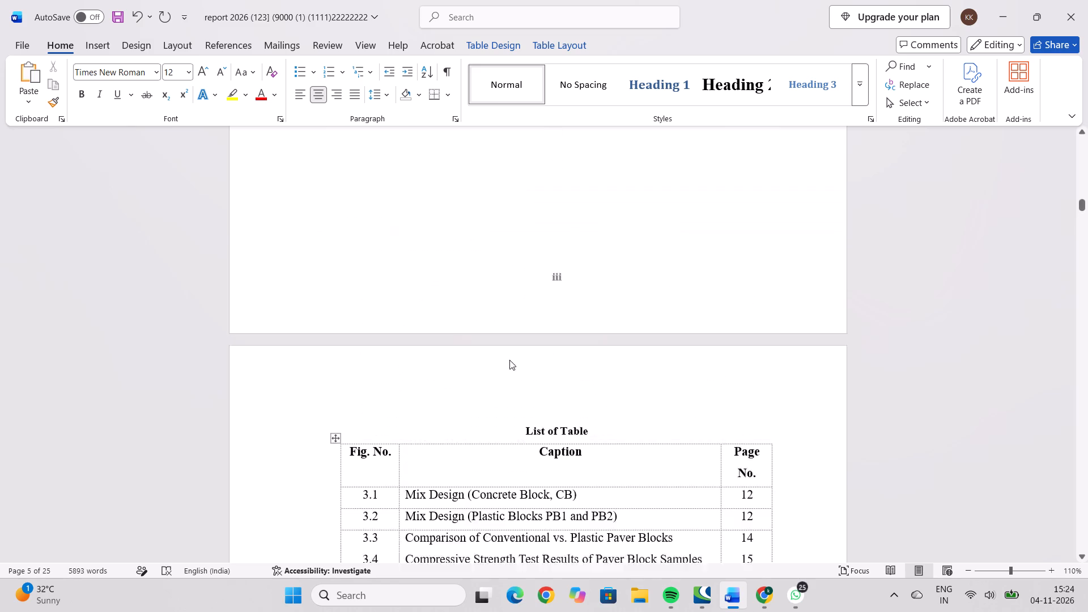
scroll(509, 360, "up", 20)
scroll(509, 360, "up", 14)
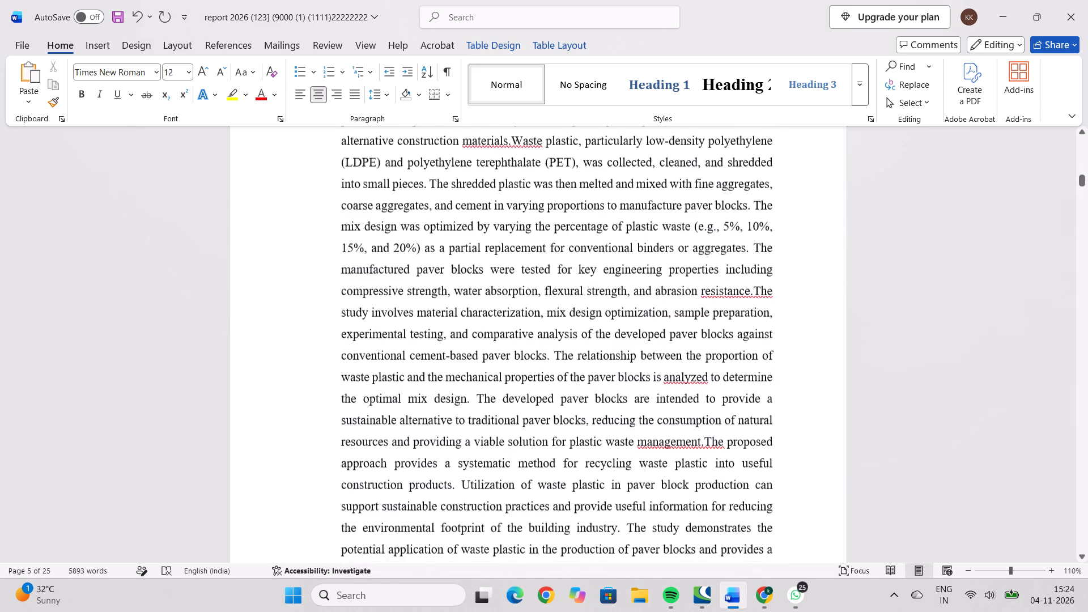
scroll(509, 358, "up", 20)
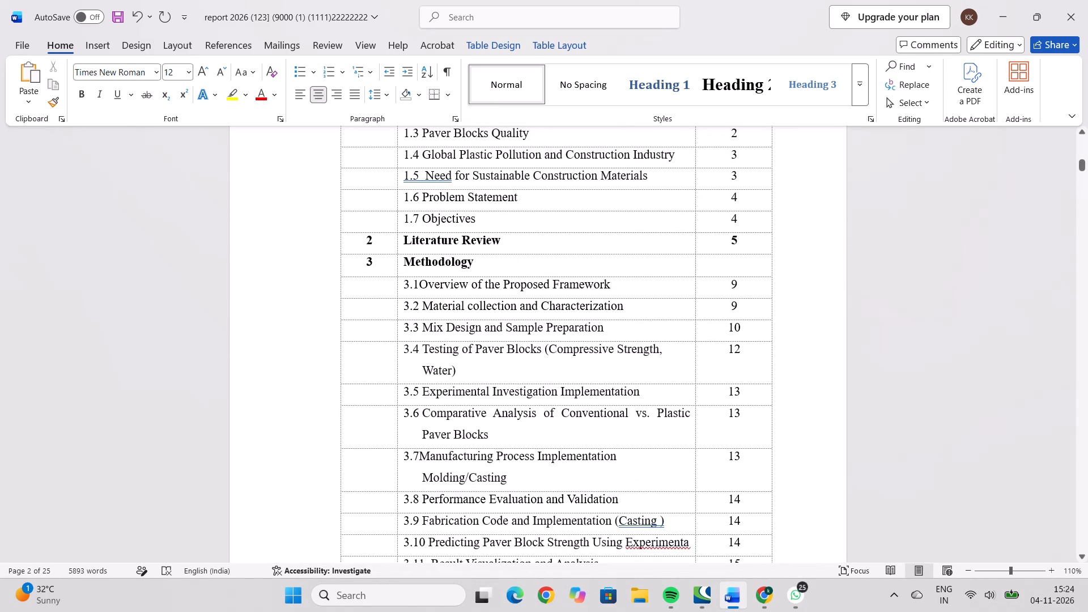
key("ctrl+s")
key("ctrl+s")
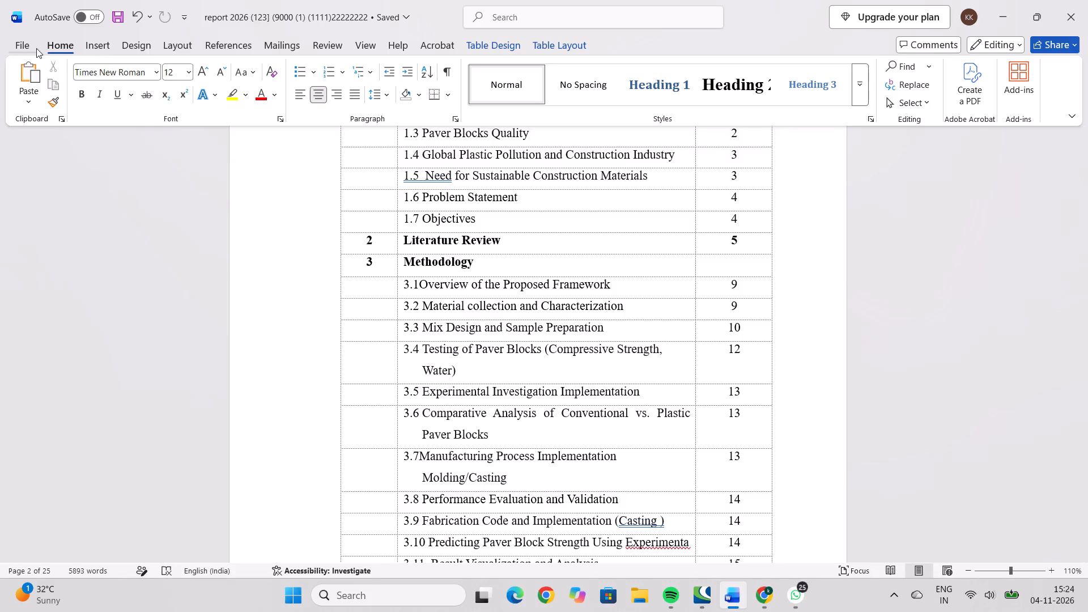
Turn on AutoSave for the report by uploading it to the personal OneDrive.
left_click(80, 16)
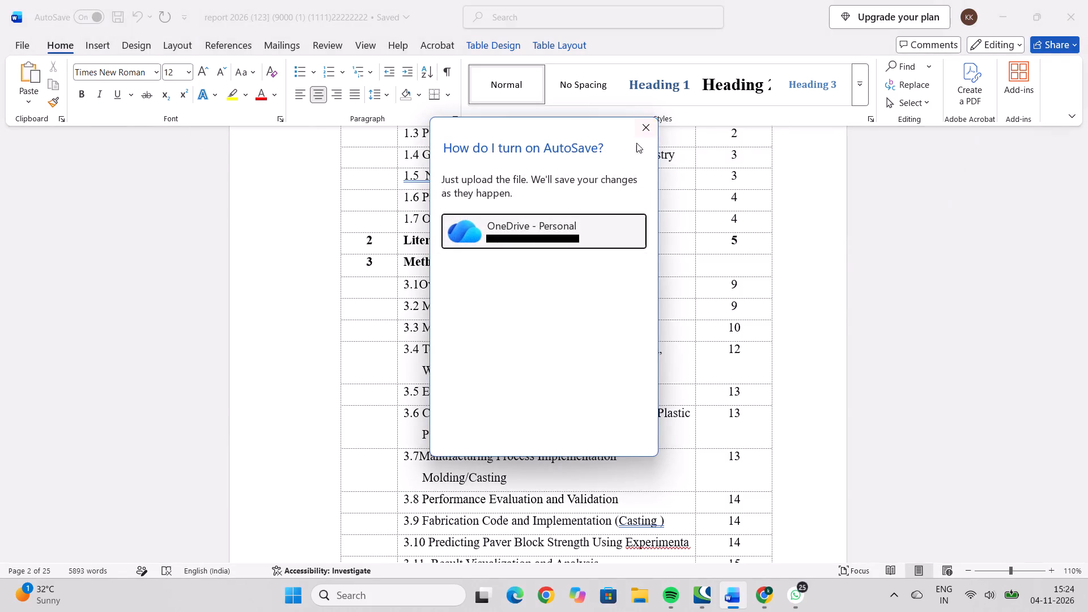
left_click(648, 134)
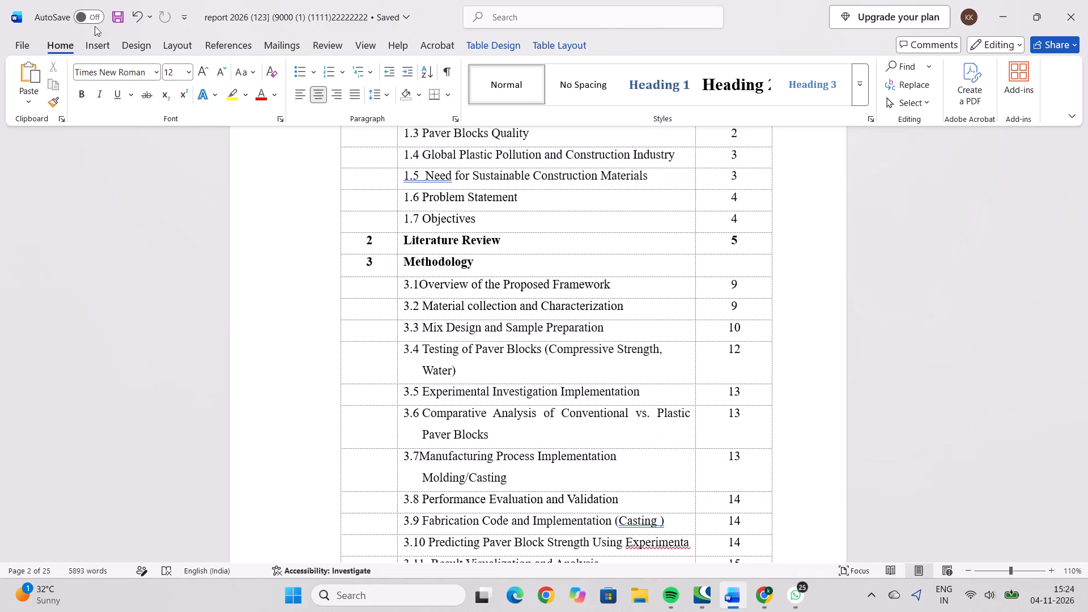
left_click(84, 18)
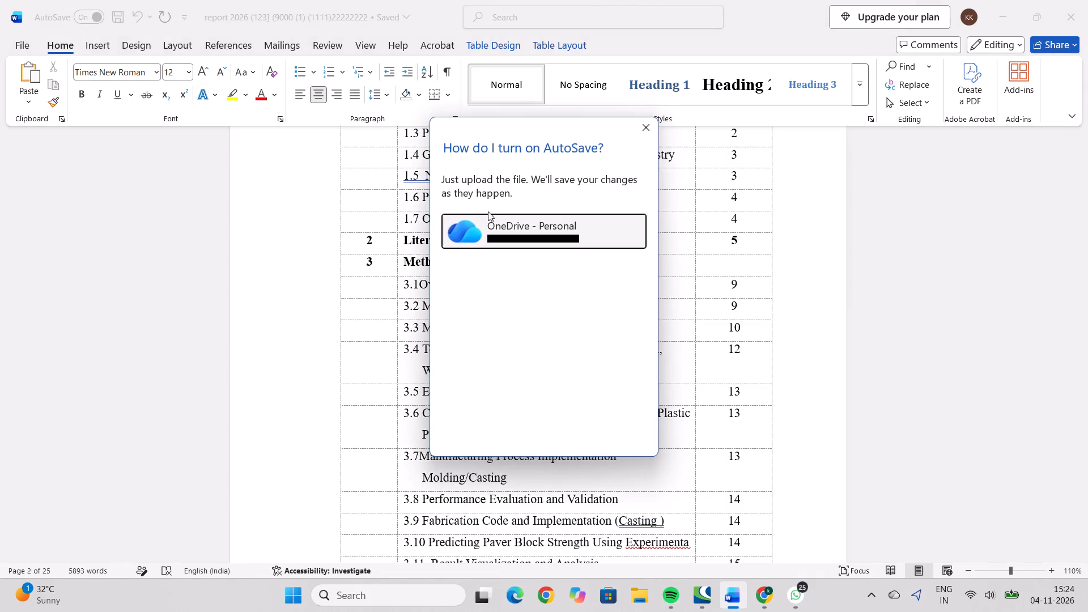
left_click(499, 226)
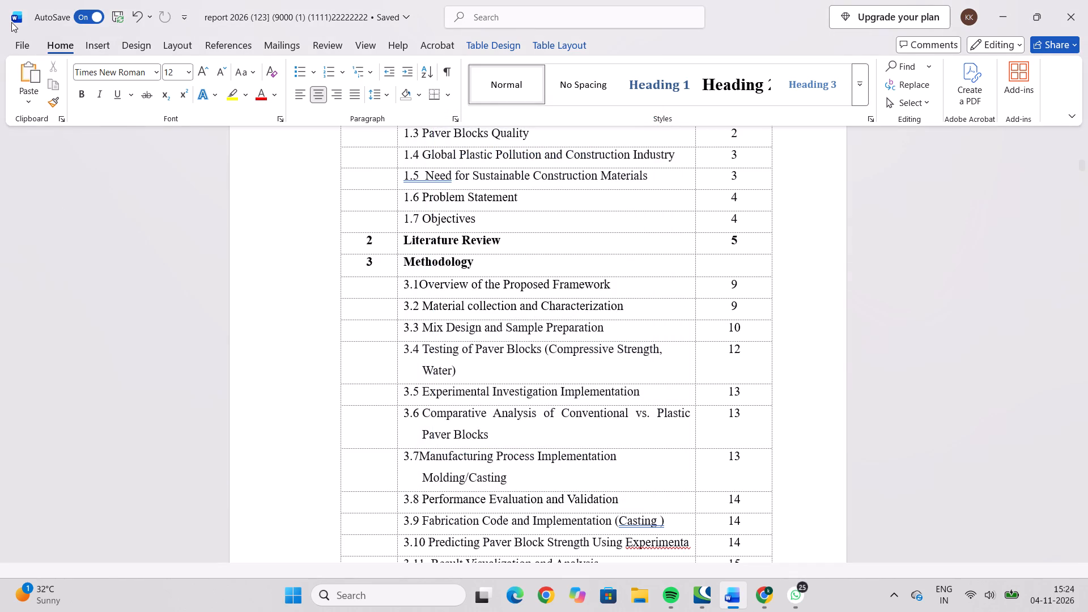
Save a copy of the report in the Downloads folder as a Word document named "report 2026 final correction".
left_click(19, 39)
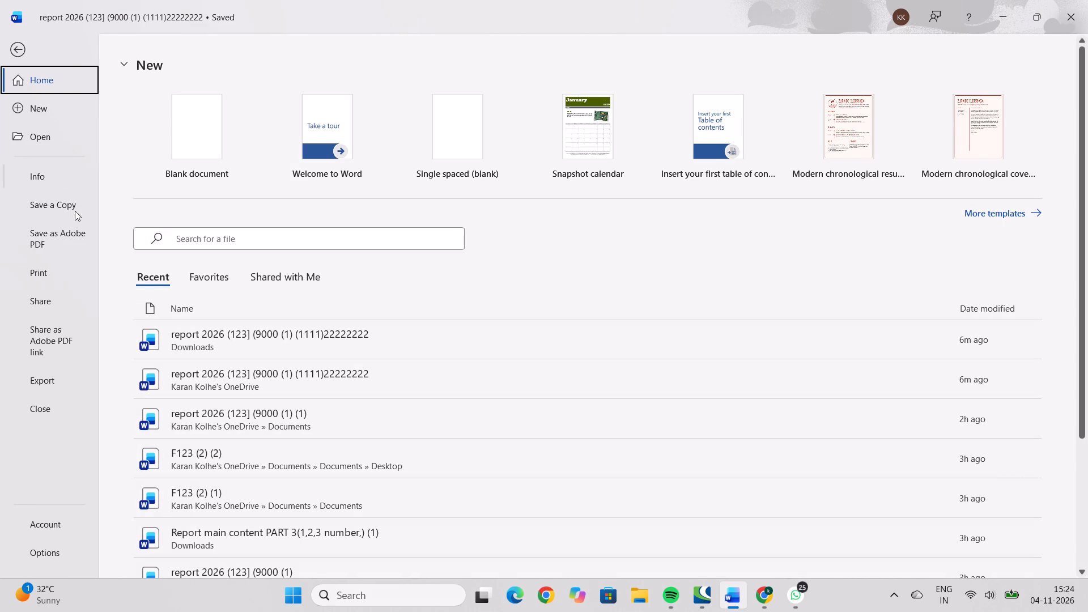
left_click(75, 231)
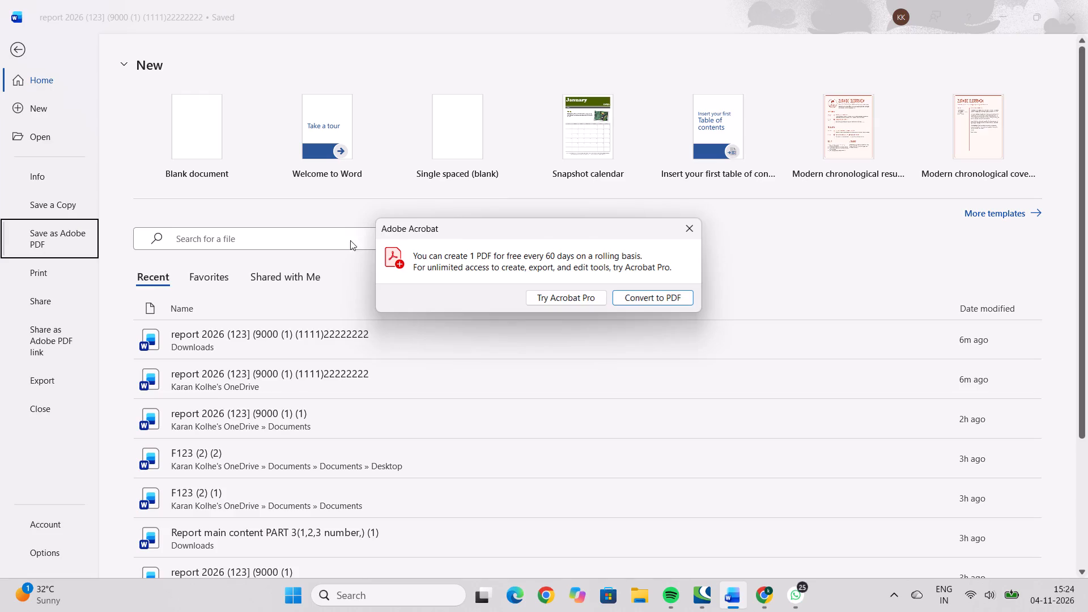
left_click(698, 229)
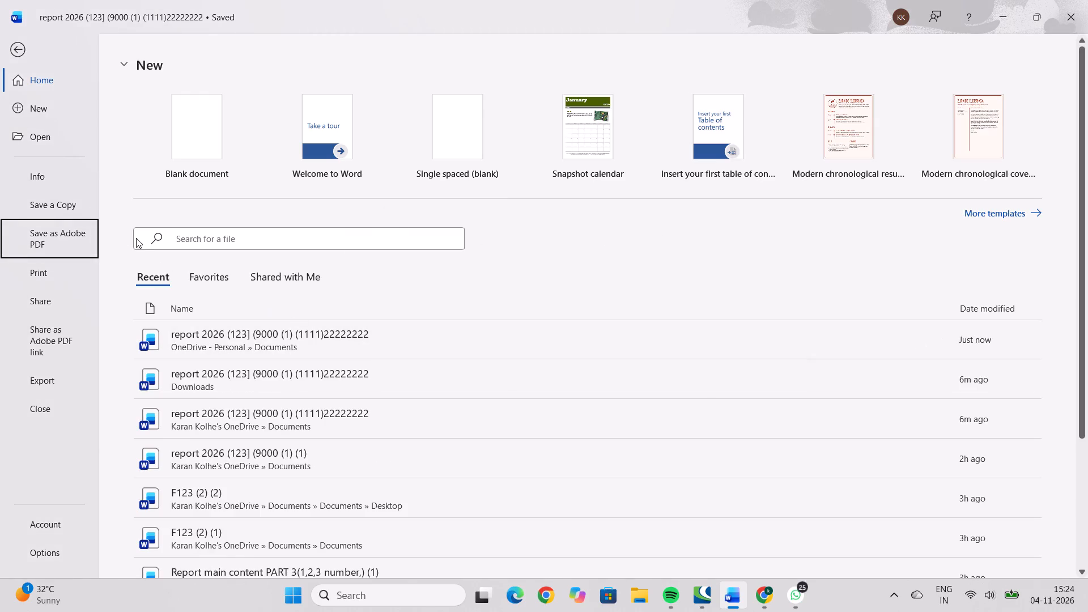
left_click(47, 207)
left_click(173, 298)
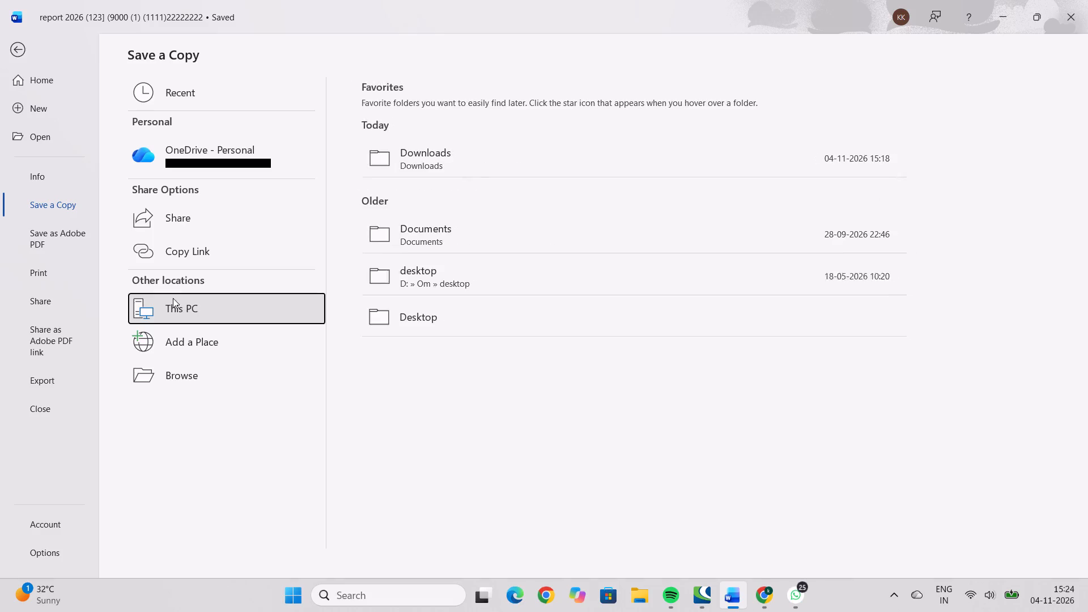
left_click(501, 144)
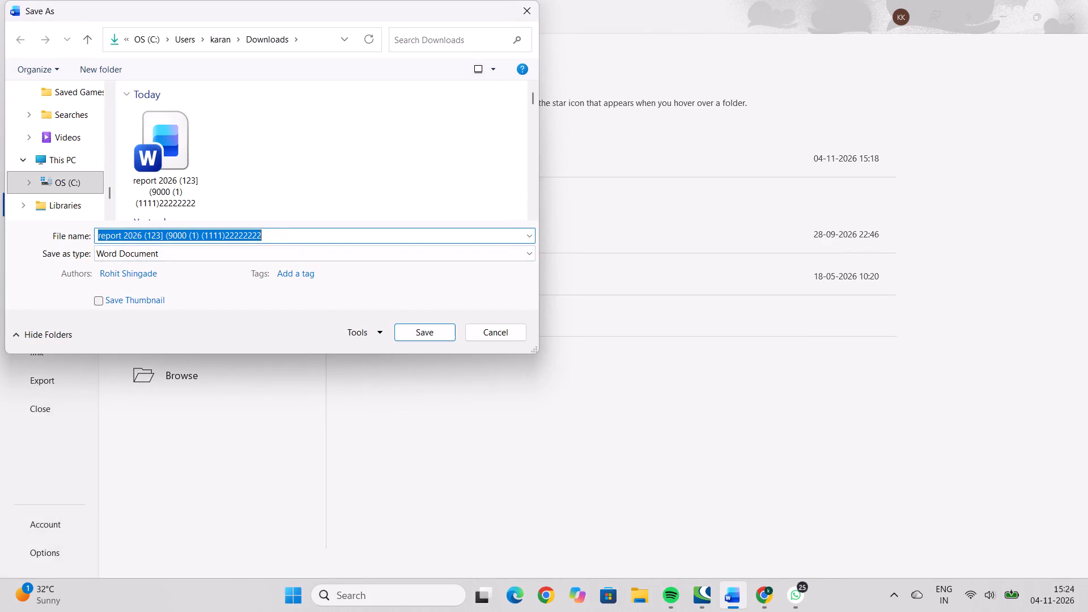
left_click_drag(269, 232, 147, 234)
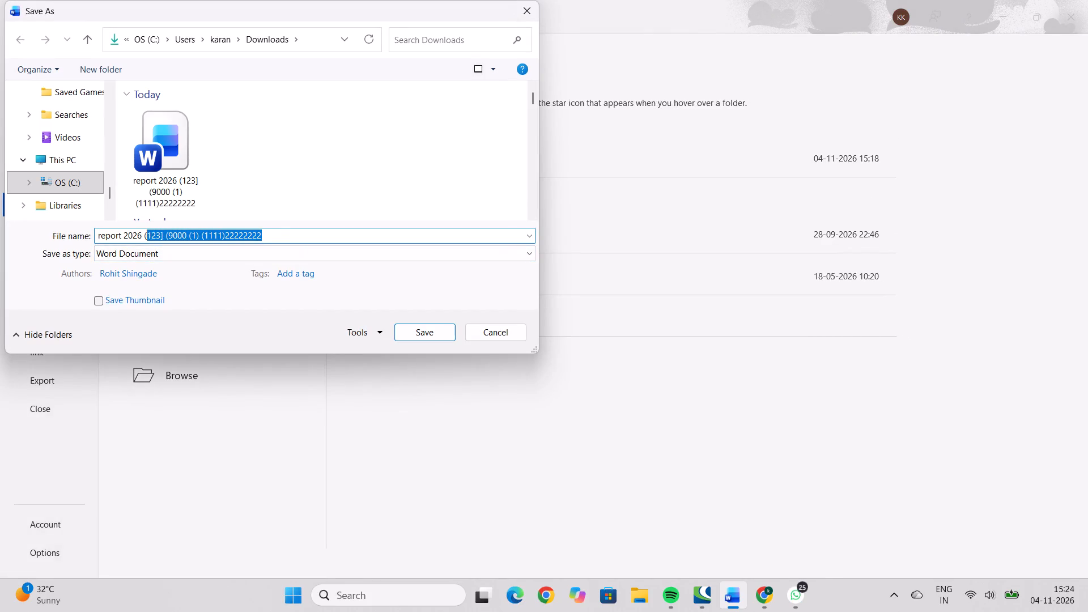
left_click_drag(147, 234, 143, 234)
key("f")
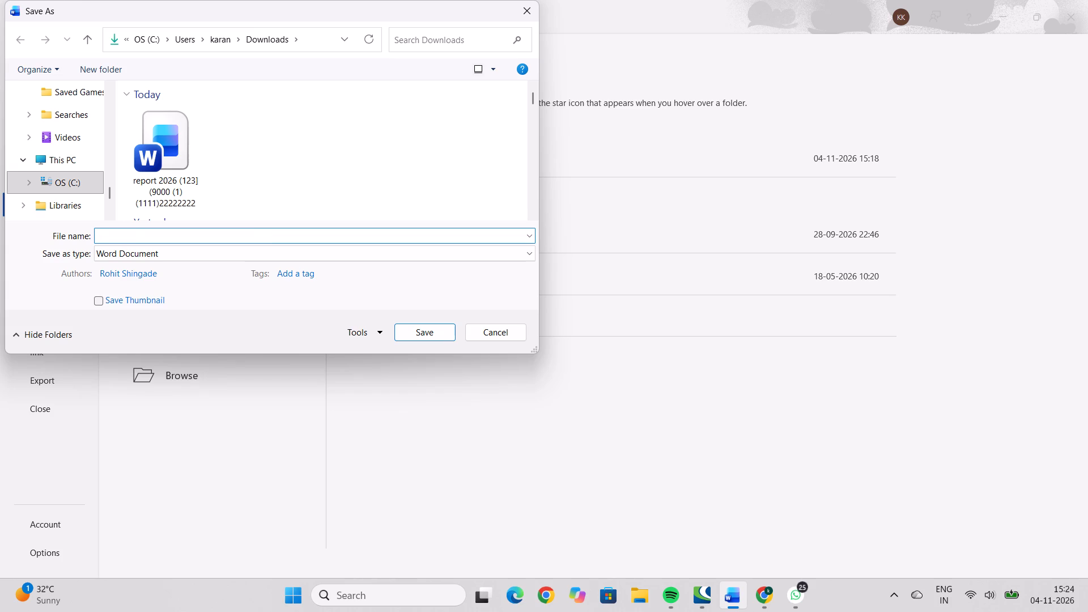
type("inal coo")
key("BackSpace")
type("rrection")
left_click(421, 337)
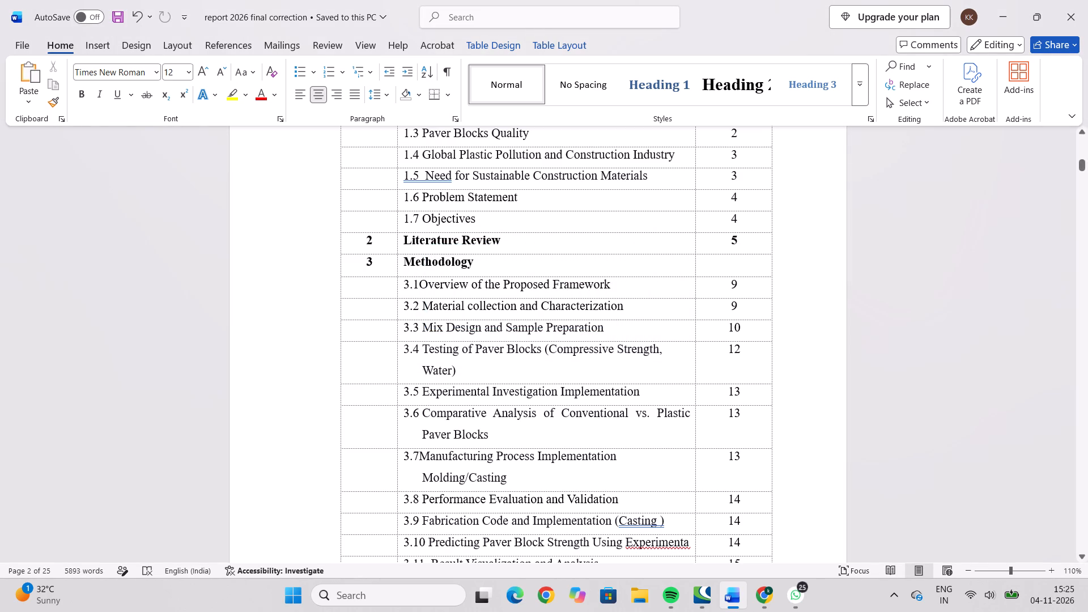
Save the report in the Downloads folder in PDF format under the name "report 2026 final correction pdf".
left_click(16, 47)
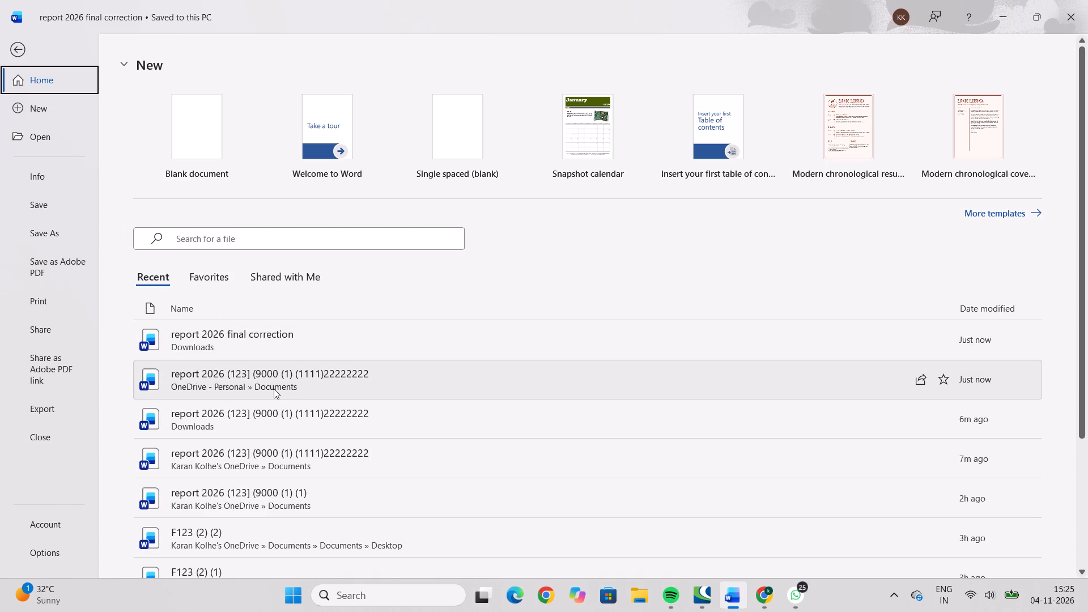
left_click(14, 46)
left_click(14, 46)
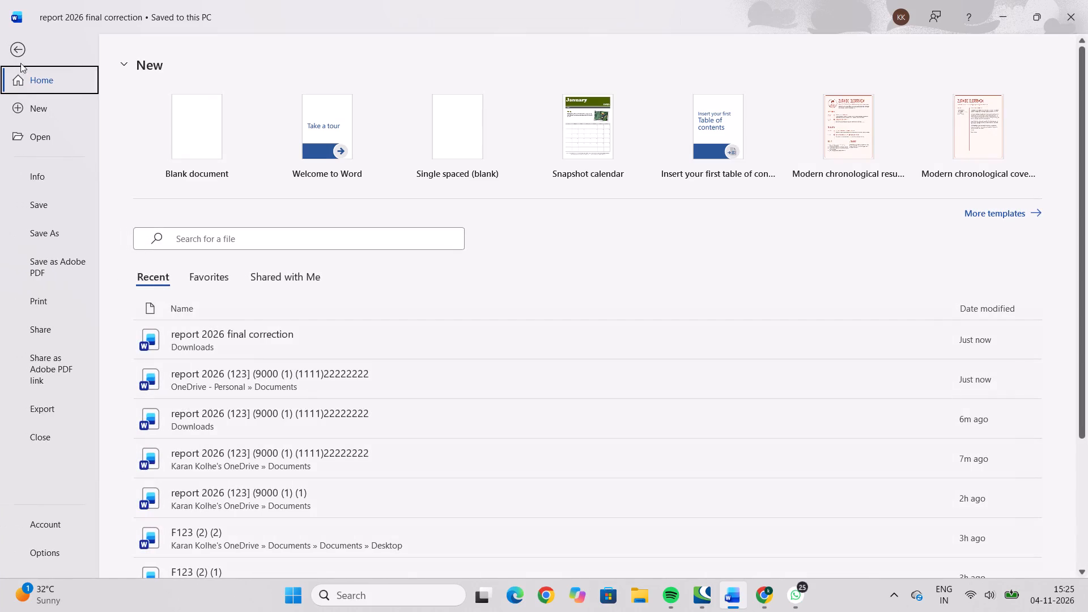
left_click(55, 233)
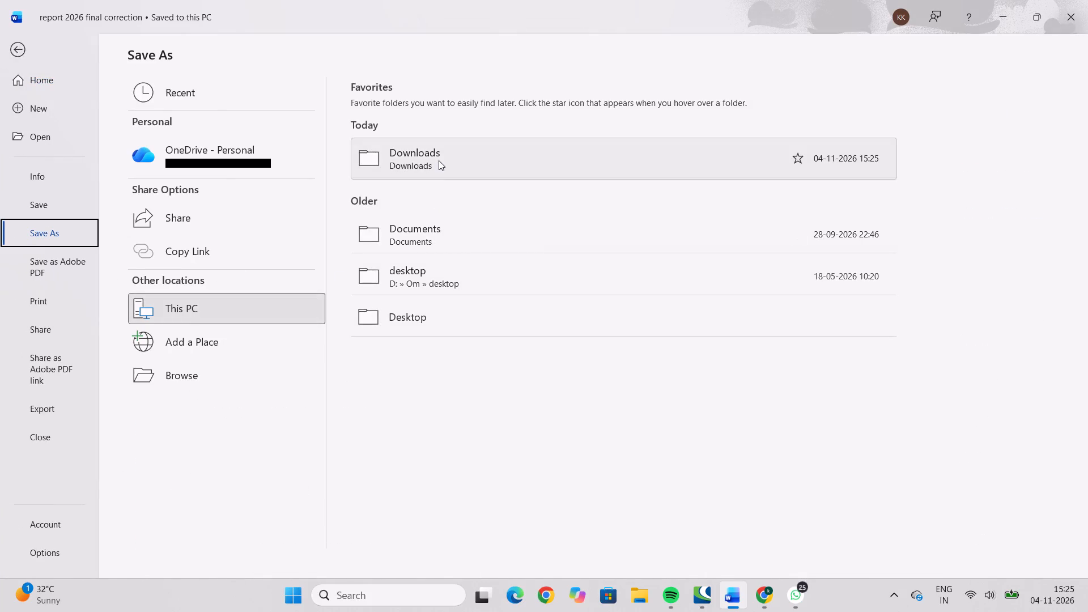
left_click(439, 160)
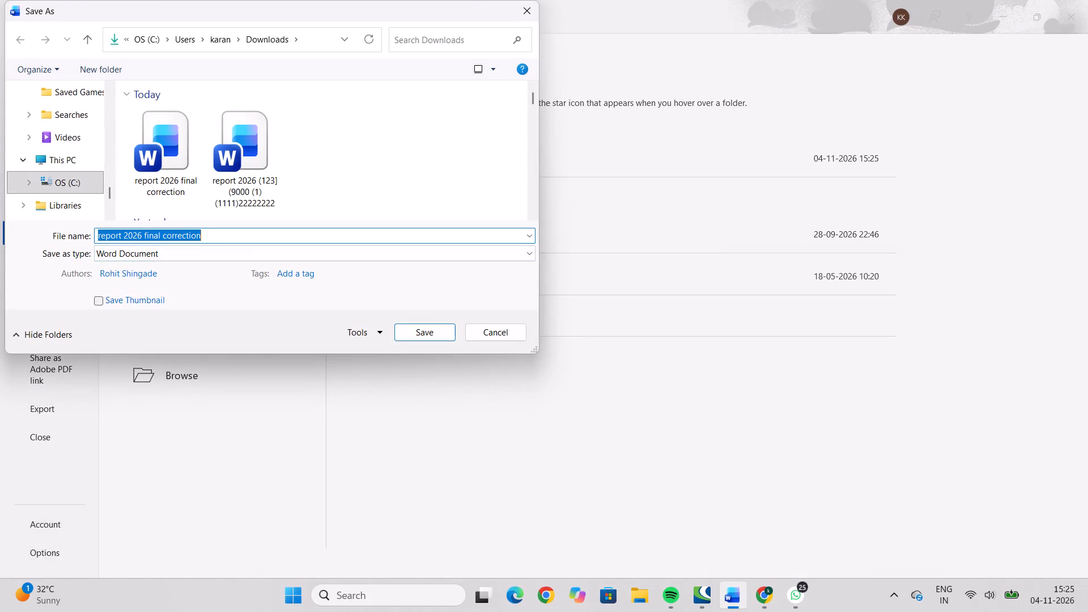
left_click(210, 234)
key("space")
type("pdf")
left_click(192, 250)
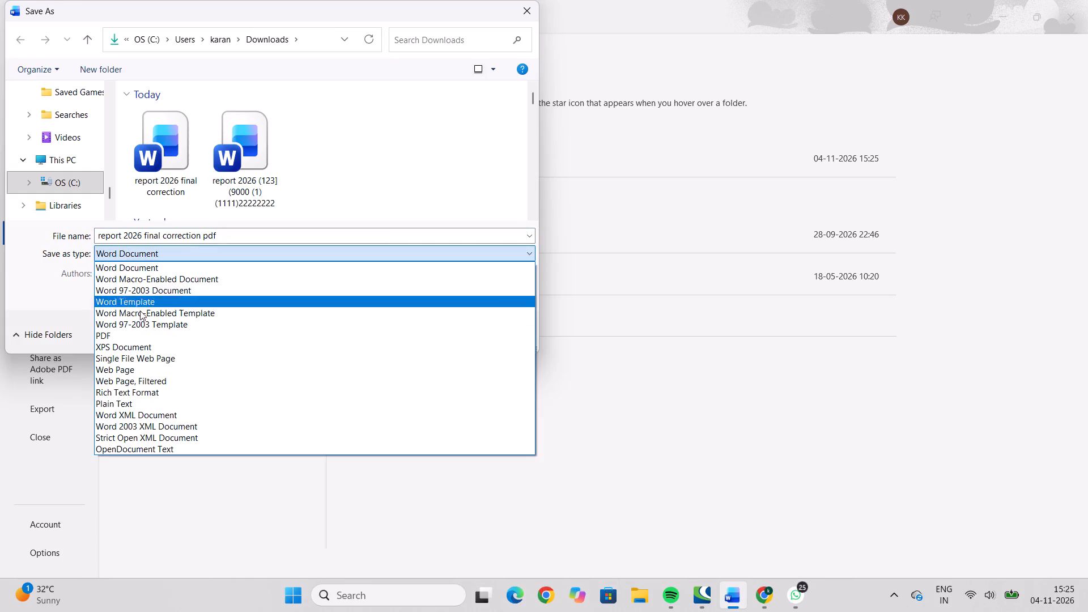
left_click(120, 334)
left_click(435, 369)
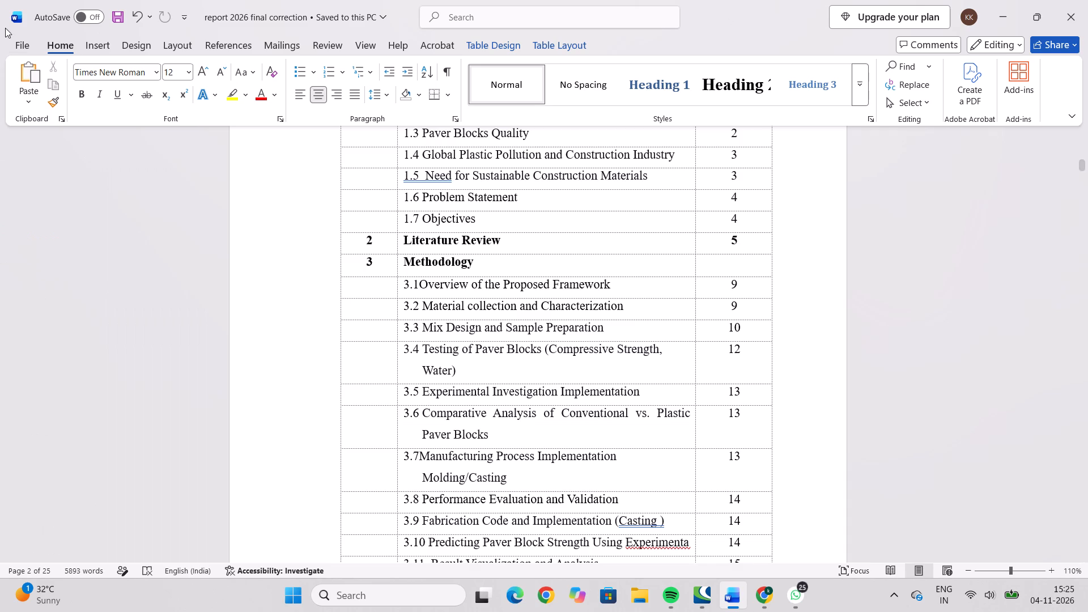
Minimize the exported PDF in Acrobat and open the recent Word document F123 (2) (2).
left_click(19, 37)
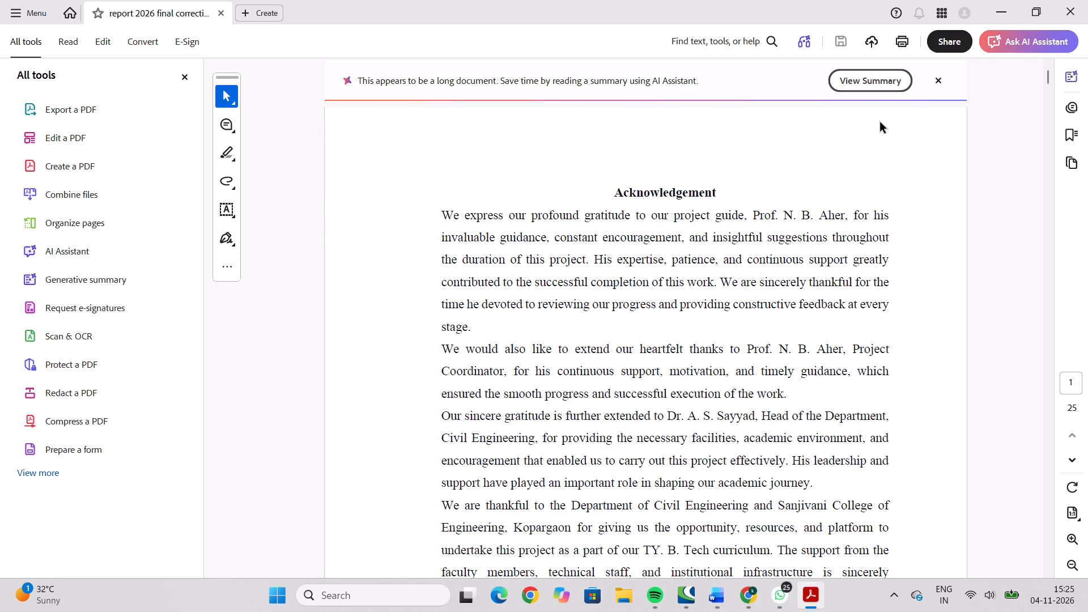
left_click(1000, 5)
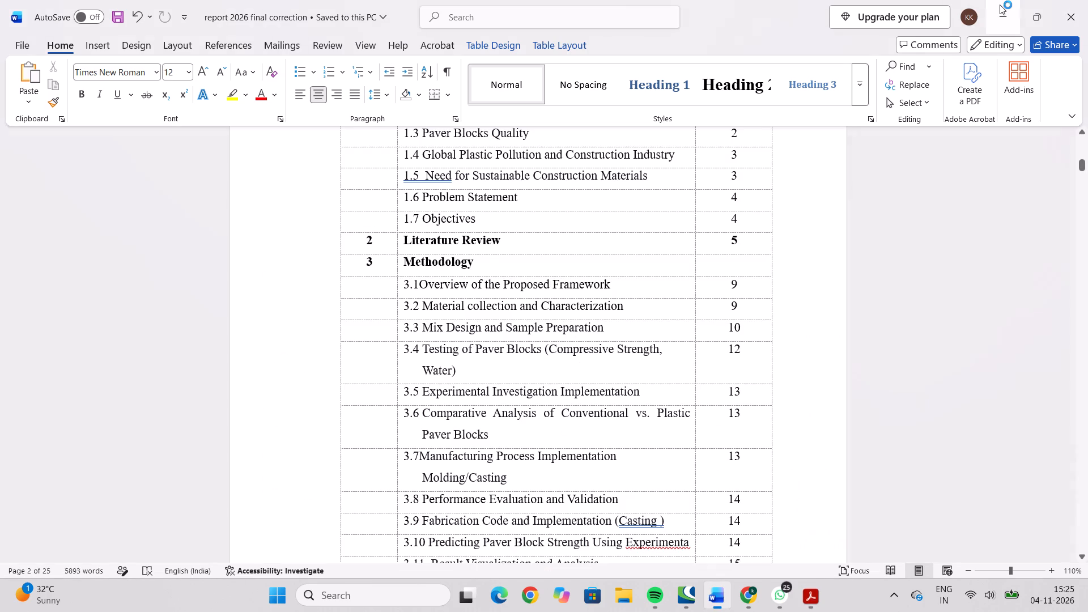
left_click(19, 47)
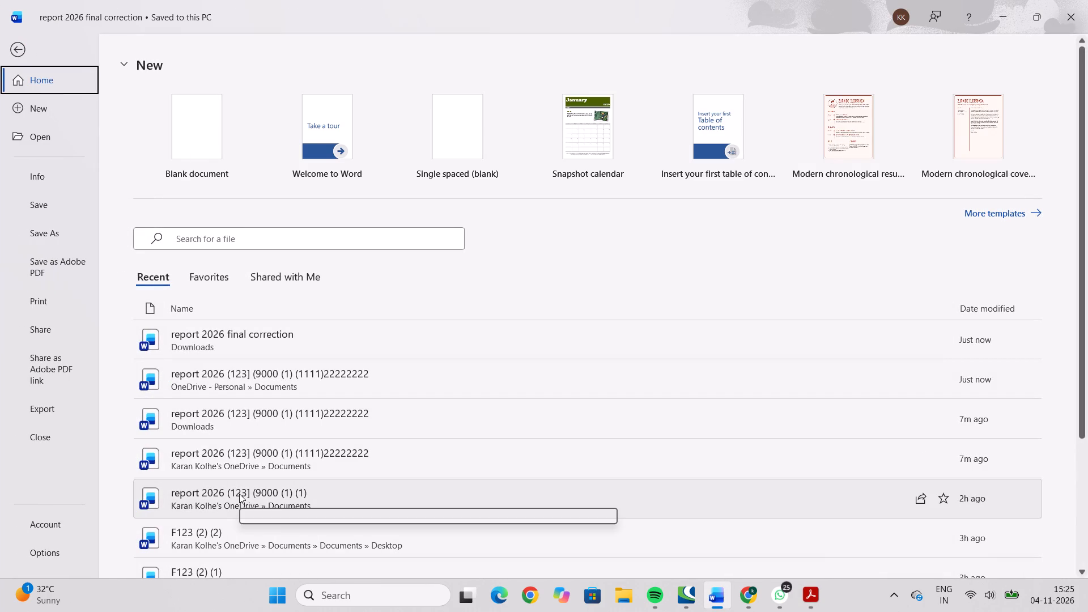
double_click(227, 533)
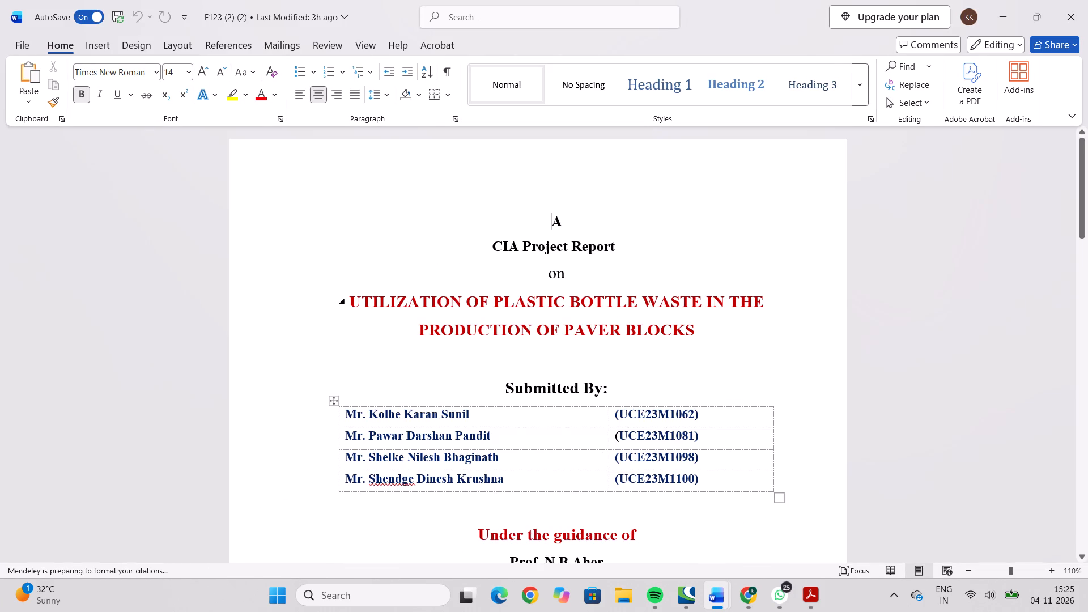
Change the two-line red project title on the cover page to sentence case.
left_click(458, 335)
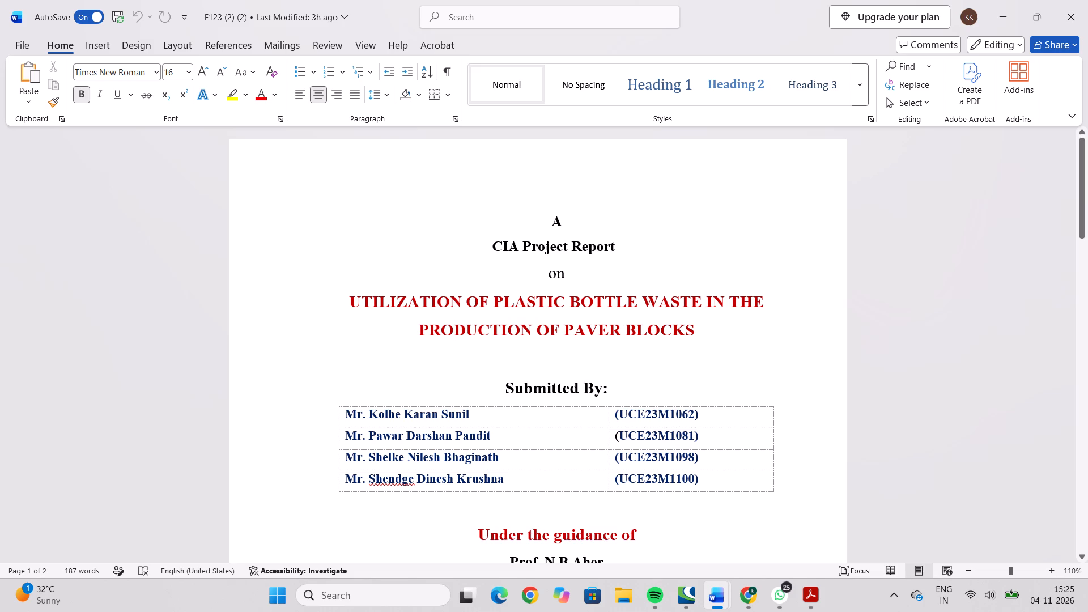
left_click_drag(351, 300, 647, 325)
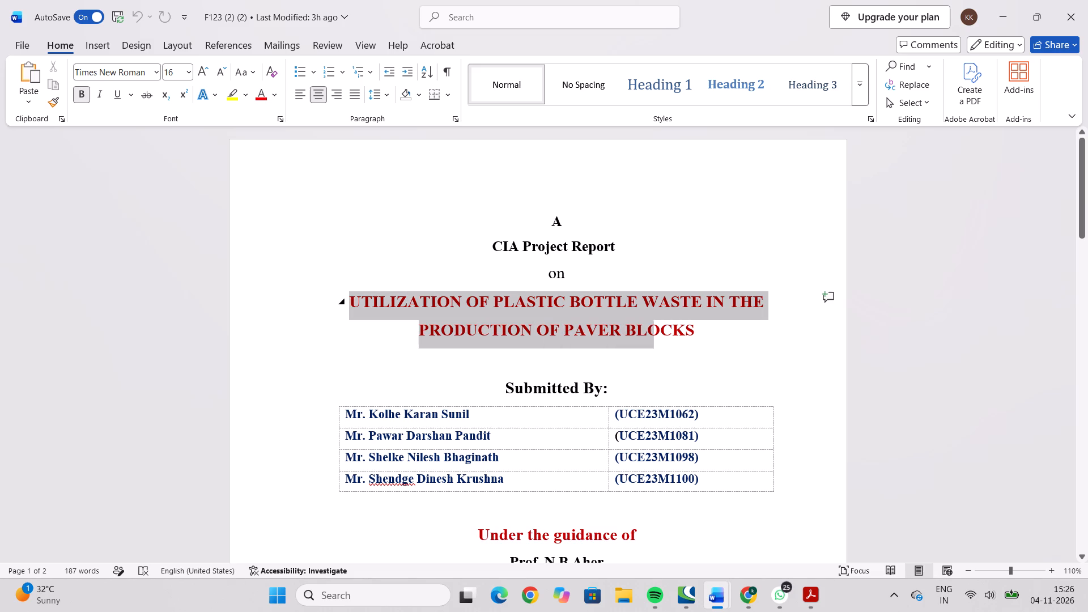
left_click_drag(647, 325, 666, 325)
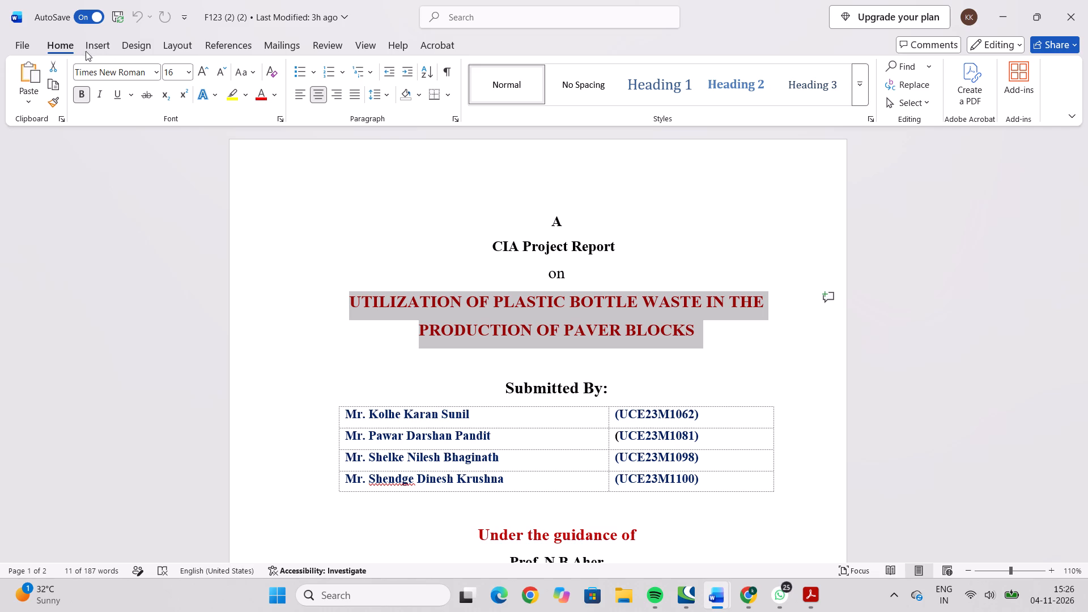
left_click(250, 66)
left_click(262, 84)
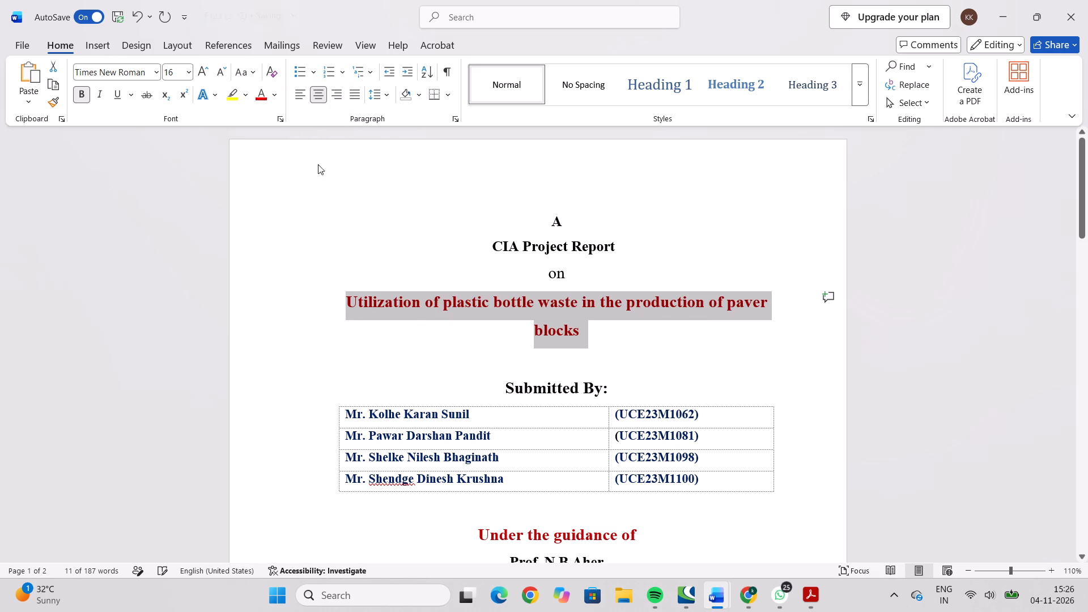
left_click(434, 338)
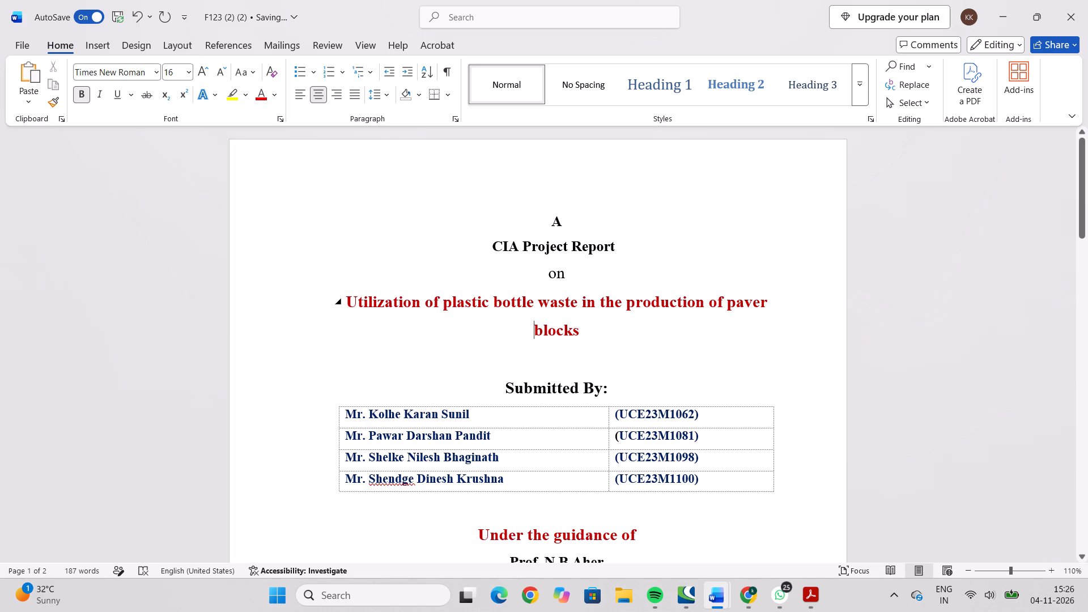
Change the red project title on the cover page to Capitalize Each Word.
left_click_drag(346, 300, 554, 330)
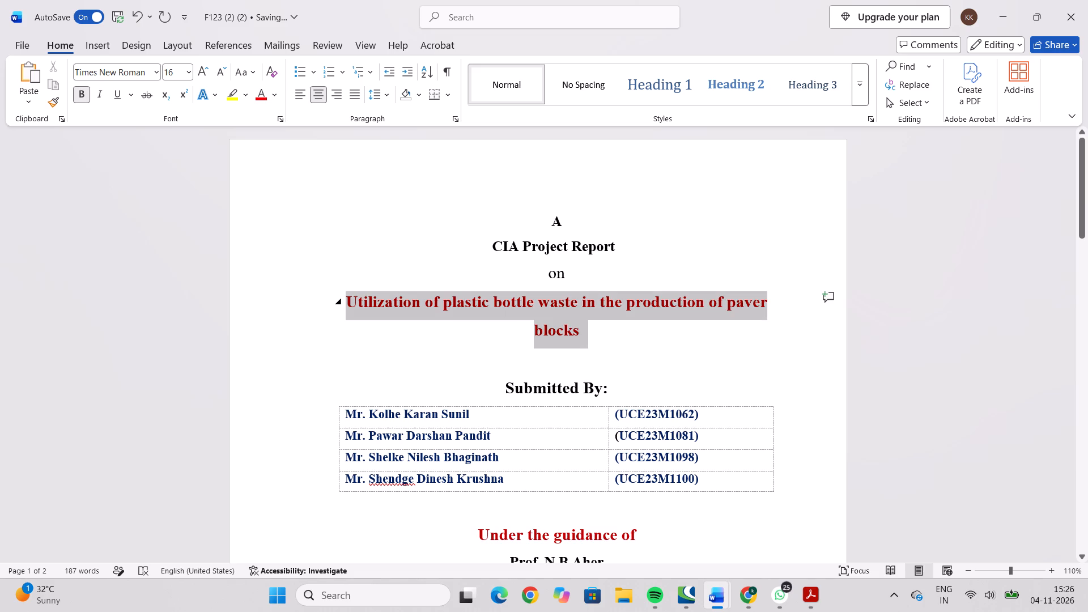
left_click_drag(554, 330, 558, 335)
left_click(255, 75)
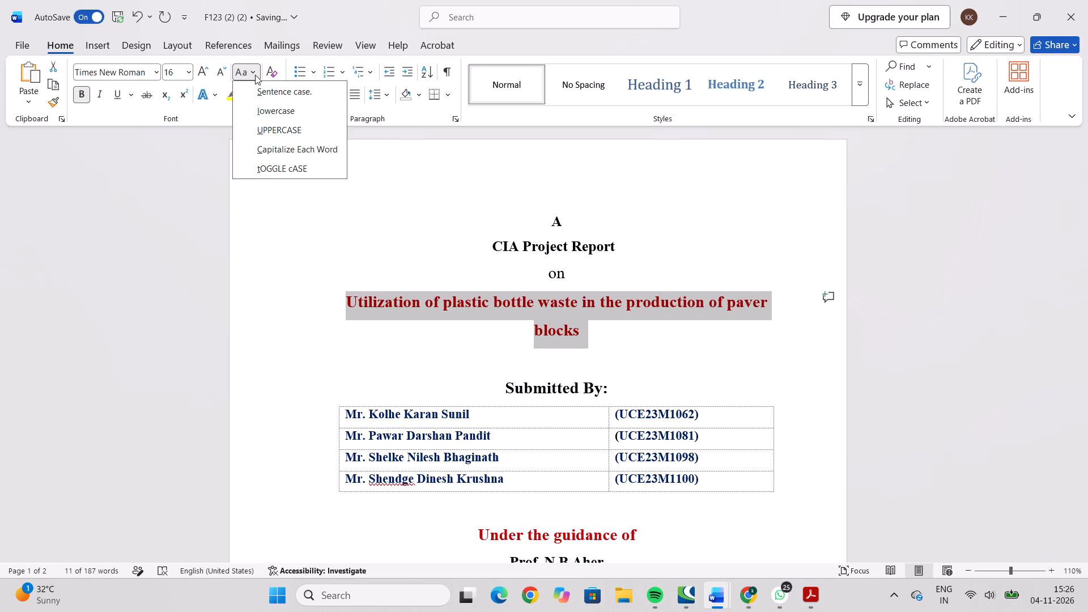
left_click(277, 145)
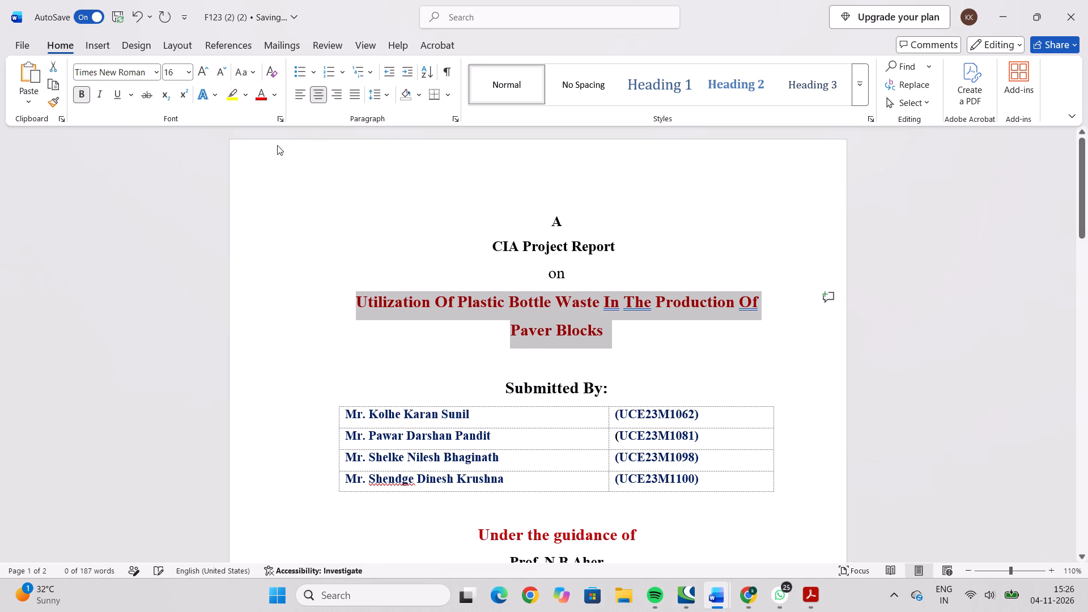
left_click(454, 334)
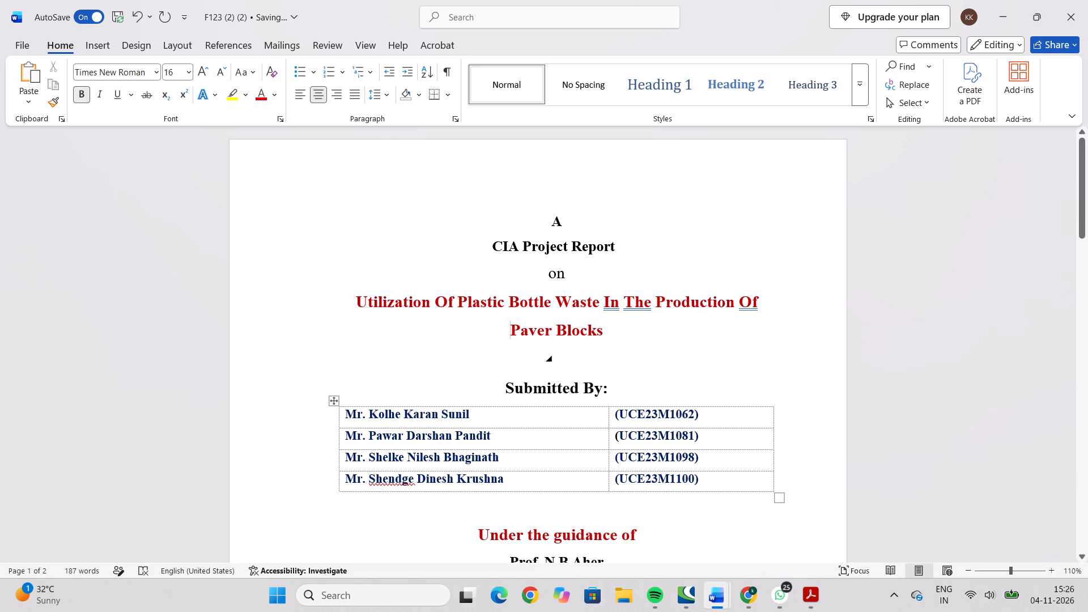
Review the rest of the cover page, from the submitters' table through the guidance and course lines to the college logo.
scroll(595, 394, "down", 2)
left_click(528, 299)
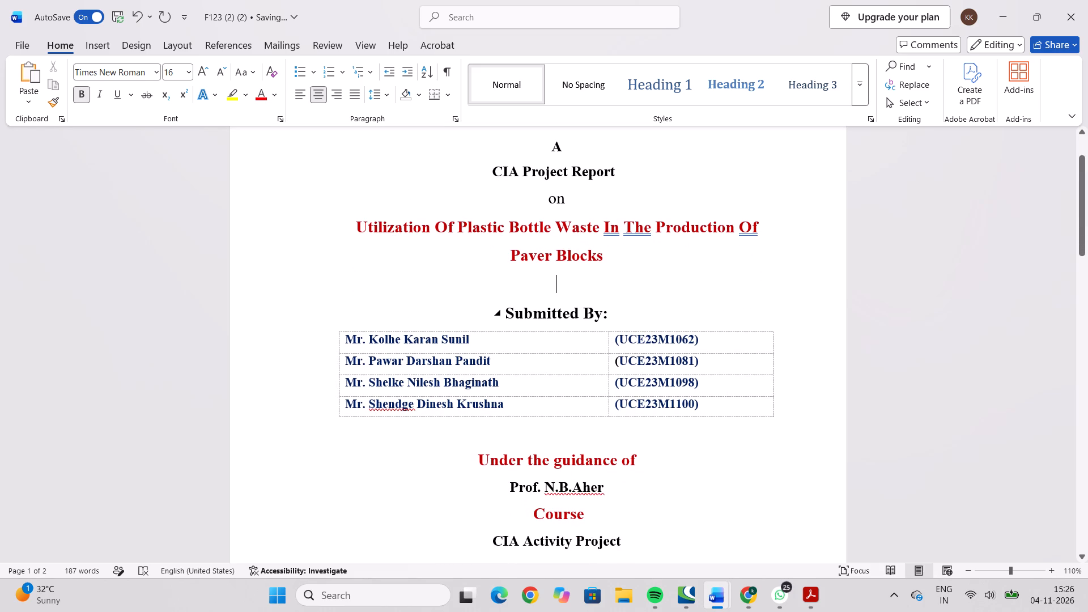
left_click(526, 313)
left_click(482, 350)
left_click(525, 462)
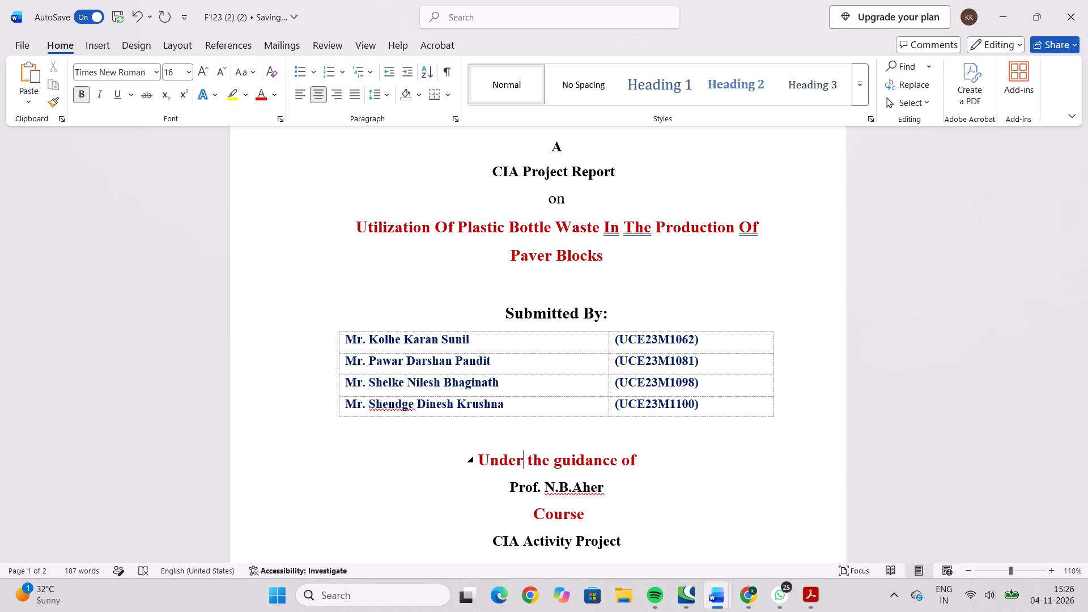
scroll(530, 434, "down", 4)
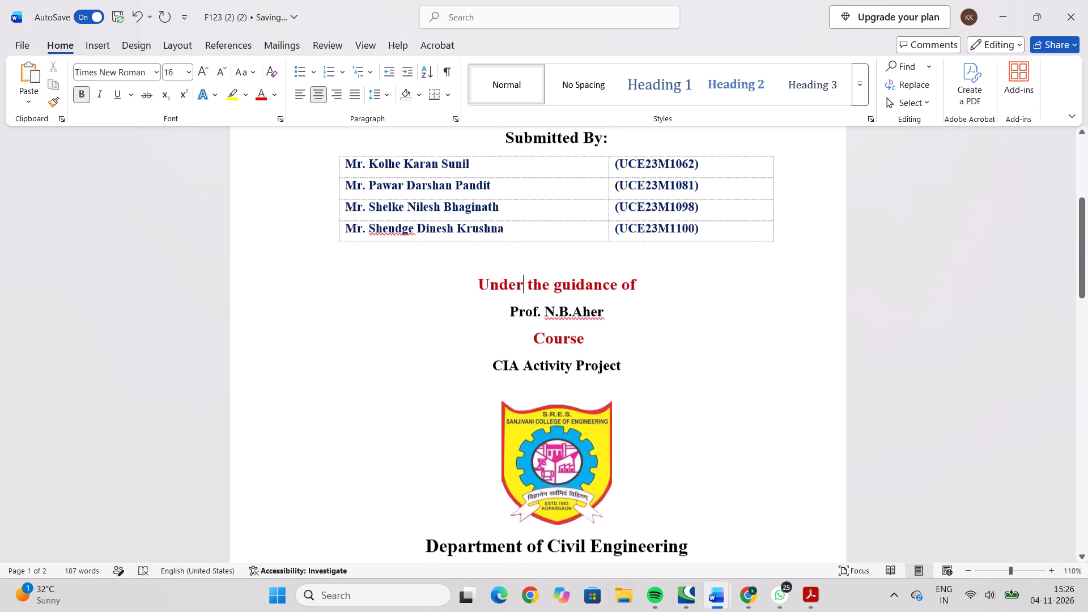
Change the red project title in the certificate paragraph from all capitals to Capitalize Each Word.
scroll(531, 433, "down", 17)
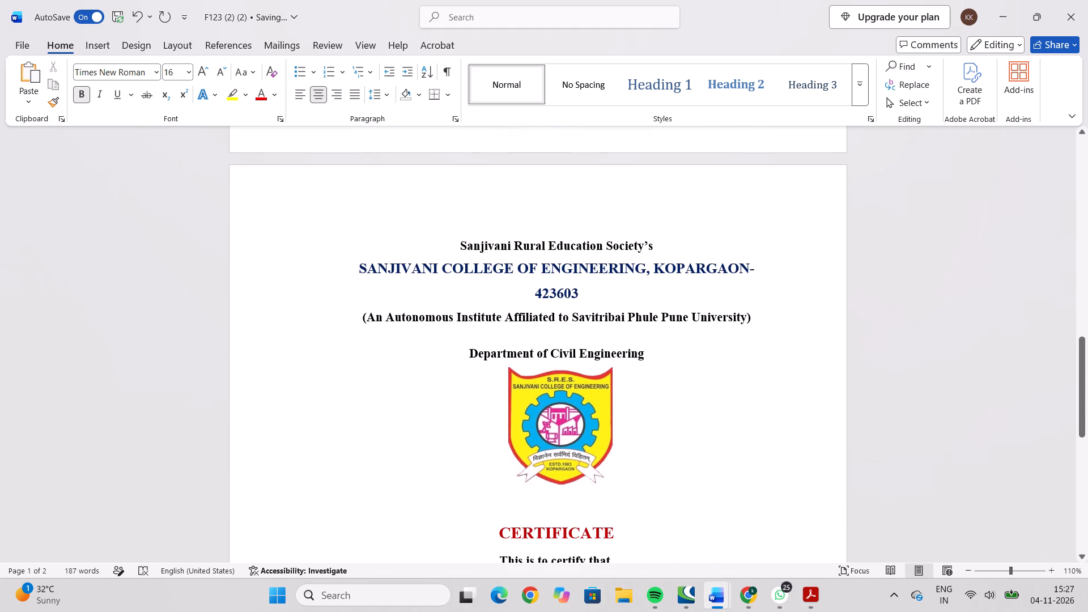
scroll(563, 392, "down", 5)
left_click(516, 350)
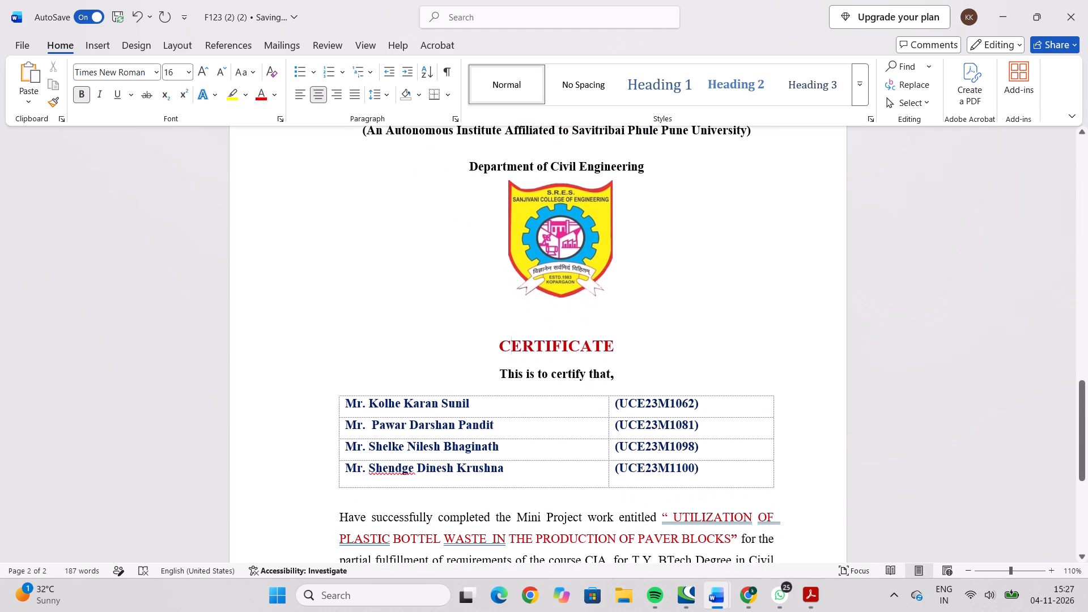
scroll(534, 385, "down", 6)
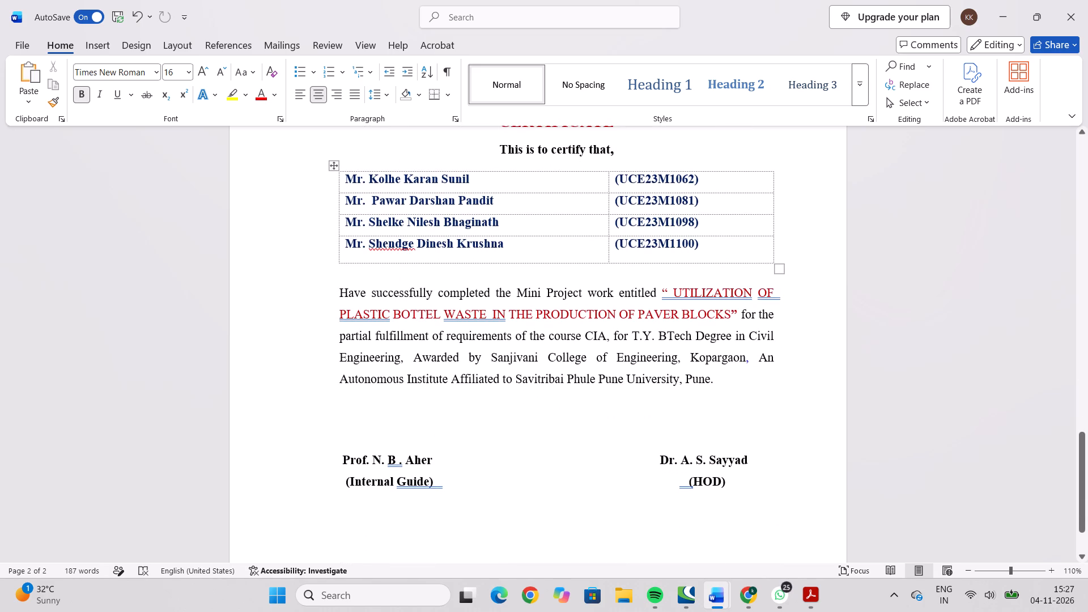
left_click_drag(674, 296, 722, 311)
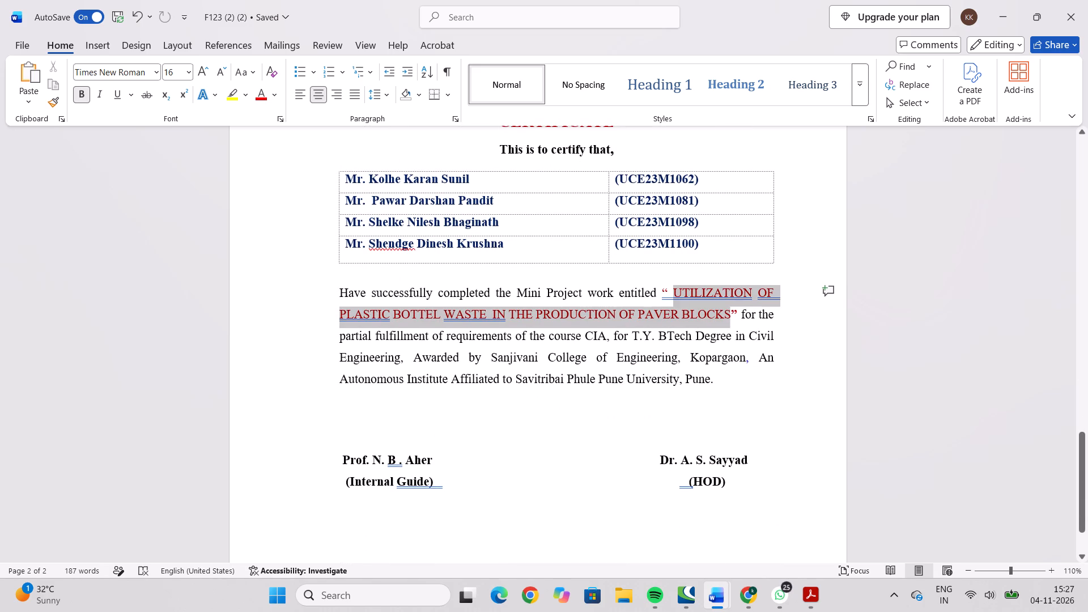
left_click_drag(722, 311, 730, 320)
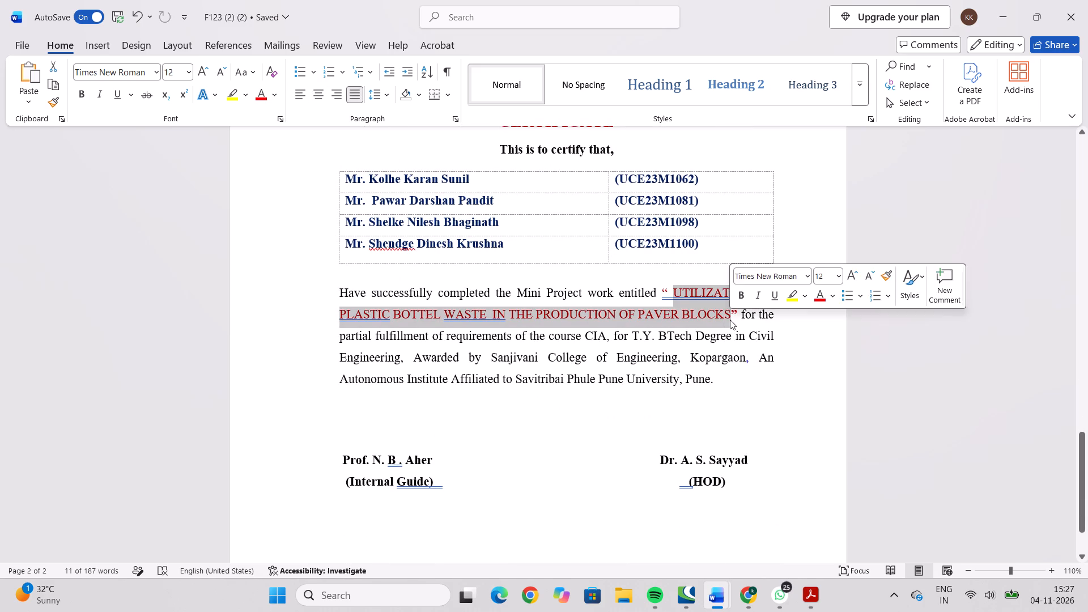
left_click(255, 74)
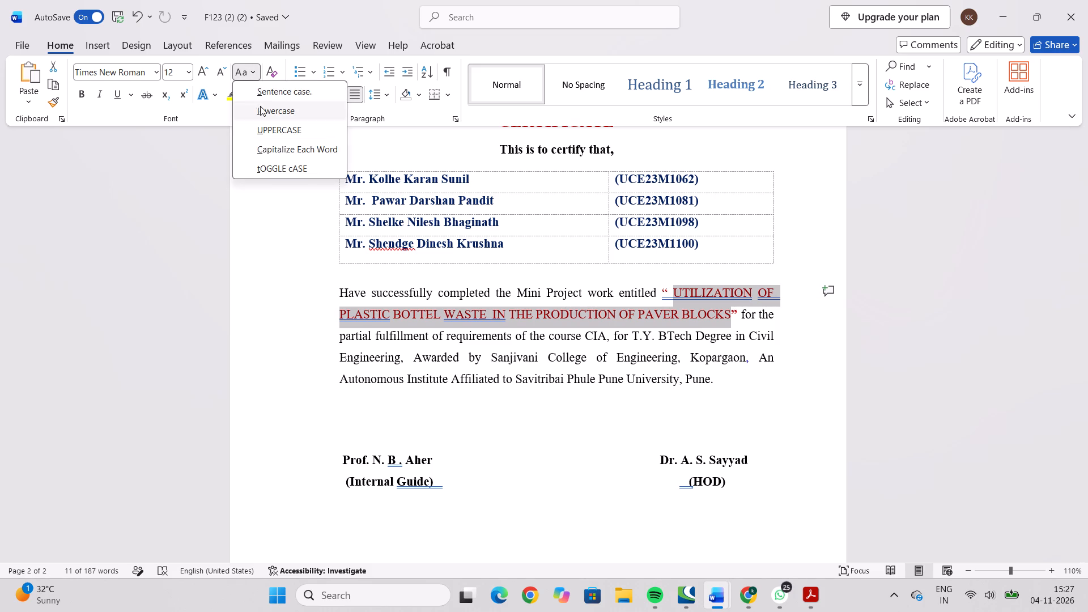
left_click(281, 154)
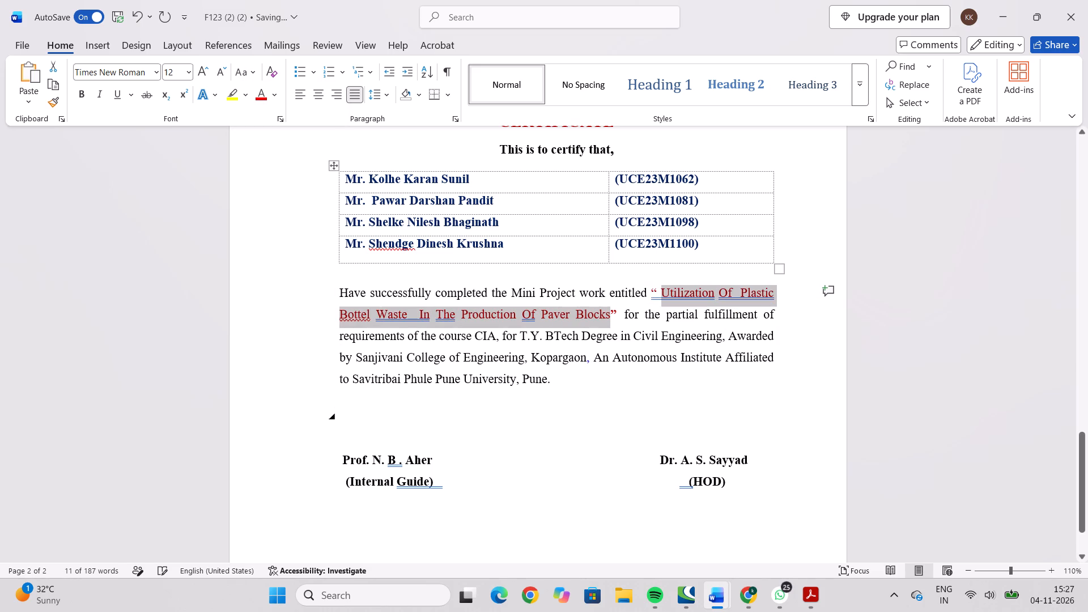
left_click(501, 415)
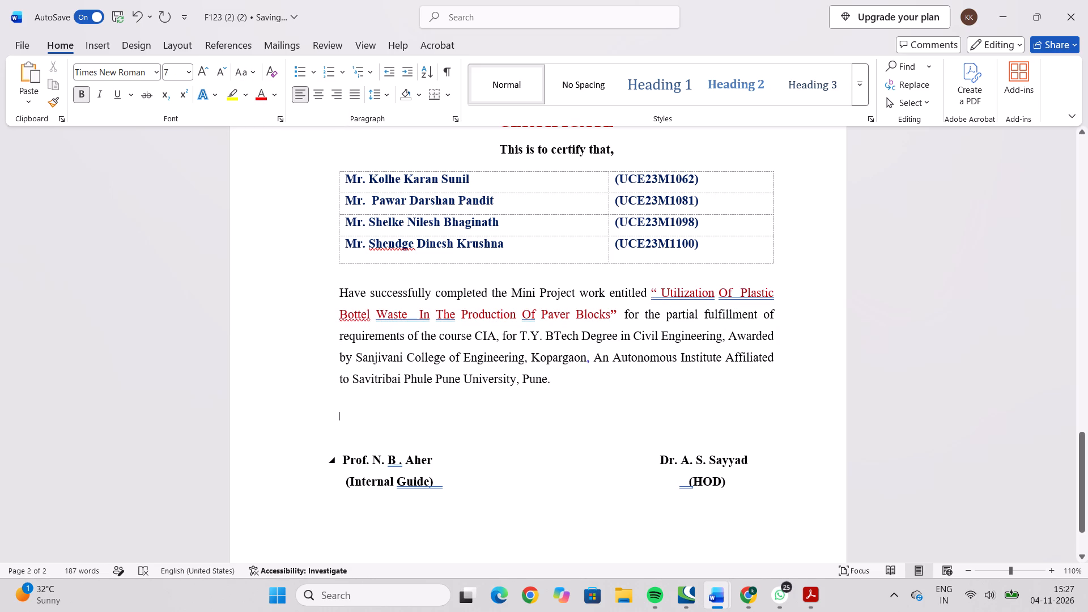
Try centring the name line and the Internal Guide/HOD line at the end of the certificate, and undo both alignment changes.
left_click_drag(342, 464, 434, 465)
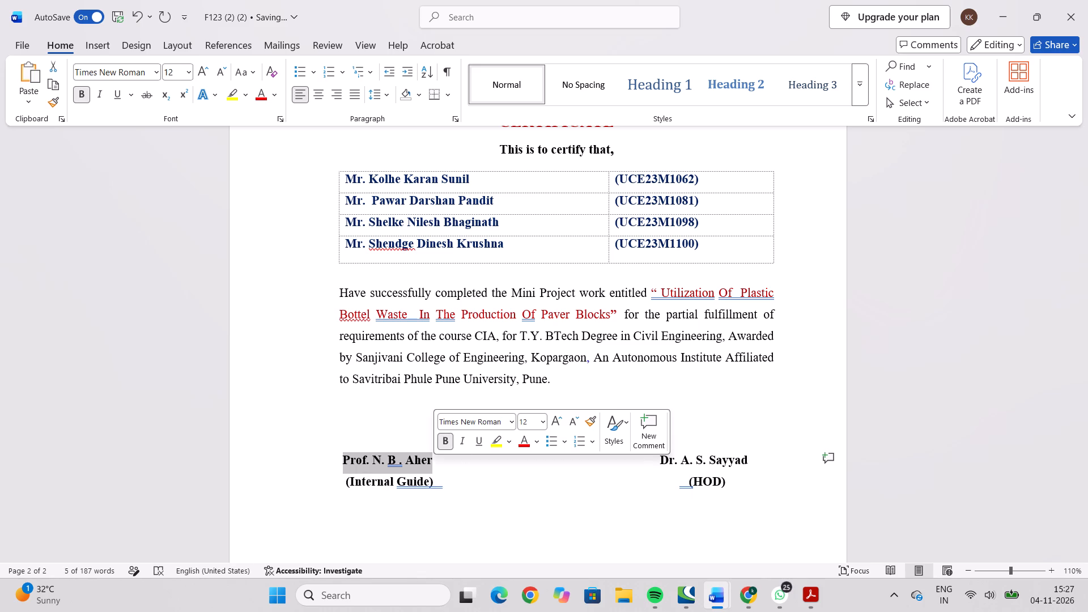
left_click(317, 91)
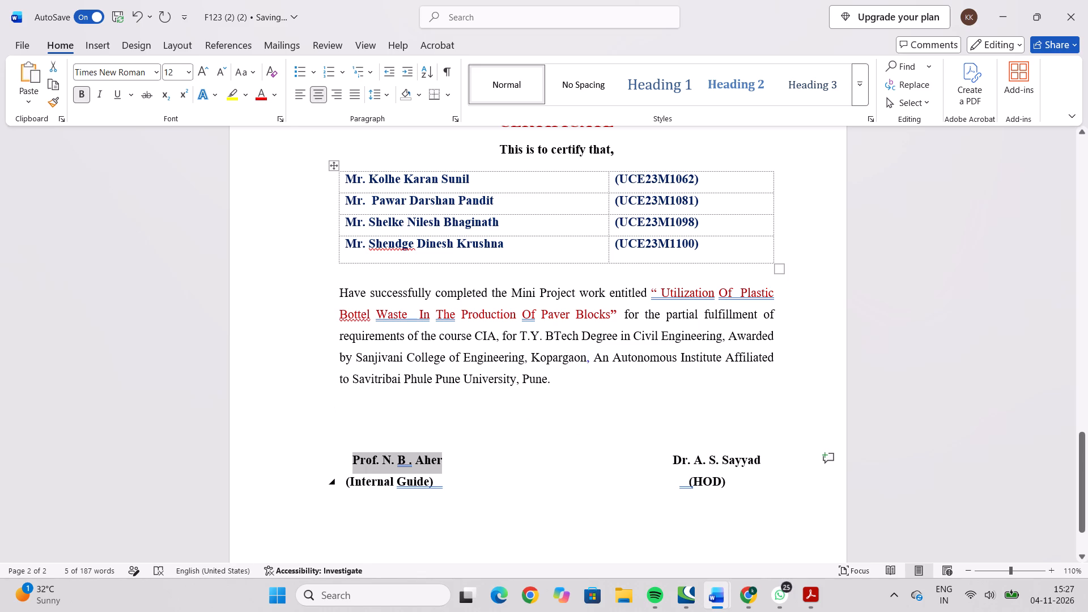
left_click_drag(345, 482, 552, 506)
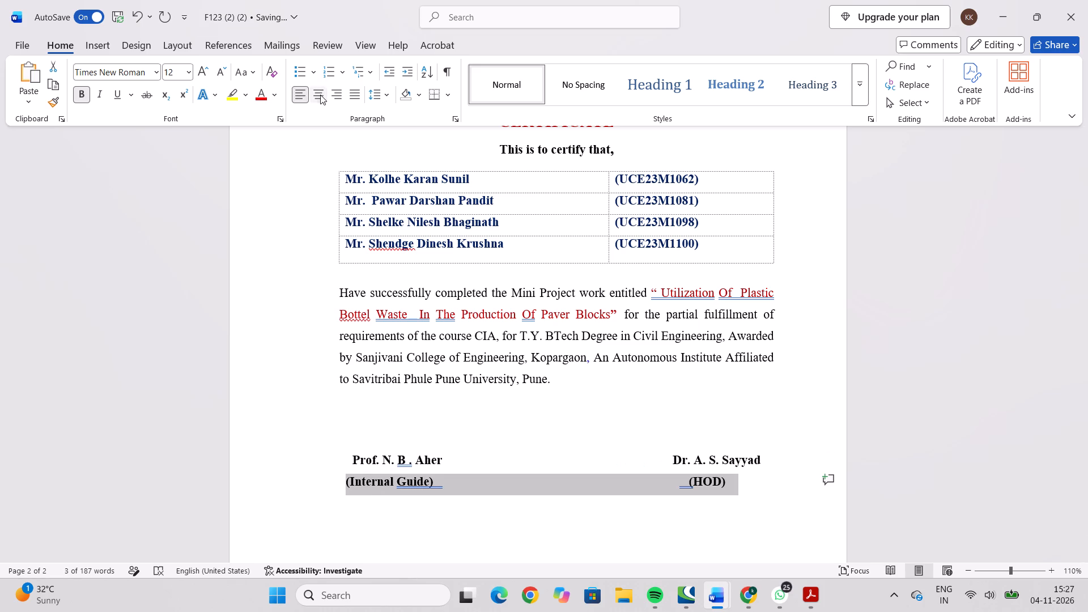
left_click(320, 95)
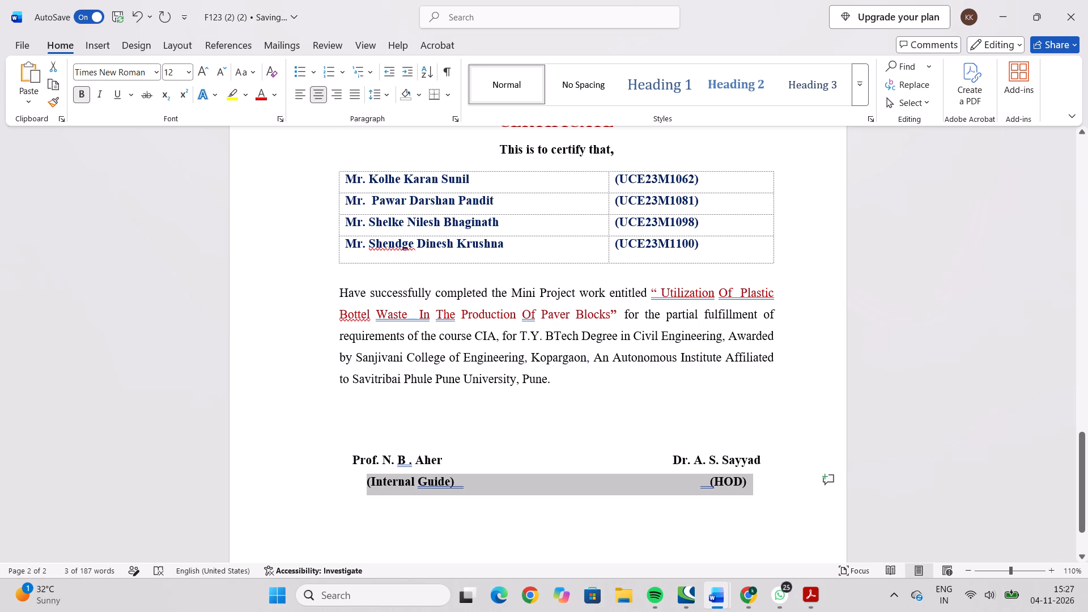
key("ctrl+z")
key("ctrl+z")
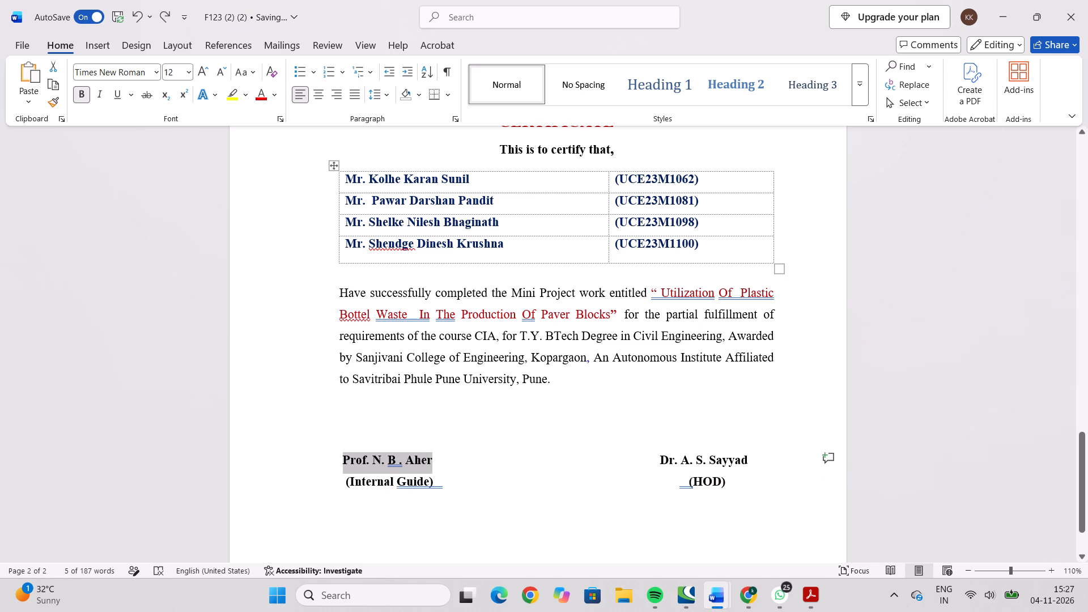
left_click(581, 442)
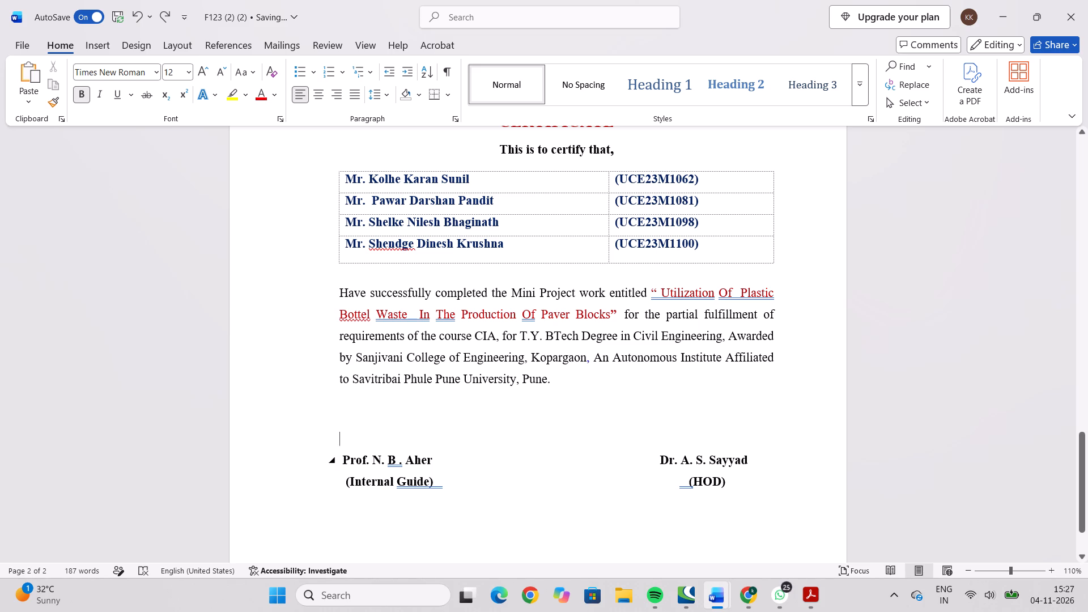
Remove the space before the period after the initial B in the internal guide's name on the certificate.
left_click(404, 467)
key("Left")
key("BackSpace")
key("BackSpace")
key("period")
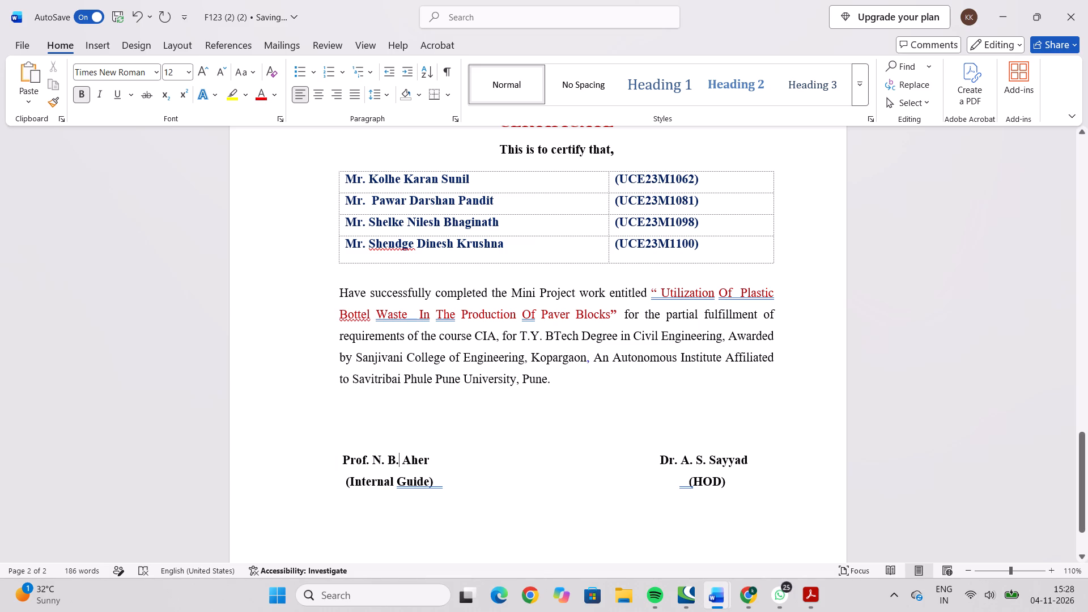
Look back over the certificate and cover page up to the top of the document.
scroll(656, 450, "up", 4)
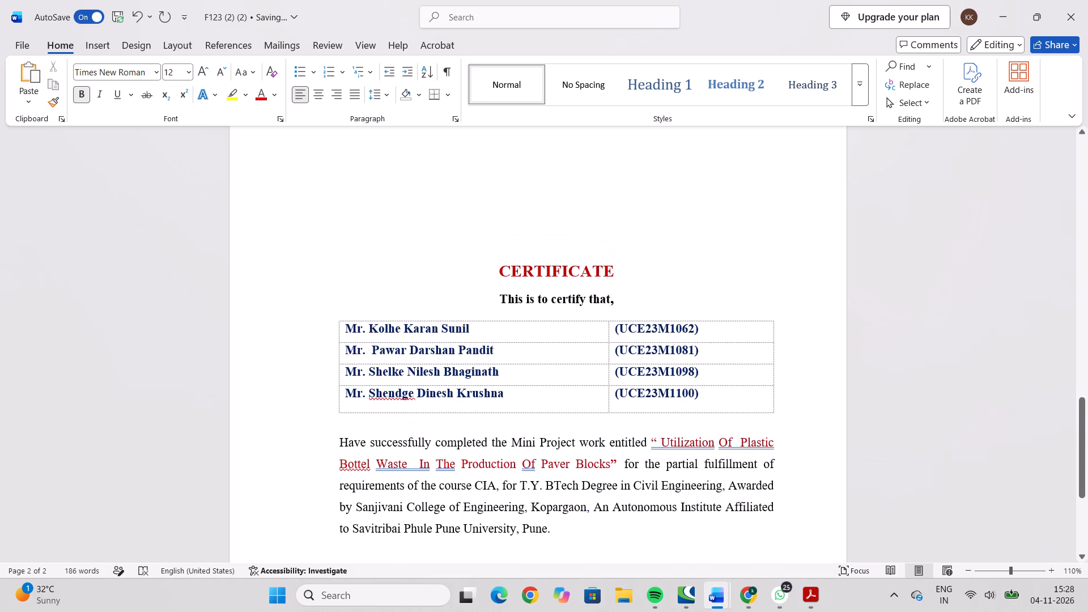
scroll(656, 450, "up", 19)
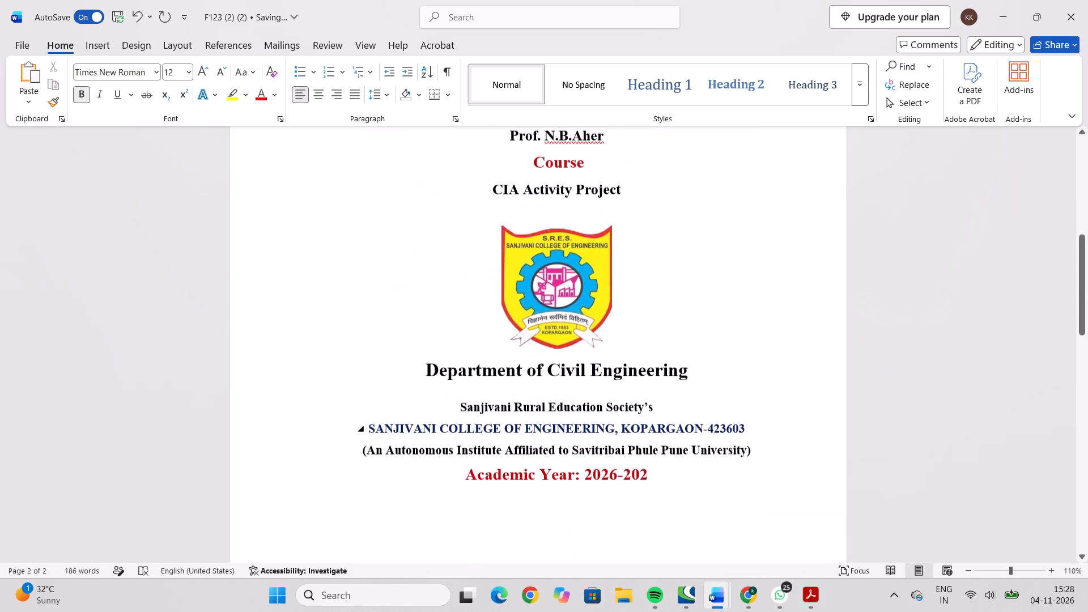
scroll(656, 450, "up", 7)
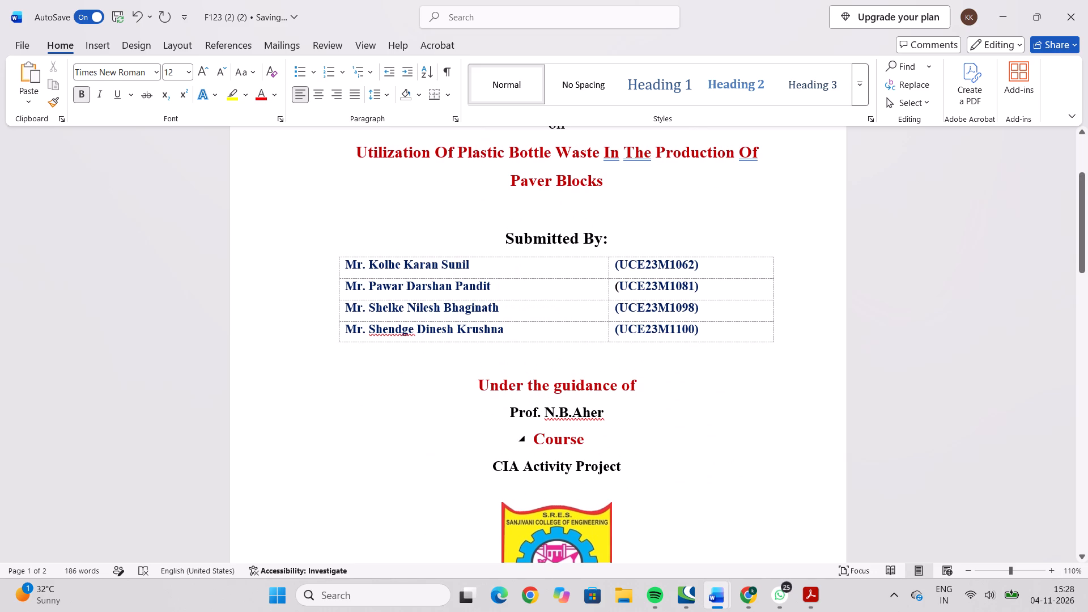
scroll(656, 450, "up", 1)
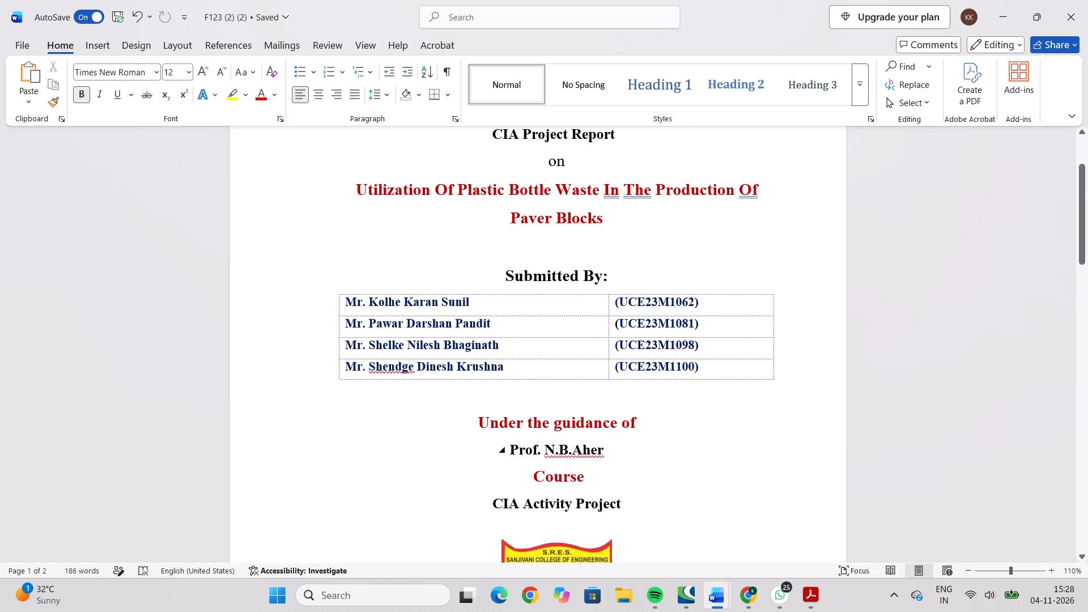
scroll(656, 450, "up", 7)
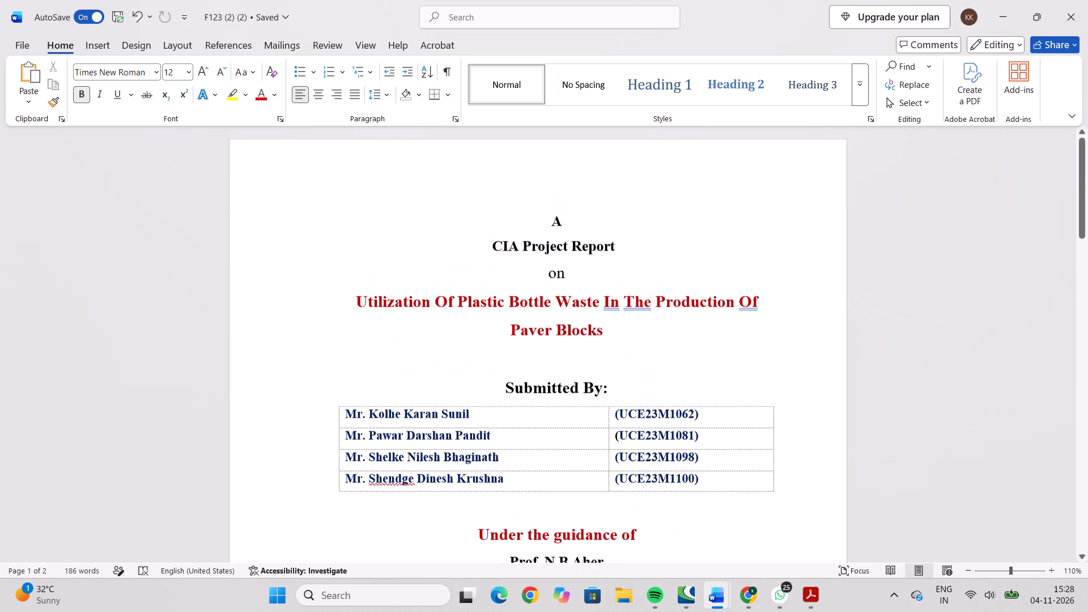
left_click(249, 153)
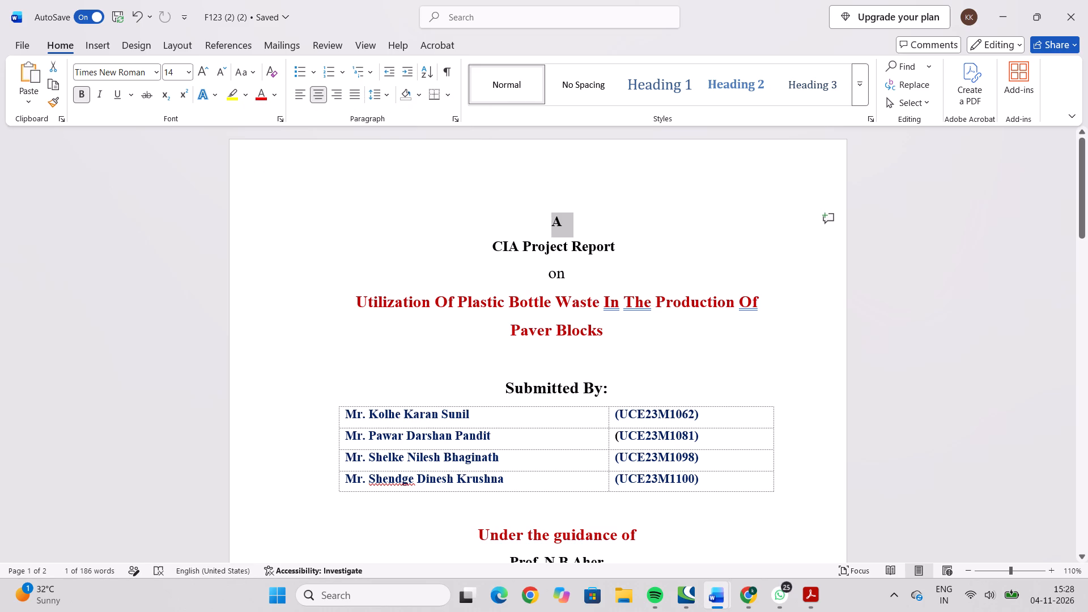
left_click(274, 243)
left_click(288, 308)
left_click(606, 158)
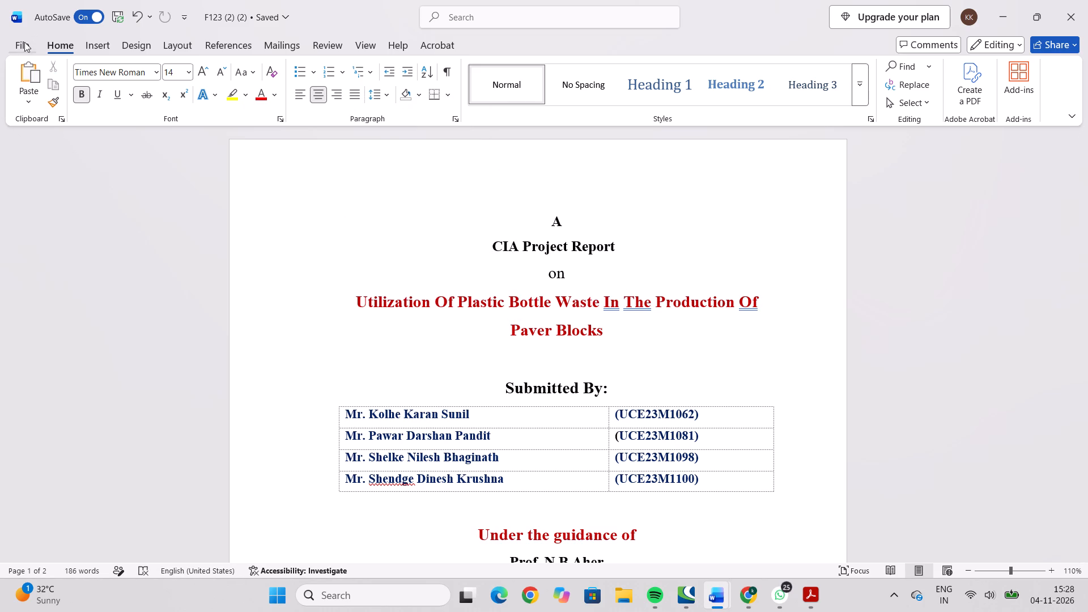
Set custom margins for the whole document: top, bottom and right 2.54 cm, and left 3.81 cm.
left_click(184, 40)
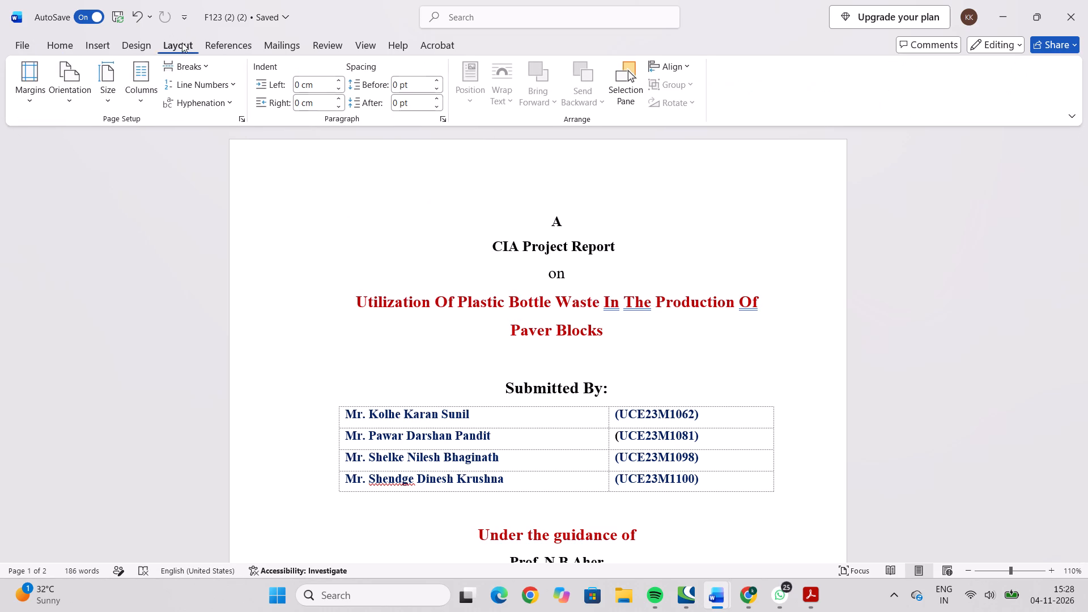
left_click(33, 93)
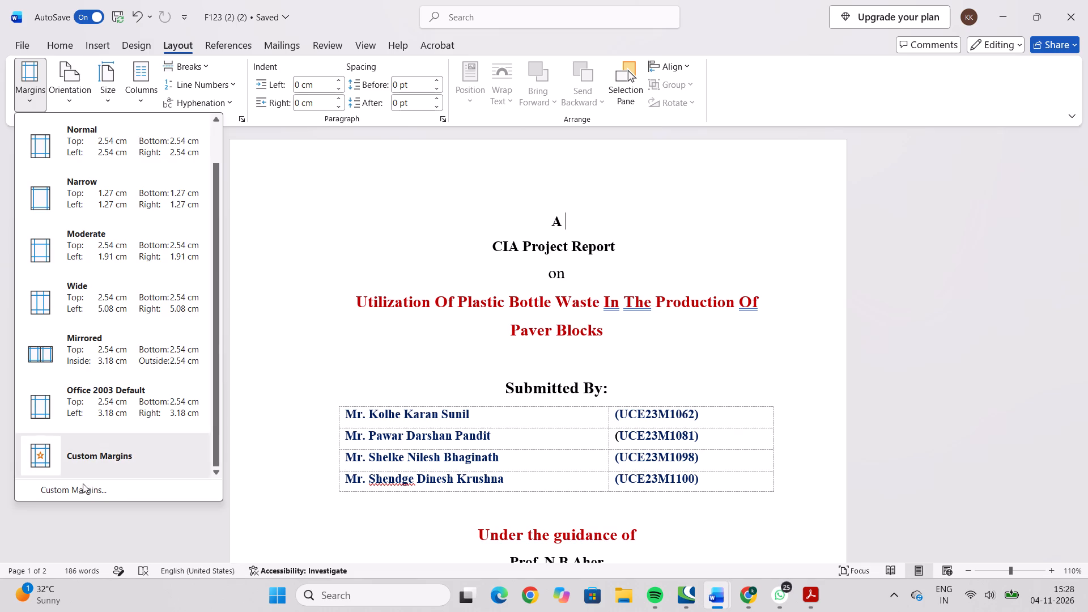
left_click(83, 488)
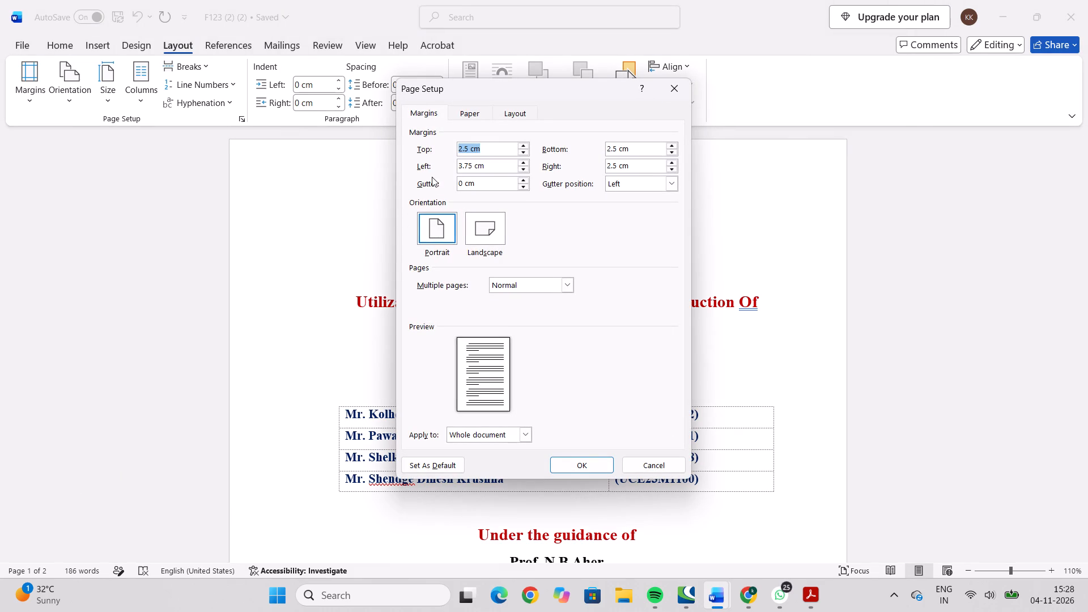
left_click(470, 151)
key("Left")
key("4")
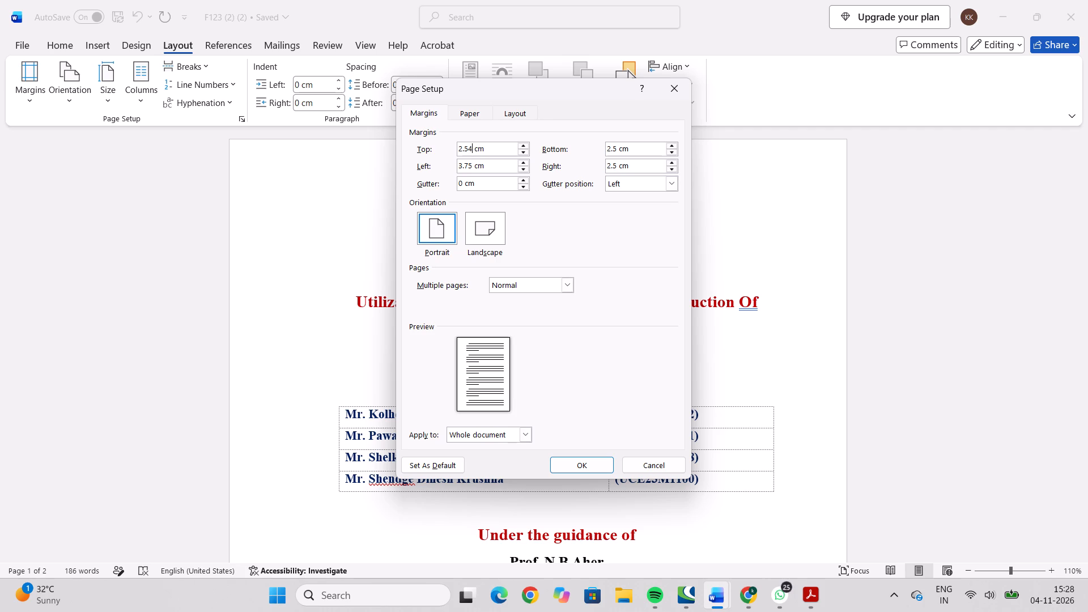
left_click(470, 167)
key("BackSpace")
key("BackSpace")
key("2")
key("BackSpace")
type("81")
left_click(615, 151)
key("4")
left_click(616, 167)
key("4")
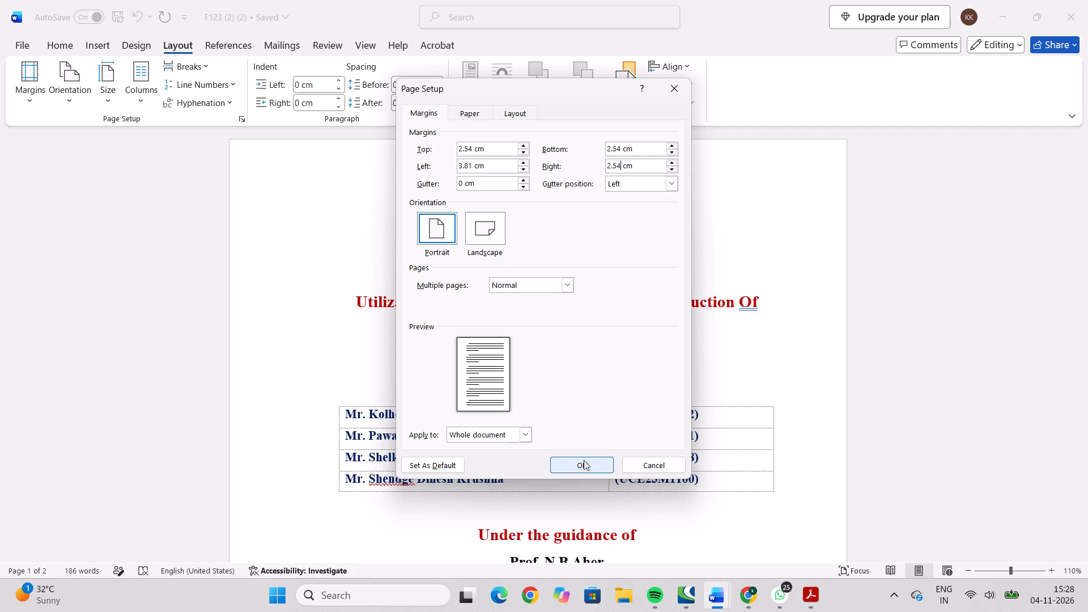
left_click(585, 465)
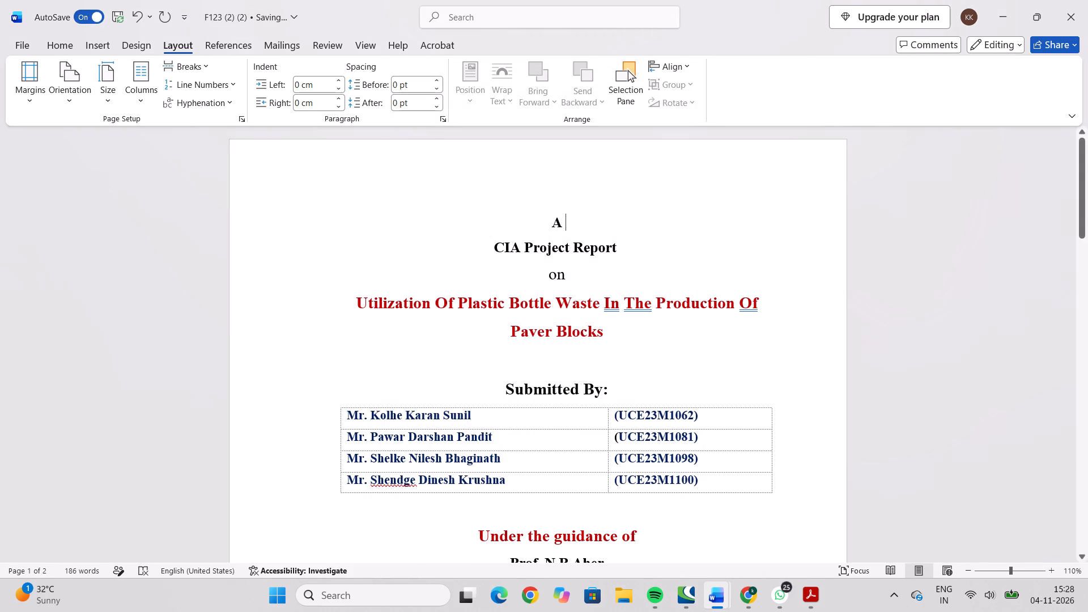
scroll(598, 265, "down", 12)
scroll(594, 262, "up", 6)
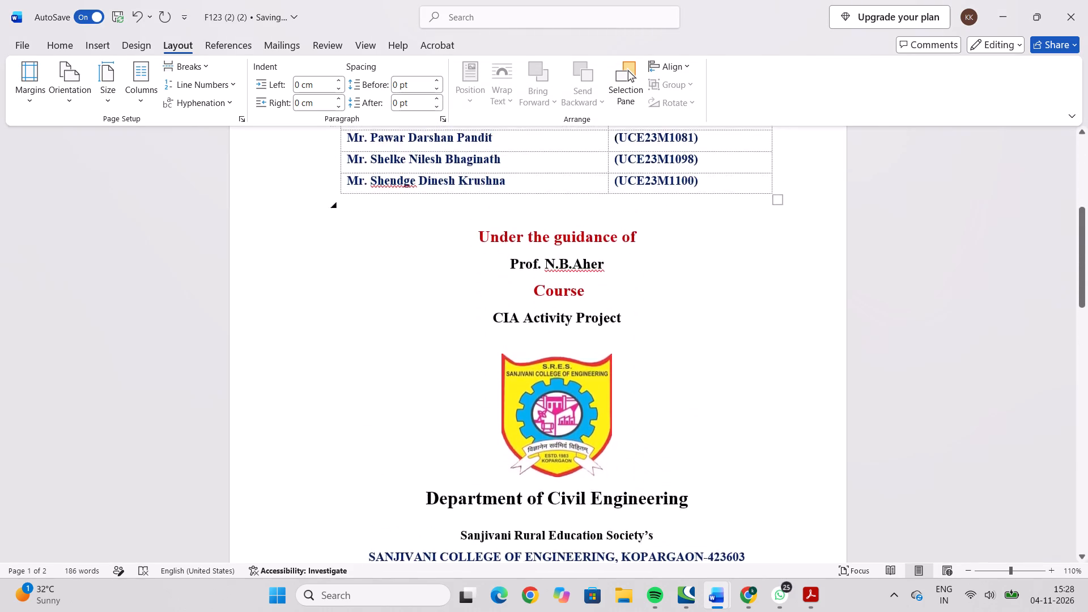
Check the font size and alignment of the cover page's heading lines, project title and the blank line below it.
scroll(594, 262, "up", 6)
left_click(494, 252)
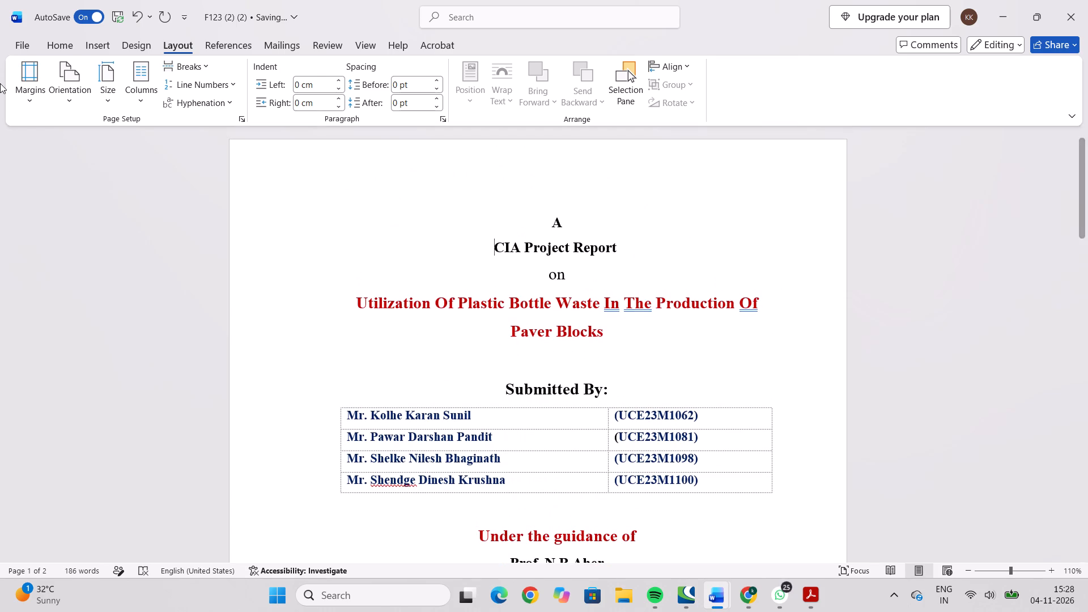
left_click(54, 44)
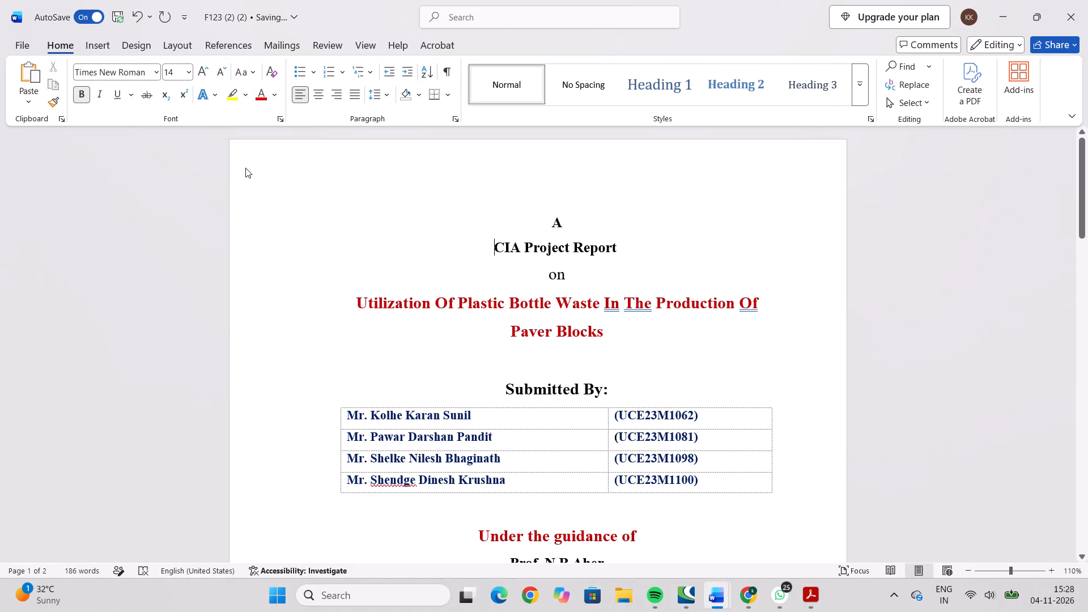
left_click(558, 227)
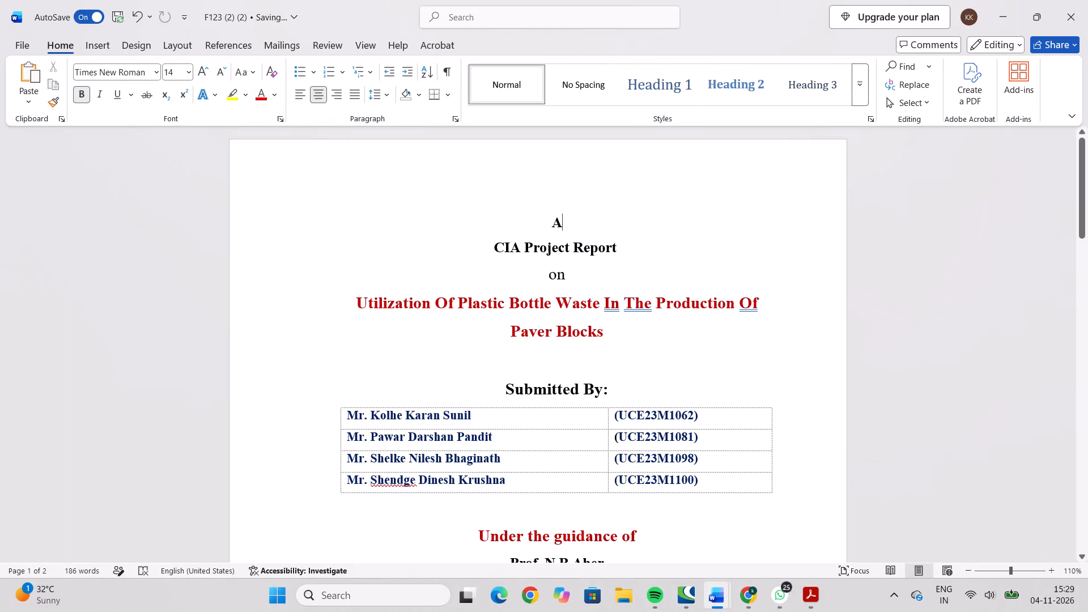
left_click(556, 254)
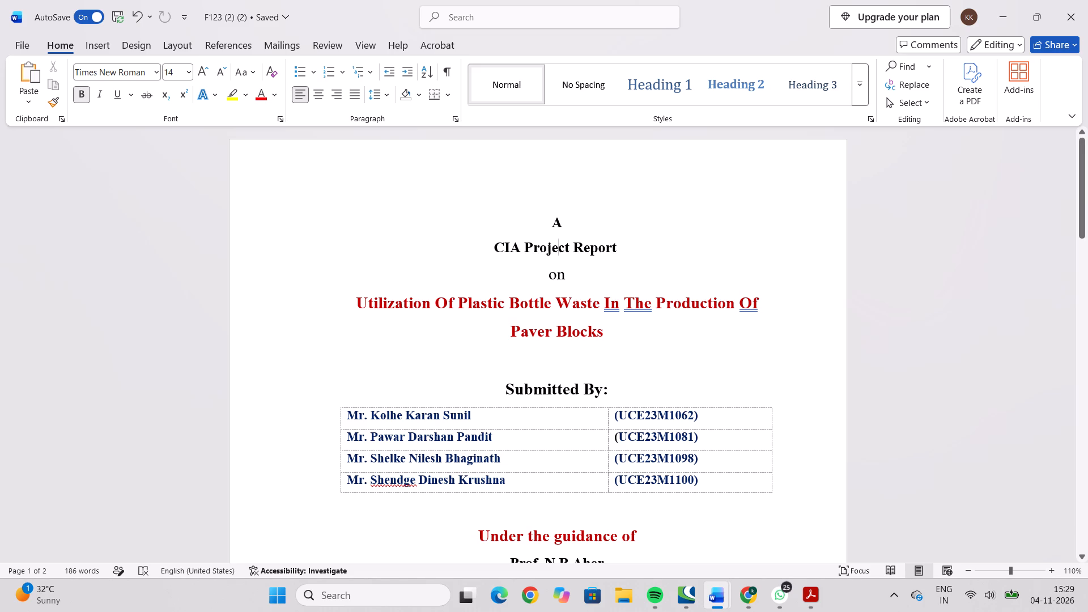
left_click_drag(518, 218, 732, 248)
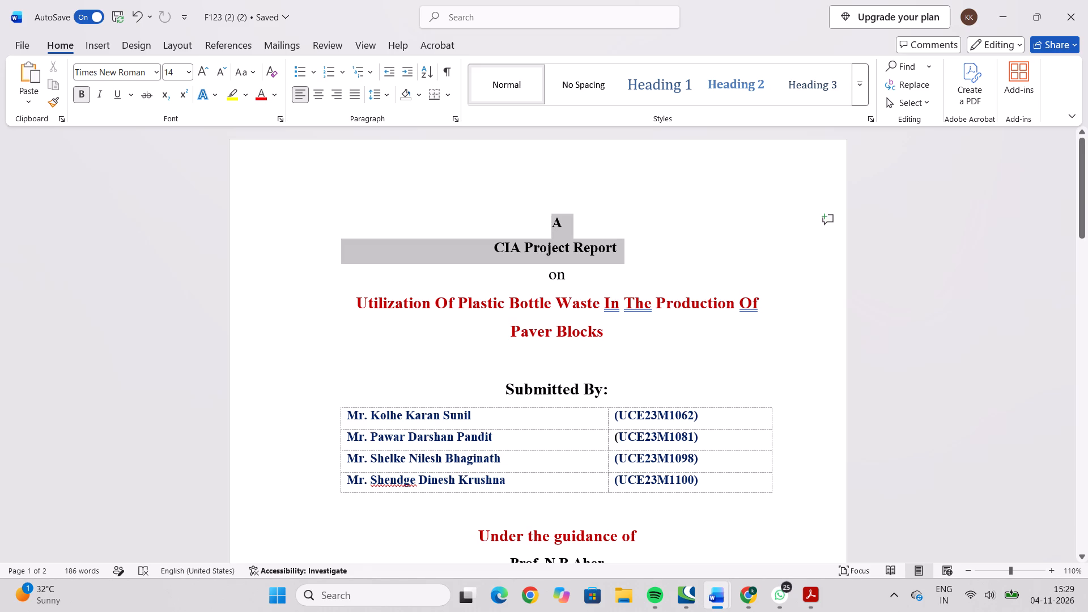
left_click_drag(732, 248, 728, 251)
left_click(191, 68)
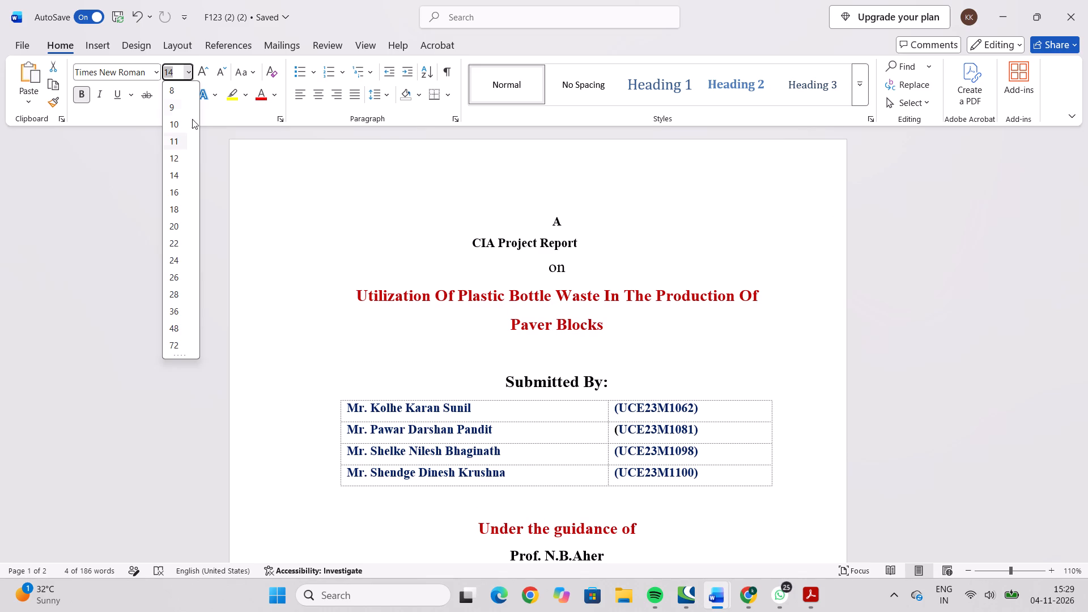
left_click(460, 165)
left_click(594, 307)
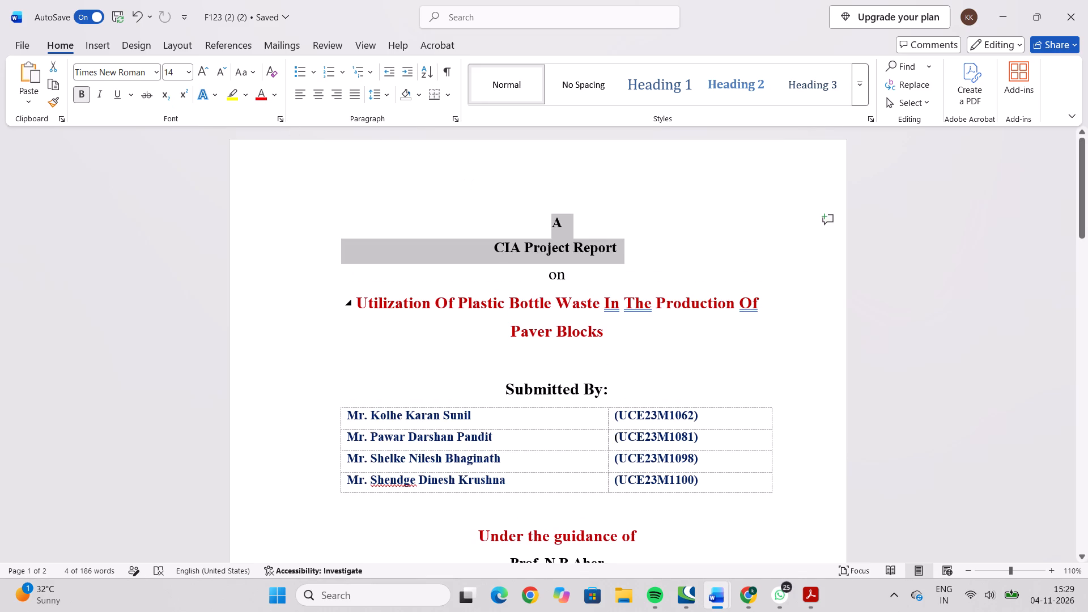
scroll(428, 310, "down", 4)
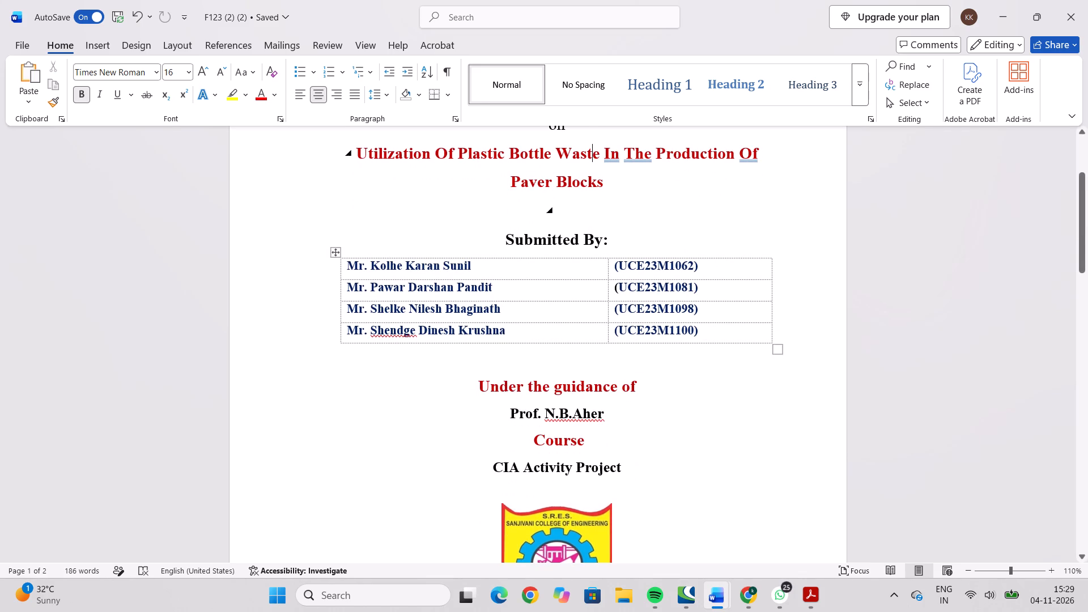
left_click(568, 215)
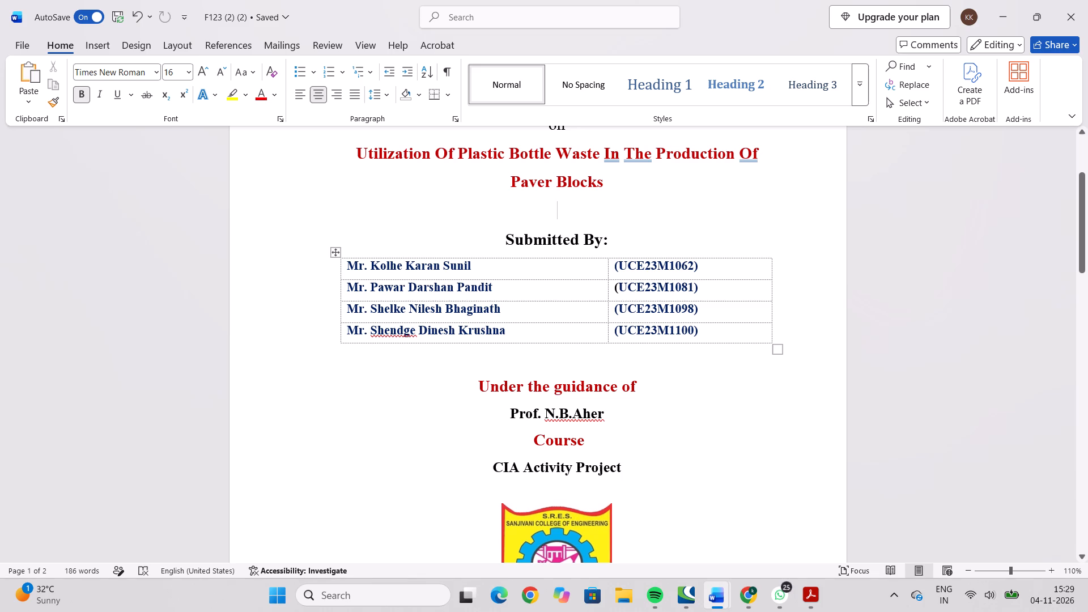
Insert a space after each of the initials N. and B. in the guide's name on the cover page.
scroll(586, 410, "down", 3)
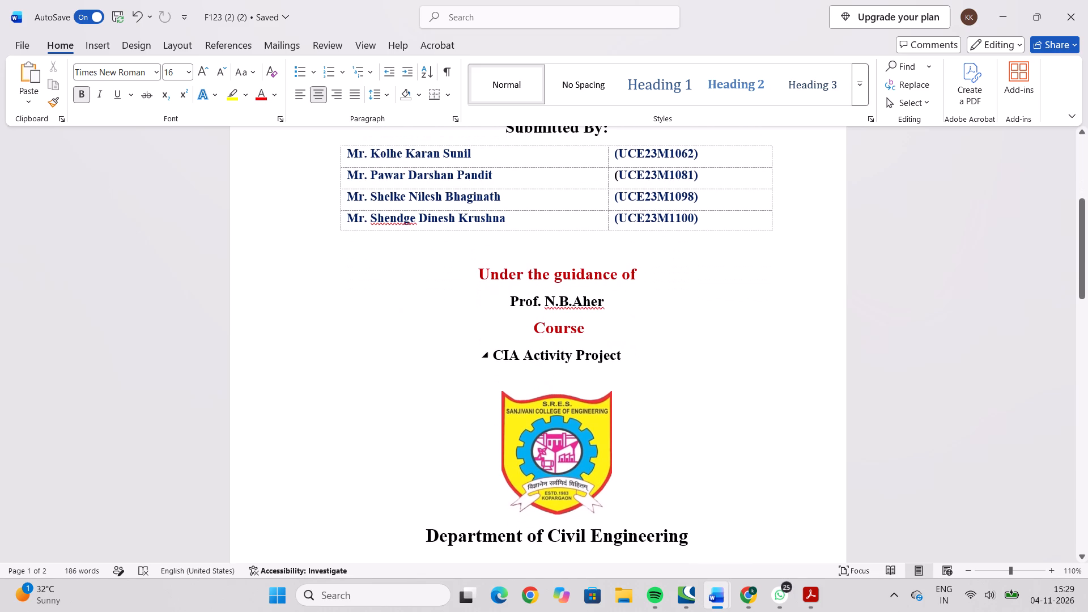
left_click(574, 309)
key("space")
left_click(556, 311)
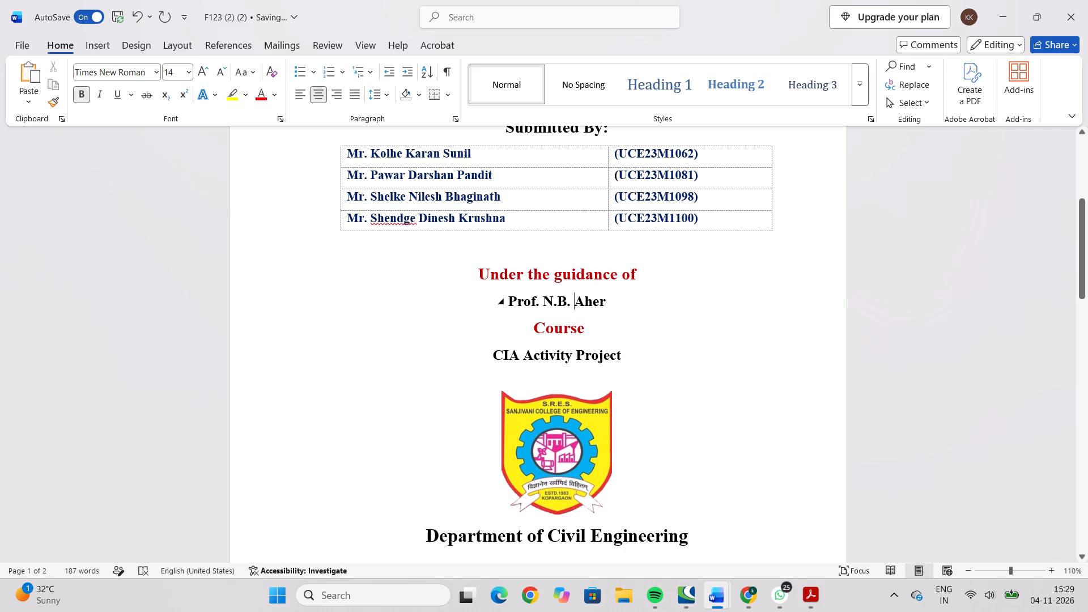
key("space")
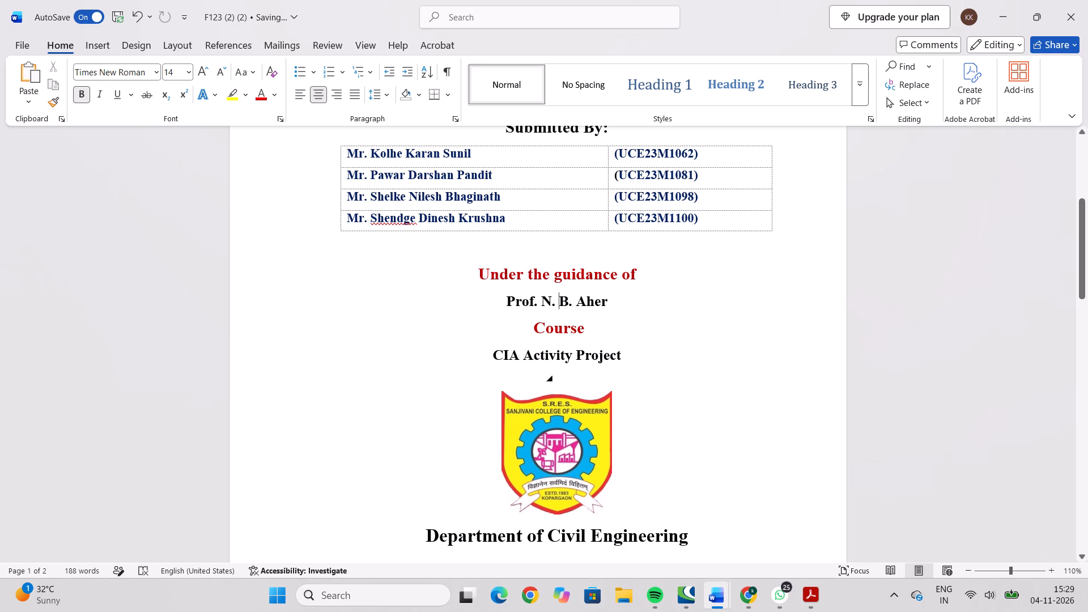
Look through the rest of the cover page and certificate, and the contents and acknowledgement pages of "report 2026 final correction".
scroll(590, 355, "down", 6)
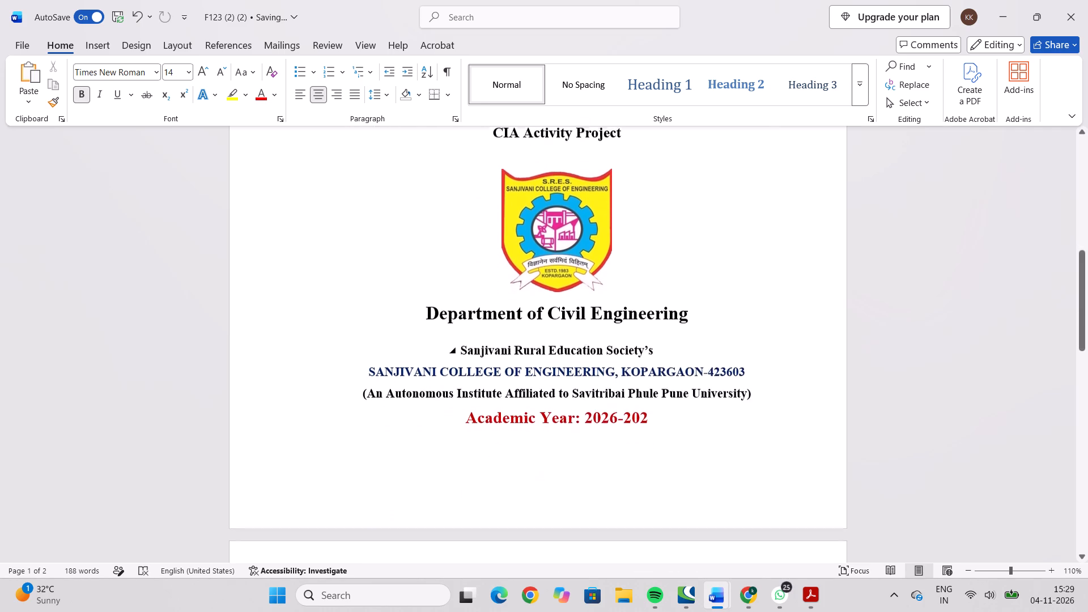
scroll(590, 354, "down", 1)
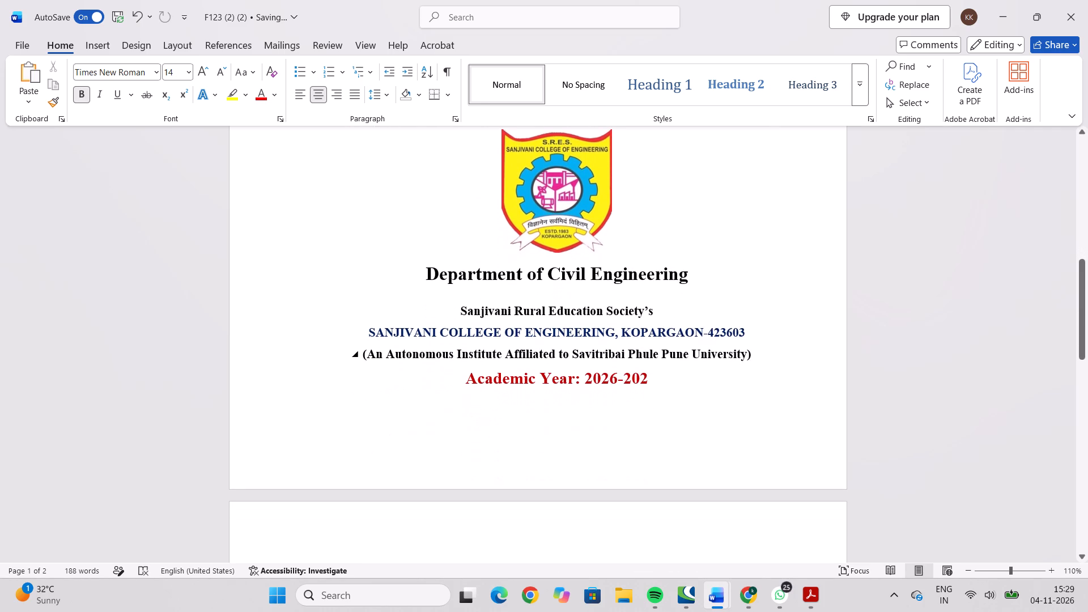
scroll(590, 354, "down", 20)
scroll(590, 354, "down", 10)
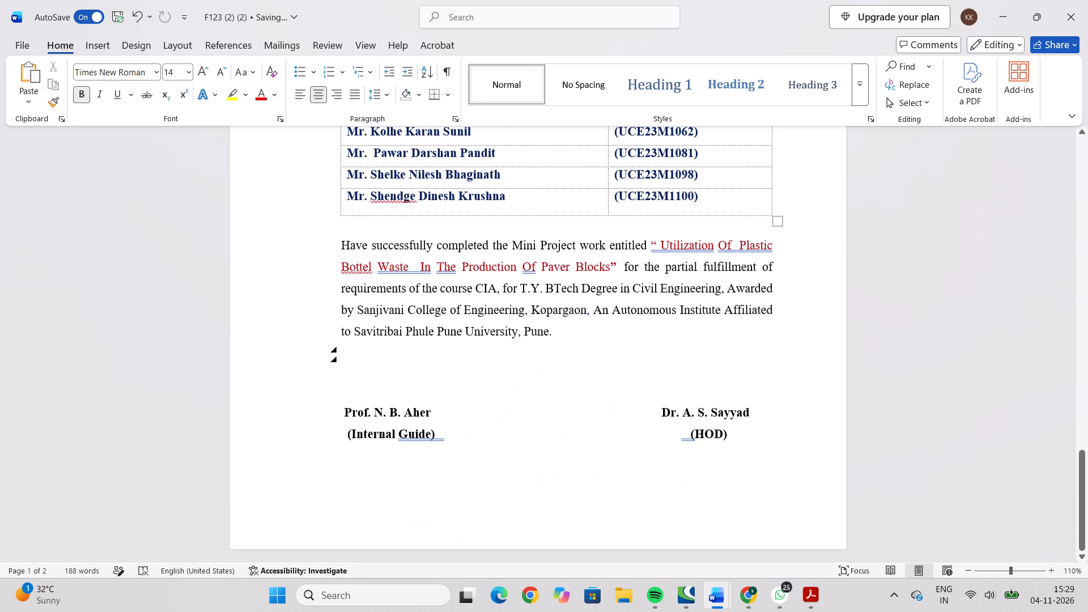
scroll(590, 354, "down", 10)
scroll(593, 424, "up", 8)
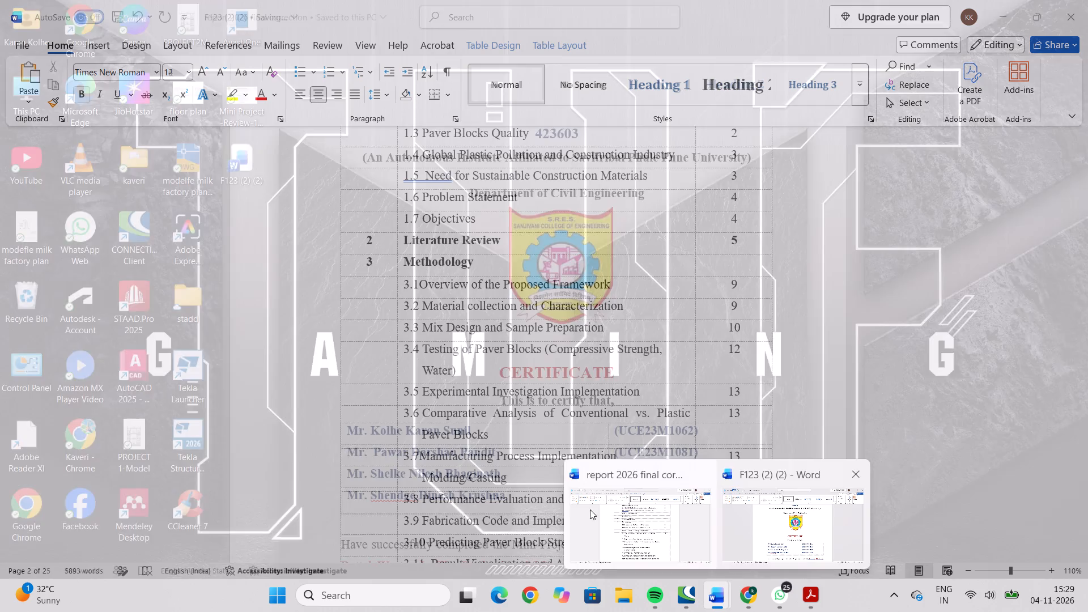
left_click(632, 510)
scroll(519, 382, "up", 4)
scroll(519, 382, "down", 6)
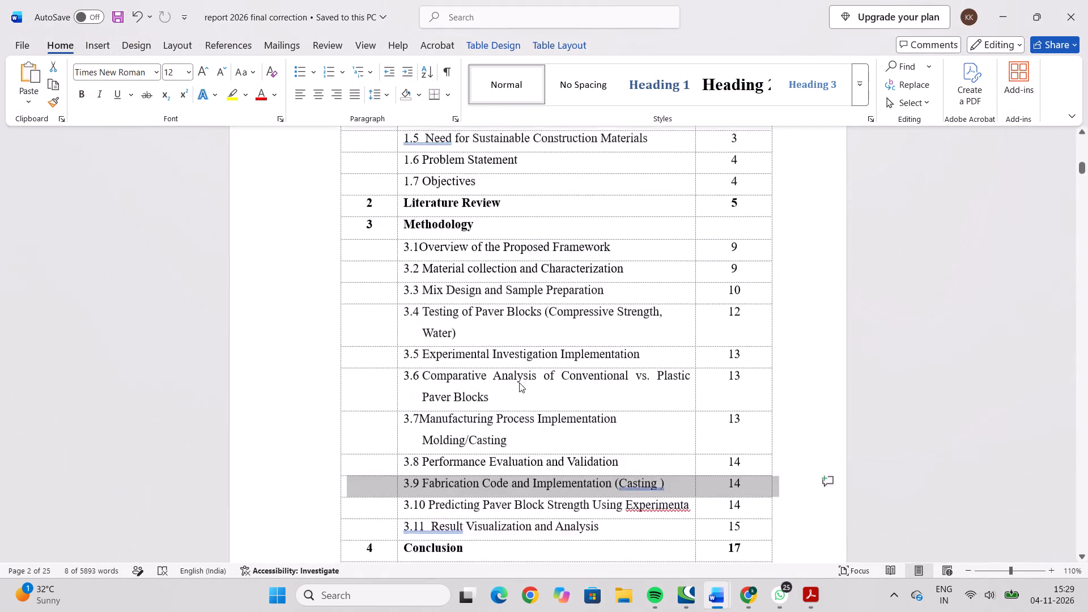
scroll(519, 382, "down", 10)
scroll(519, 382, "up", 20)
scroll(519, 382, "up", 8)
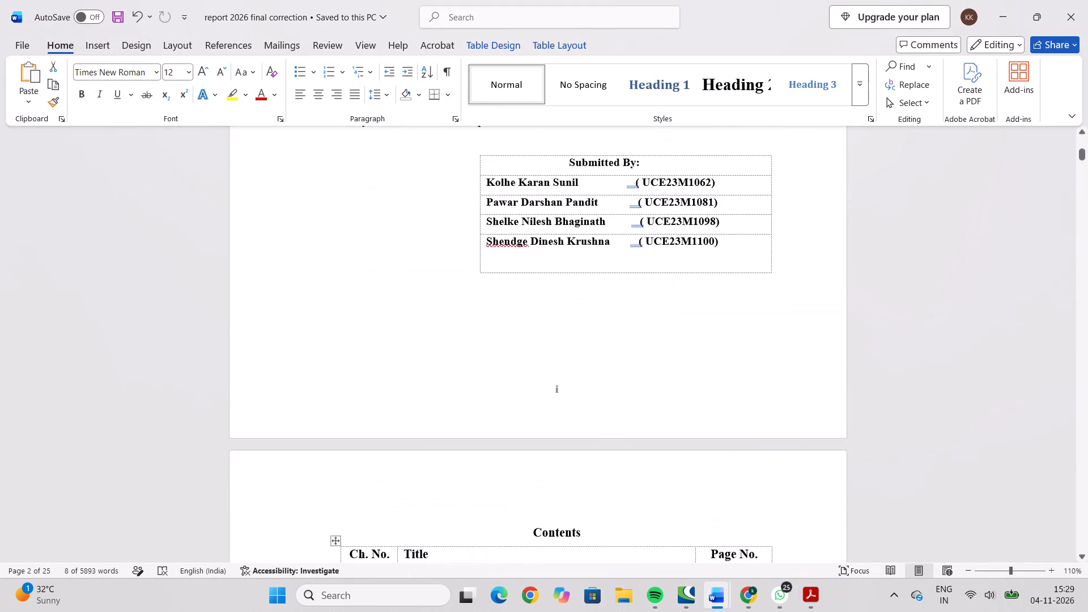
scroll(519, 382, "up", 3)
left_click(532, 252)
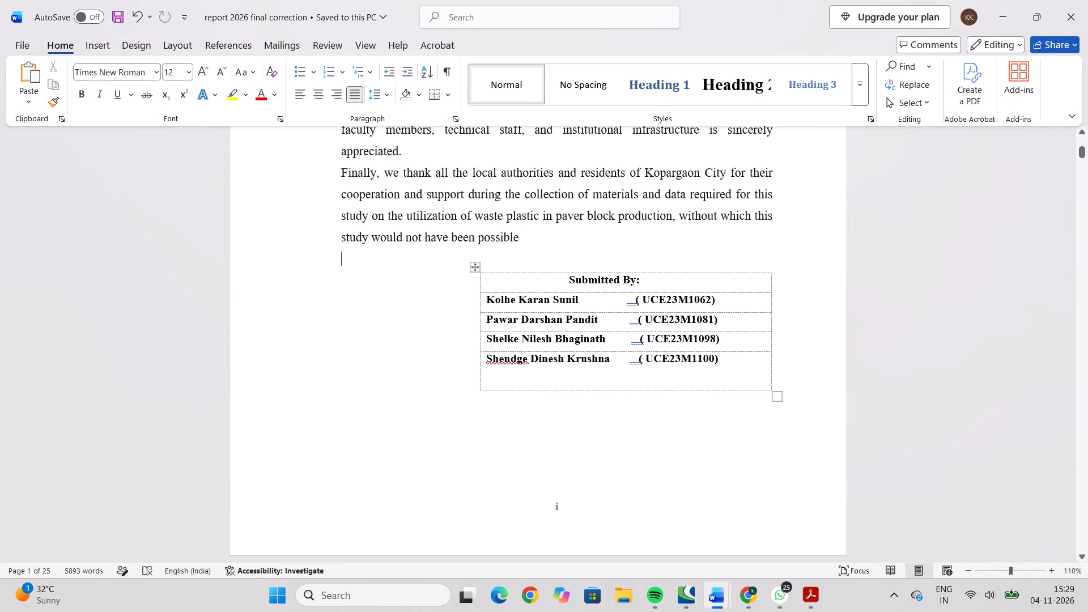
scroll(549, 487, "down", 17)
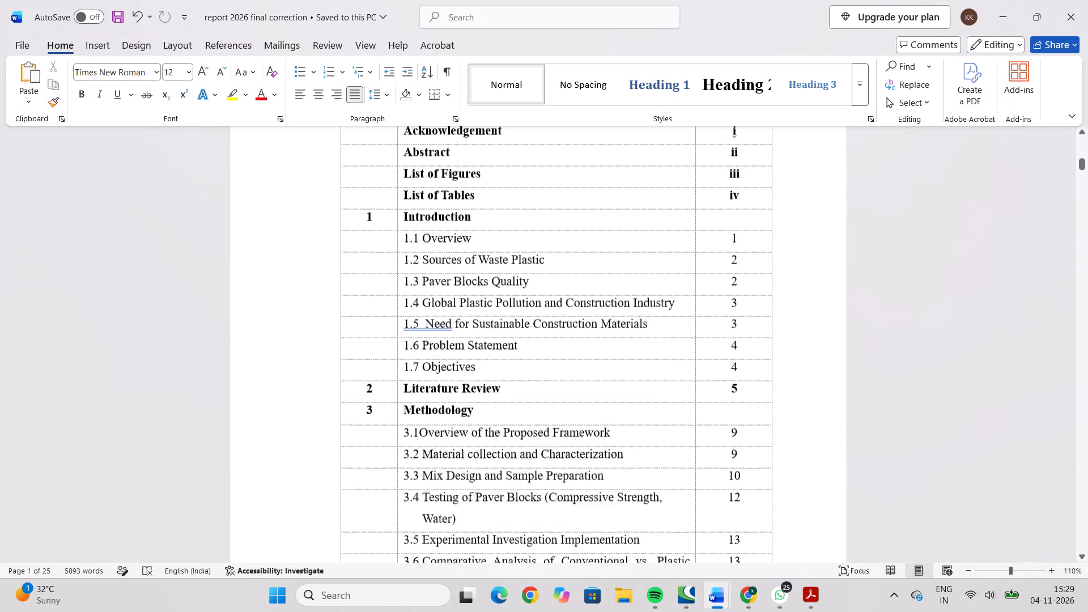
scroll(549, 485, "down", 8)
scroll(549, 485, "up", 20)
scroll(549, 485, "up", 5)
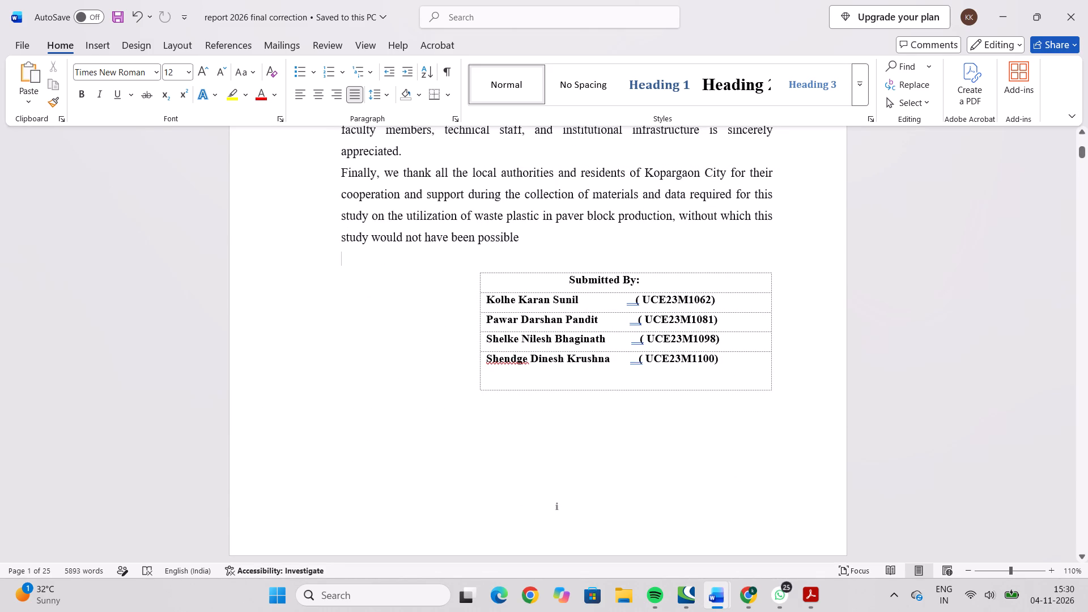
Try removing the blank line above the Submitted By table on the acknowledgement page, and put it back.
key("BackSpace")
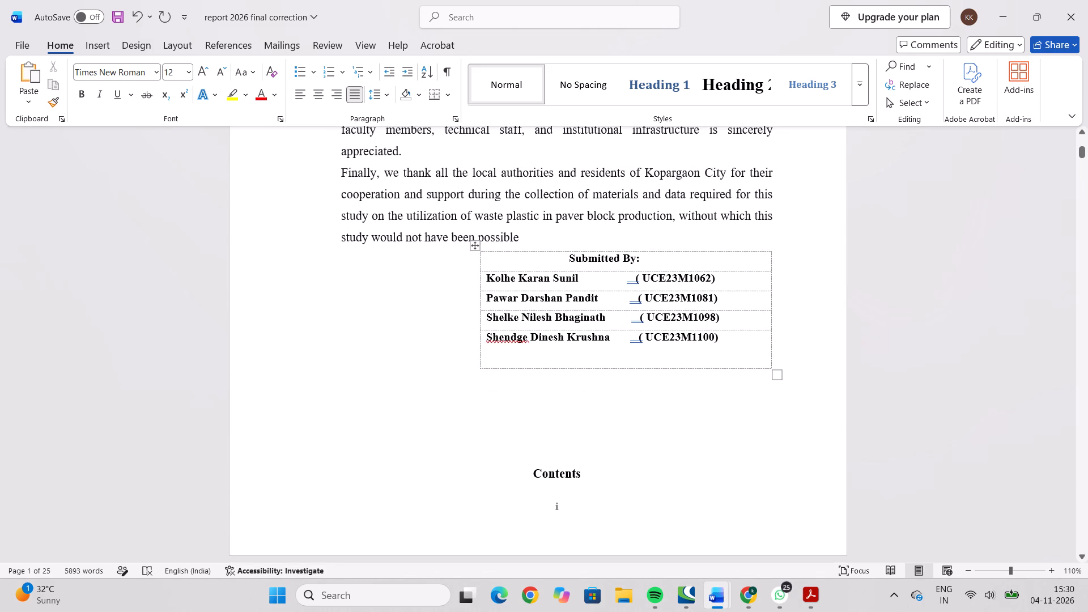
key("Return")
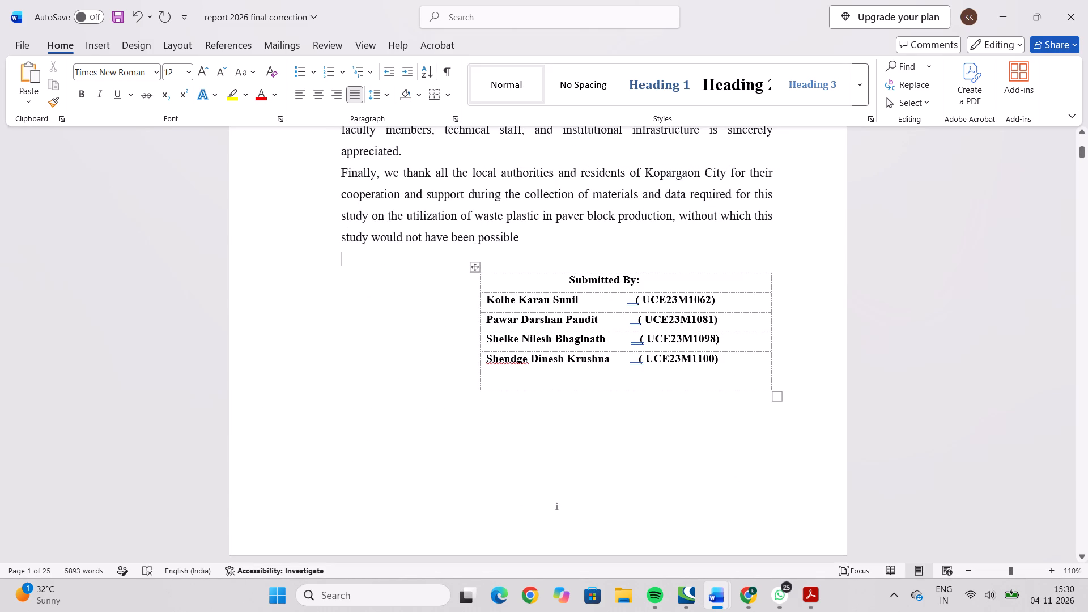
Look over the report's contents and abstract pages, and return to the top of the cover page in "F123 (2) (2)".
scroll(598, 465, "down", 20)
scroll(598, 465, "down", 8)
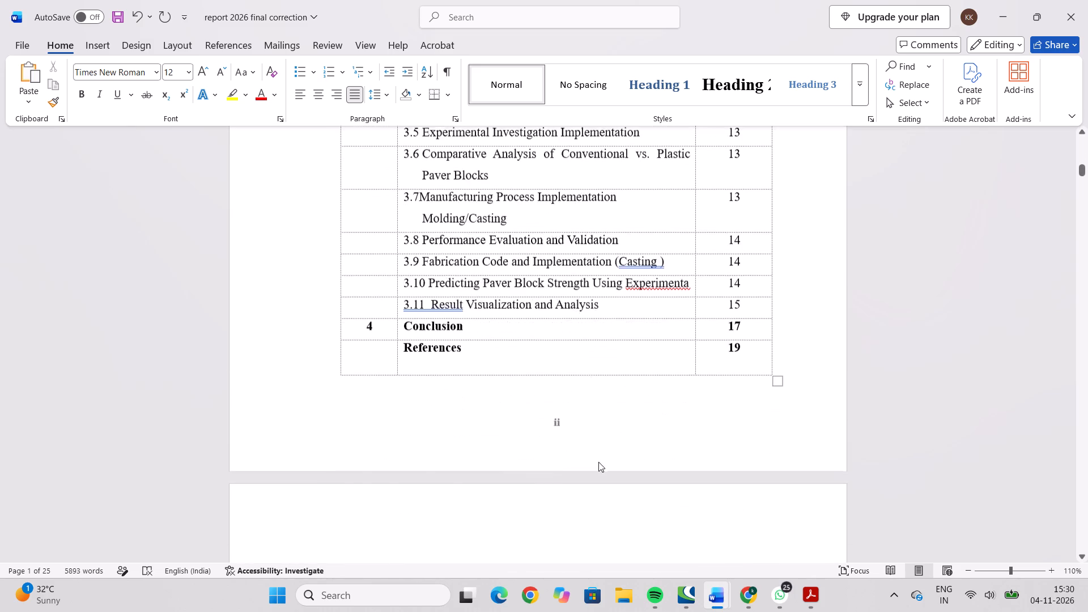
scroll(598, 462, "down", 17)
scroll(598, 462, "down", 6)
scroll(598, 462, "up", 7)
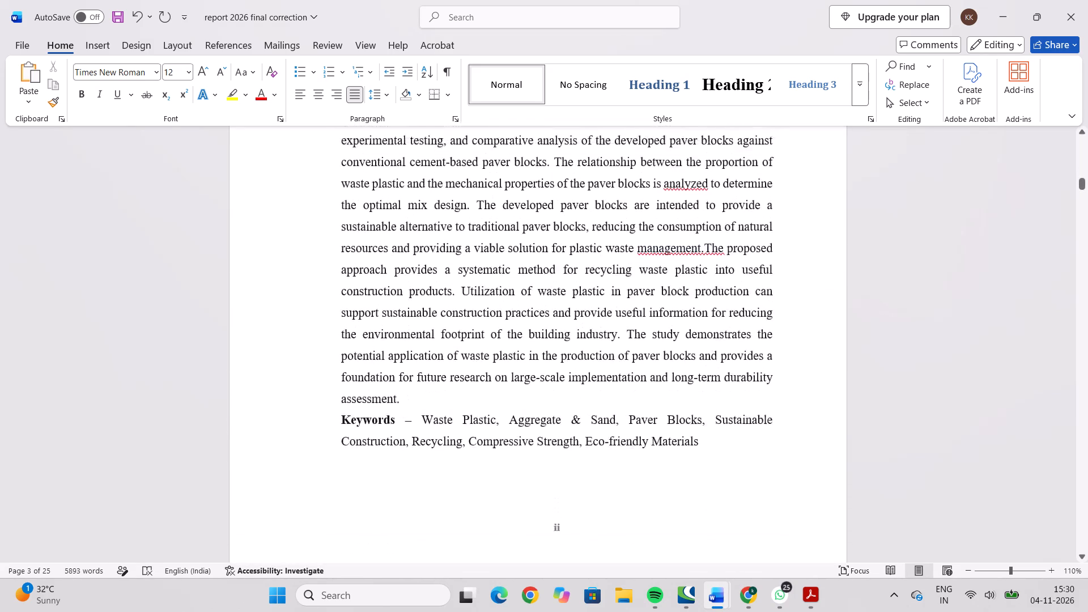
scroll(598, 462, "up", 2)
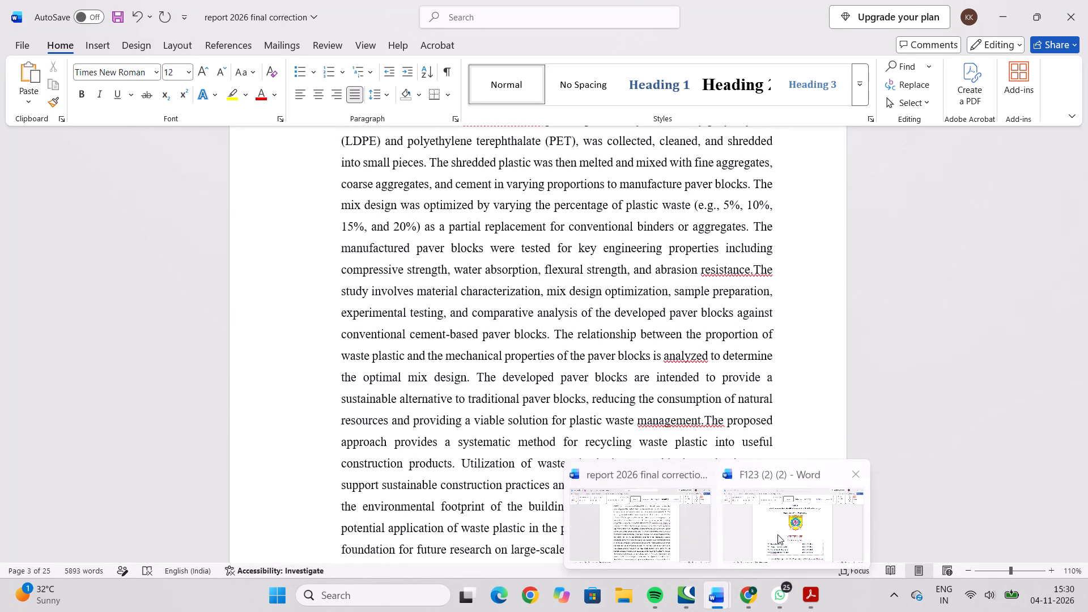
left_click(777, 534)
scroll(580, 381, "up", 19)
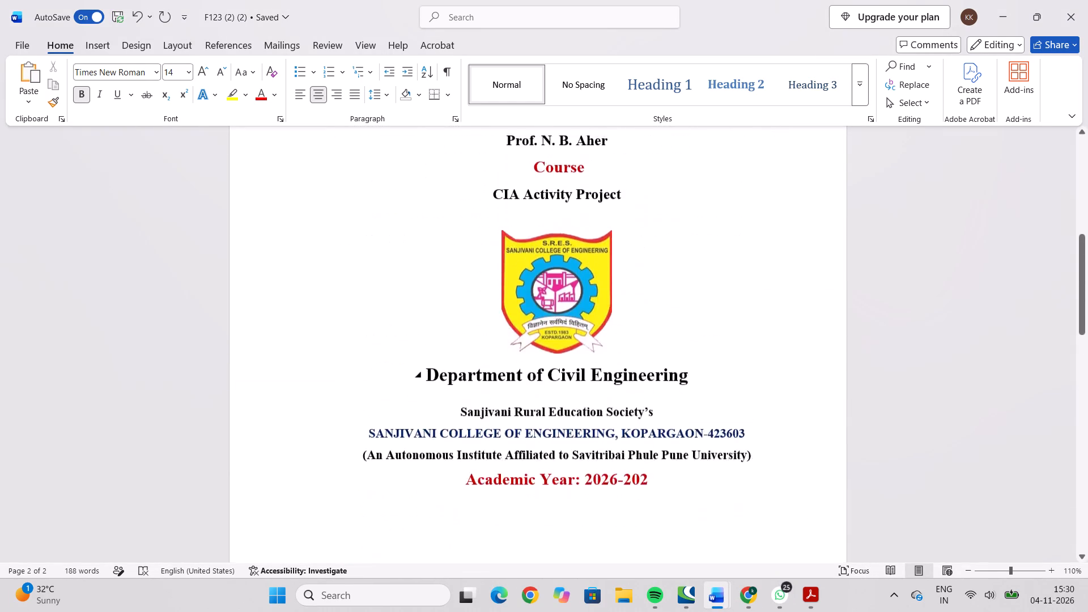
scroll(580, 381, "up", 16)
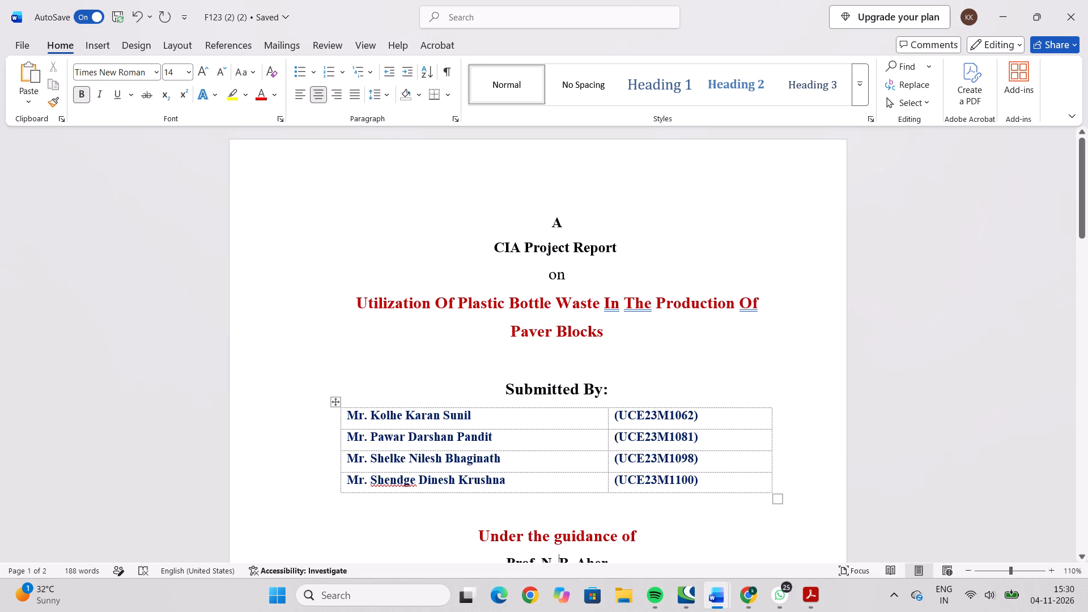
Save the cover page and certificate document.
left_click(25, 41)
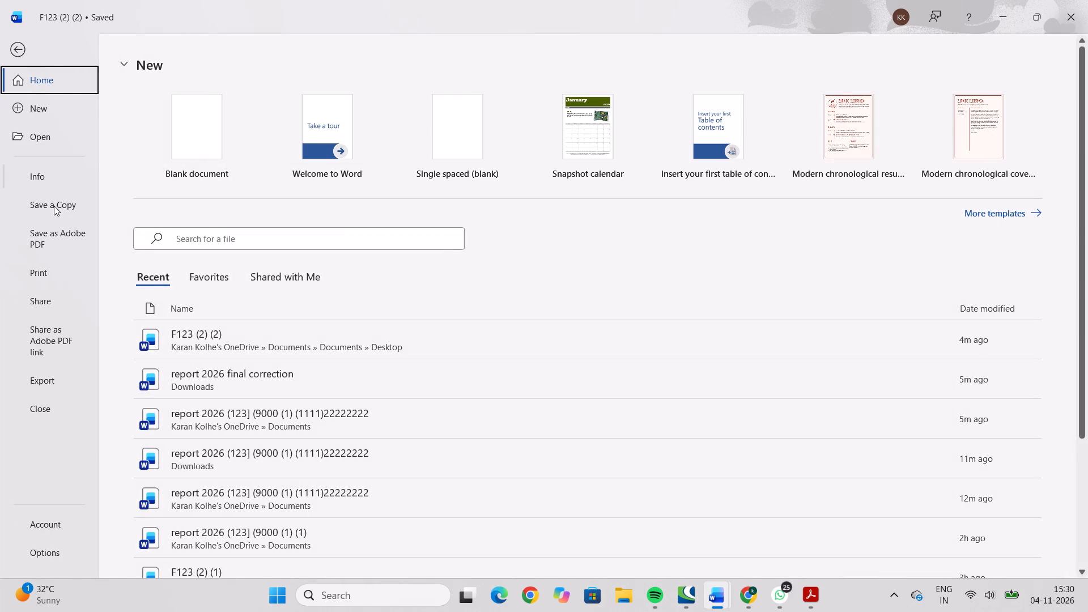
left_click(18, 50)
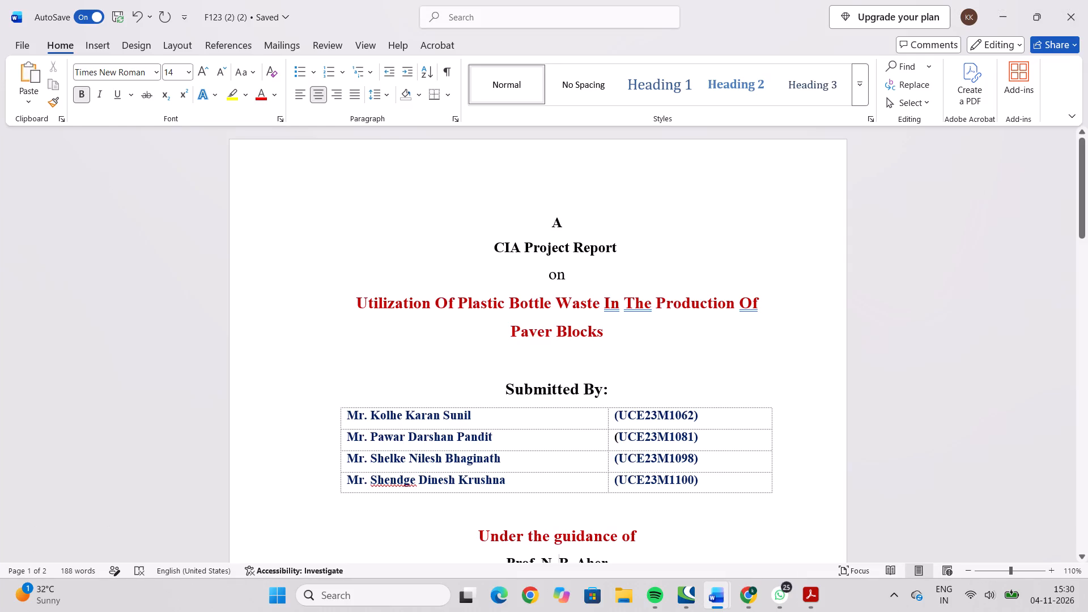
key("ctrl+s")
Save a PDF copy of the cover page and certificate document in Downloads as "F123 (2) (2) pdf".
left_click(29, 44)
left_click(62, 202)
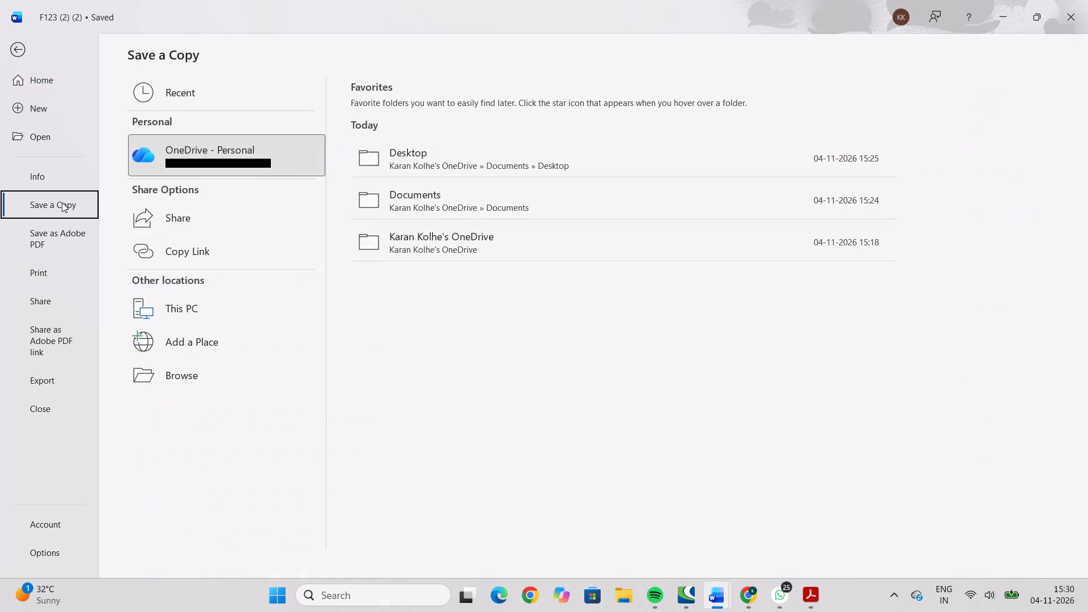
left_click(161, 316)
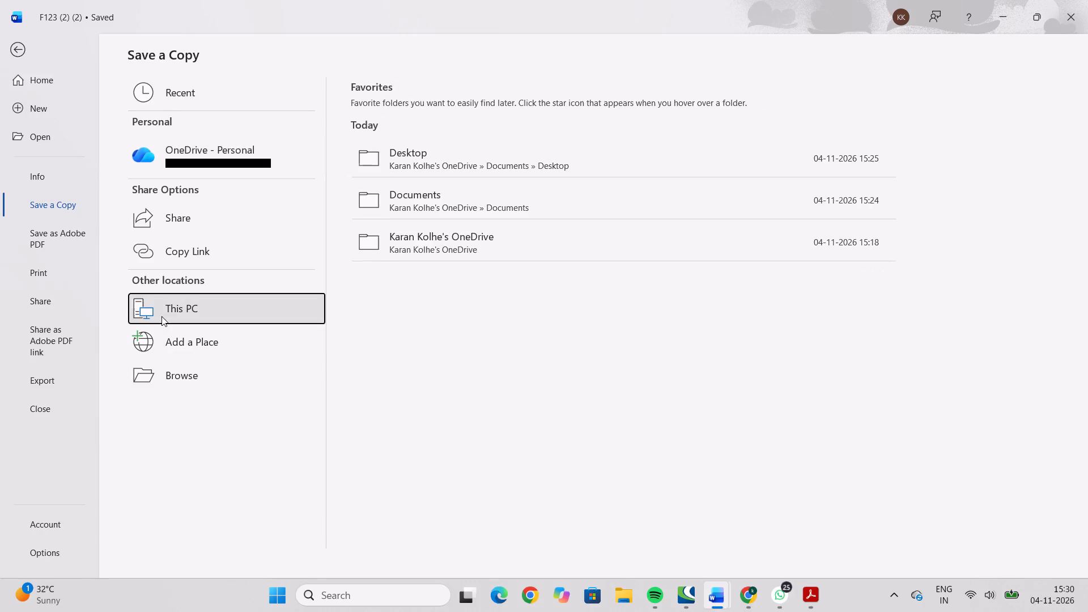
left_click(414, 155)
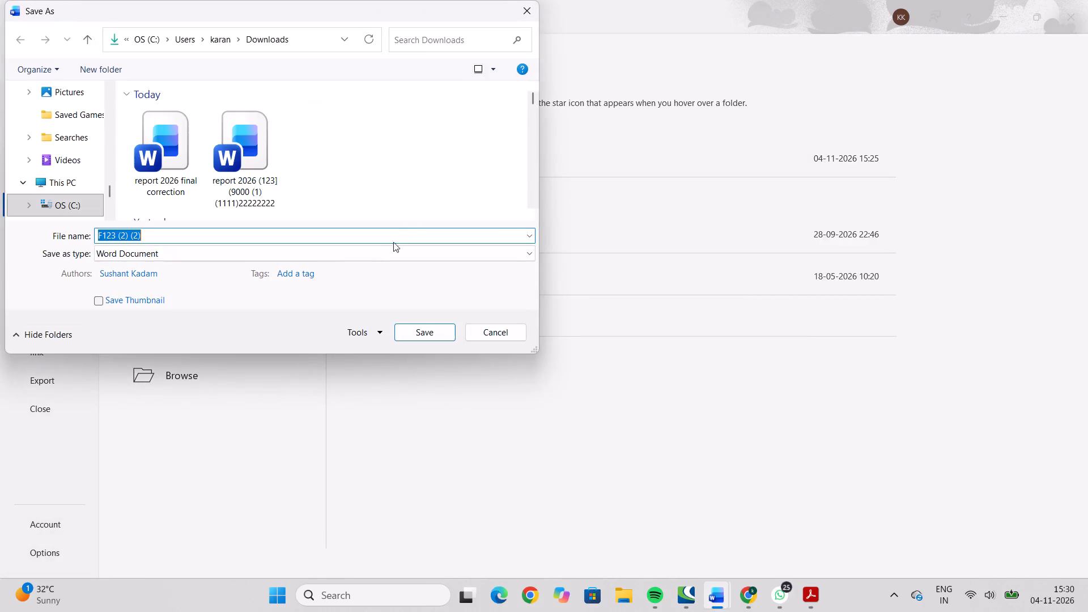
left_click(159, 237)
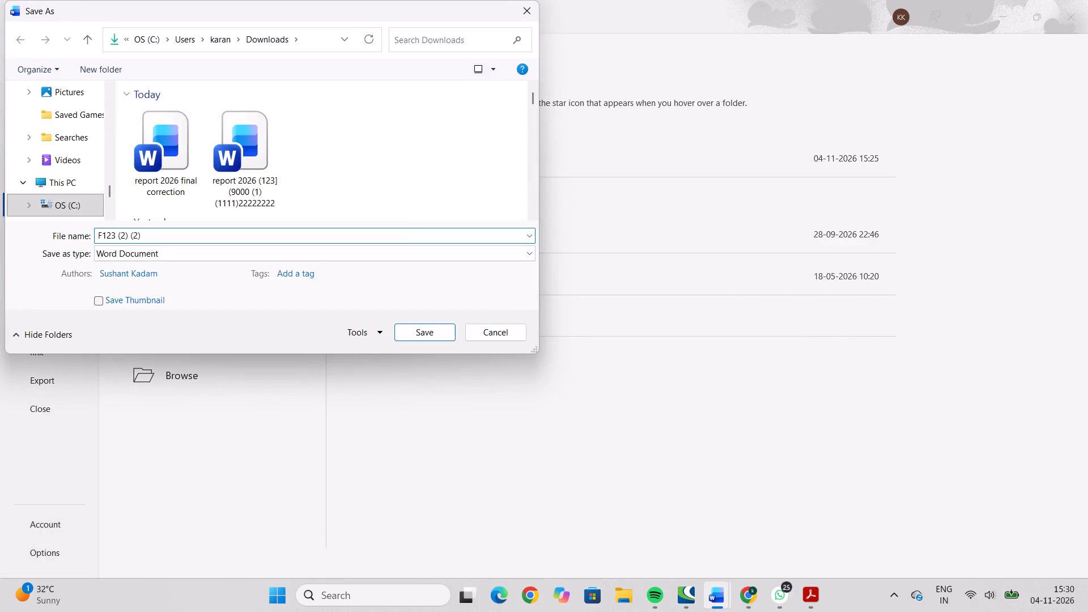
key("space")
type("pdf")
left_click(198, 254)
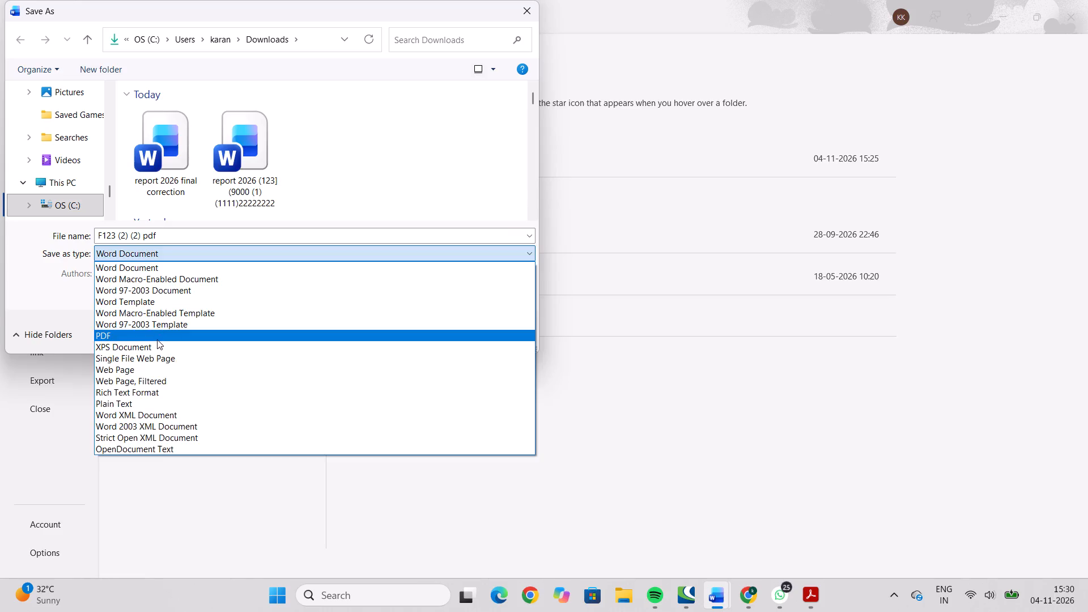
left_click(157, 339)
left_click(446, 368)
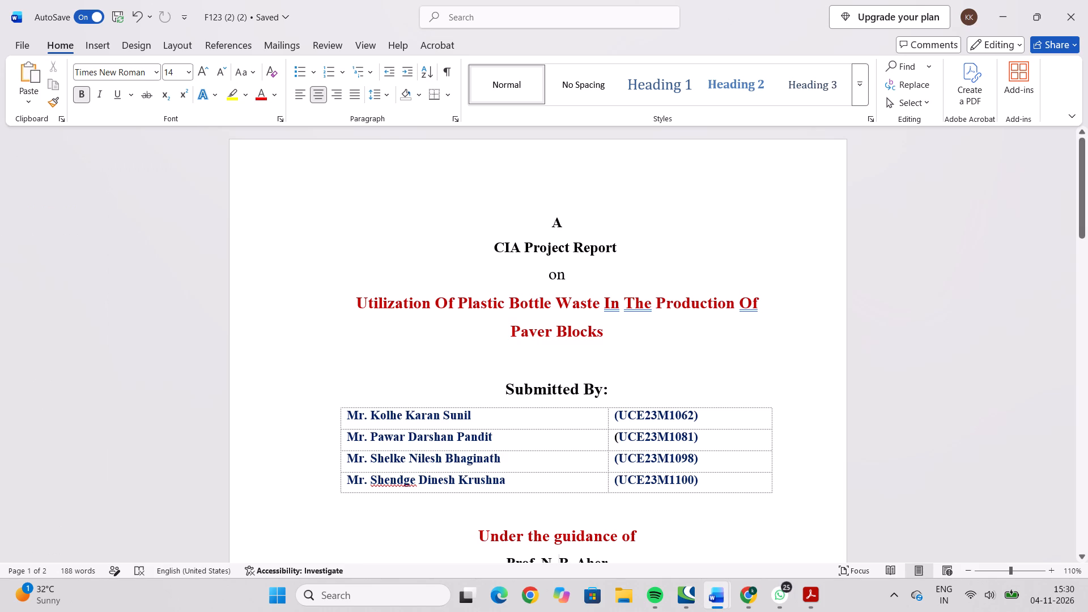
Open the PDF "F123 (2) (2) pdf" from the recent files in File Explorer and look through its cover page and certificate.
left_click(811, 602)
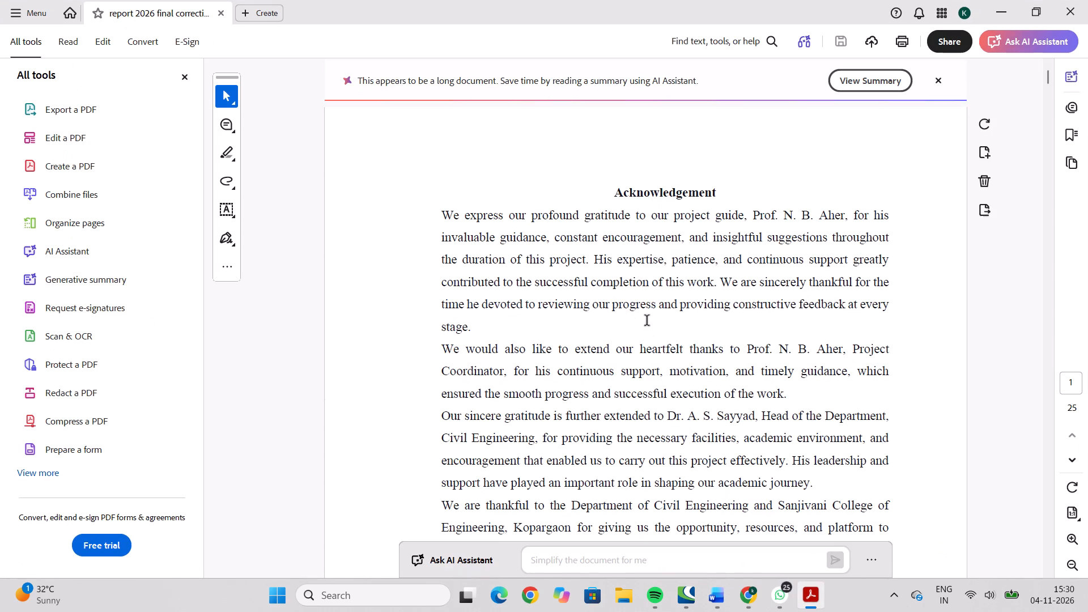
left_click(1000, 15)
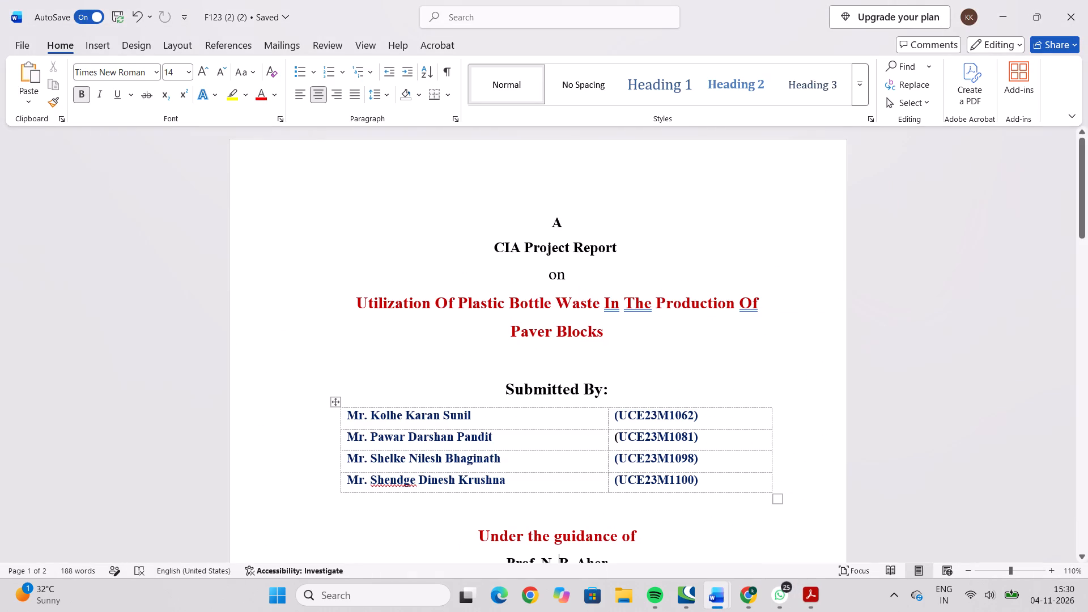
left_click(631, 589)
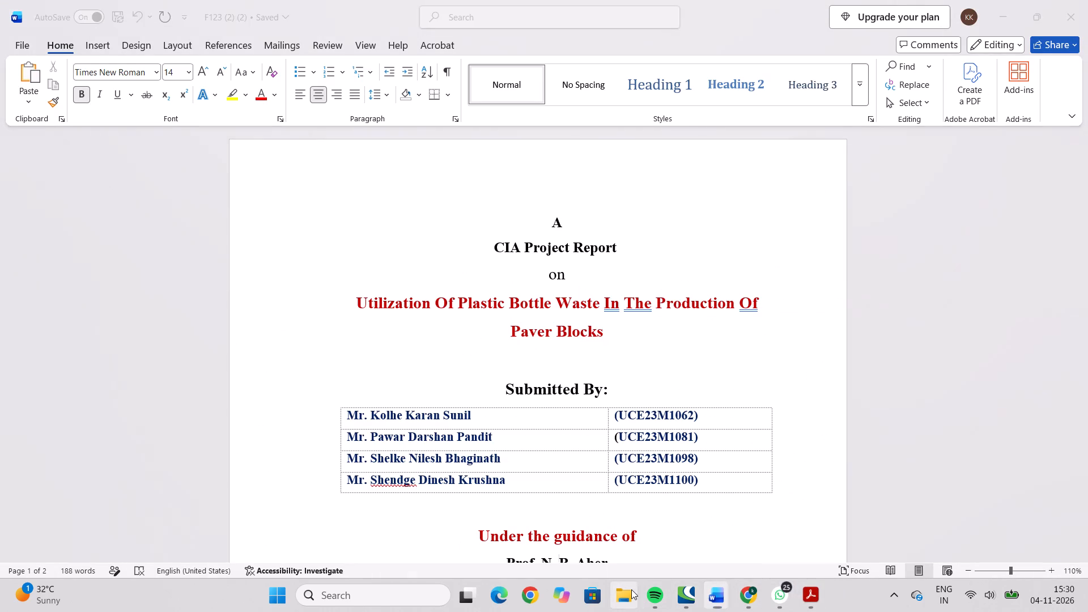
double_click(252, 316)
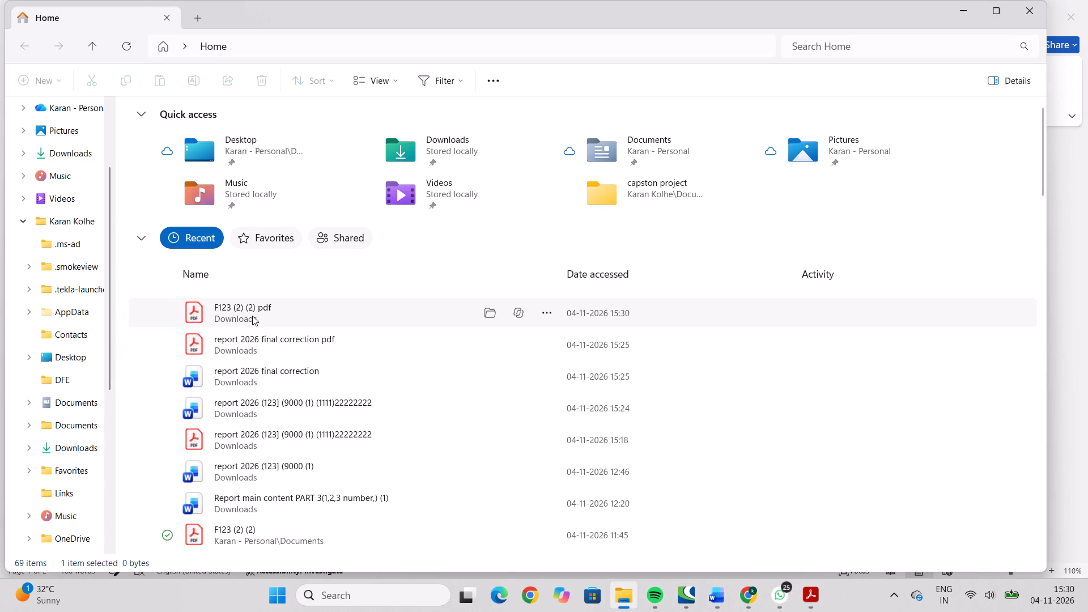
scroll(468, 328, "down", 5)
scroll(499, 360, "up", 5)
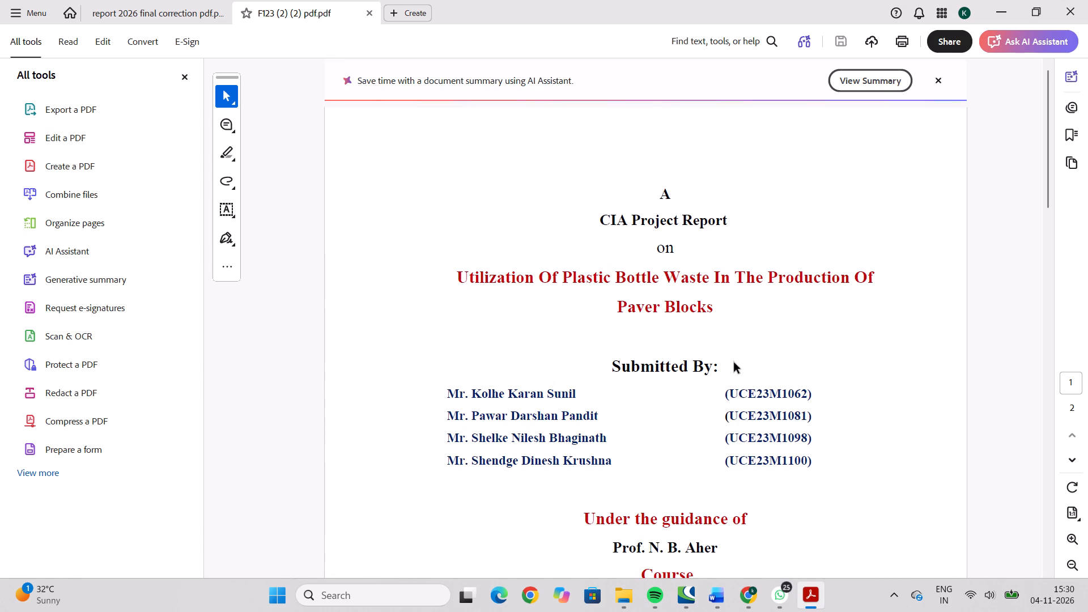
scroll(771, 325, "down", 20)
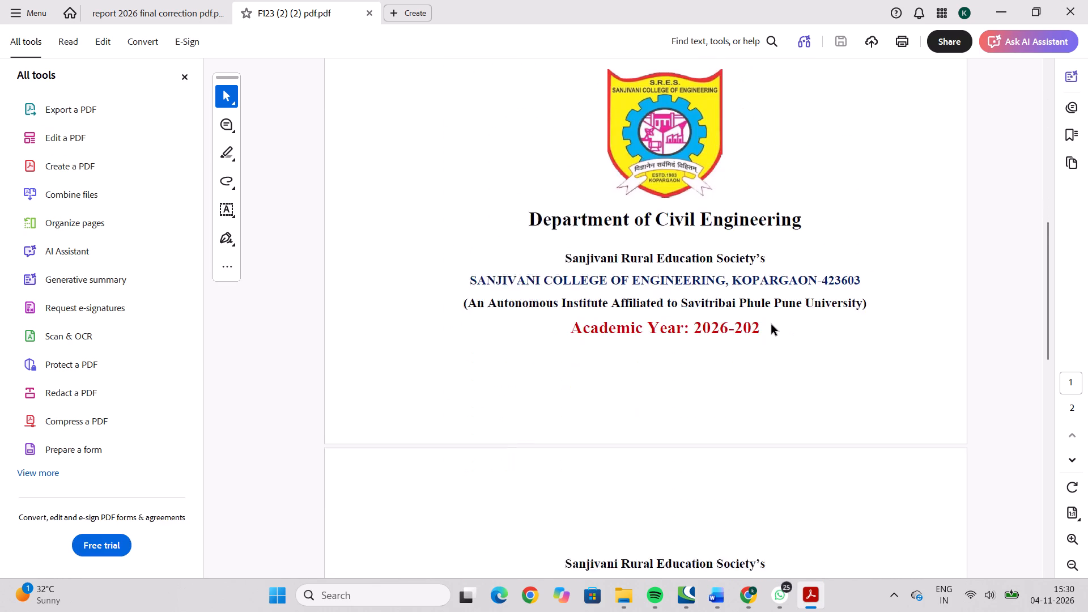
scroll(771, 325, "down", 20)
scroll(771, 325, "down", 5)
scroll(771, 325, "up", 5)
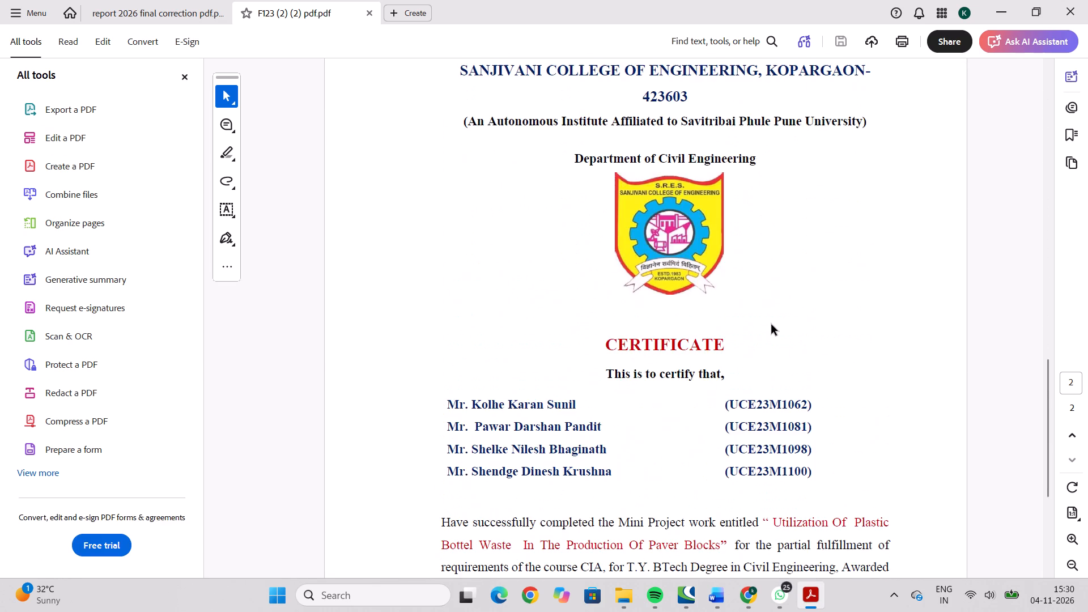
scroll(771, 325, "down", 17)
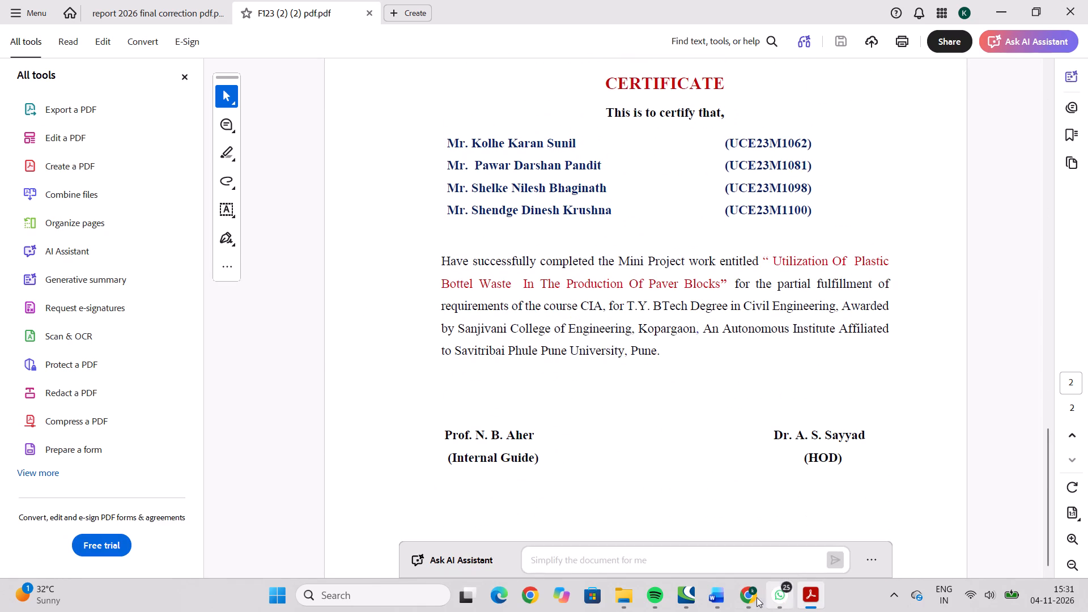
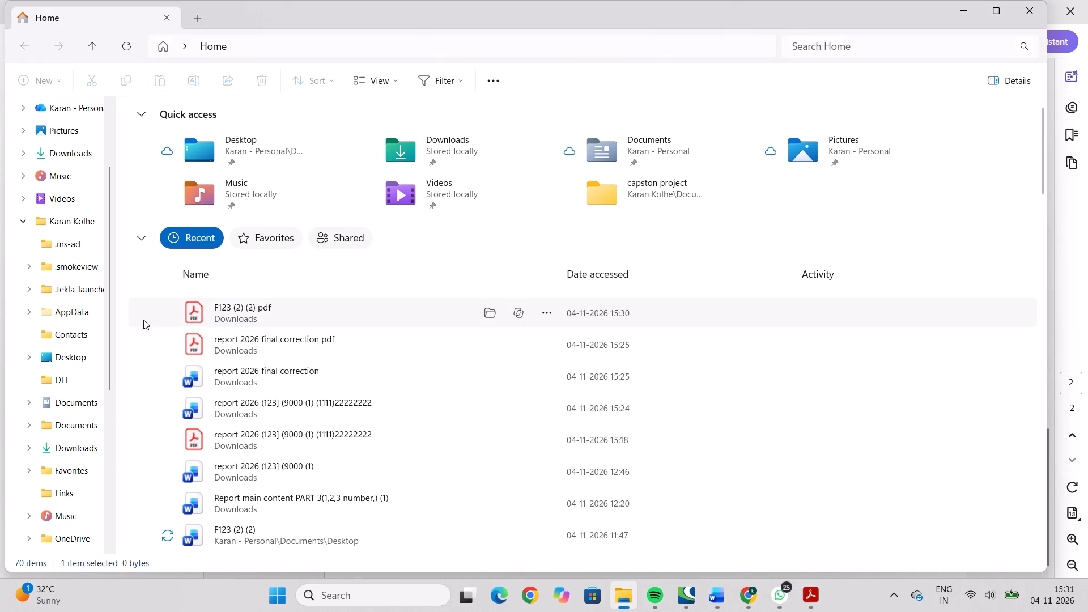
Select the PDFs "F123 (2) (2) pdf" and "report 2026 final correction pdf" together in File Explorer's recent files.
left_click_drag(143, 320, 141, 343)
left_click(134, 265)
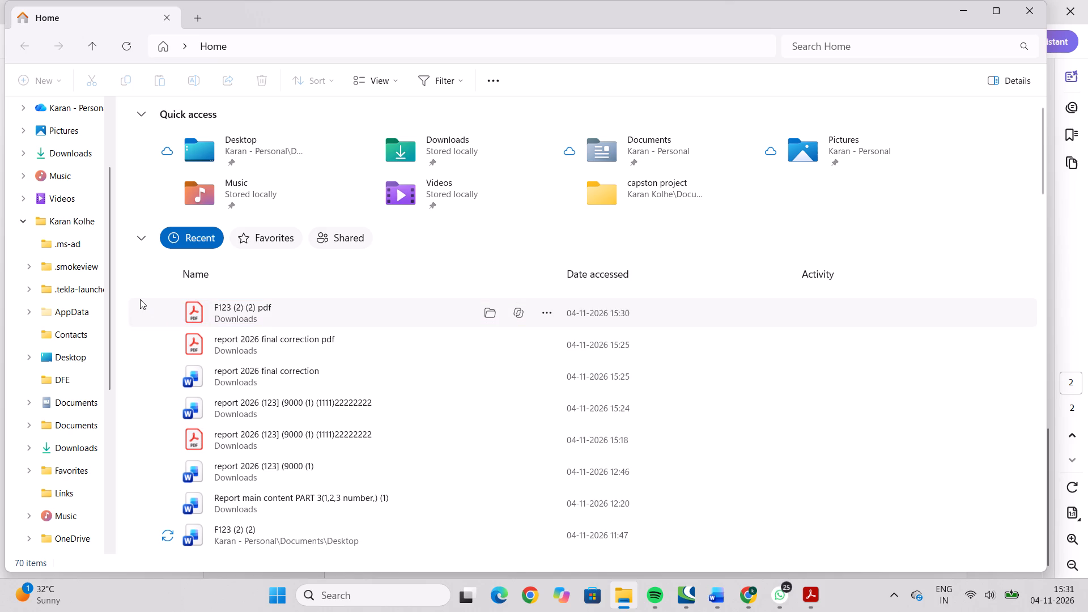
double_click(140, 299)
left_click(992, 16)
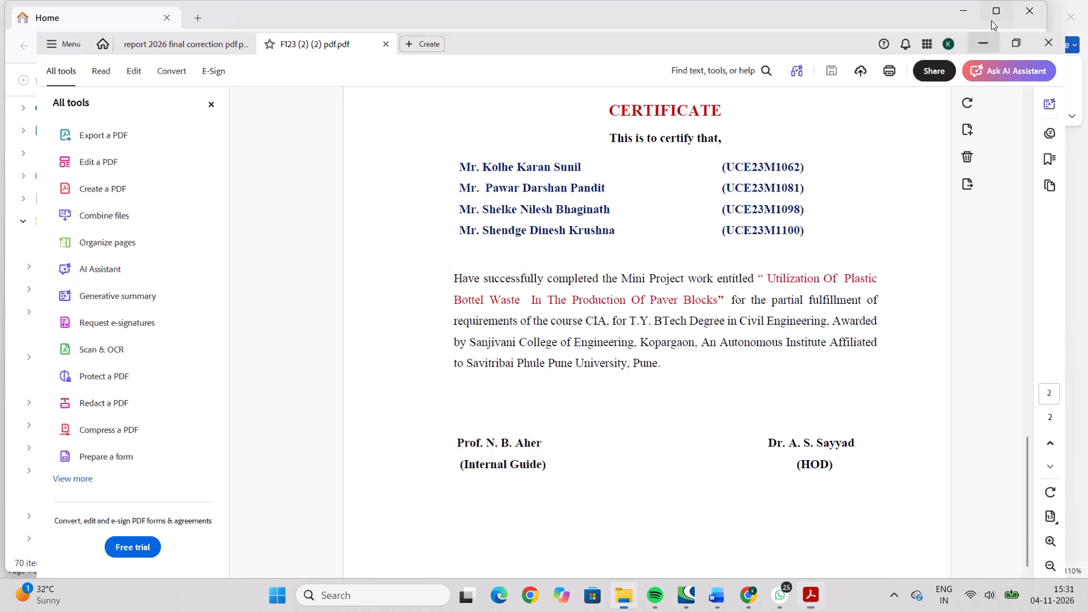
left_click(153, 258)
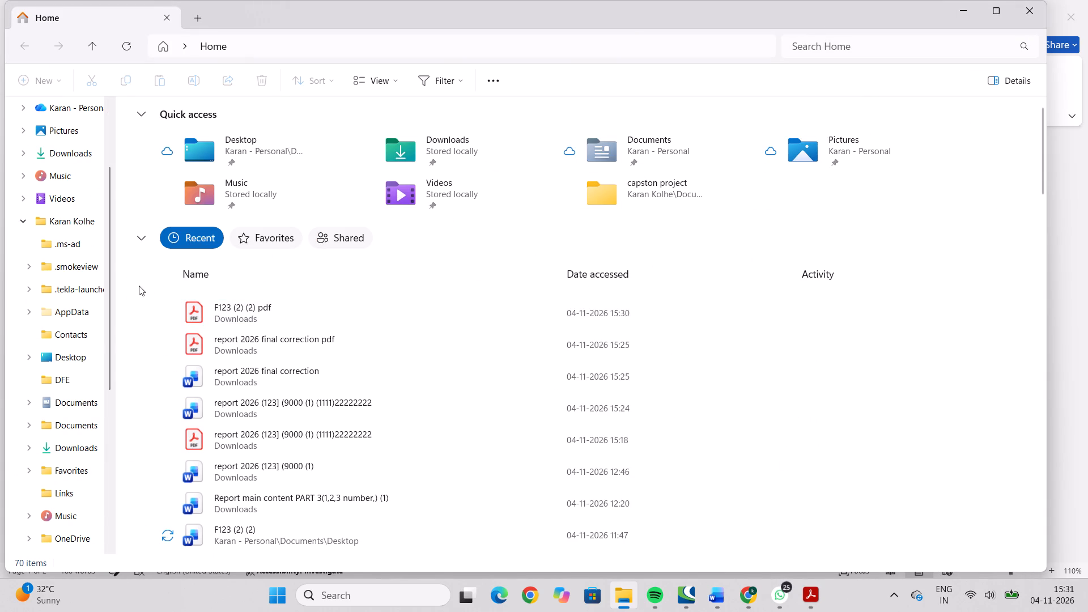
left_click_drag(134, 284, 231, 347)
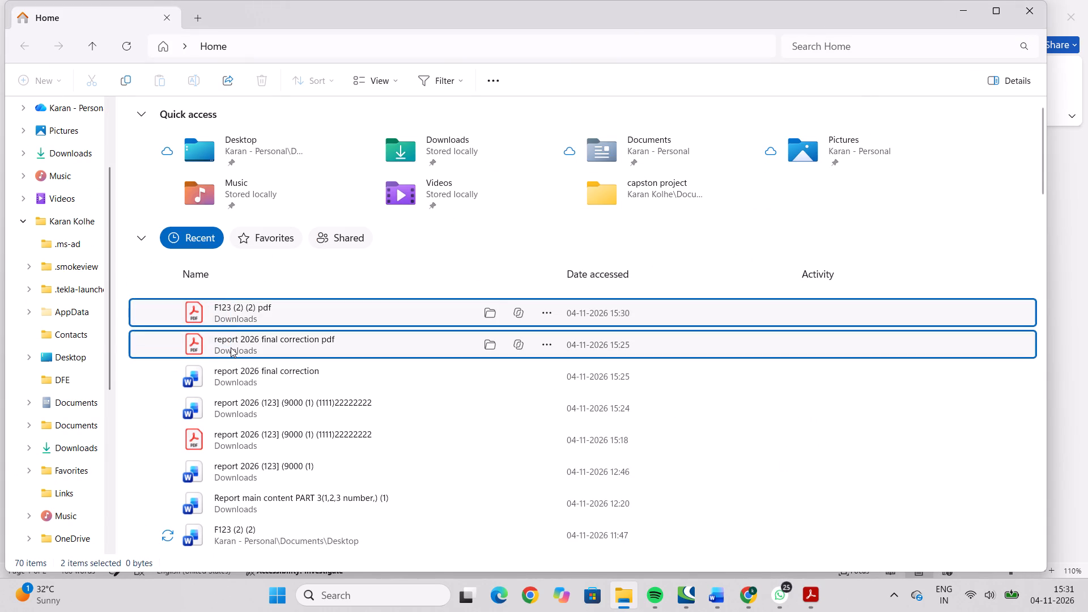
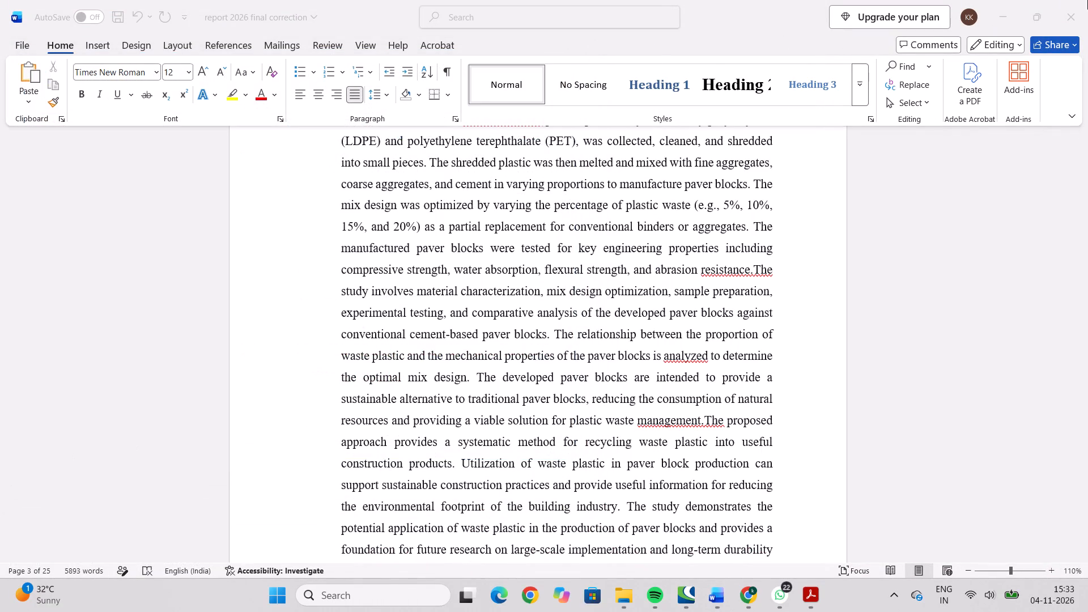
Dismiss the Bentley CONNECTION Client sign-in window and close the "report 2026 final correction" document in Word.
left_click(1068, 14)
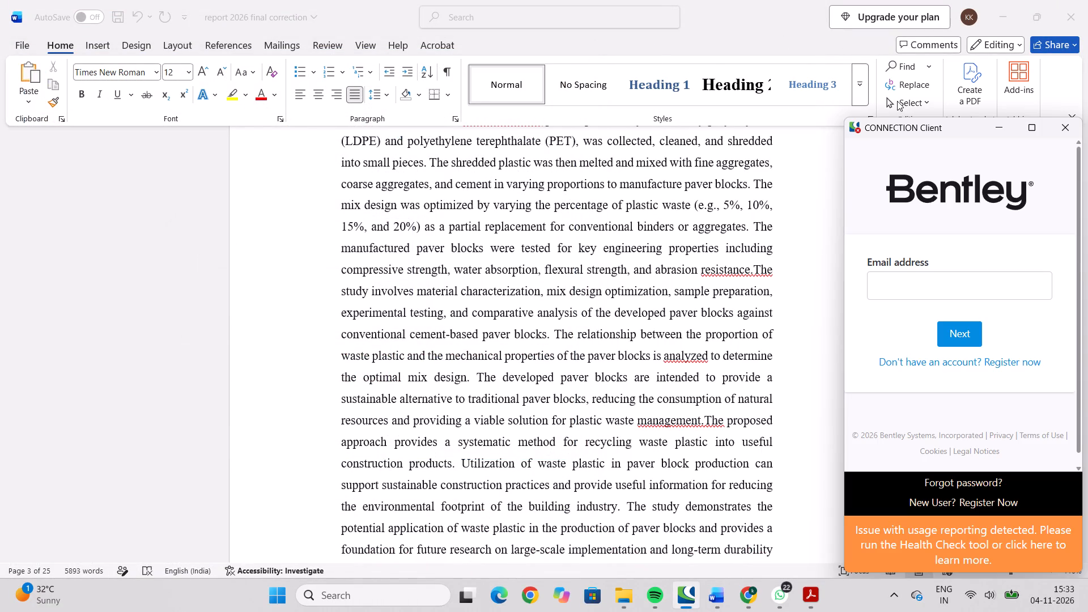
left_click(1070, 121)
left_click(1080, 16)
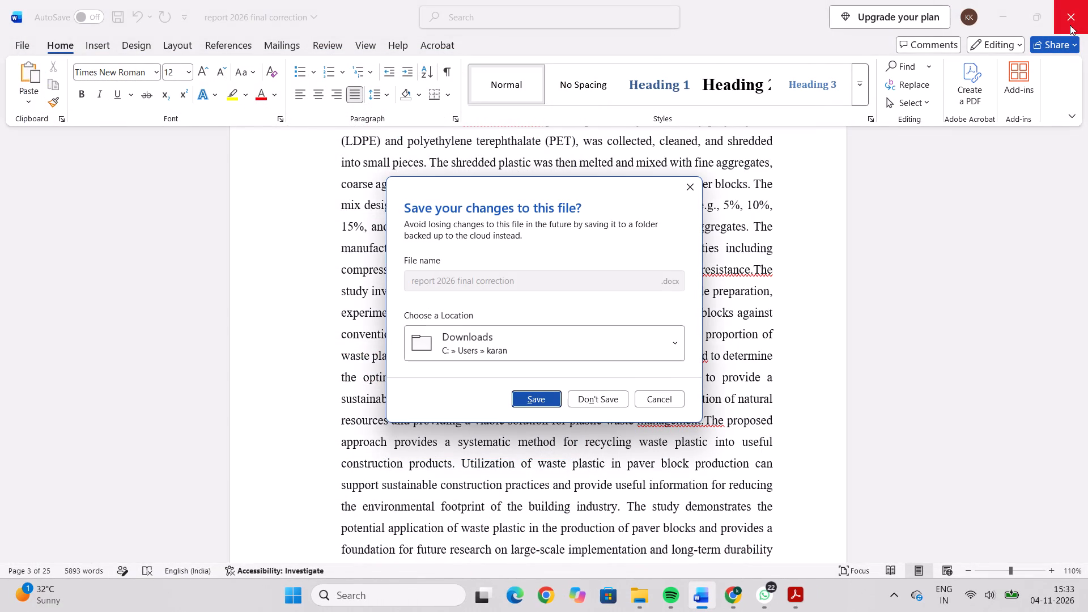
Save the changes to the Word document "report 2026 final correction" in Downloads as it closes.
left_click(528, 414)
left_click(533, 404)
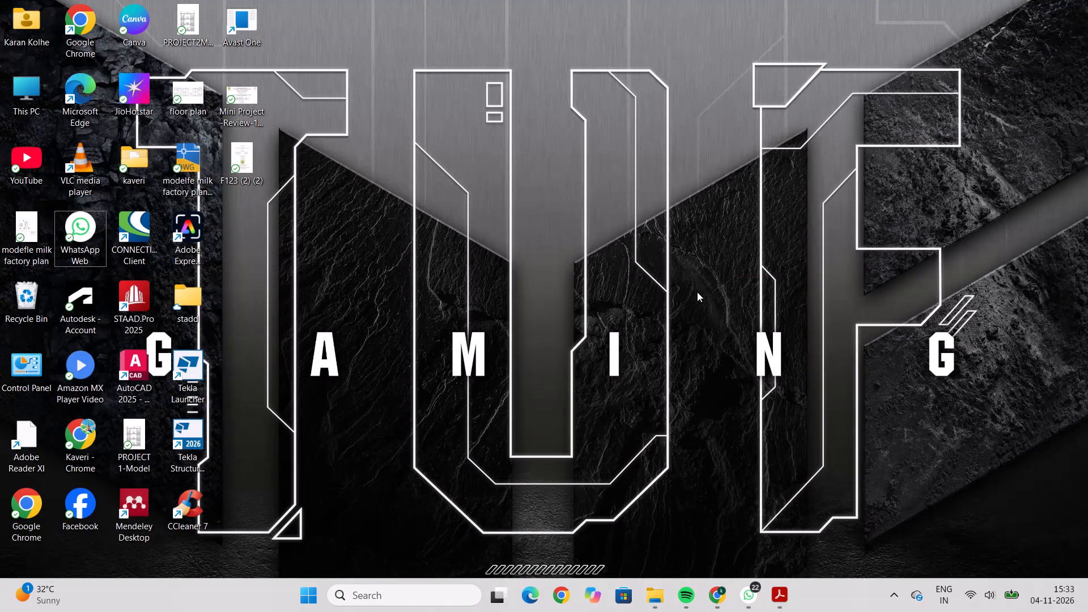
left_click(754, 124)
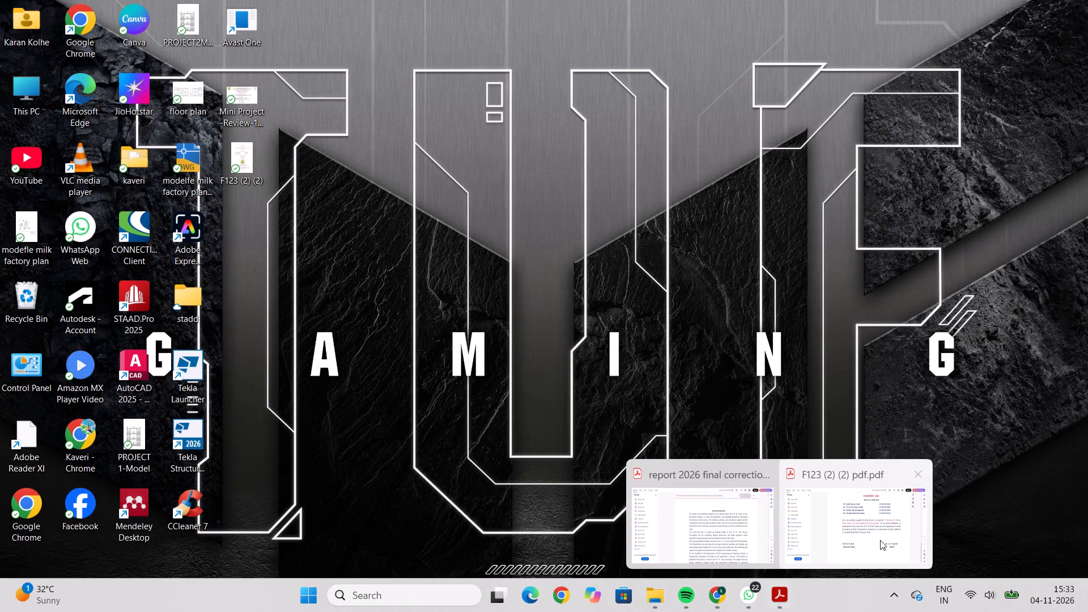